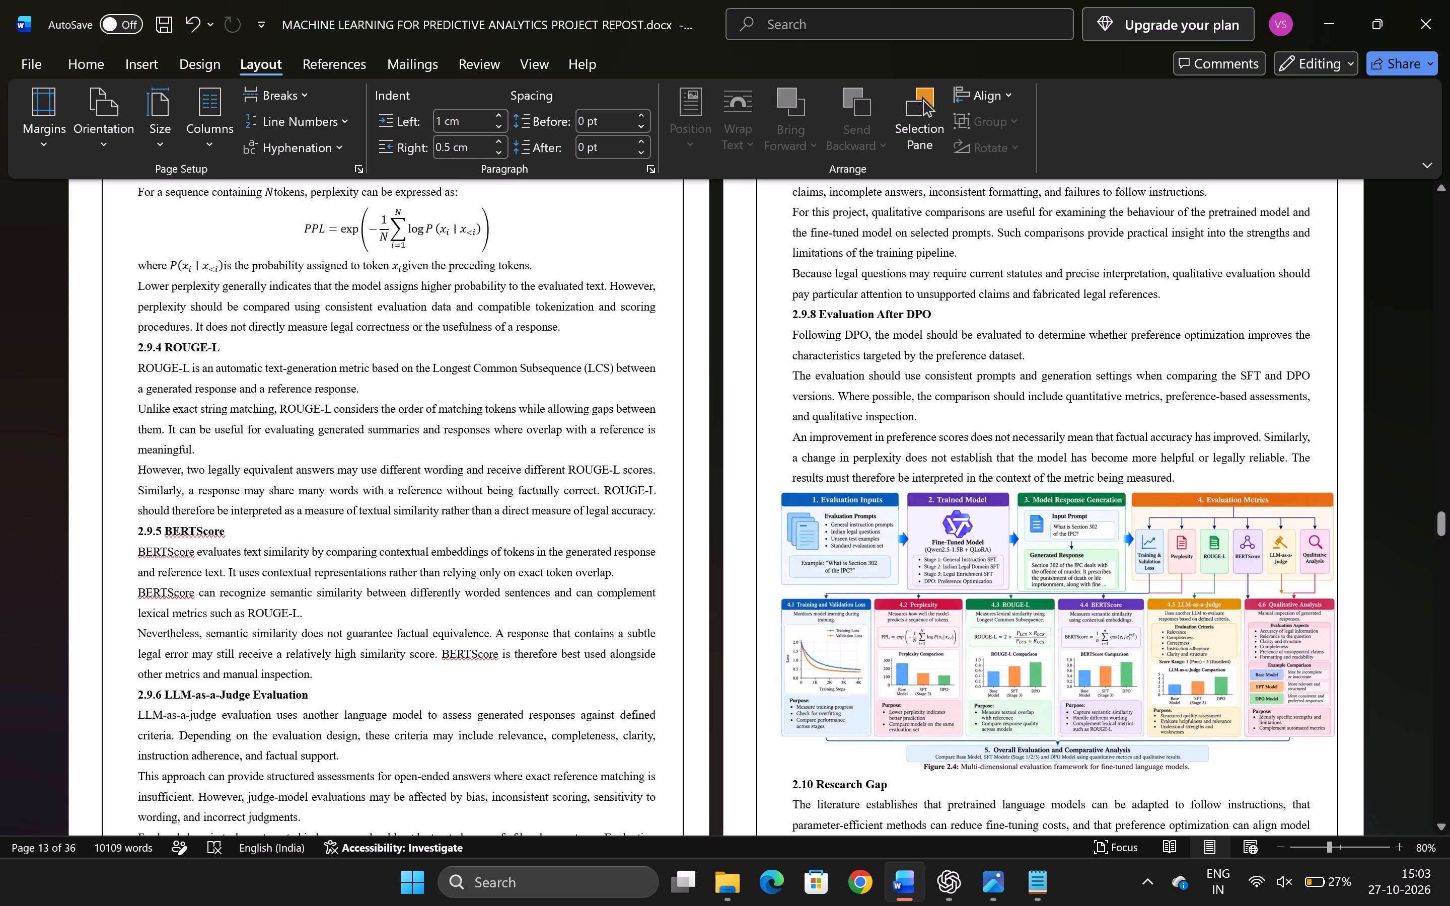
scroll(1032, 606, down, 1)
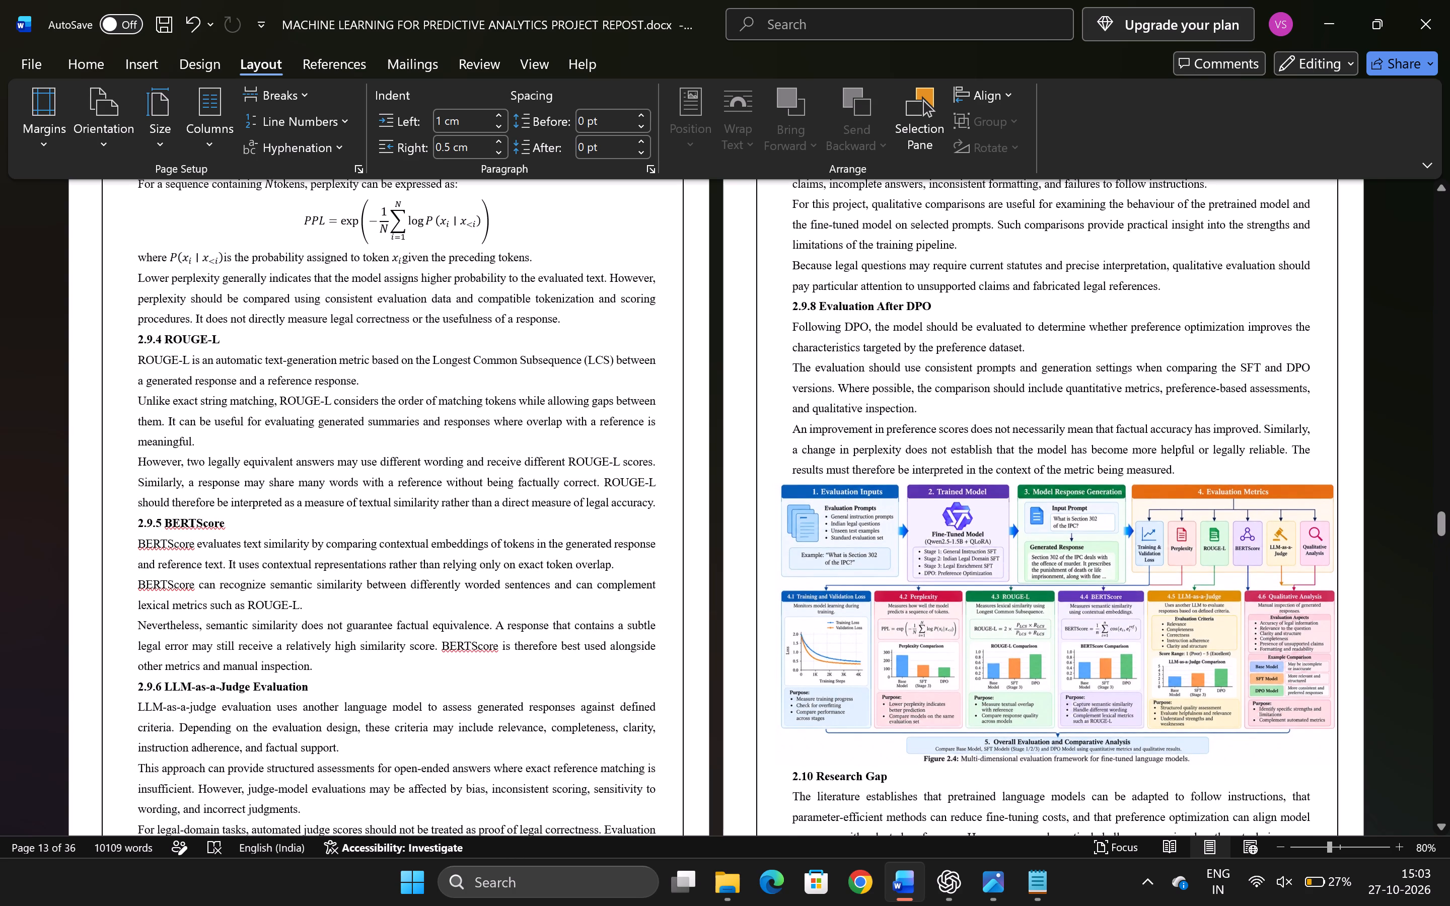
scroll(1032, 606, down, 1)
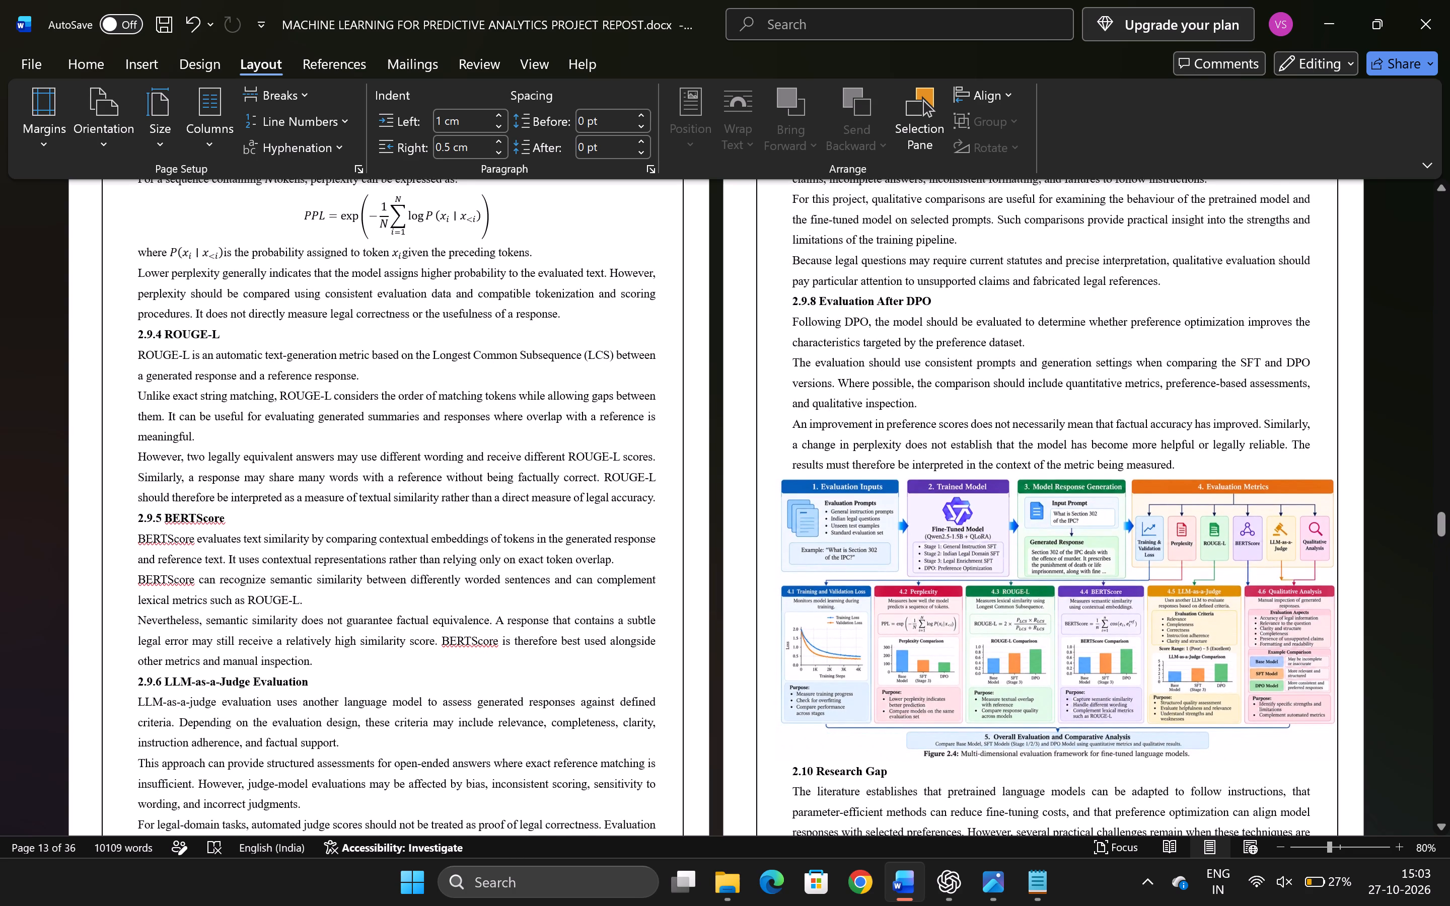
ctrl+scroll(1032, 606, up, 5)
scroll(1032, 606, down, 6)
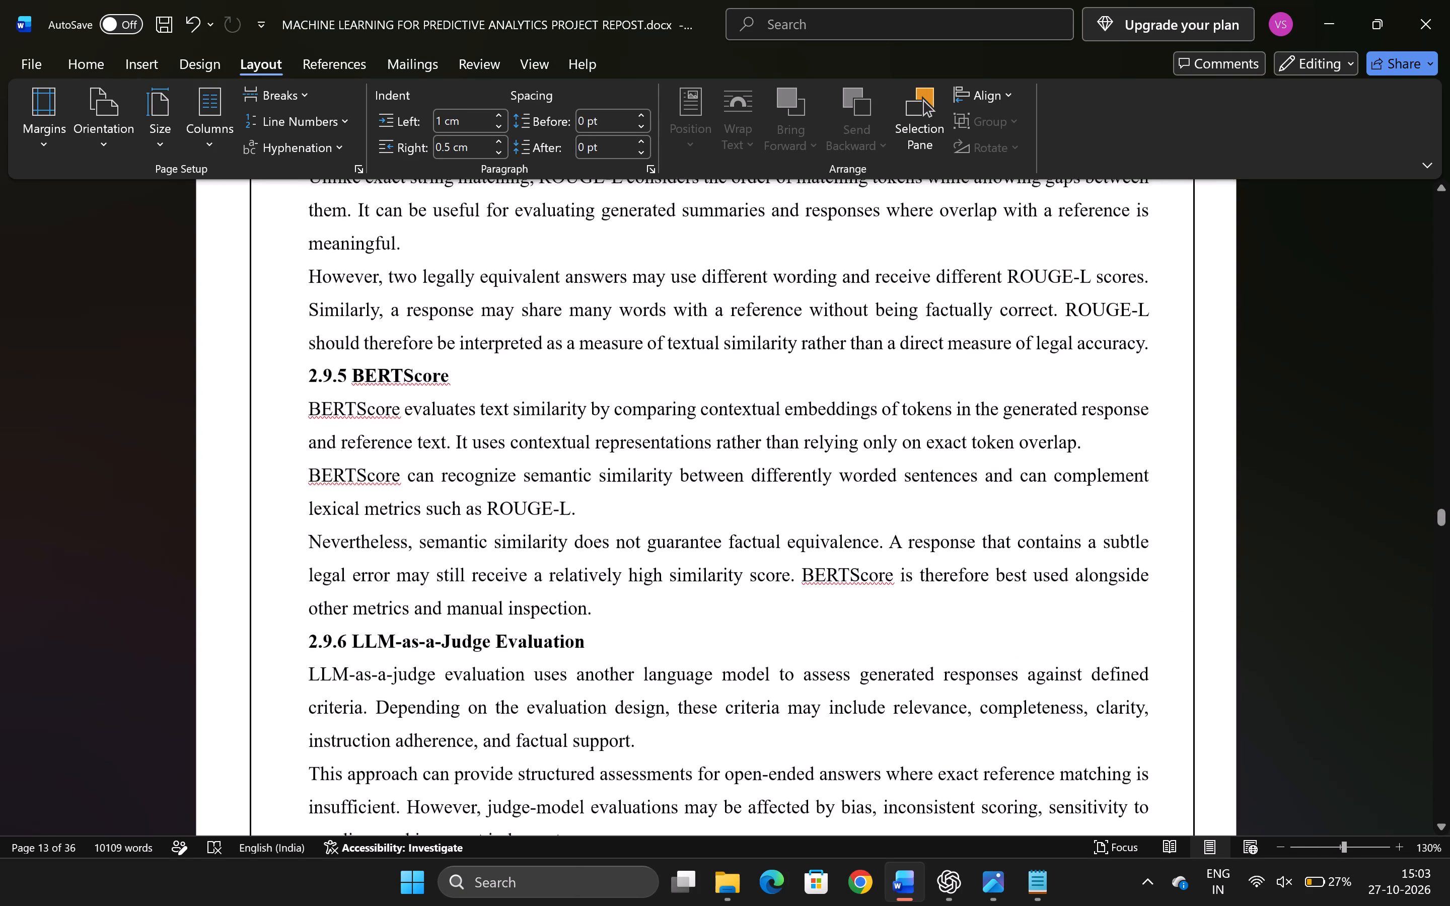
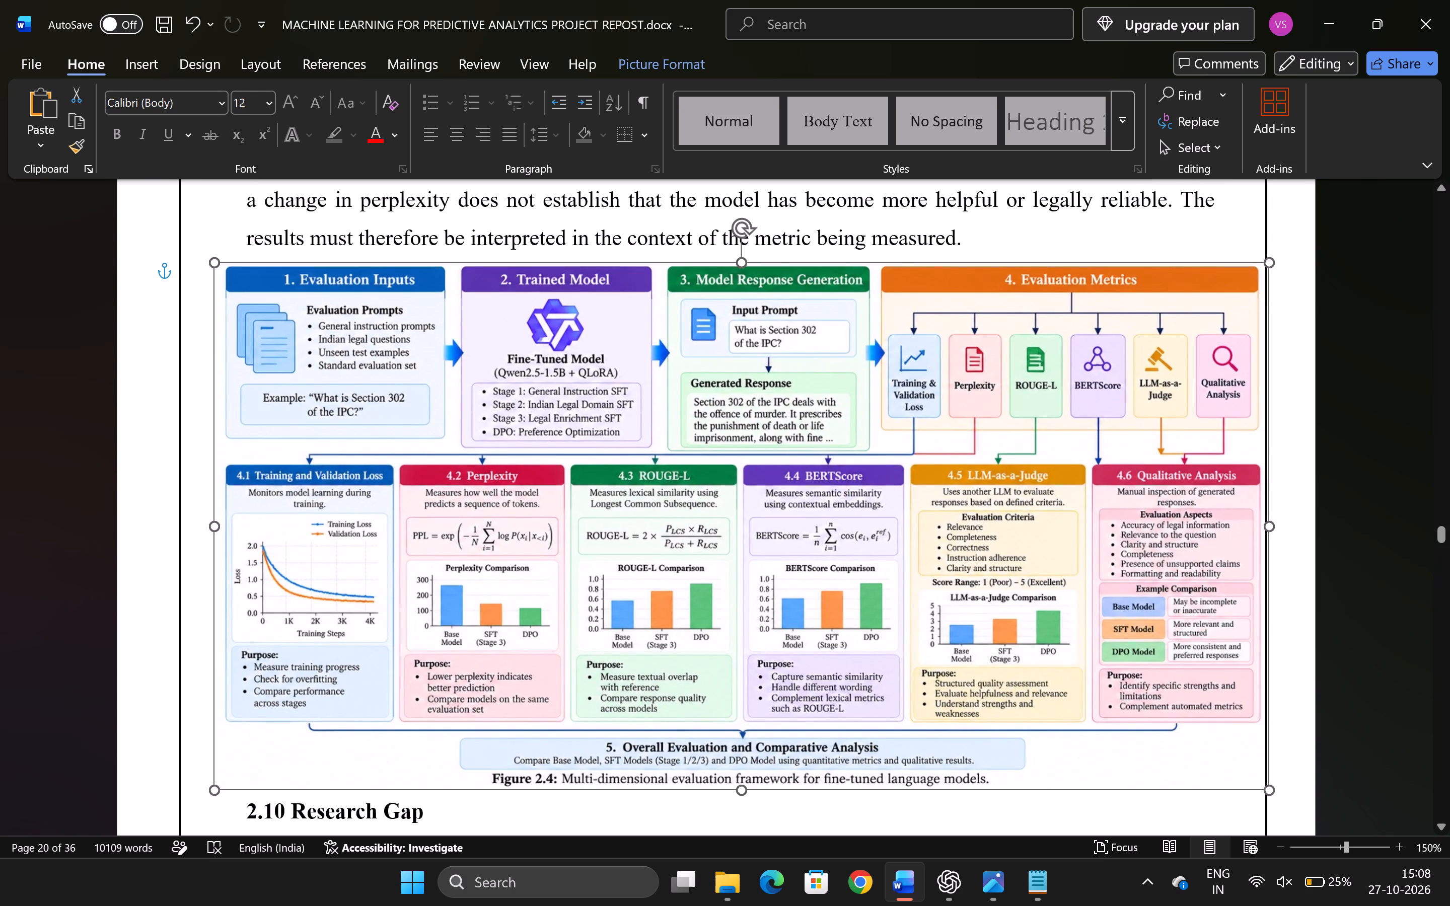
click(1292, 518)
scroll(1292, 518, down, 1)
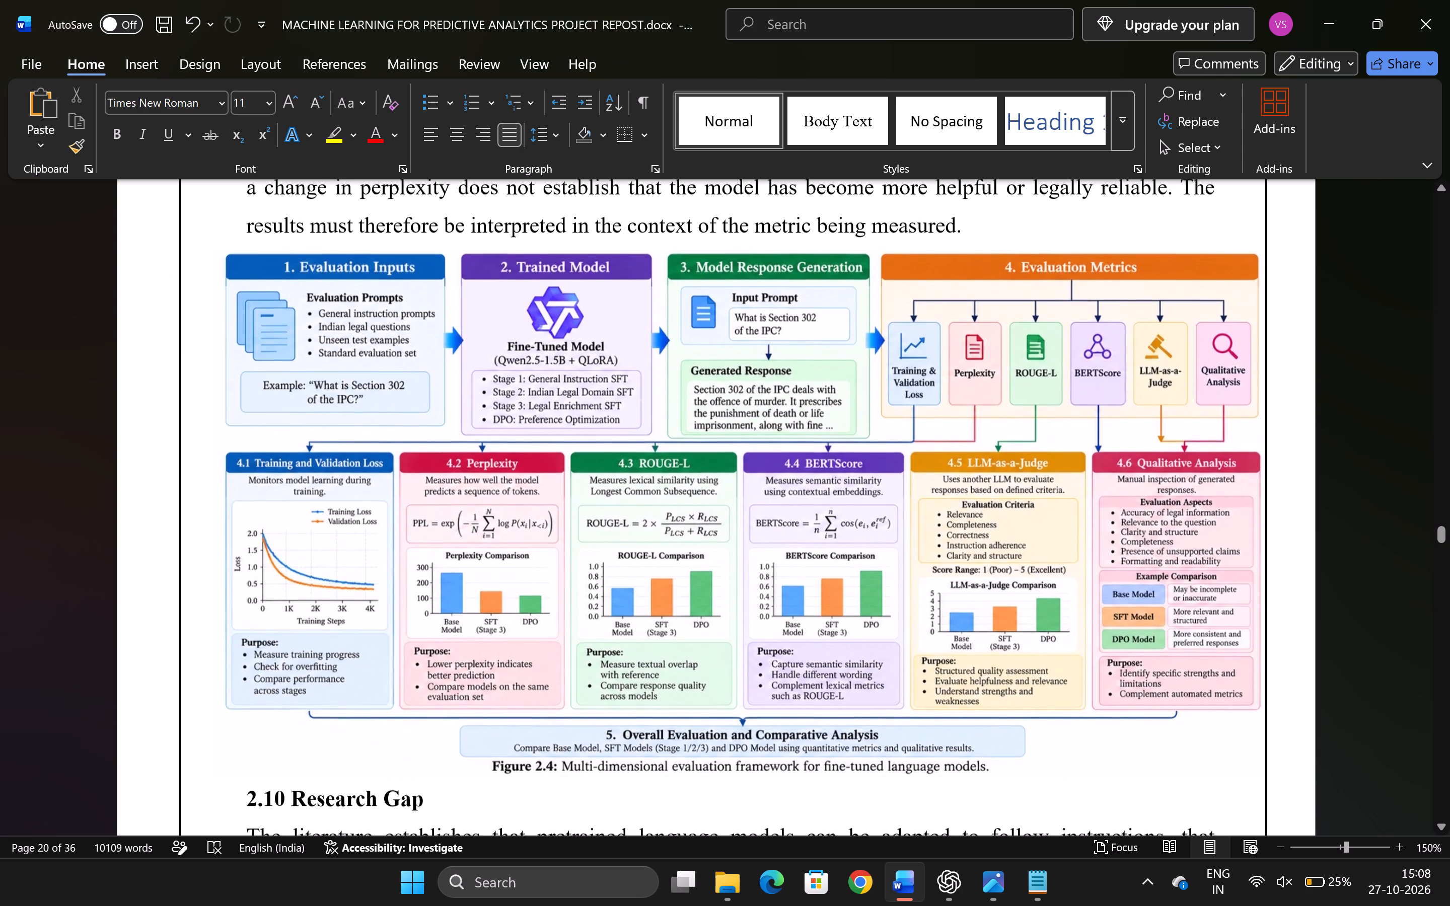
scroll(1292, 518, down, 1)
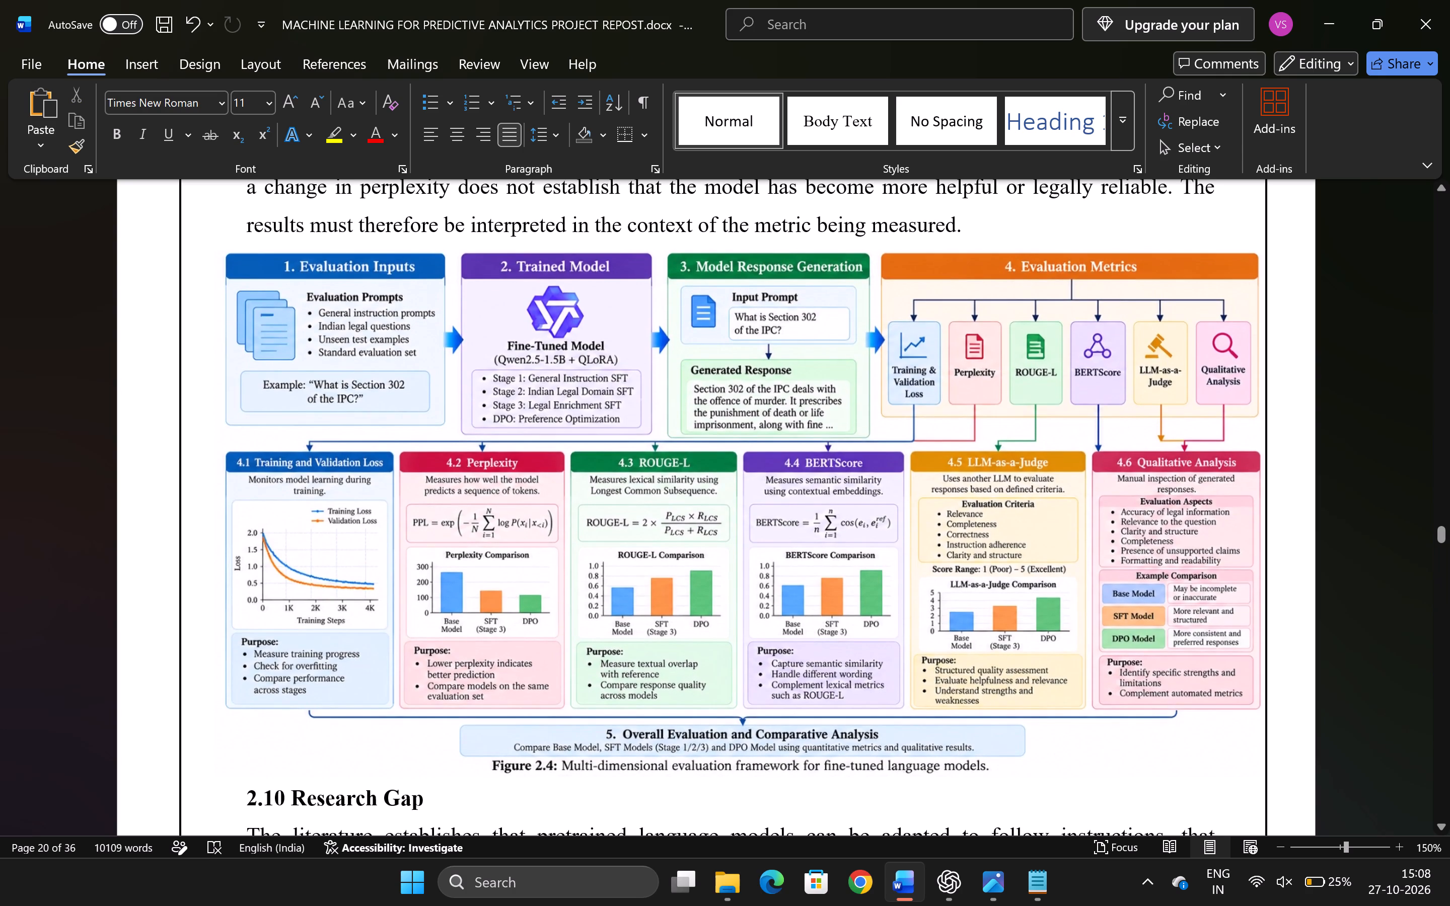
click(1123, 586)
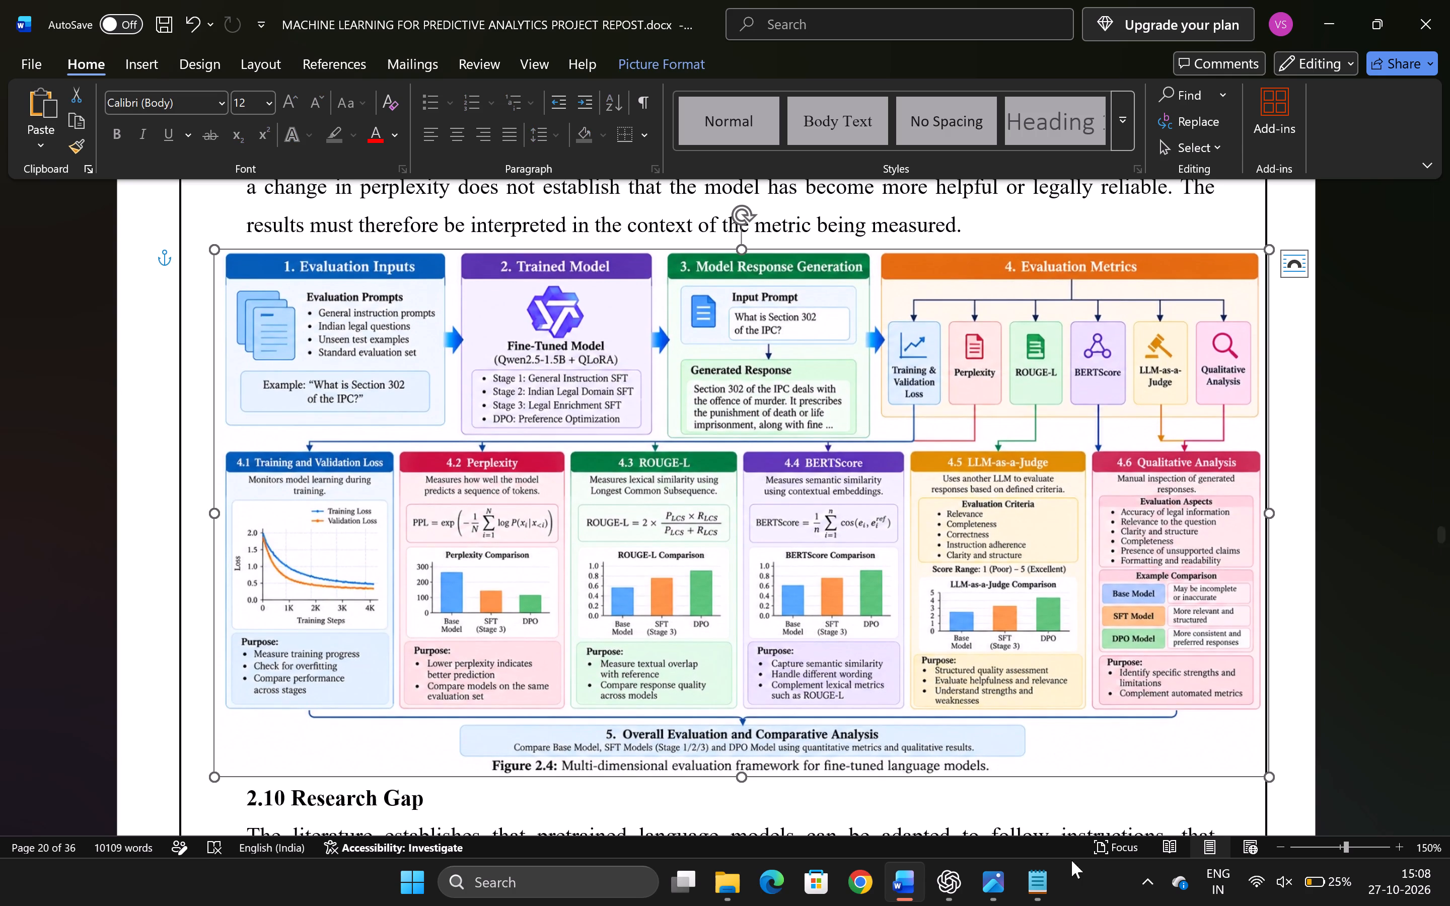
click(1064, 820)
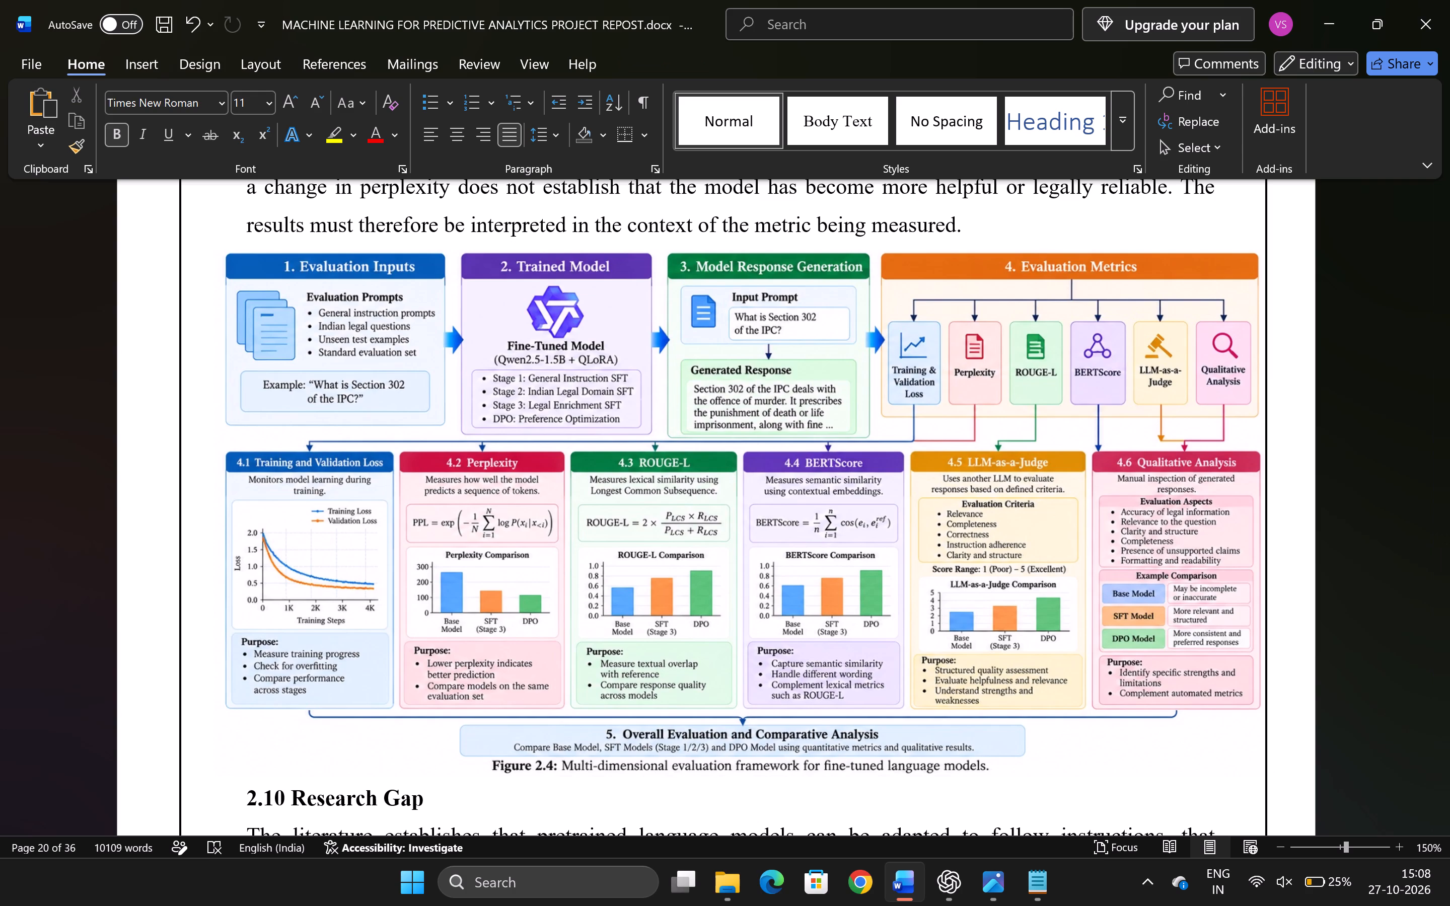
Nudge the Figure 2.3 DPO workflow picture slightly down so it clears the paragraph above it.
scroll(1038, 629, up, 1)
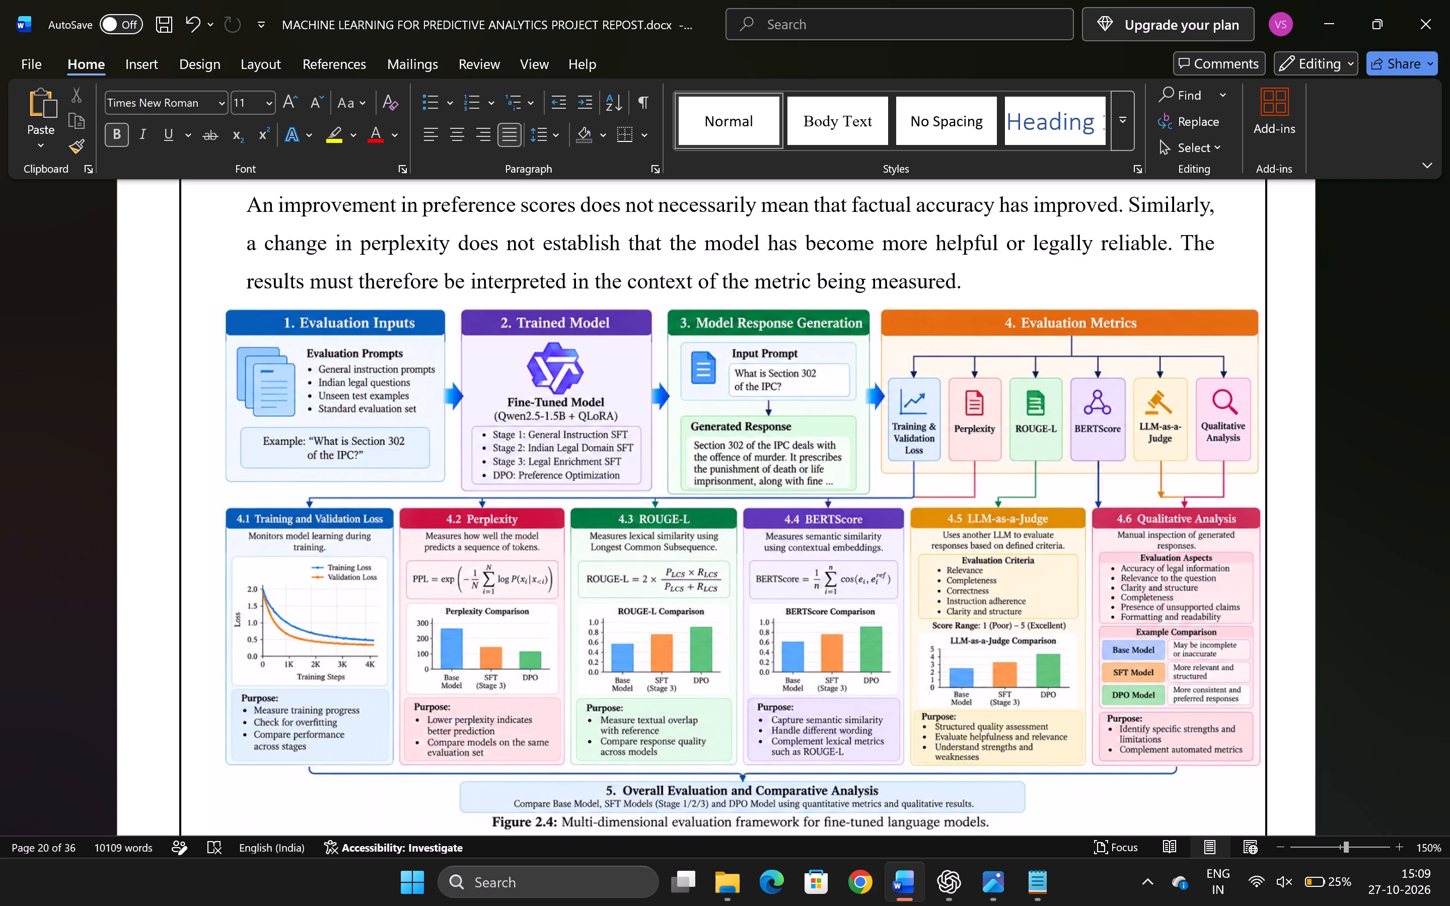
scroll(1038, 629, up, 12)
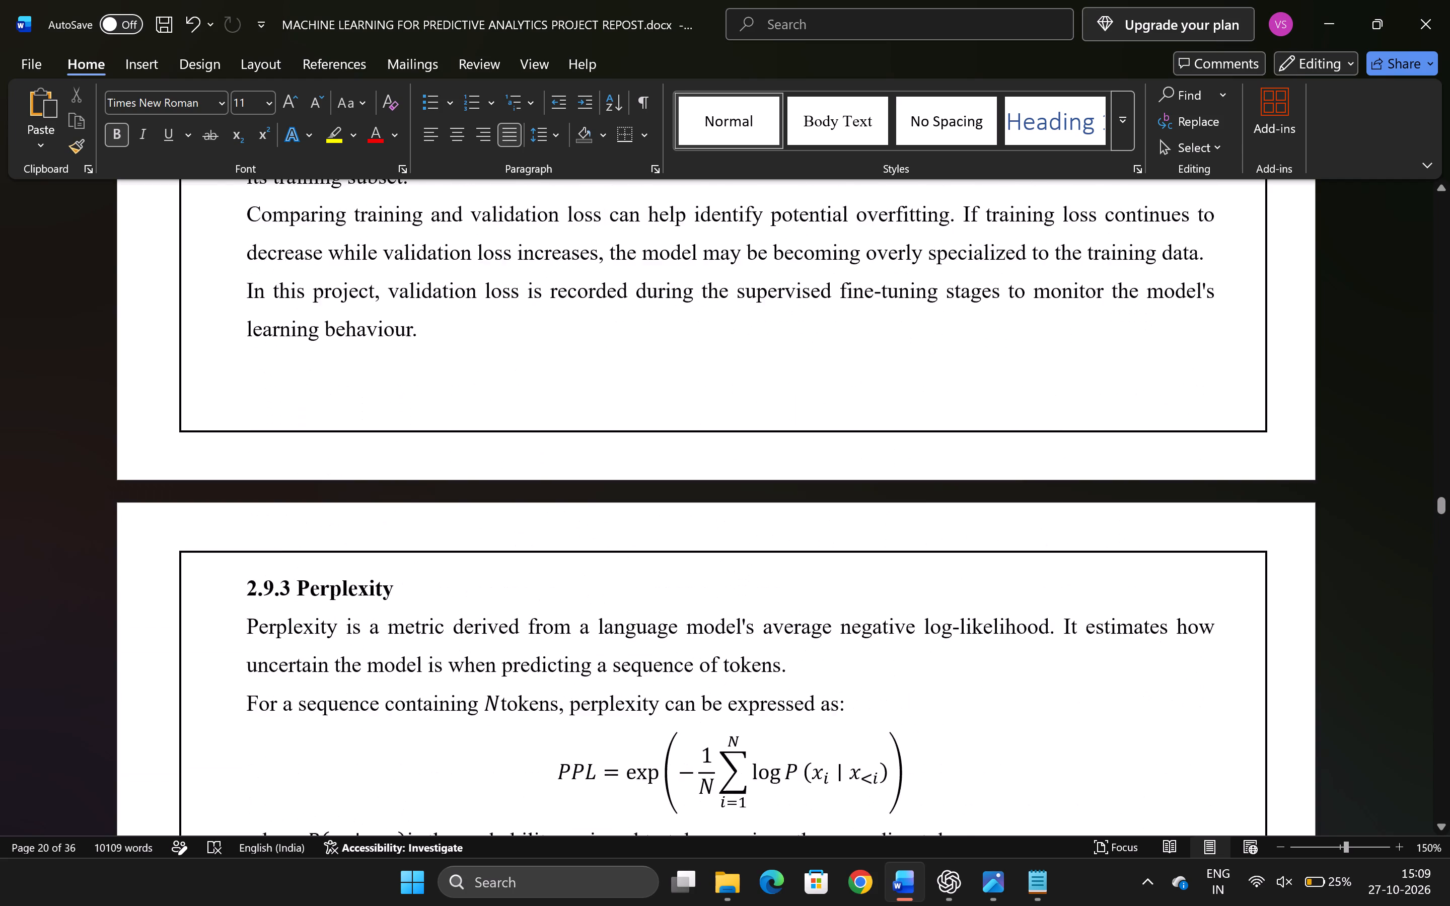
scroll(1038, 629, up, 3)
scroll(1020, 566, down, 2)
click(954, 516)
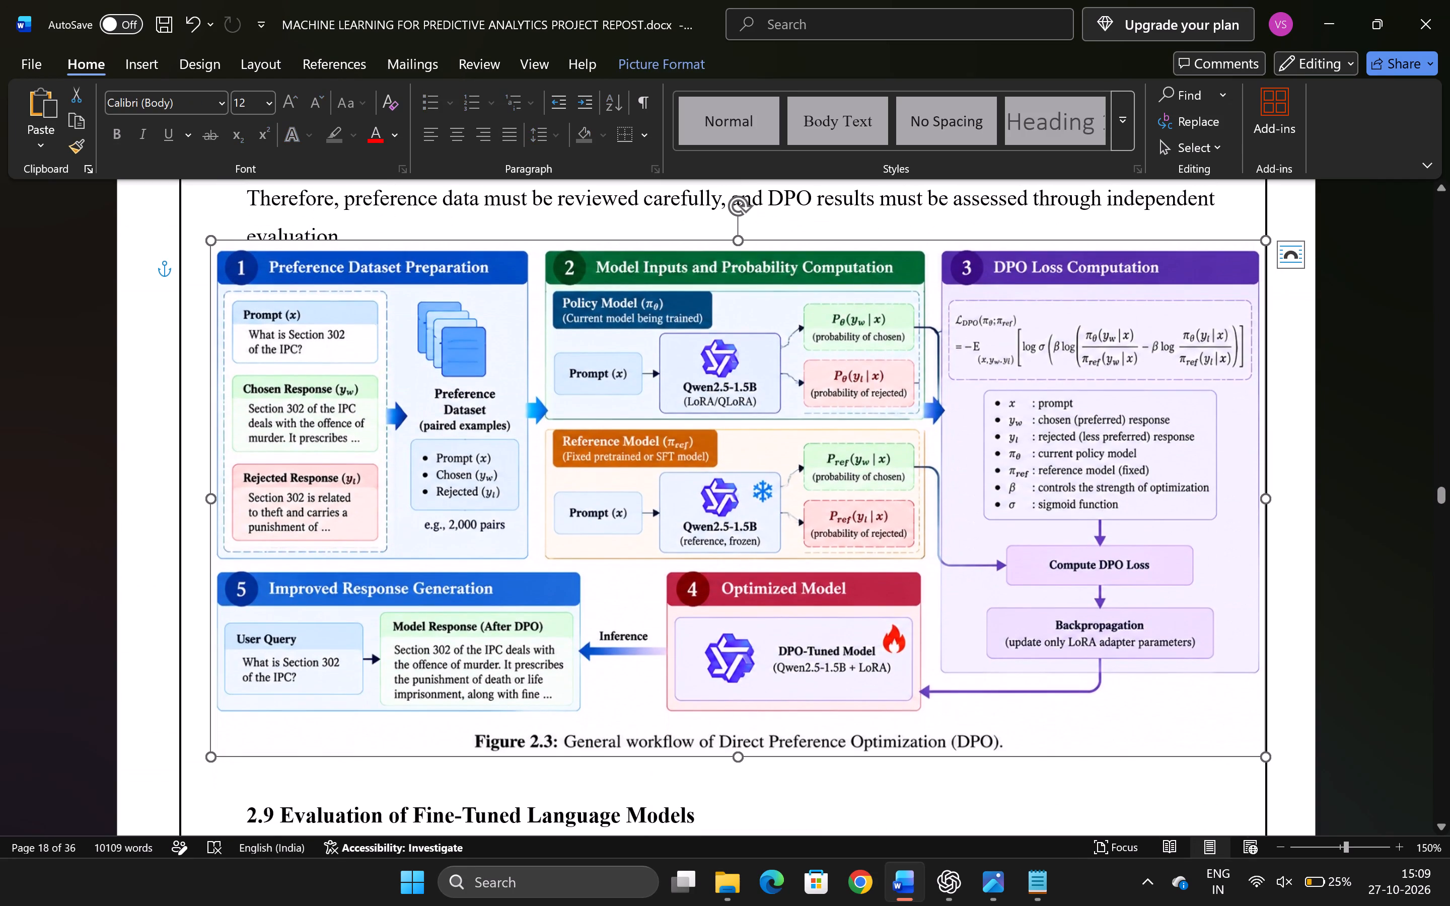
key(Down)
key(Down)
key(Down)
key(Down)
key(Down)
key(Down)
key(Down)
key(Down)
key(Down)
key(Down)
key(Down)
key(Down)
key(Down)
key(Down)
key(Down)
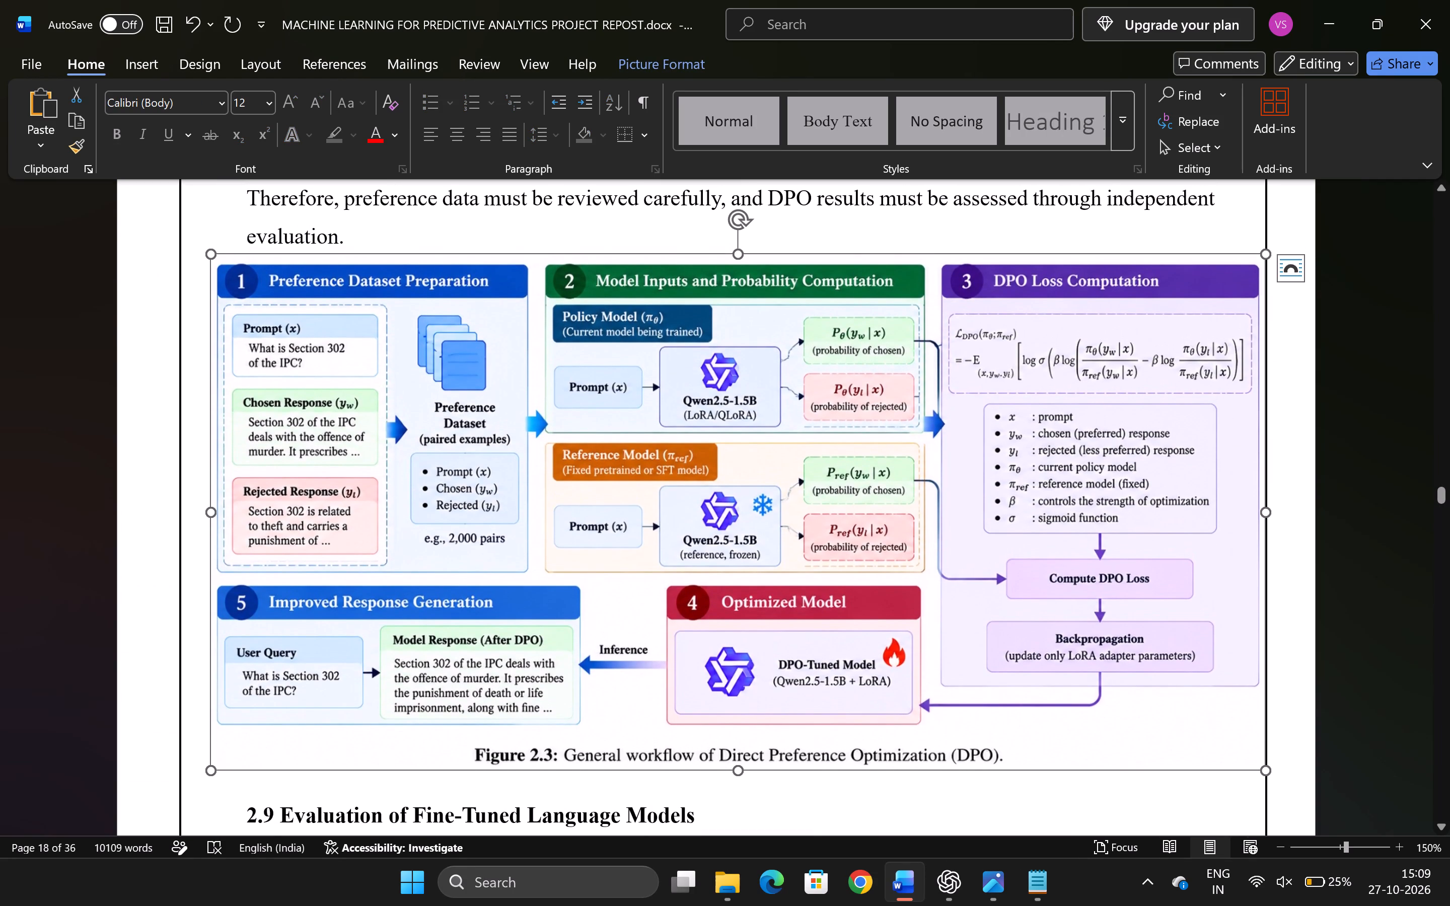
Delete the coloured Transformer architecture picture placed just before section 2.4 Instruction Tuning.
scroll(945, 545, up, 6)
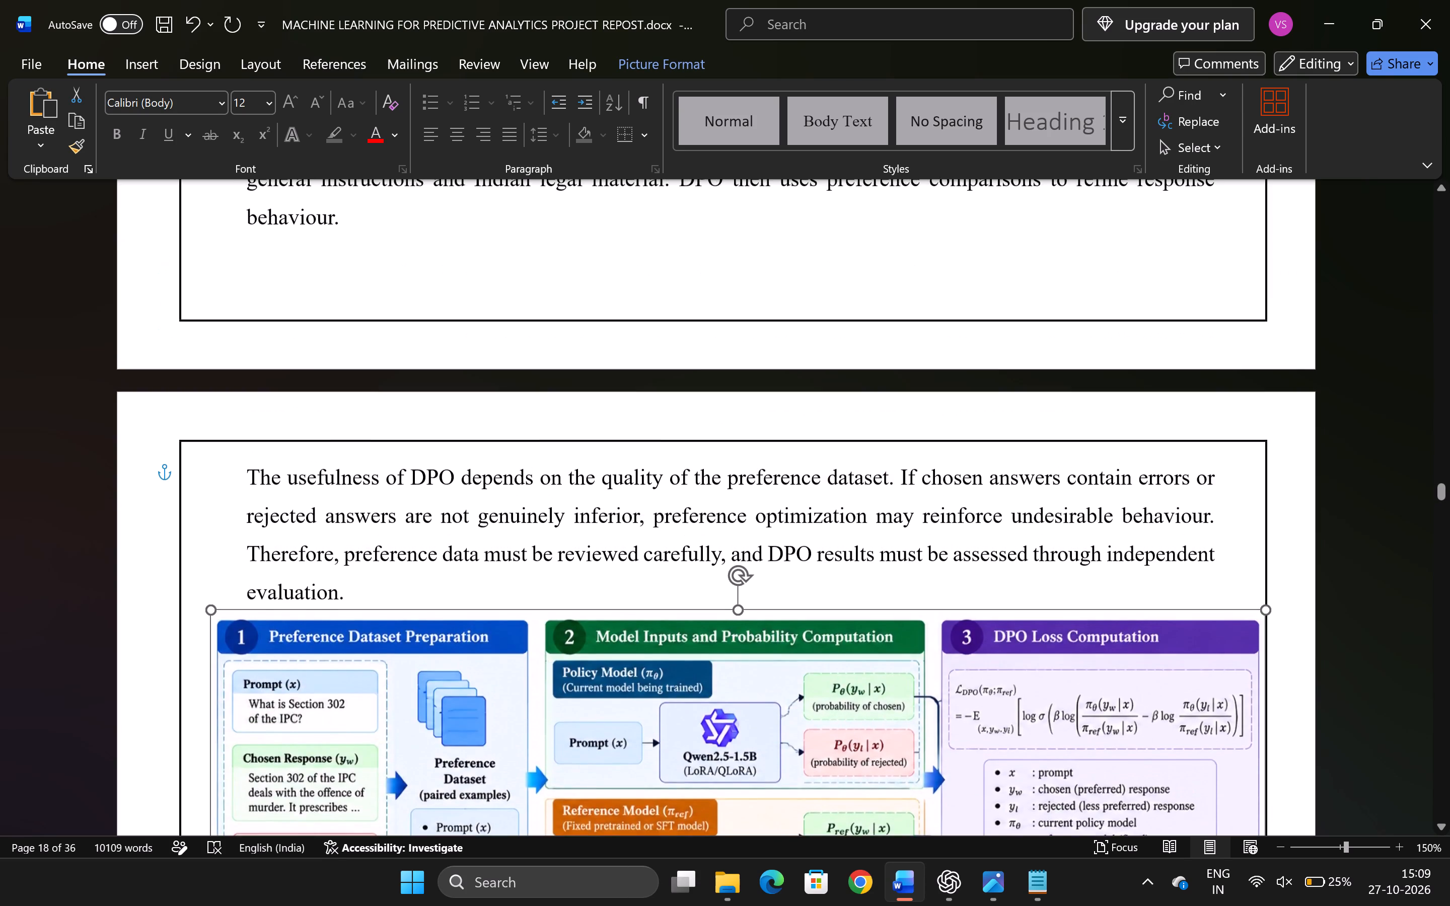
scroll(945, 545, up, 20)
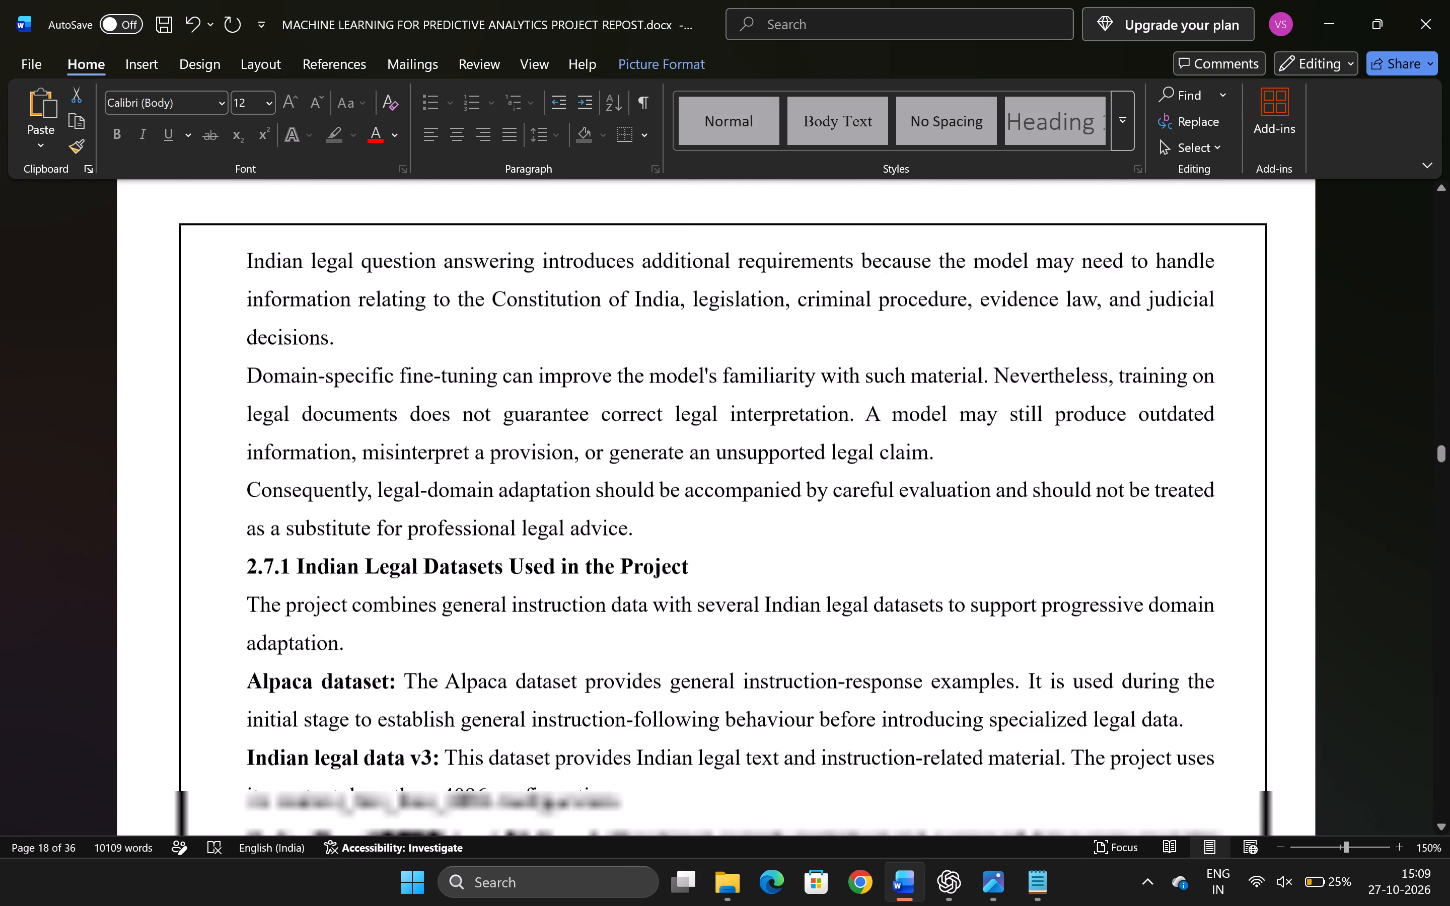
scroll(945, 545, up, 3)
ctrl+scroll(945, 545, down, 1)
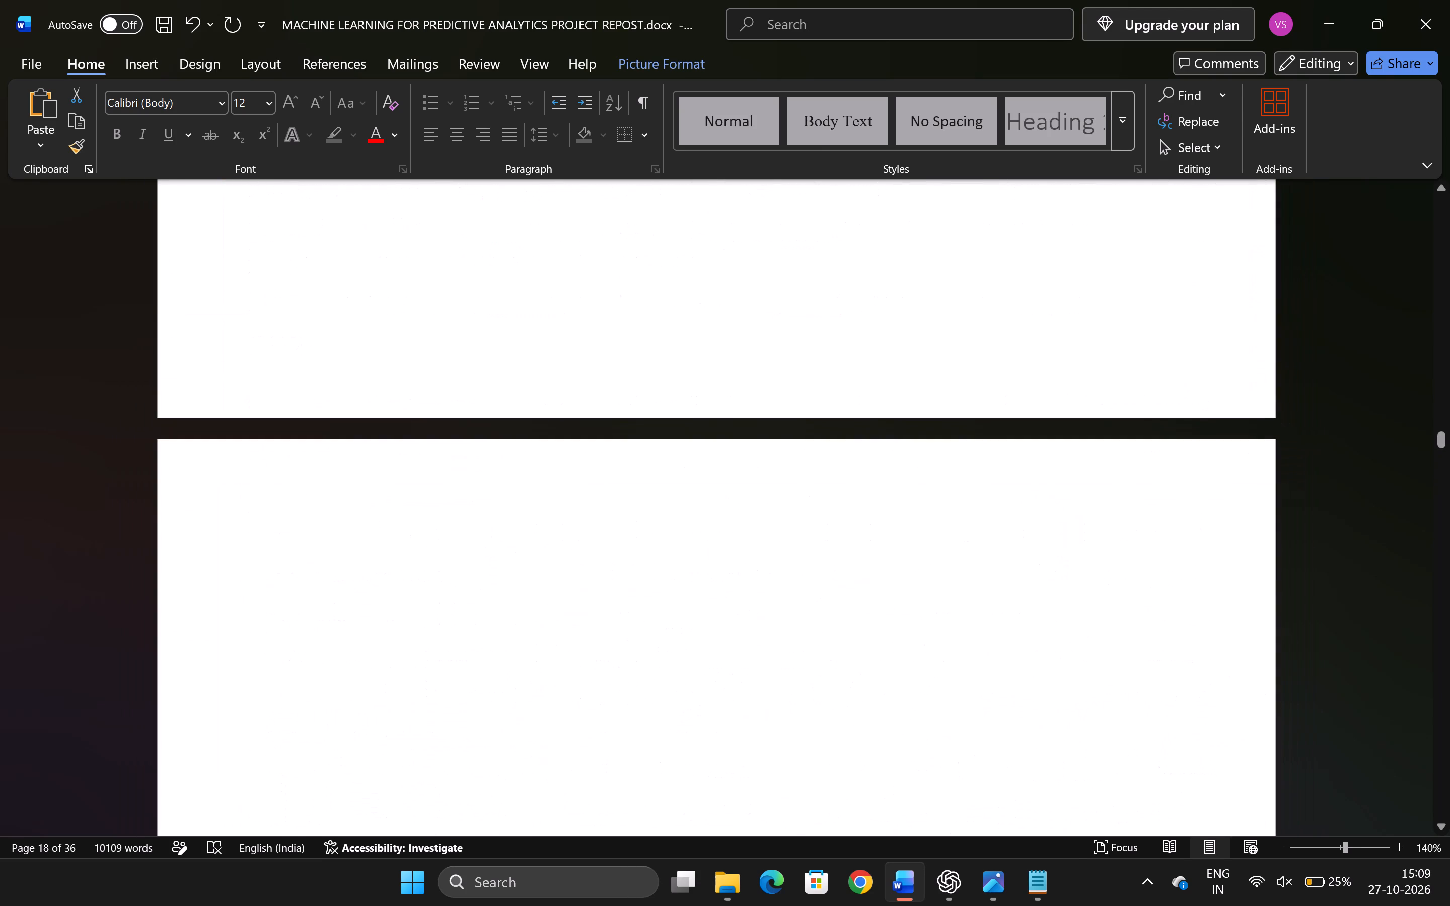
scroll(945, 545, down, 5)
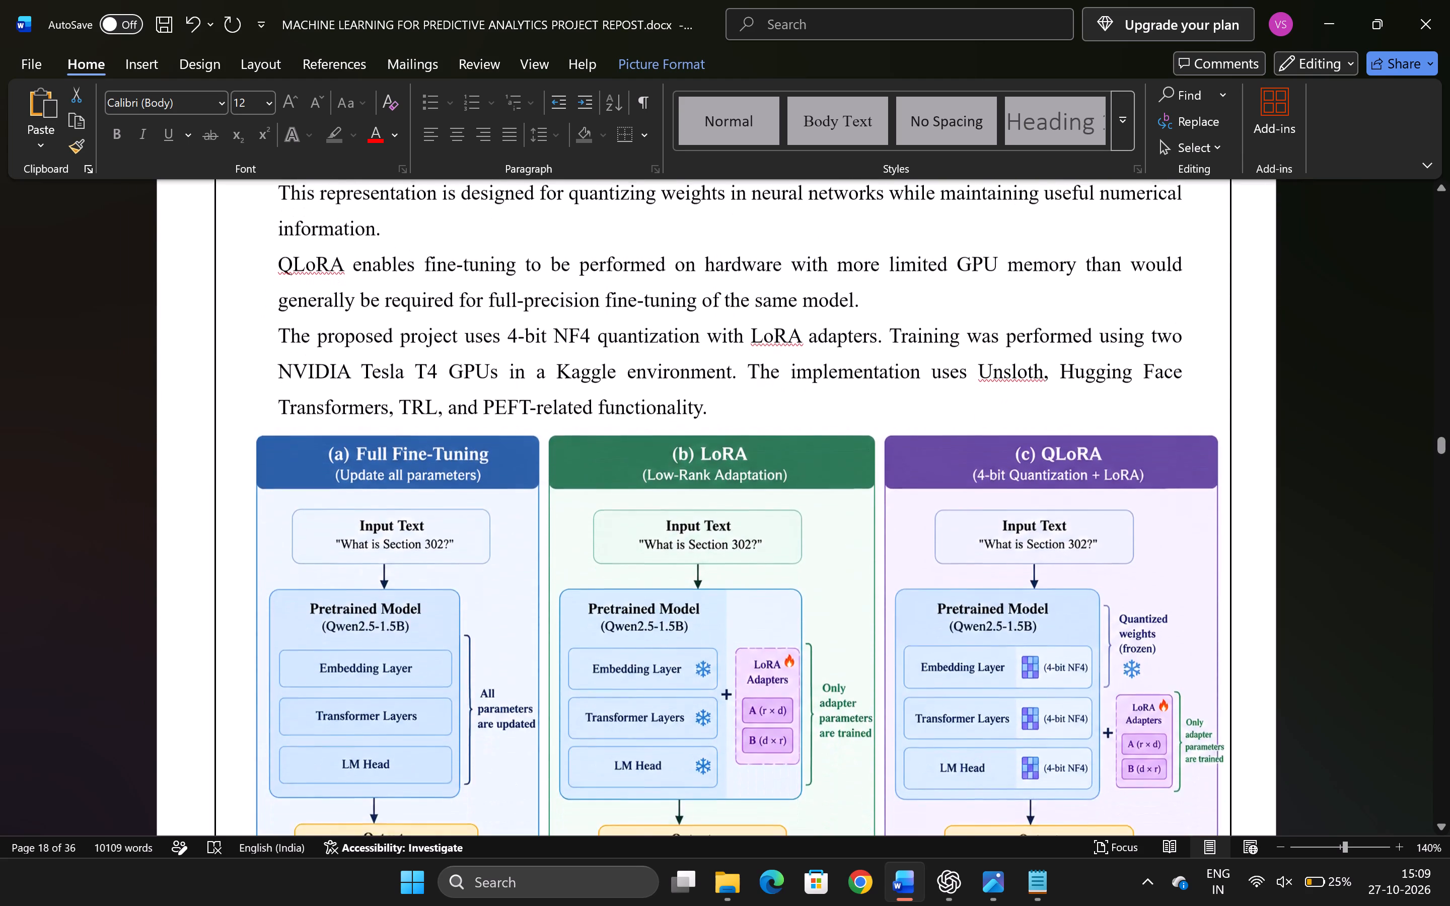
scroll(945, 545, down, 2)
scroll(945, 545, up, 8)
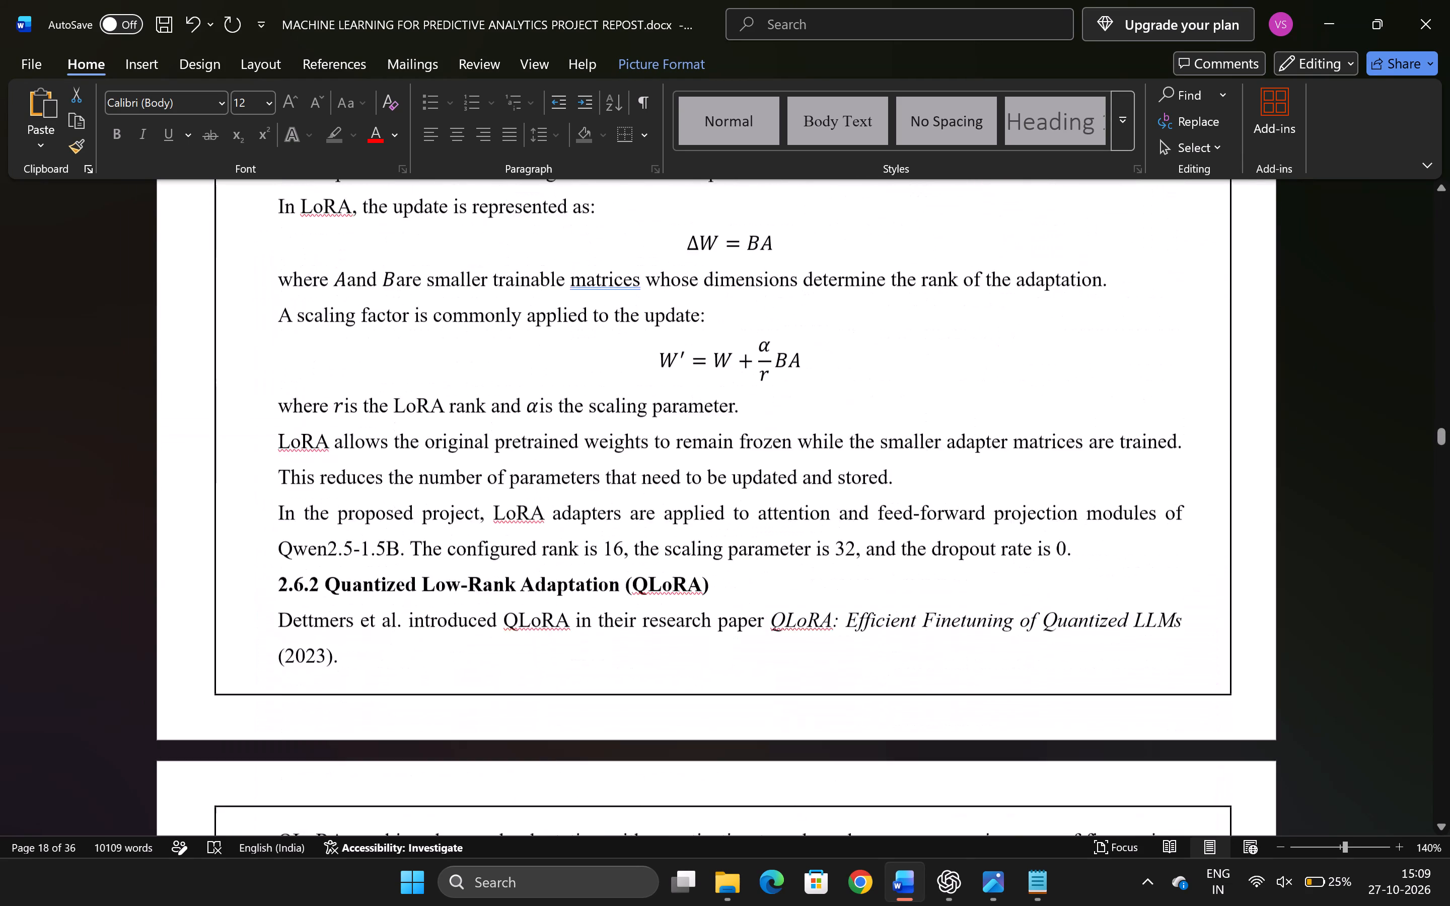
scroll(945, 545, up, 17)
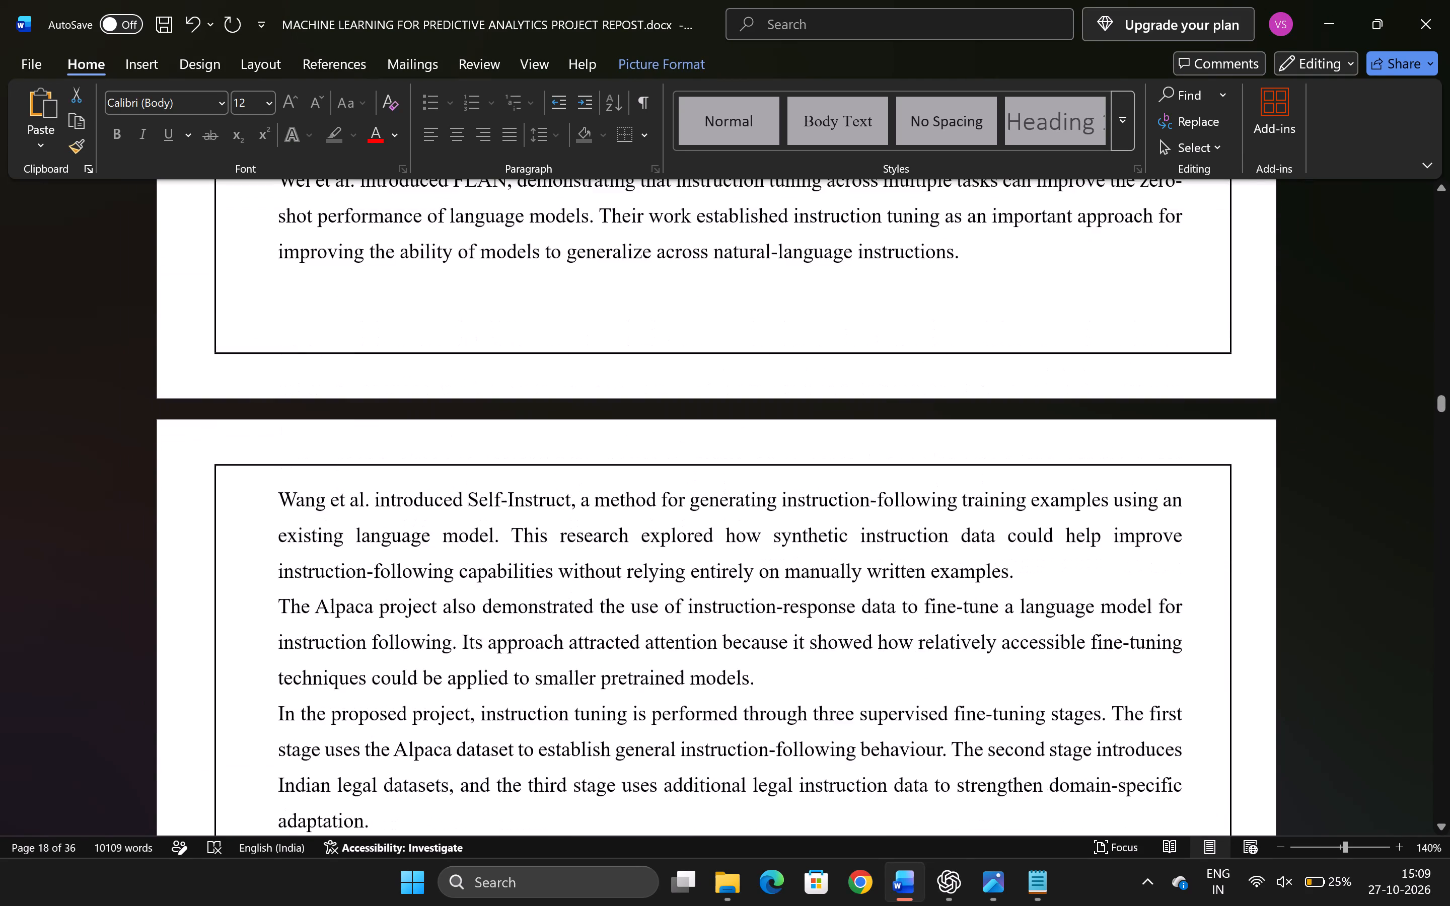
scroll(945, 545, up, 2)
click(910, 584)
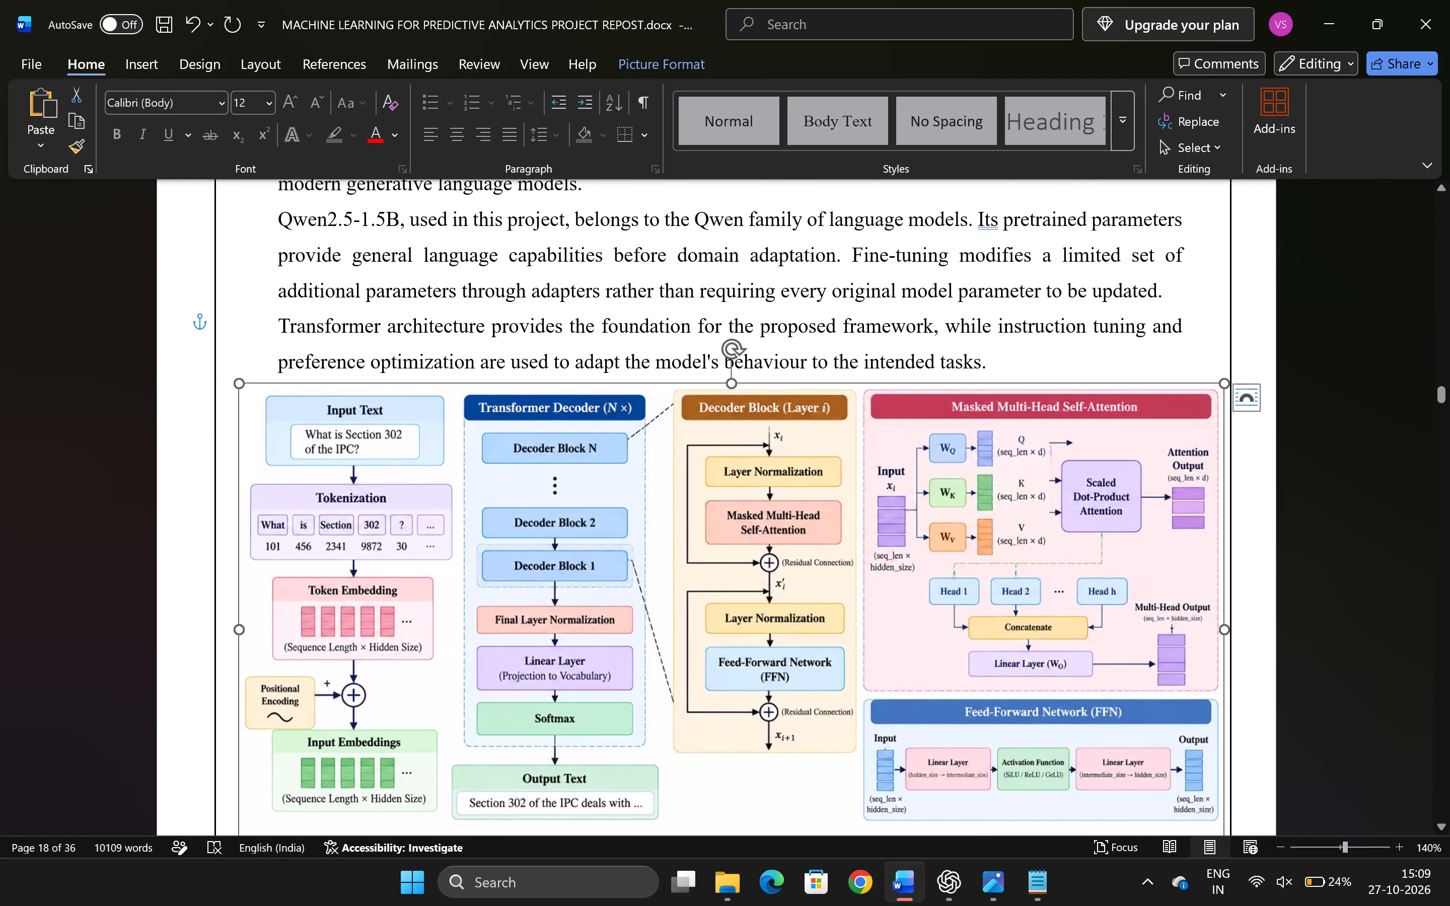
key(BackSpace)
ctrl+scroll(910, 584, down, 3)
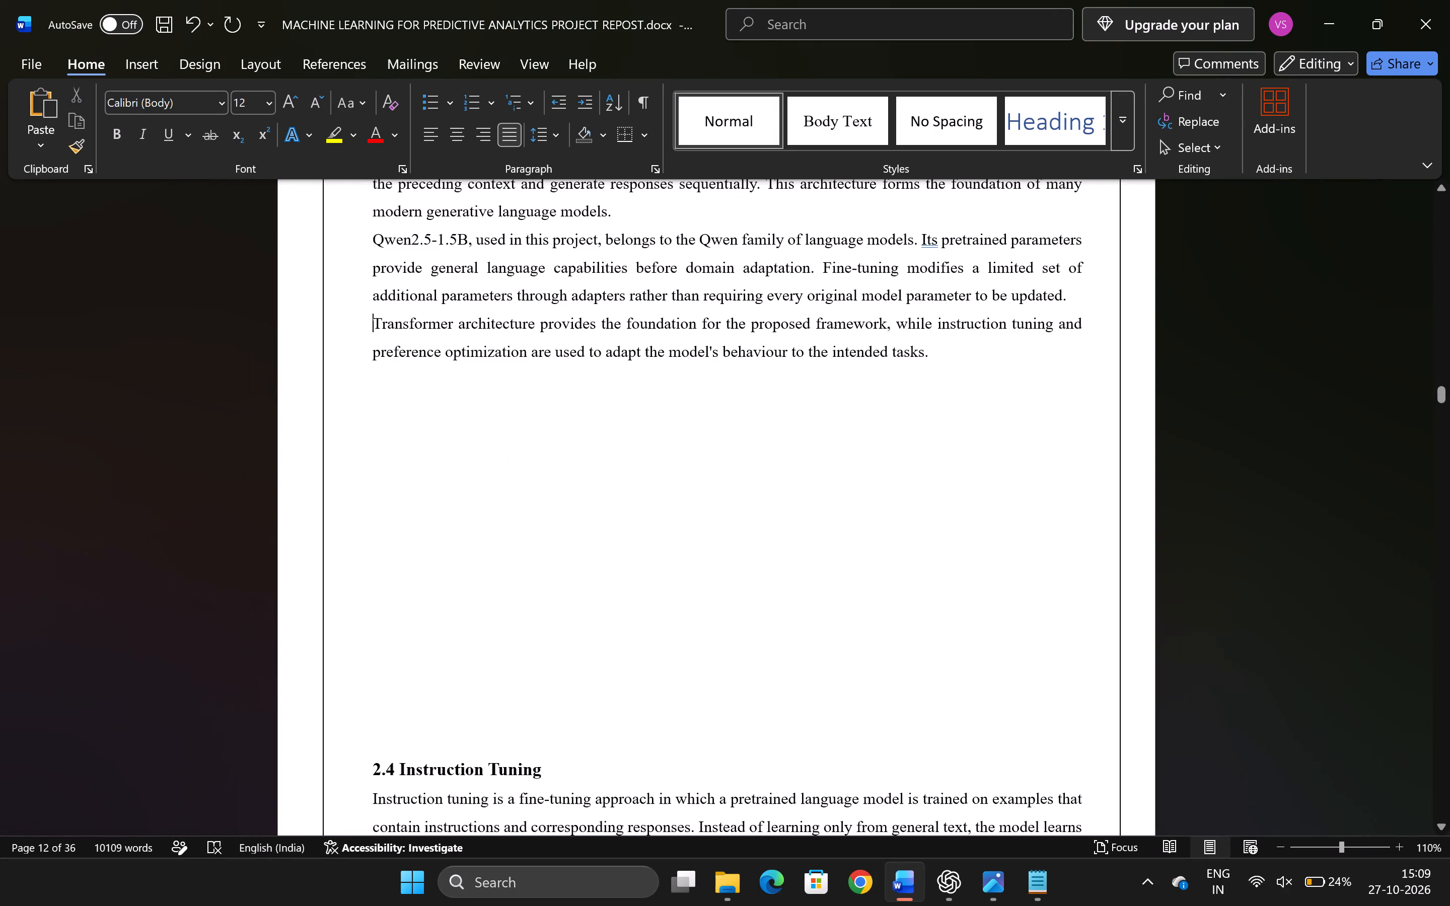
Copy Figure 2.1.png from the Downloads folder and paste it into the empty space above section 2.4 in the Word report.
key(alt+Tab)
key(alt+Tab)
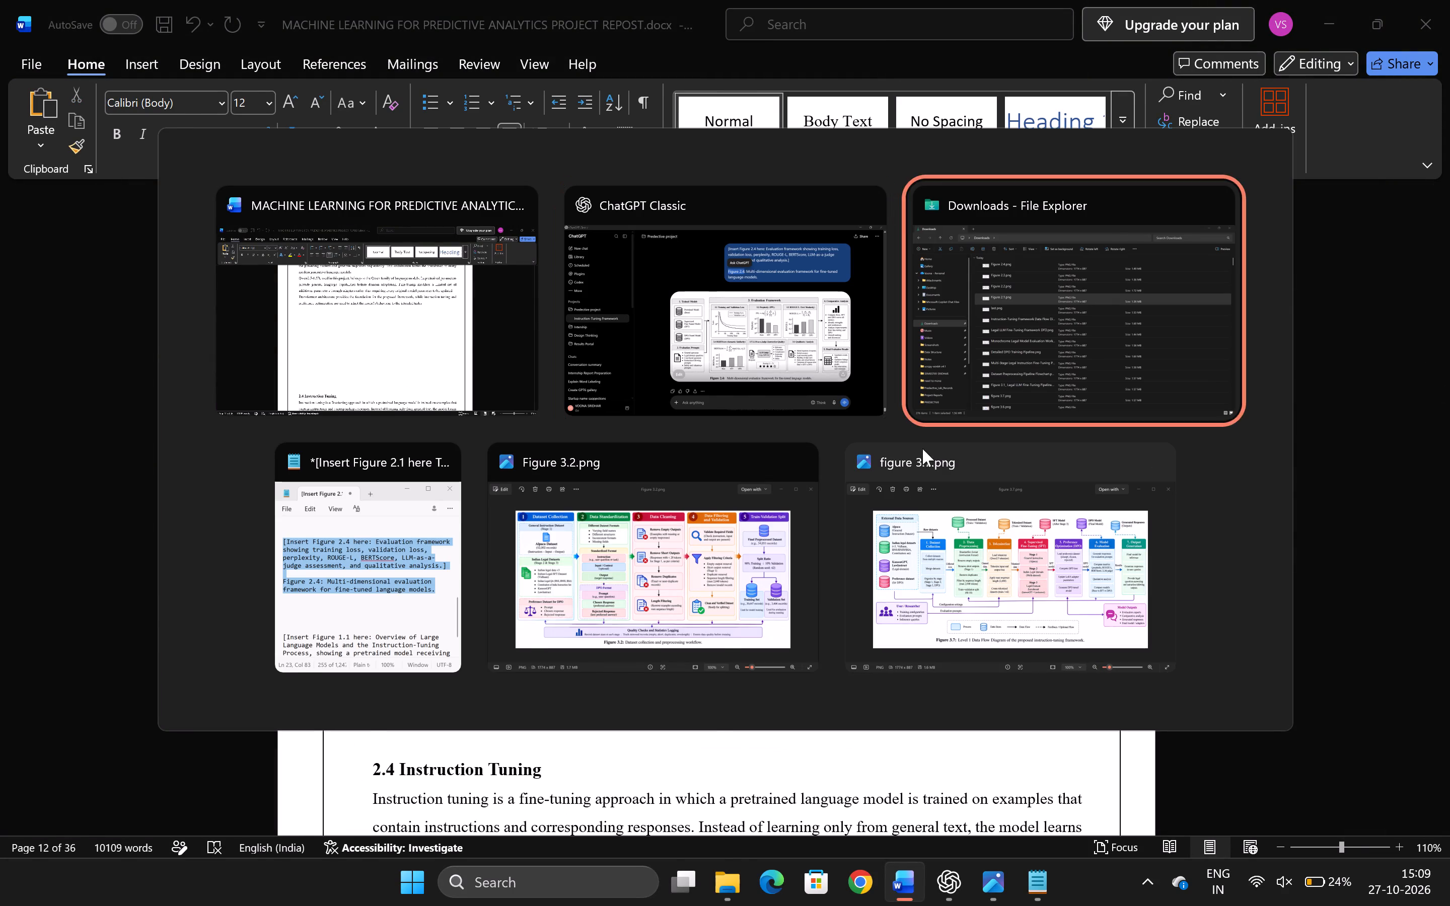
click(405, 342)
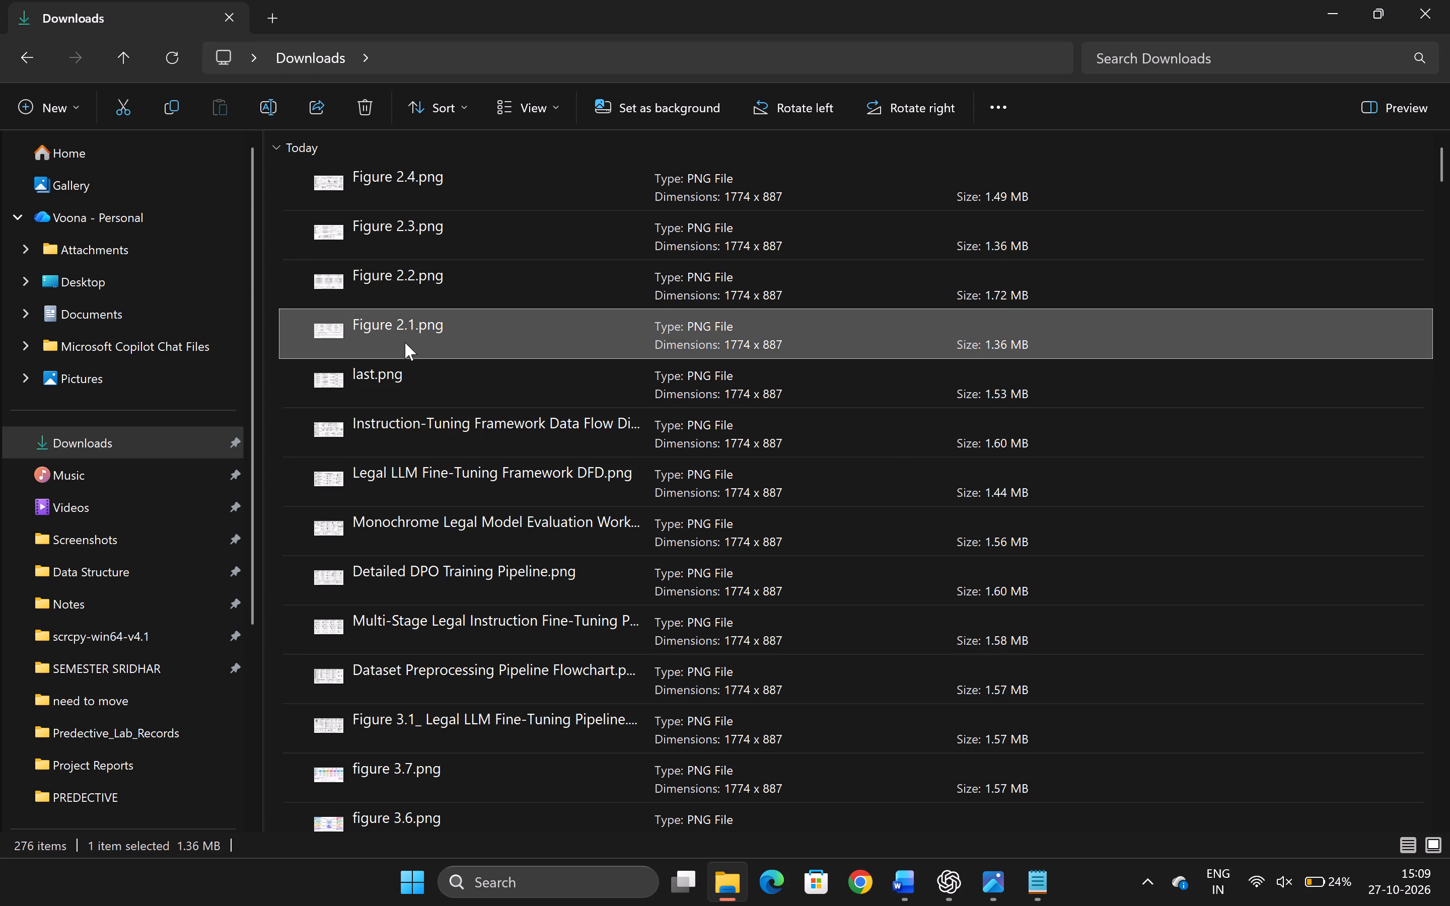
key(ctrl+c)
key(alt+Tab)
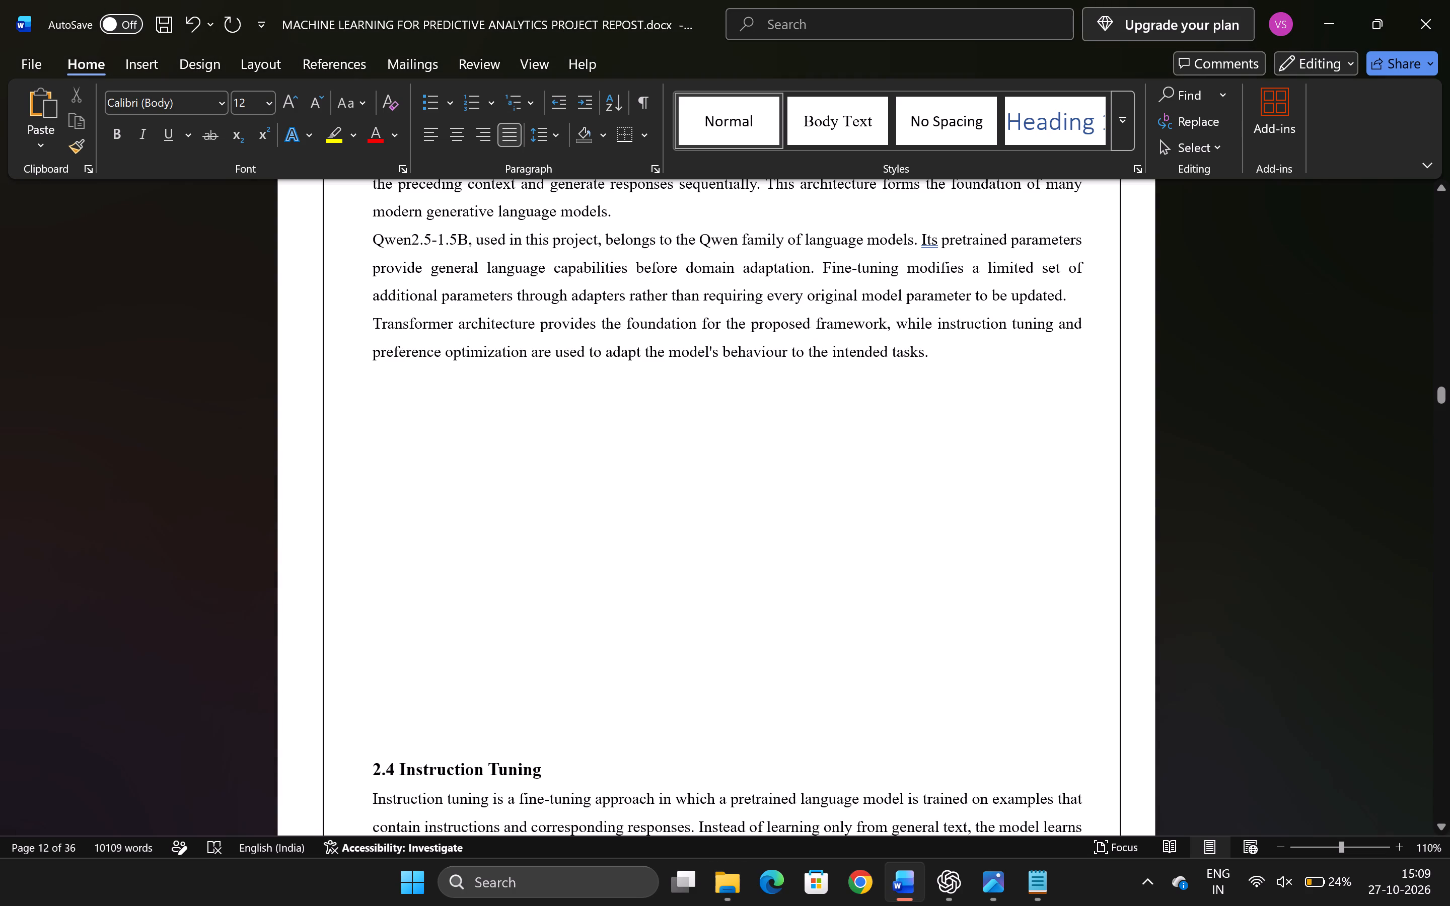
click(446, 392)
key(ctrl+v)
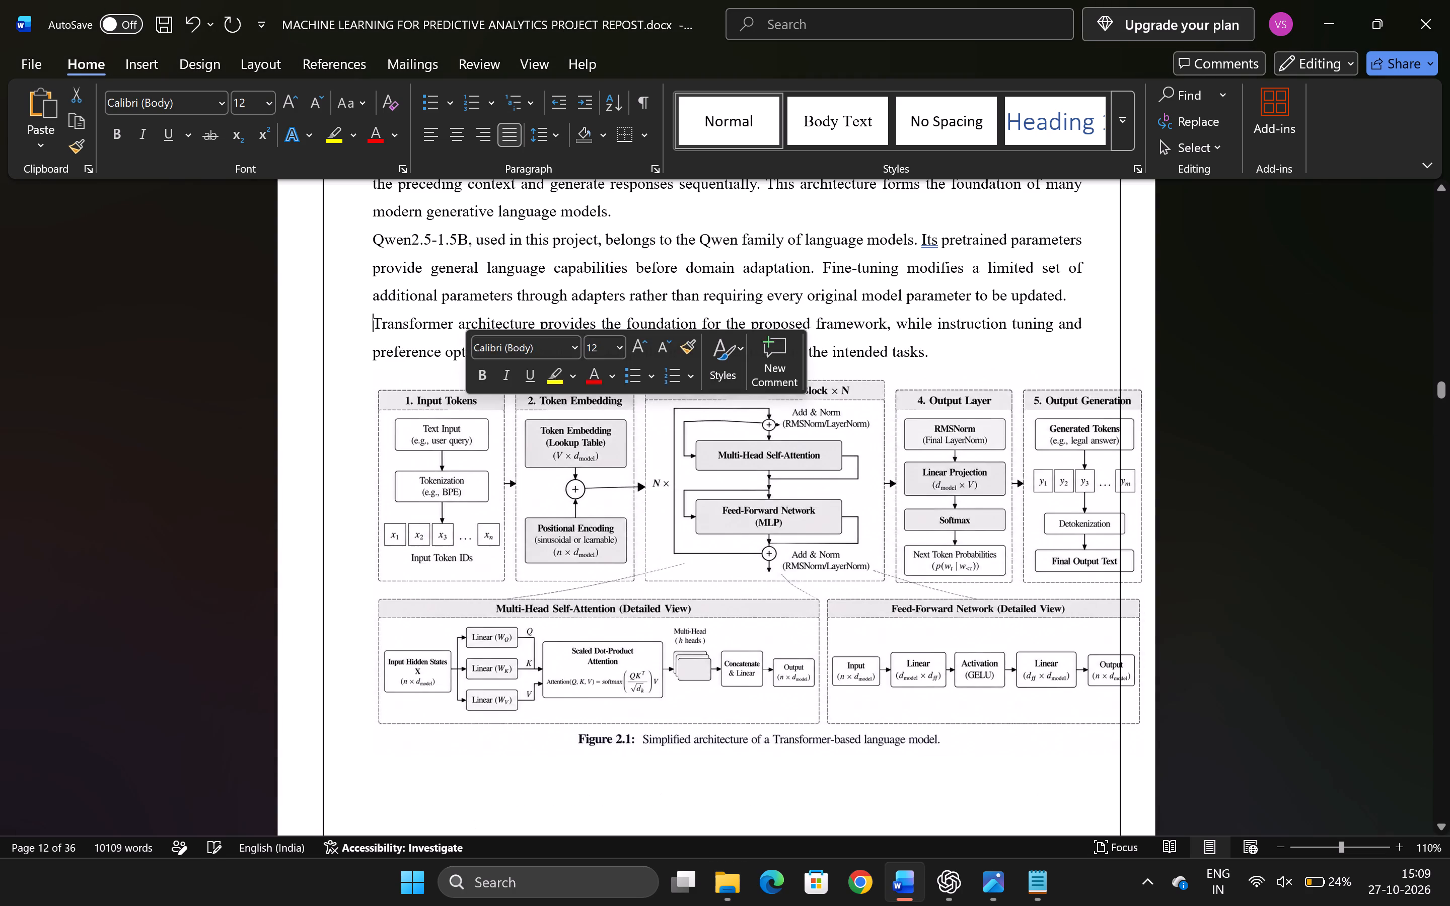
Set the Figure 2.1 picture's text wrapping to In Front of Text and shrink it proportionally to the width of the body text.
click(512, 470)
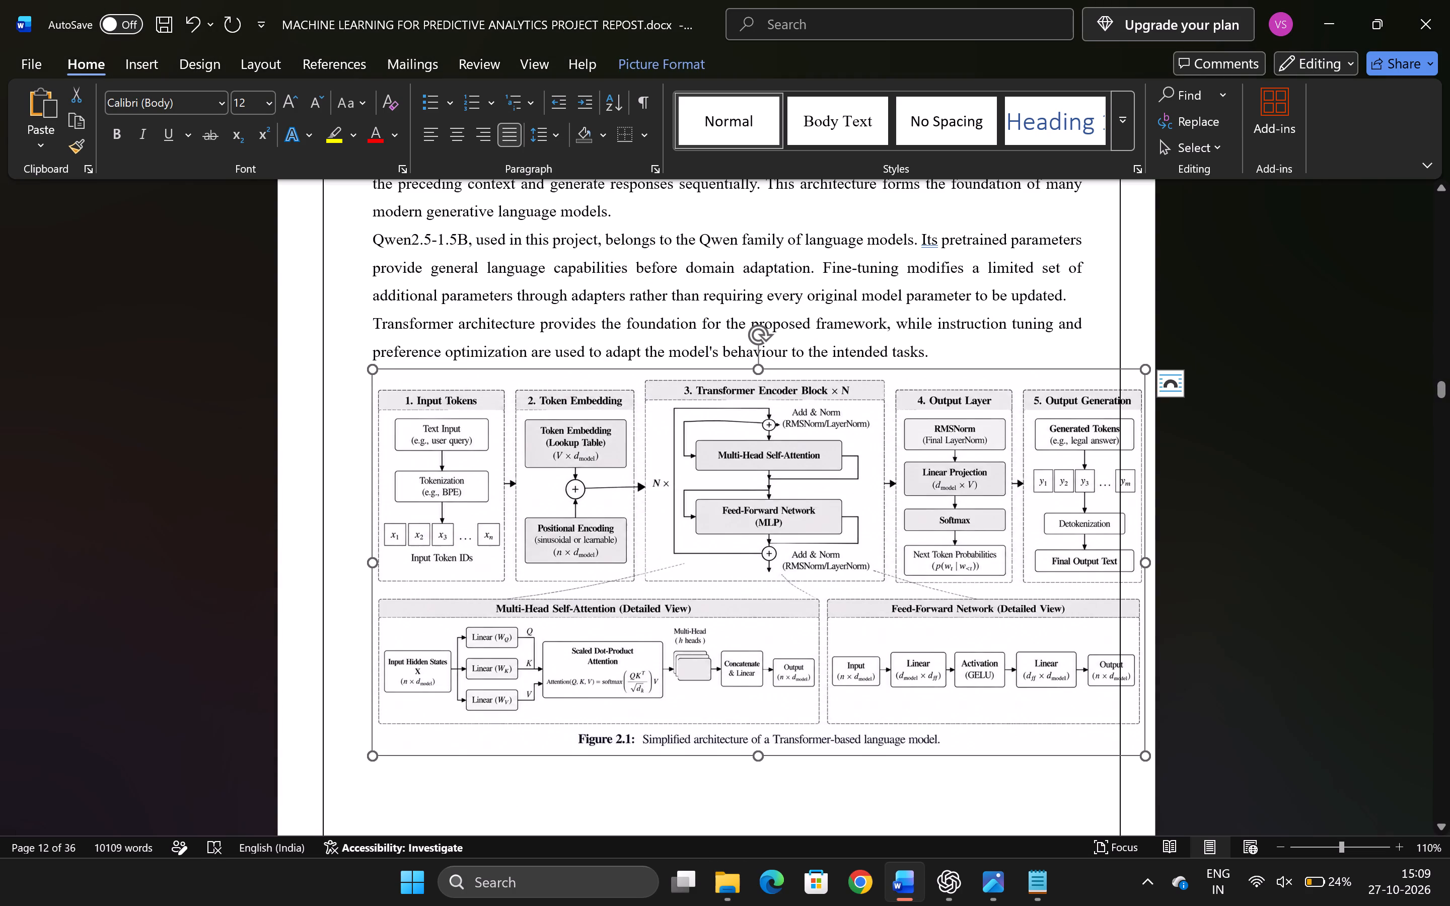
click(1179, 389)
click(1297, 582)
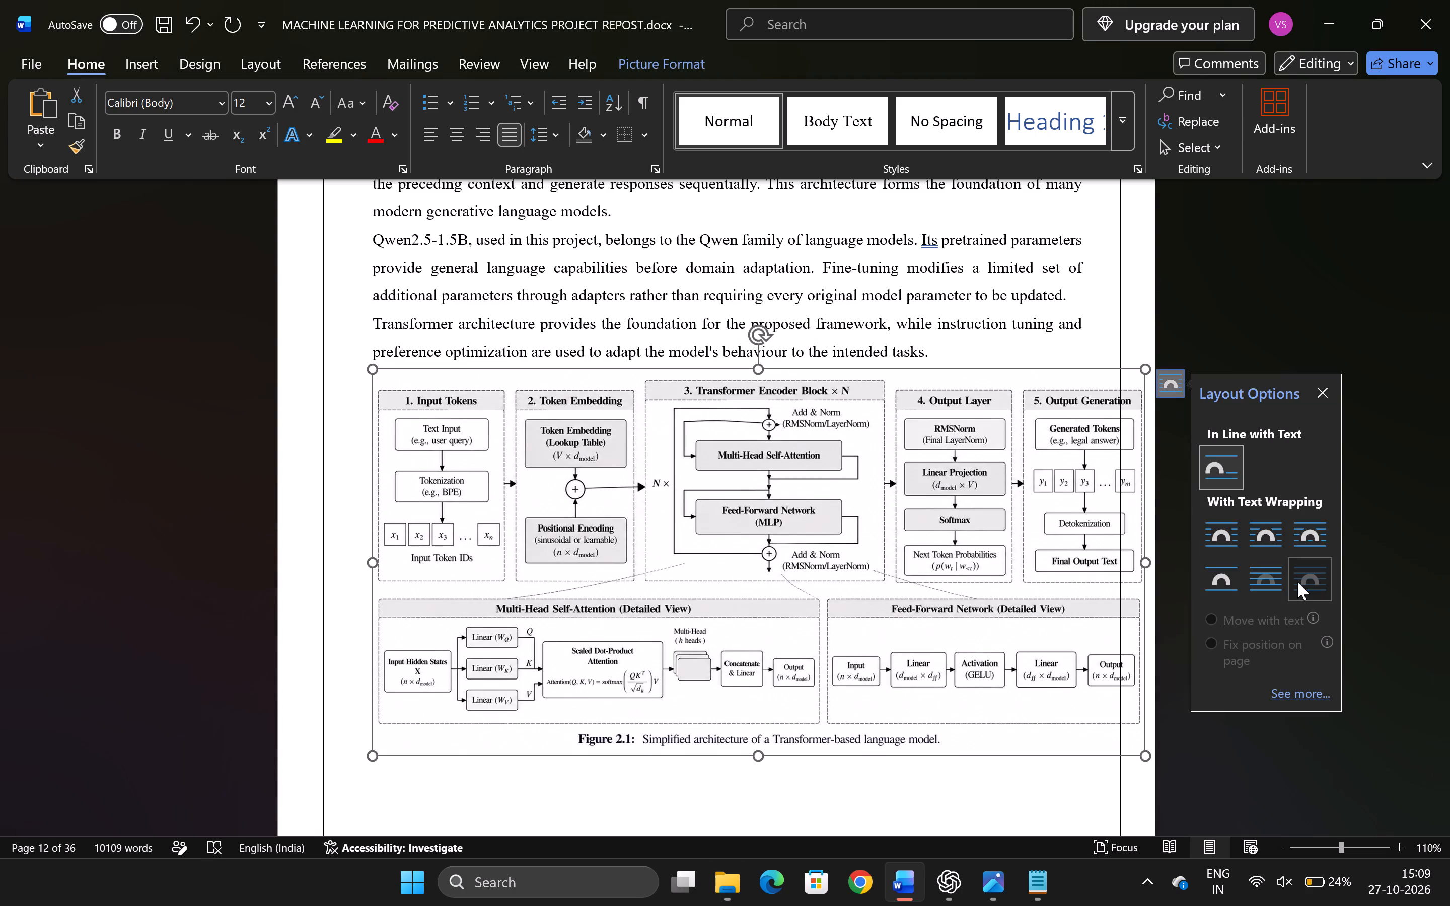
drag(1146, 759, 1082, 730)
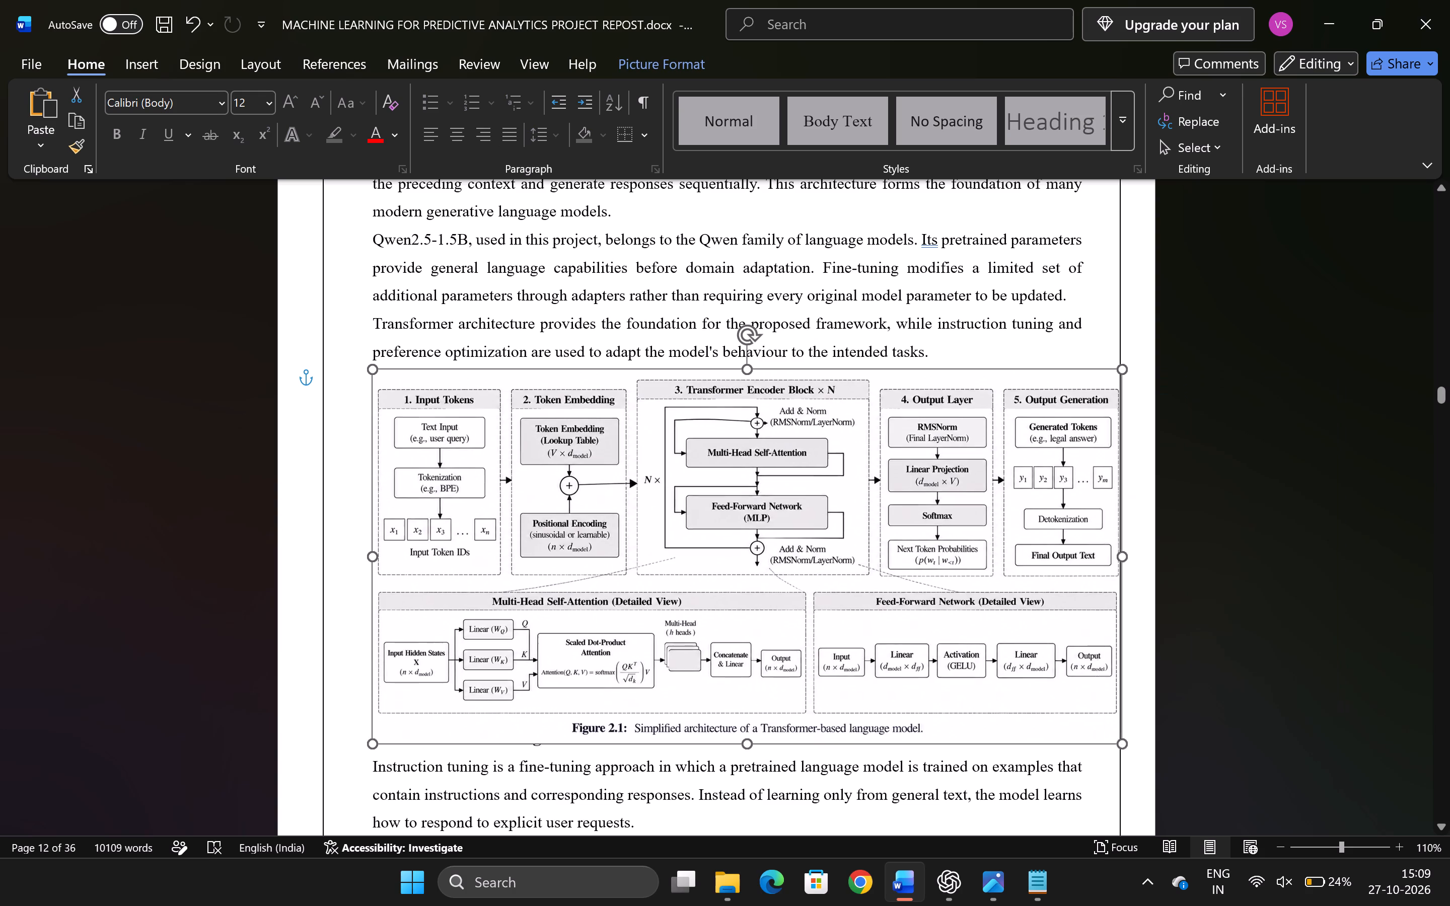
drag(1082, 730, 1024, 723)
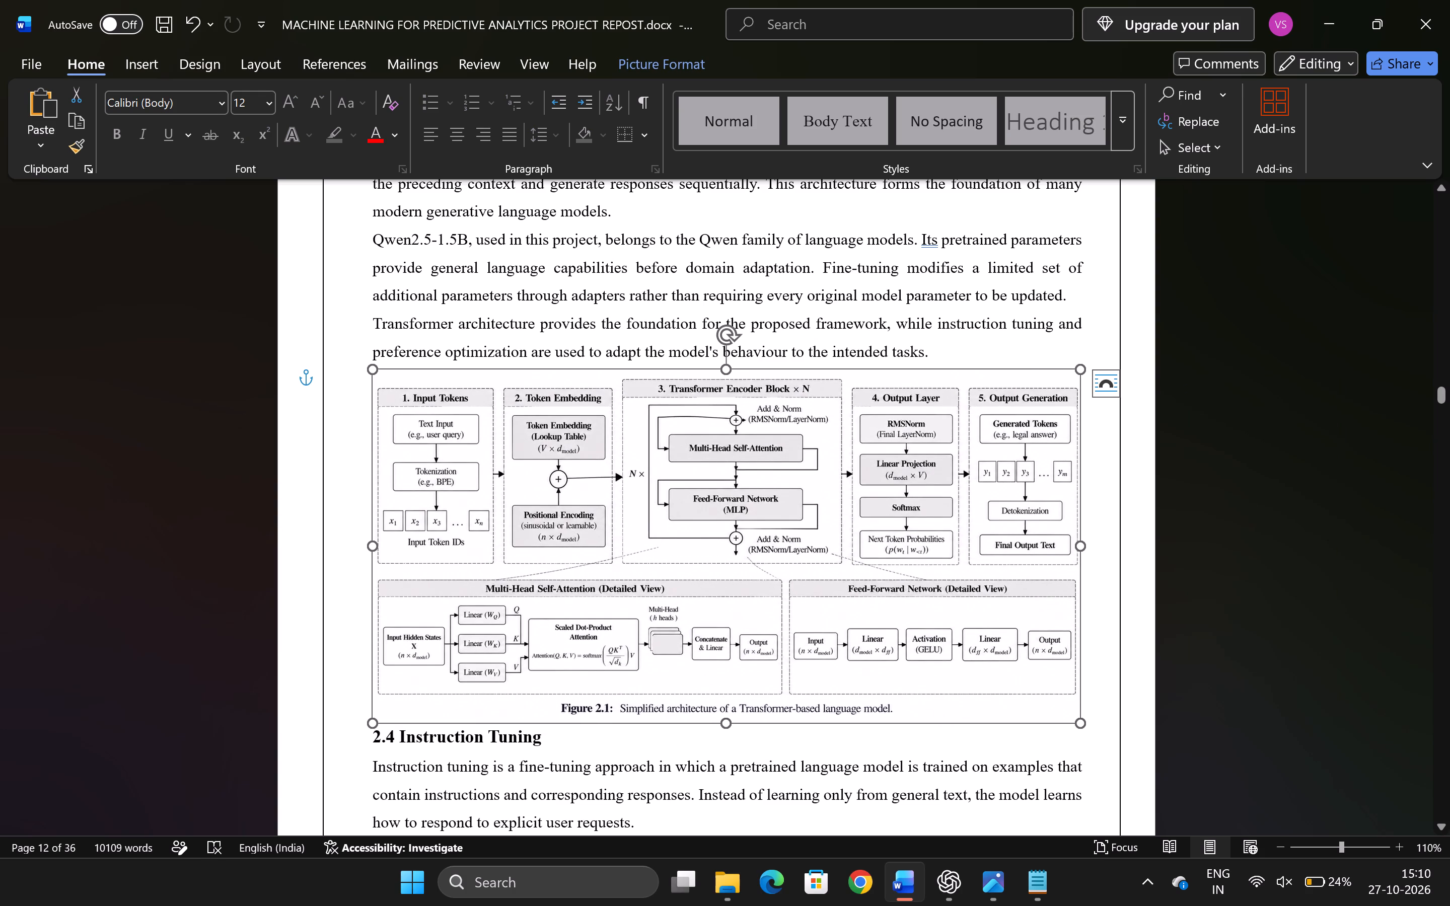
Nudge the Figure 2.1 Transformer picture slightly up, away from the 2.4 Instruction Tuning heading, and deselect it.
drag(927, 651, 929, 646)
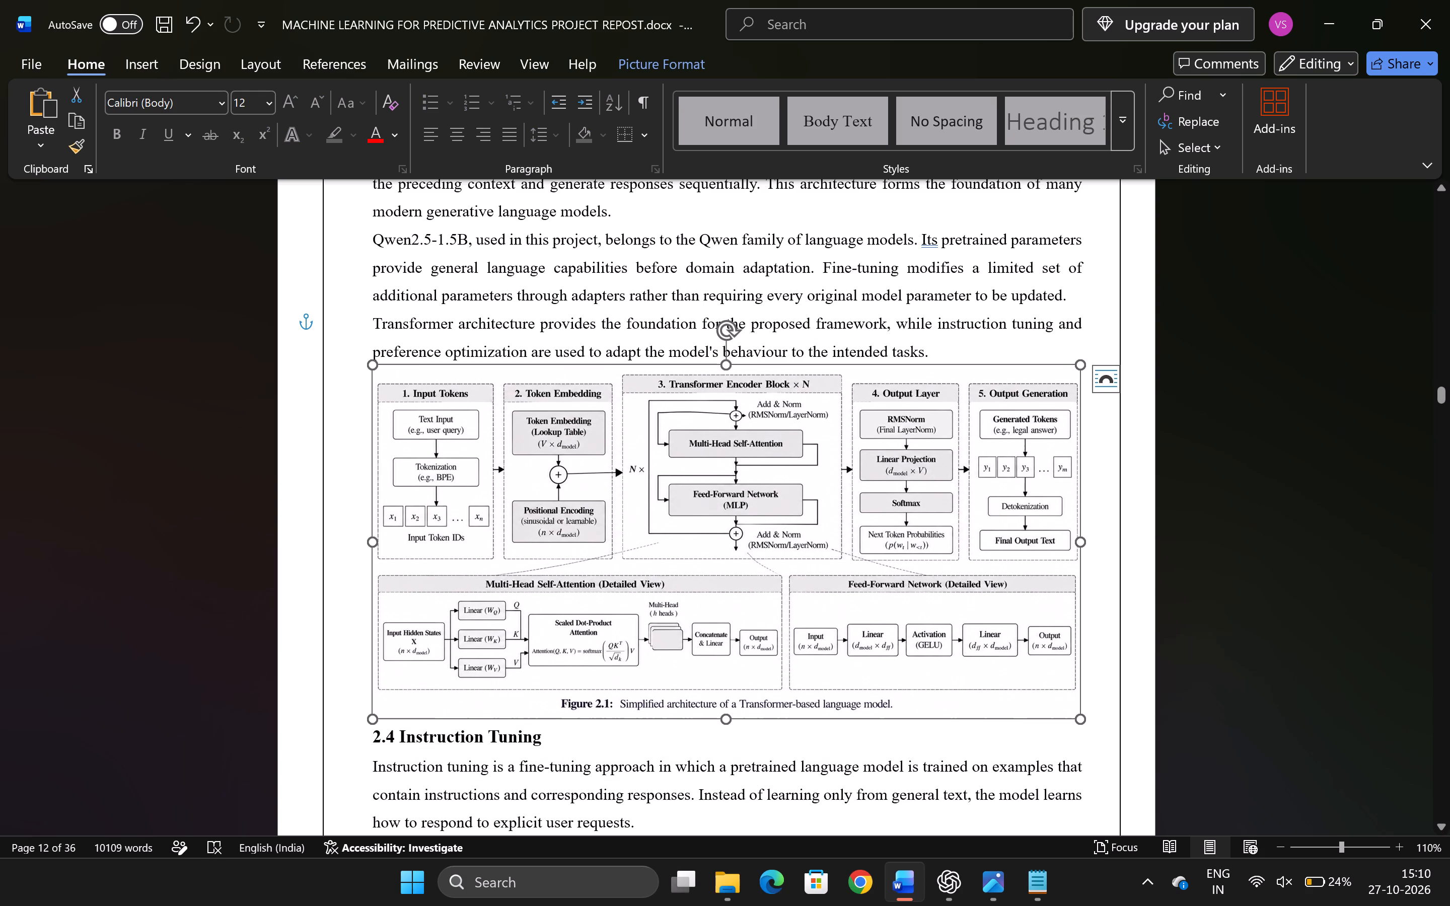
click(1103, 561)
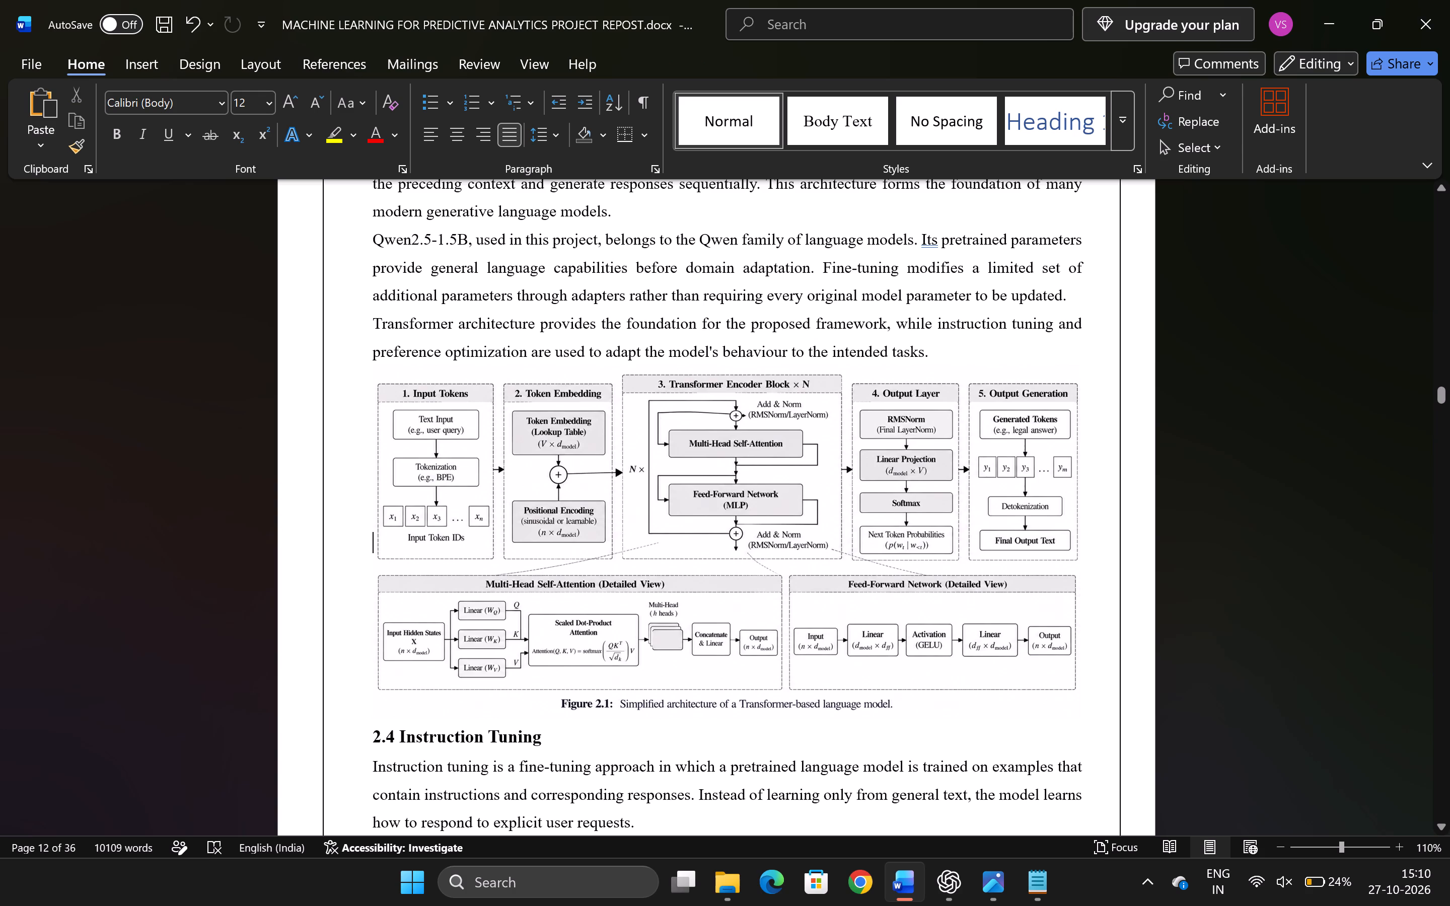
Delete the blank lines between the paragraph ending "domain adaptation." and the 2.6 Parameter-Efficient Fine-Tuning heading.
scroll(972, 587, down, 14)
scroll(972, 587, up, 1)
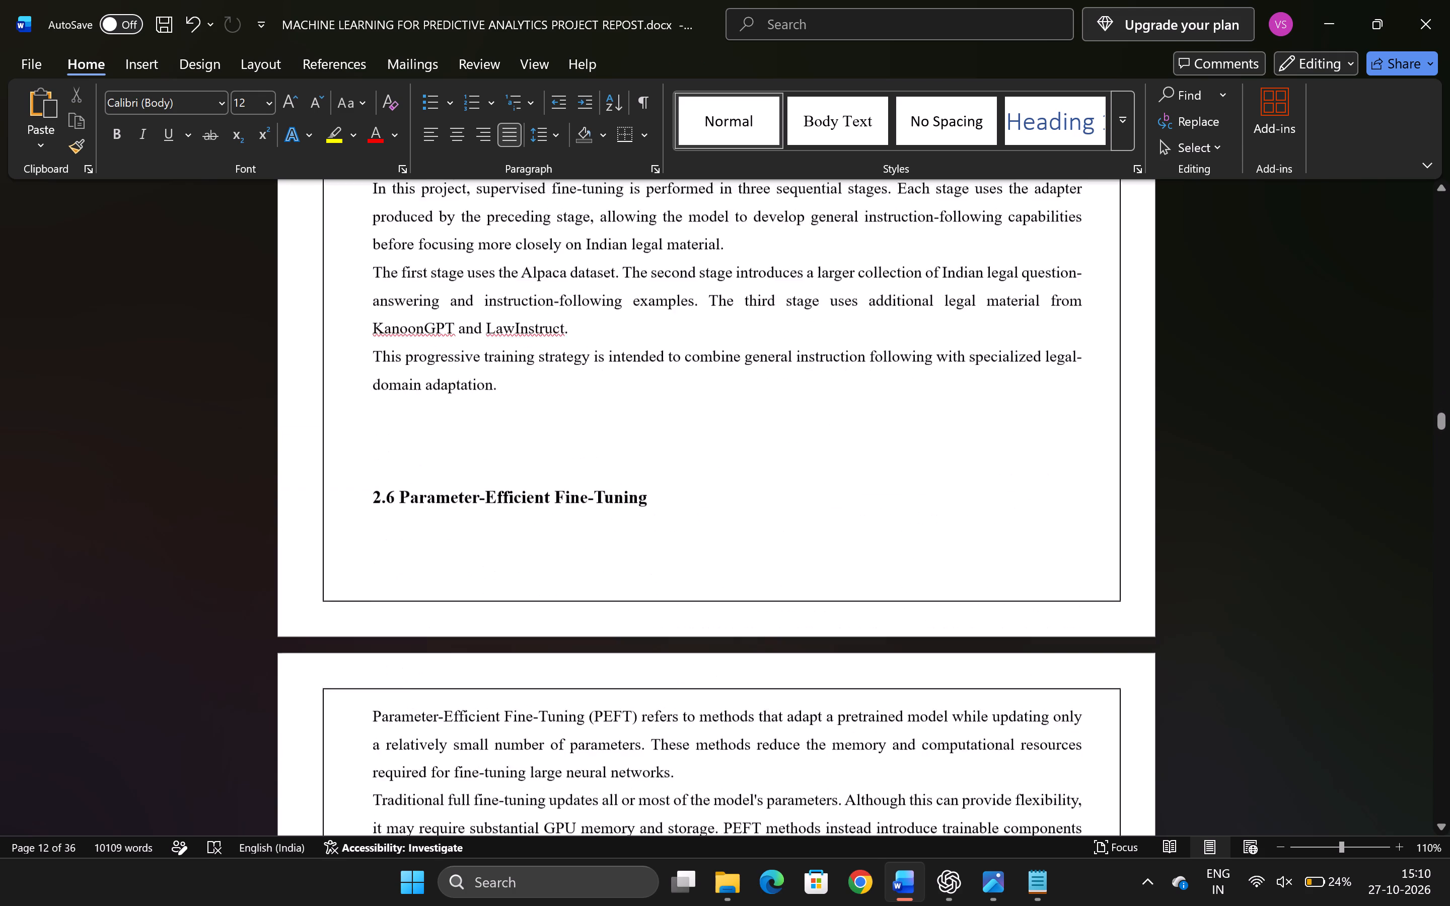
scroll(972, 587, up, 1)
scroll(972, 587, down, 2)
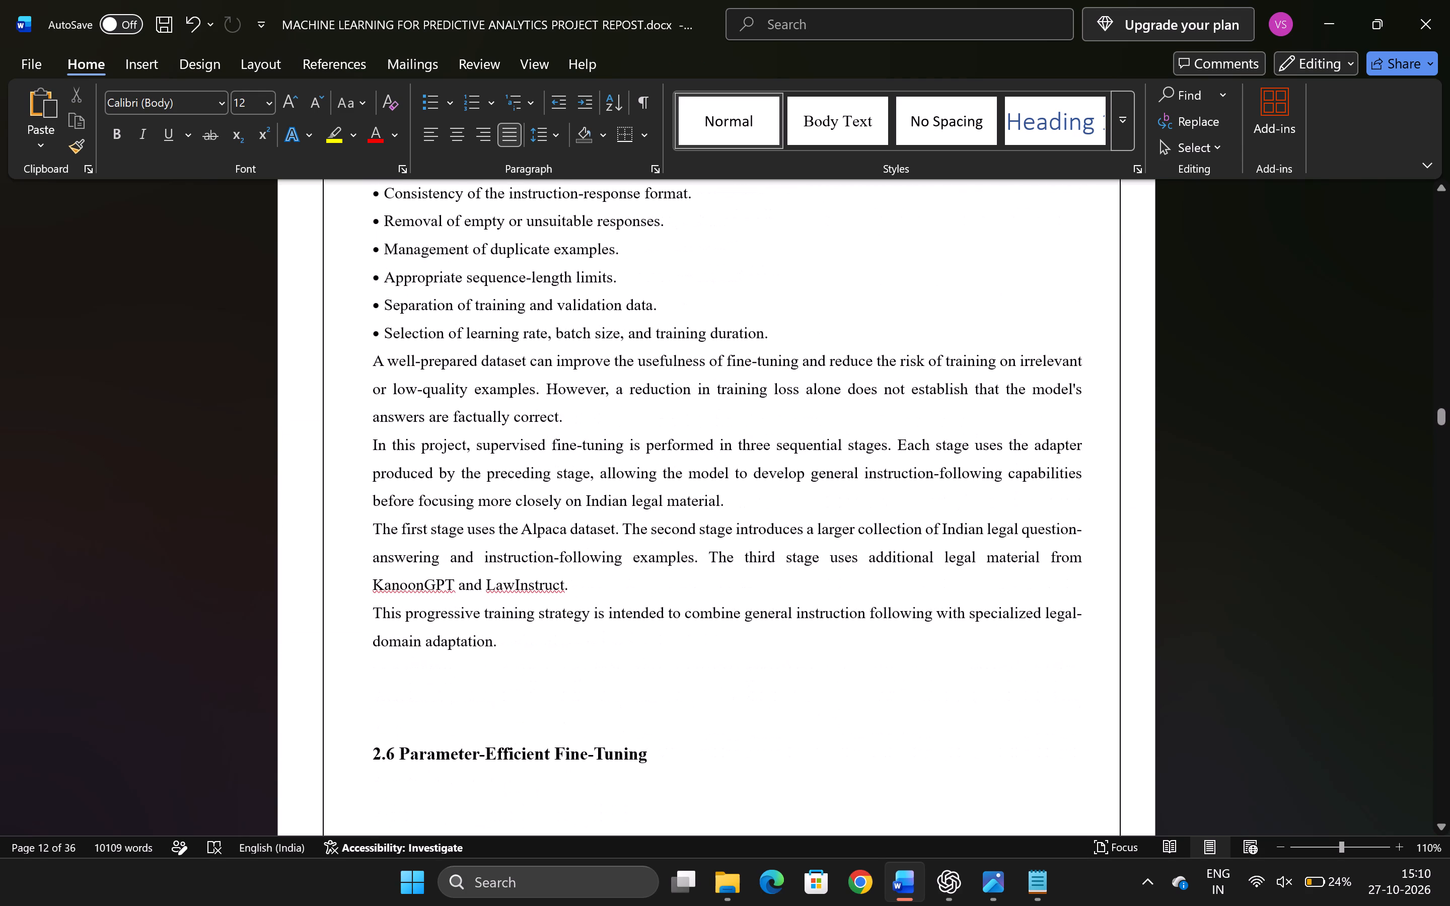
drag(640, 733, 490, 668)
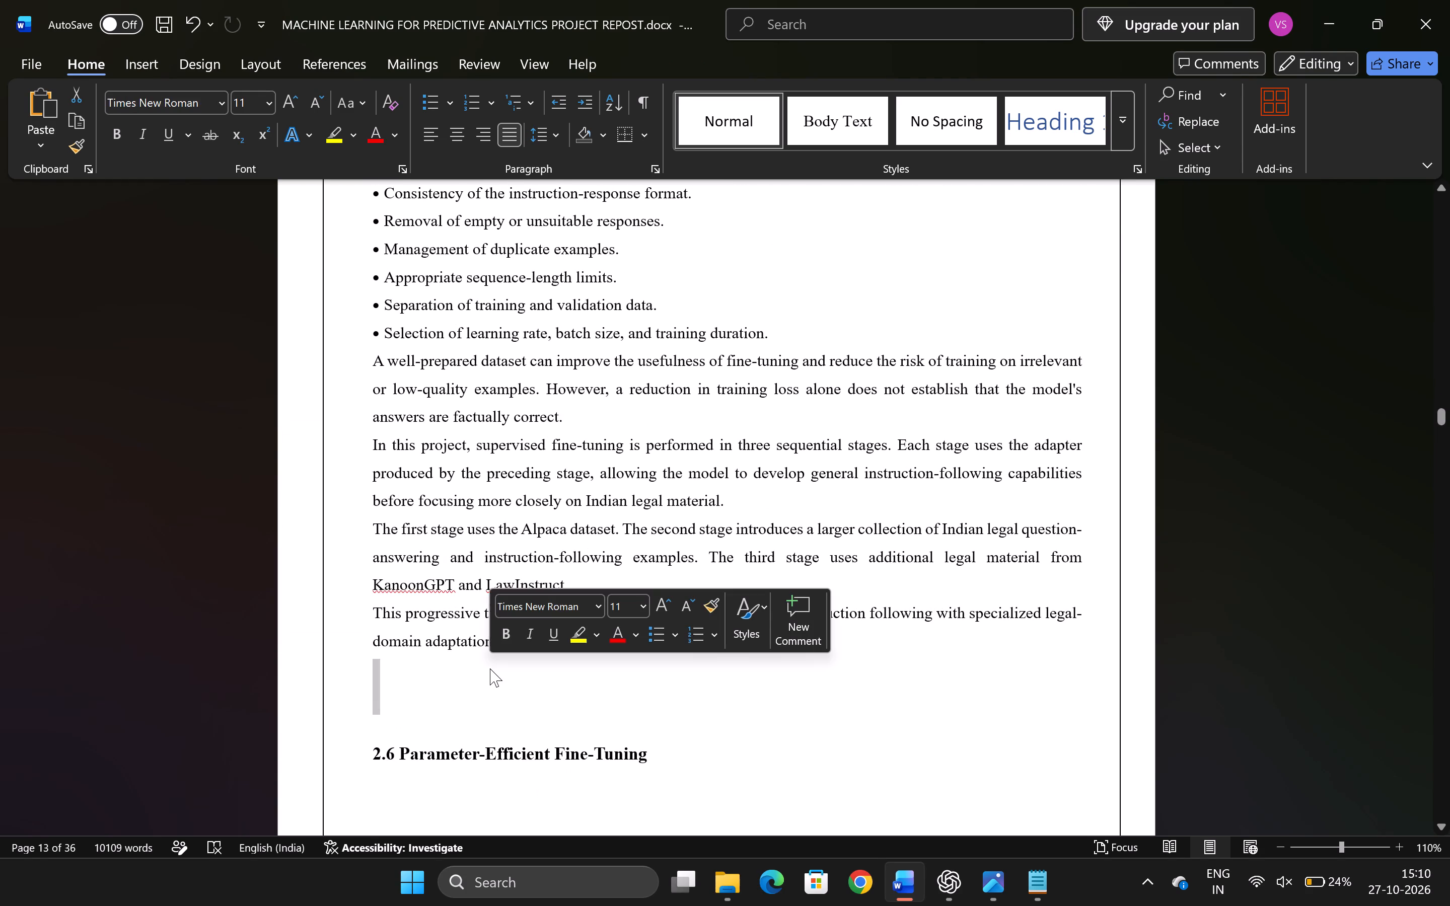
key(BackSpace)
key(BackSpace)
key(BackSpace)
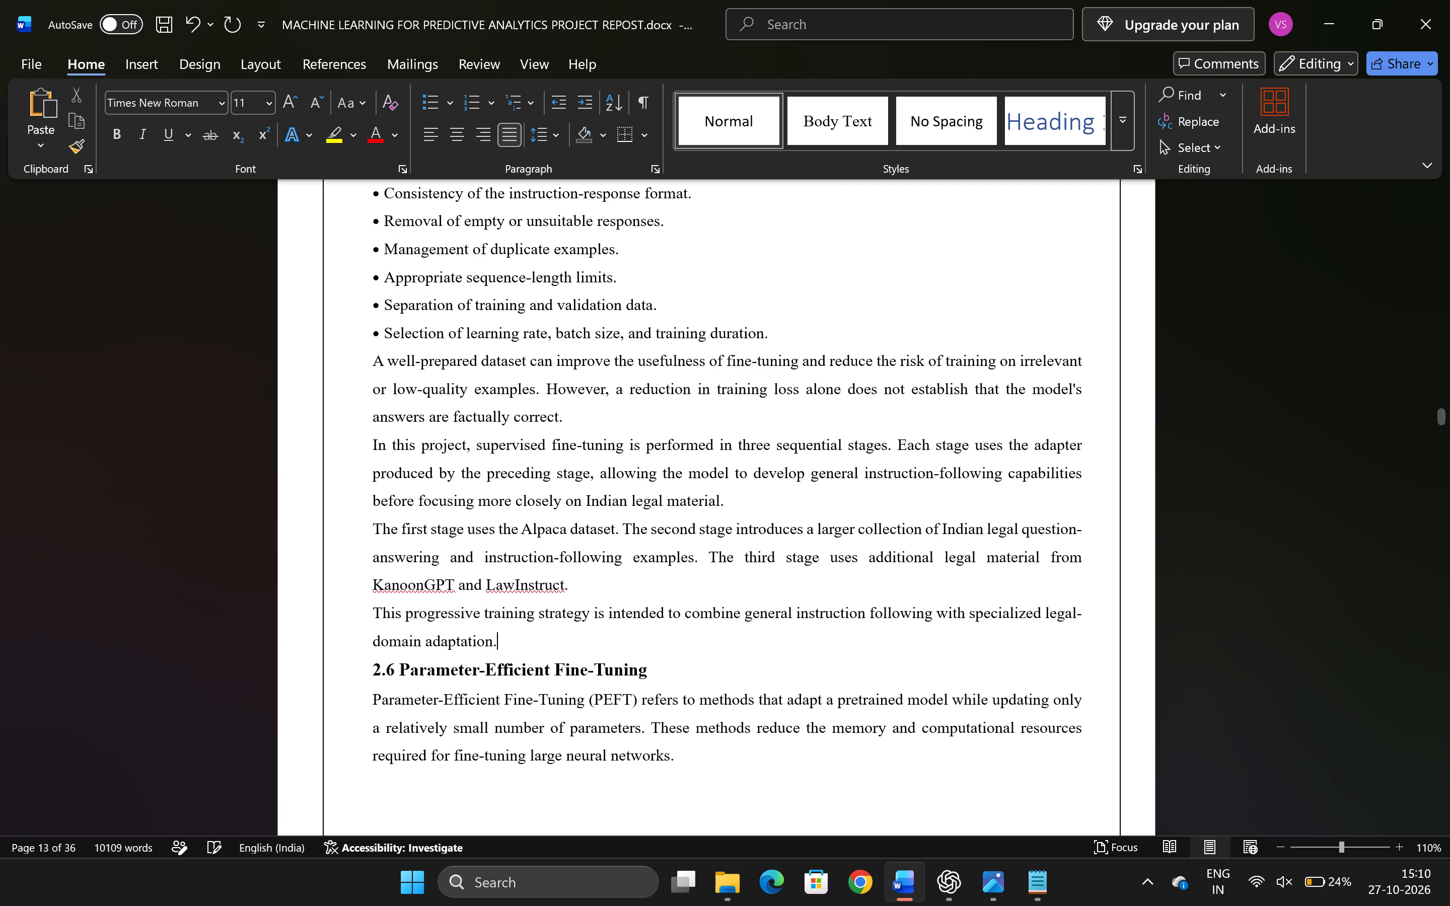
Delete the coloured Figure 2.2 full fine-tuning, LoRA and QLoRA comparison picture above section 2.7.
scroll(490, 668, down, 6)
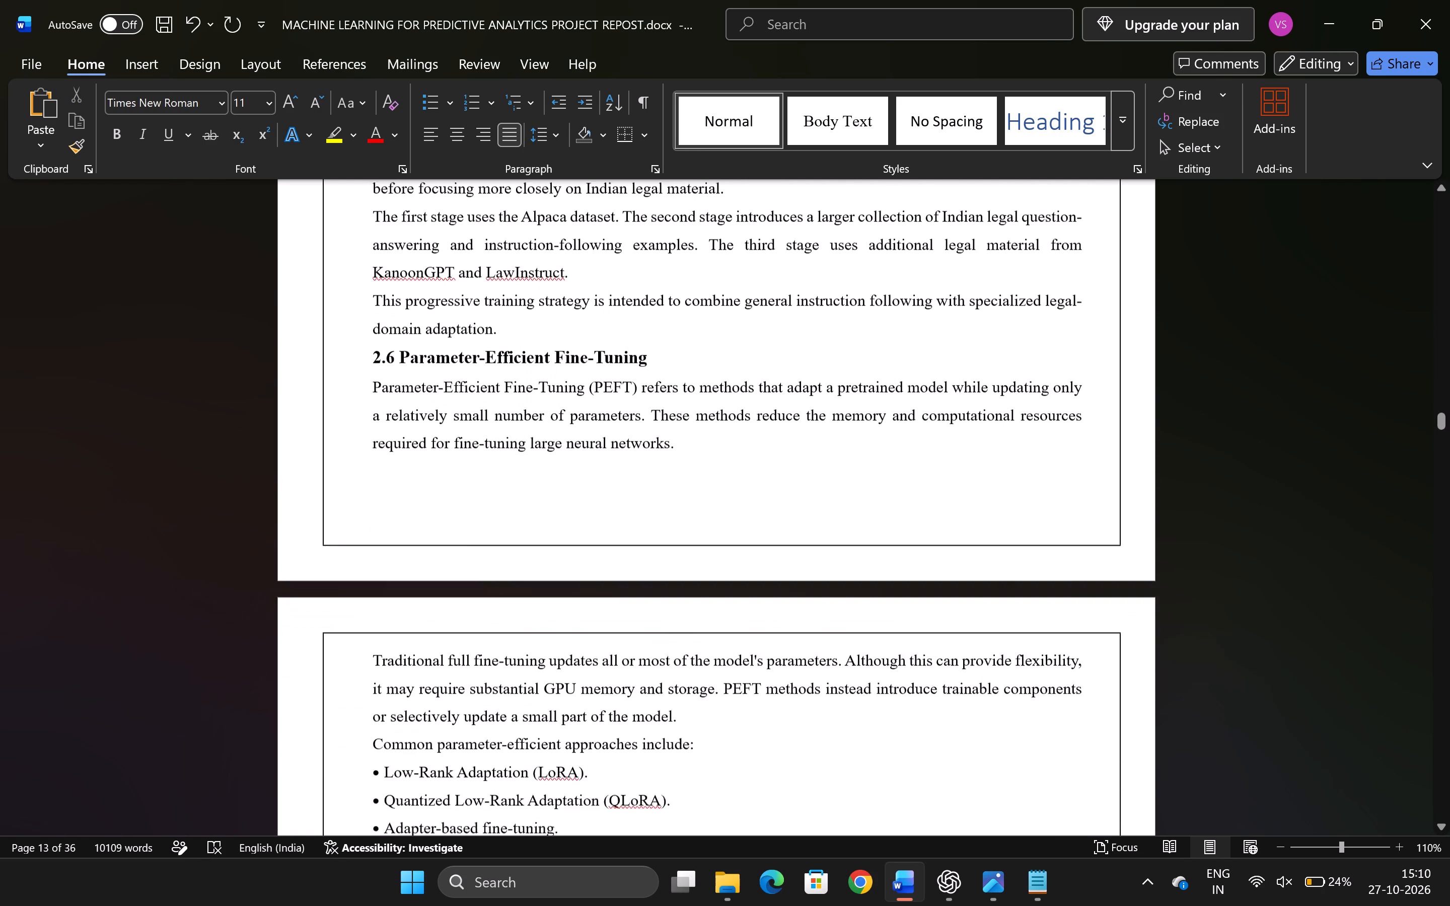
scroll(490, 668, down, 9)
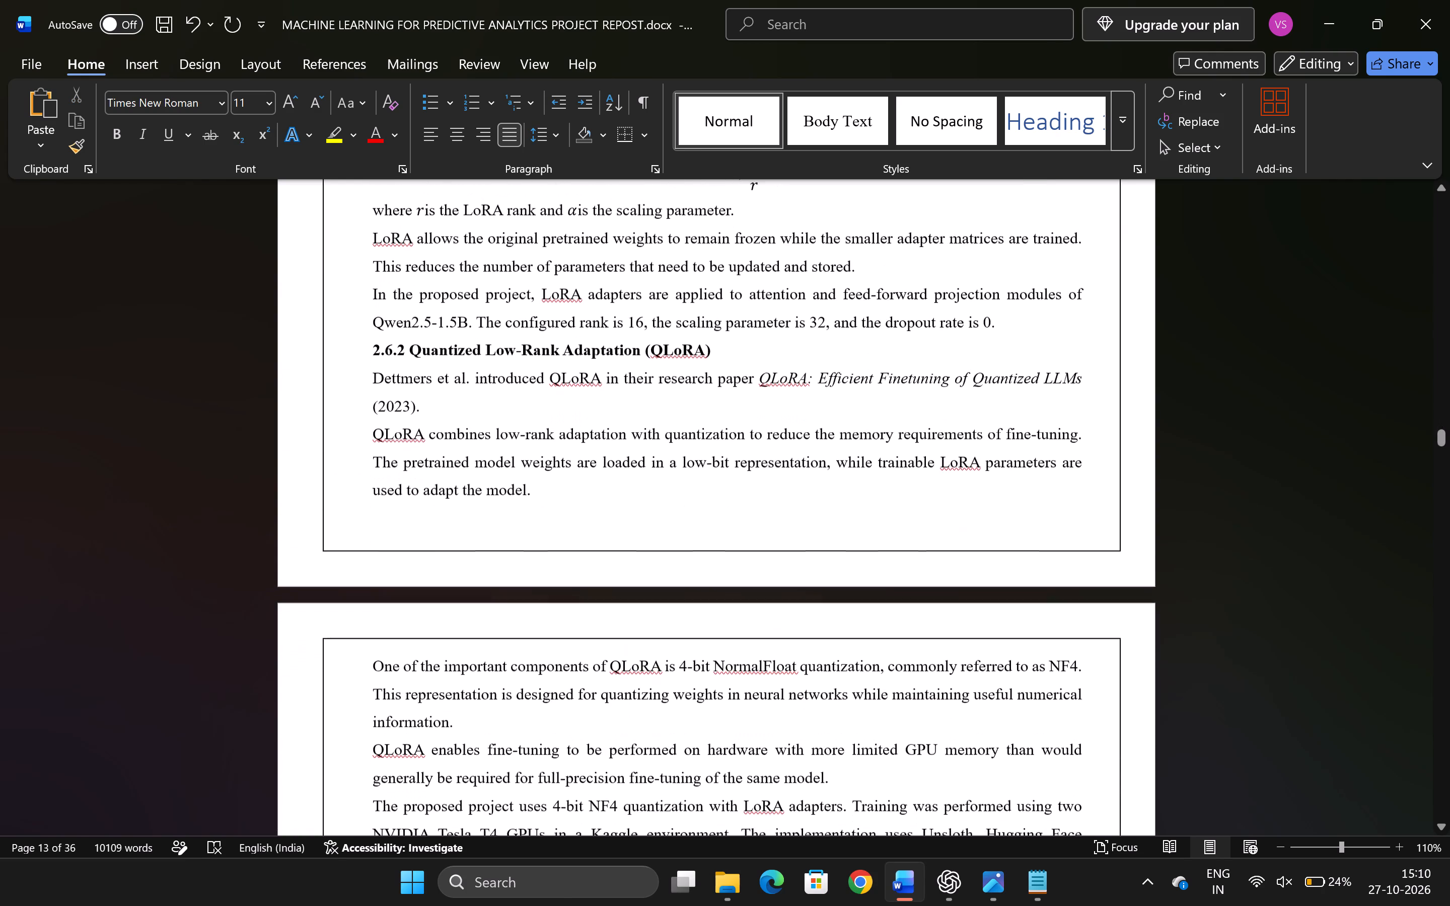
scroll(490, 668, down, 4)
click(490, 668)
scroll(490, 668, down, 1)
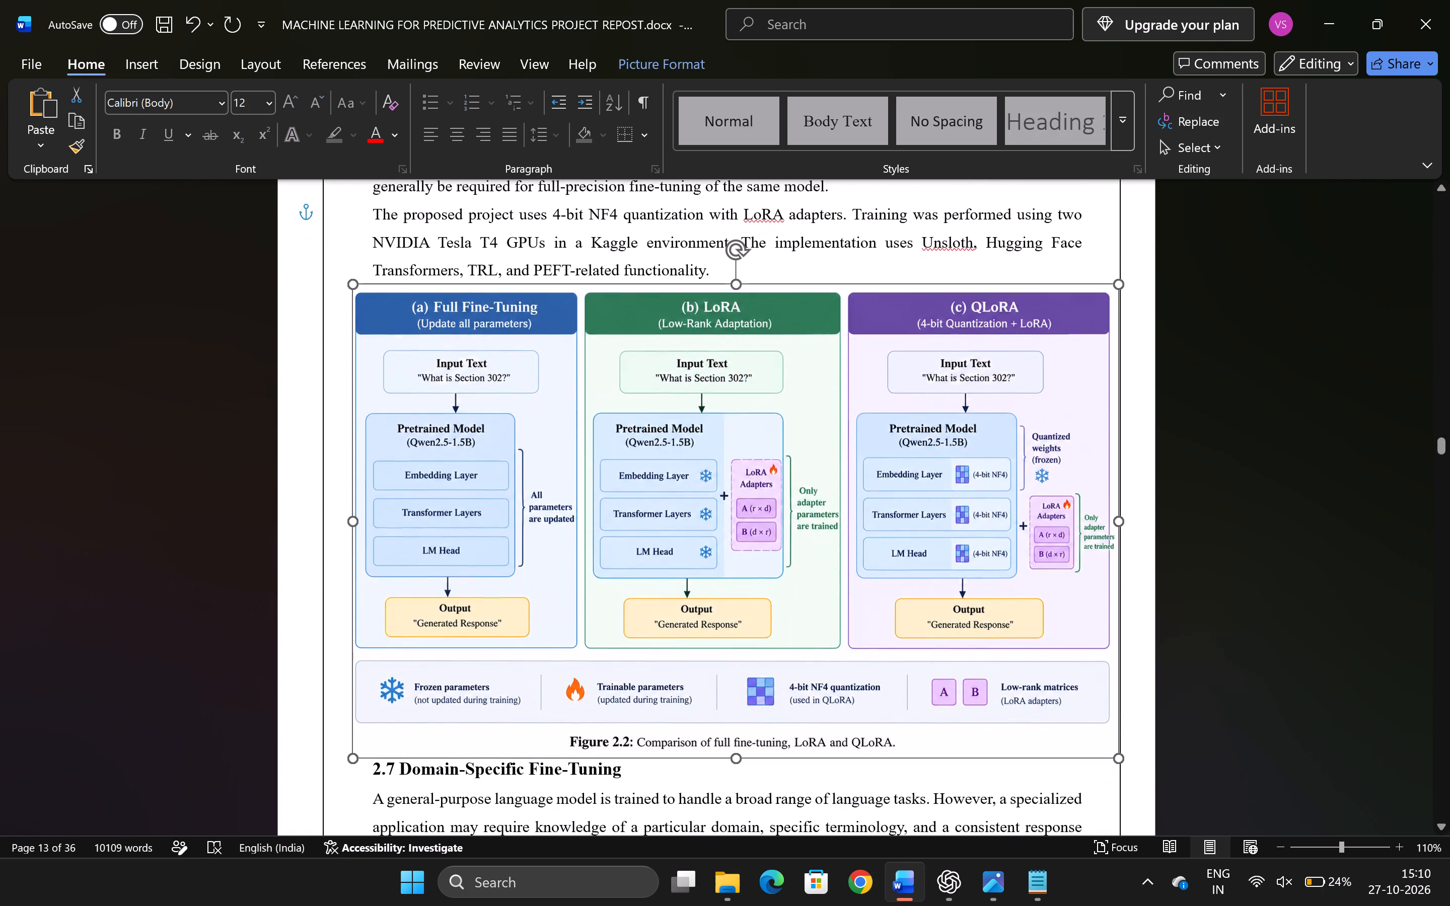
key(BackSpace)
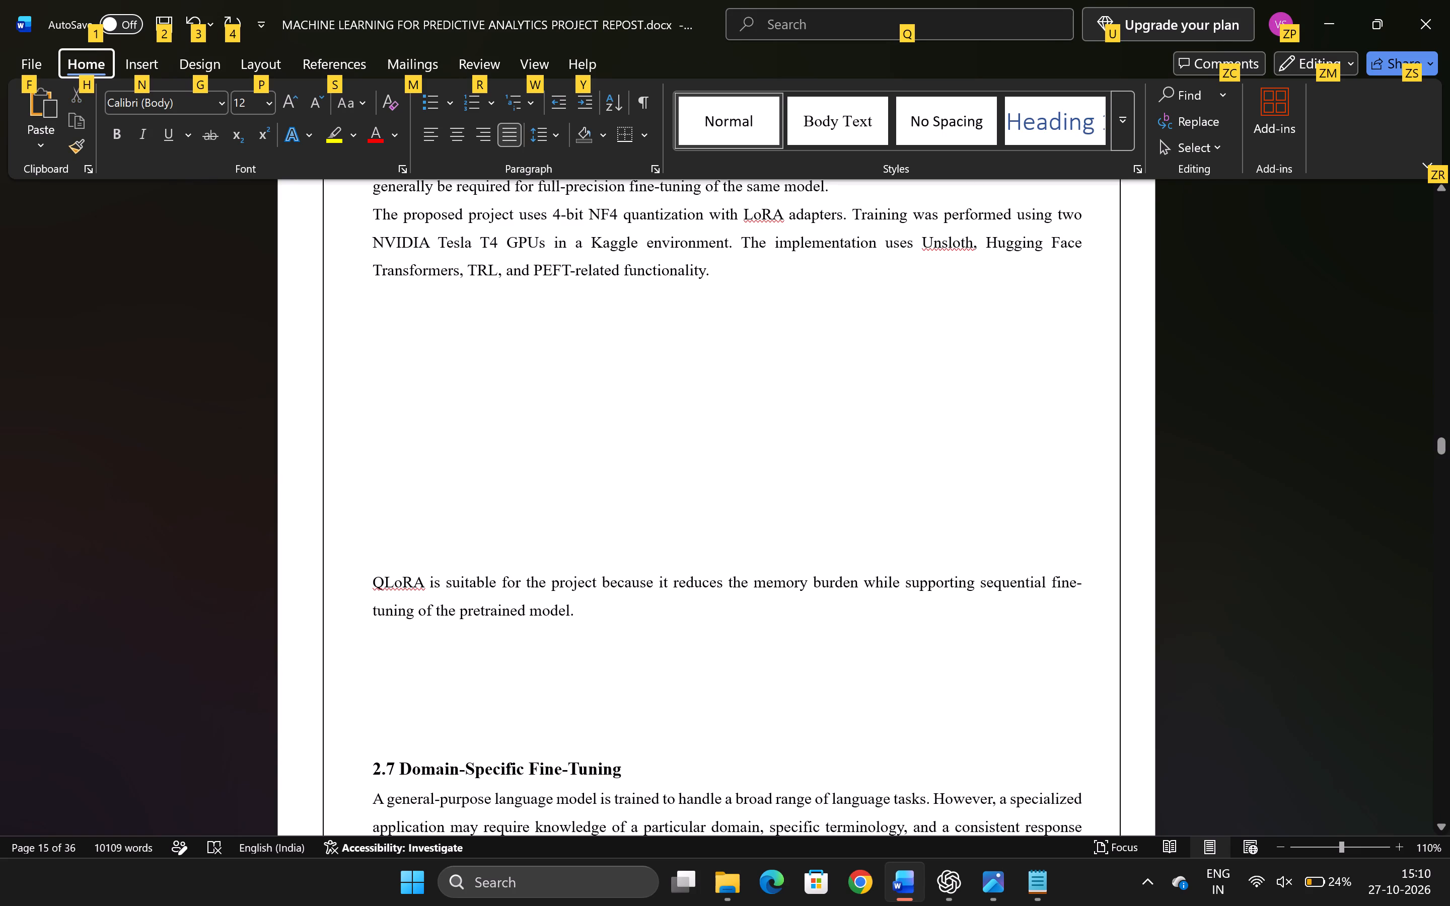
Remove the blank lines above the paragraph starting "QLoRA is suitable for the project" so it follows the preceding text directly.
drag(521, 558, 363, 309)
key(BackSpace)
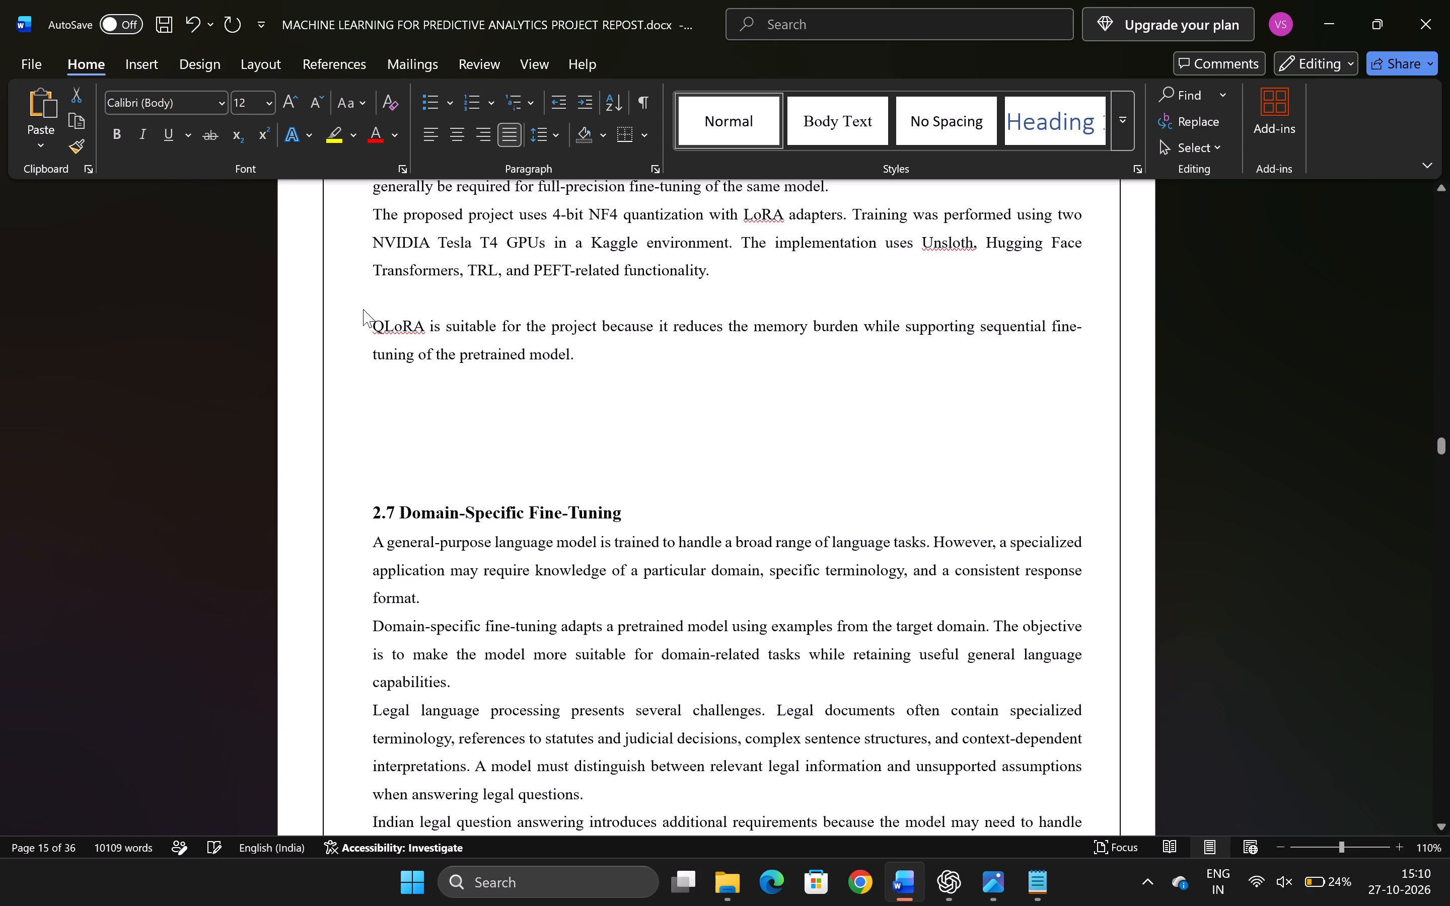
key(BackSpace)
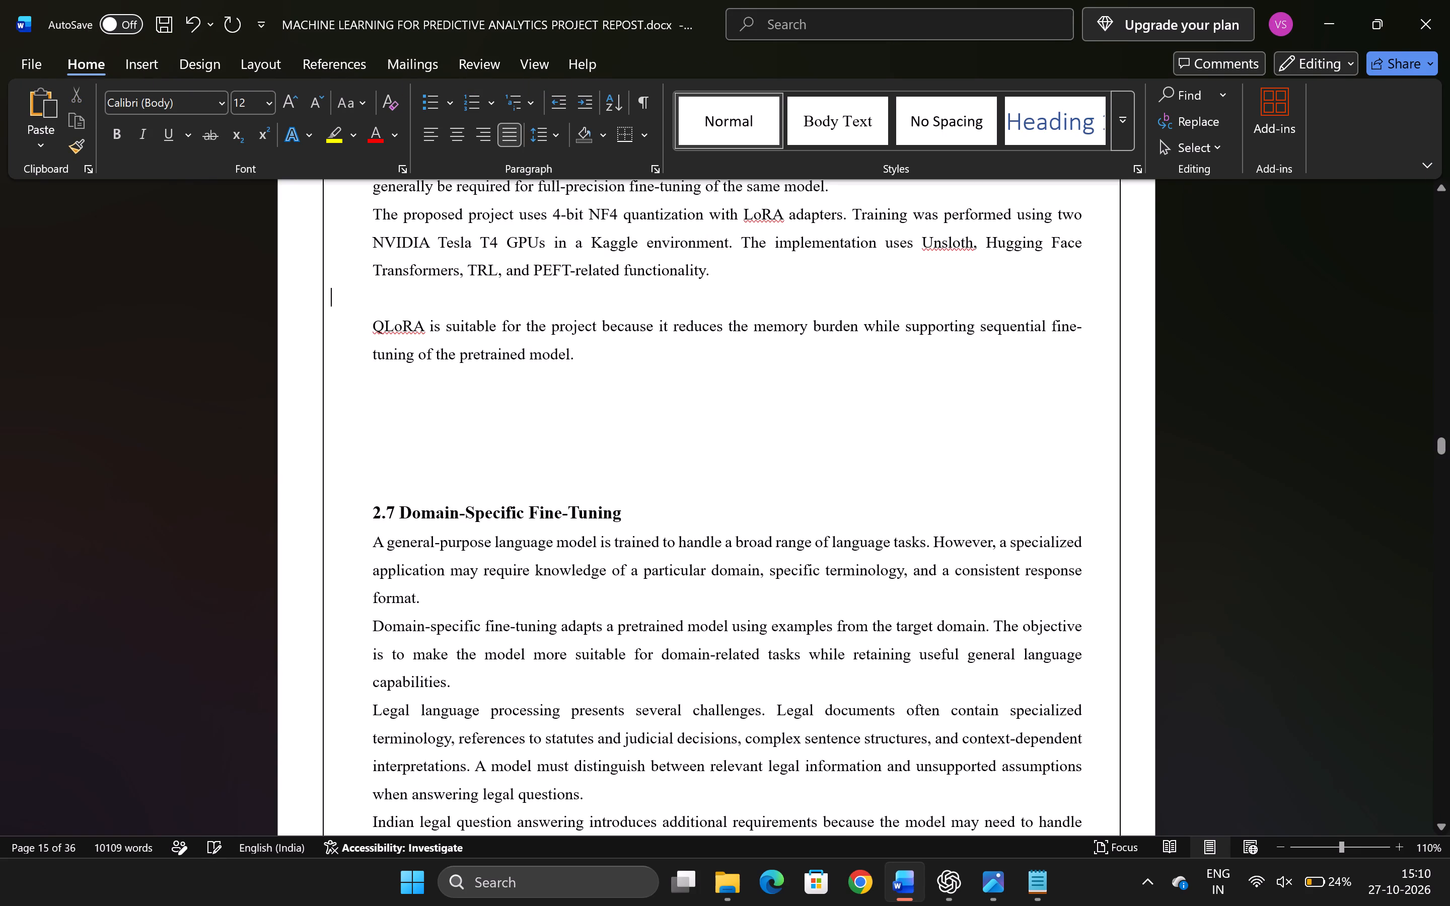
key(BackSpace)
Insert enough blank lines above the 2.7 Domain-Specific Fine-Tuning heading to make room for the replacement figure.
click(412, 379)
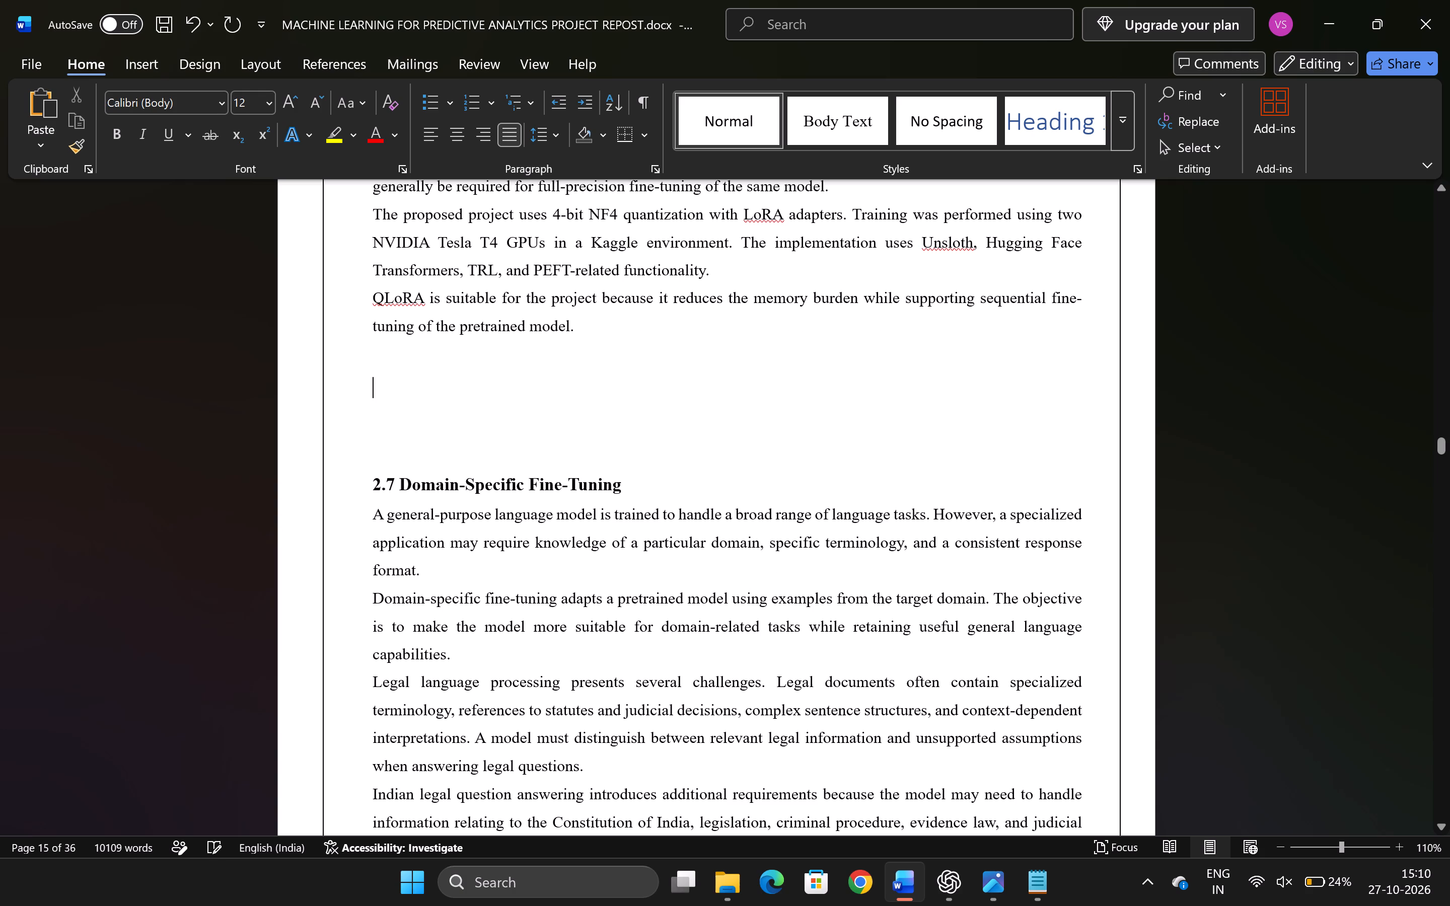
key(Return)
key(Return)
key(Return)
key(Return)
key(Return)
key(Return)
key(Return)
key(Return)
key(Return)
key(Return)
key(Return)
key(Return)
key(Return)
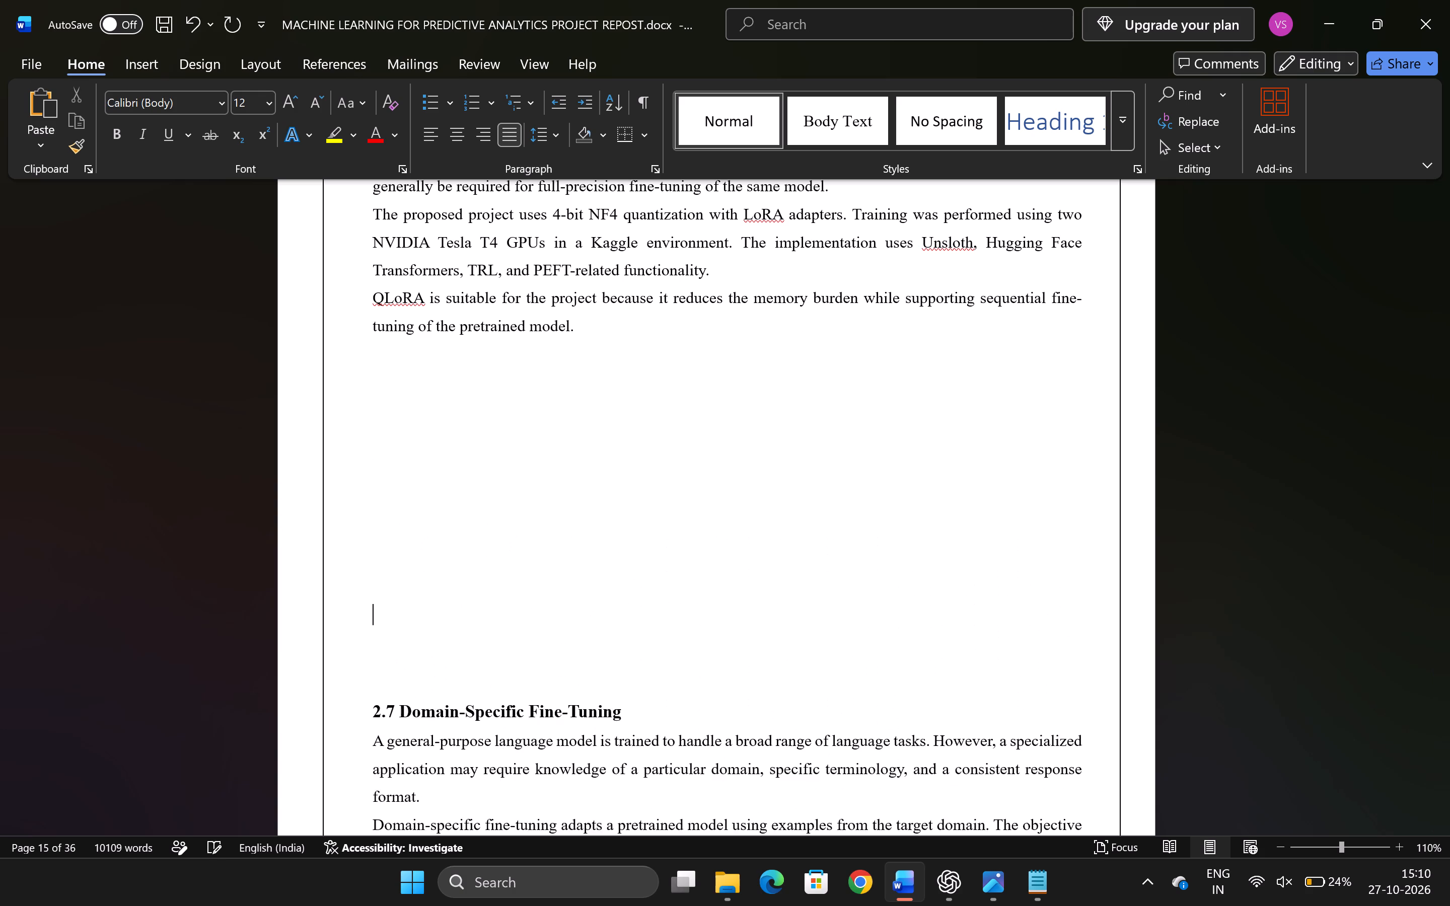
key(Return)
key(Return)
Copy Figure 2.2.png from the Downloads folder and paste it into the blank space above section 2.7 in the Word report.
key(alt+Tab)
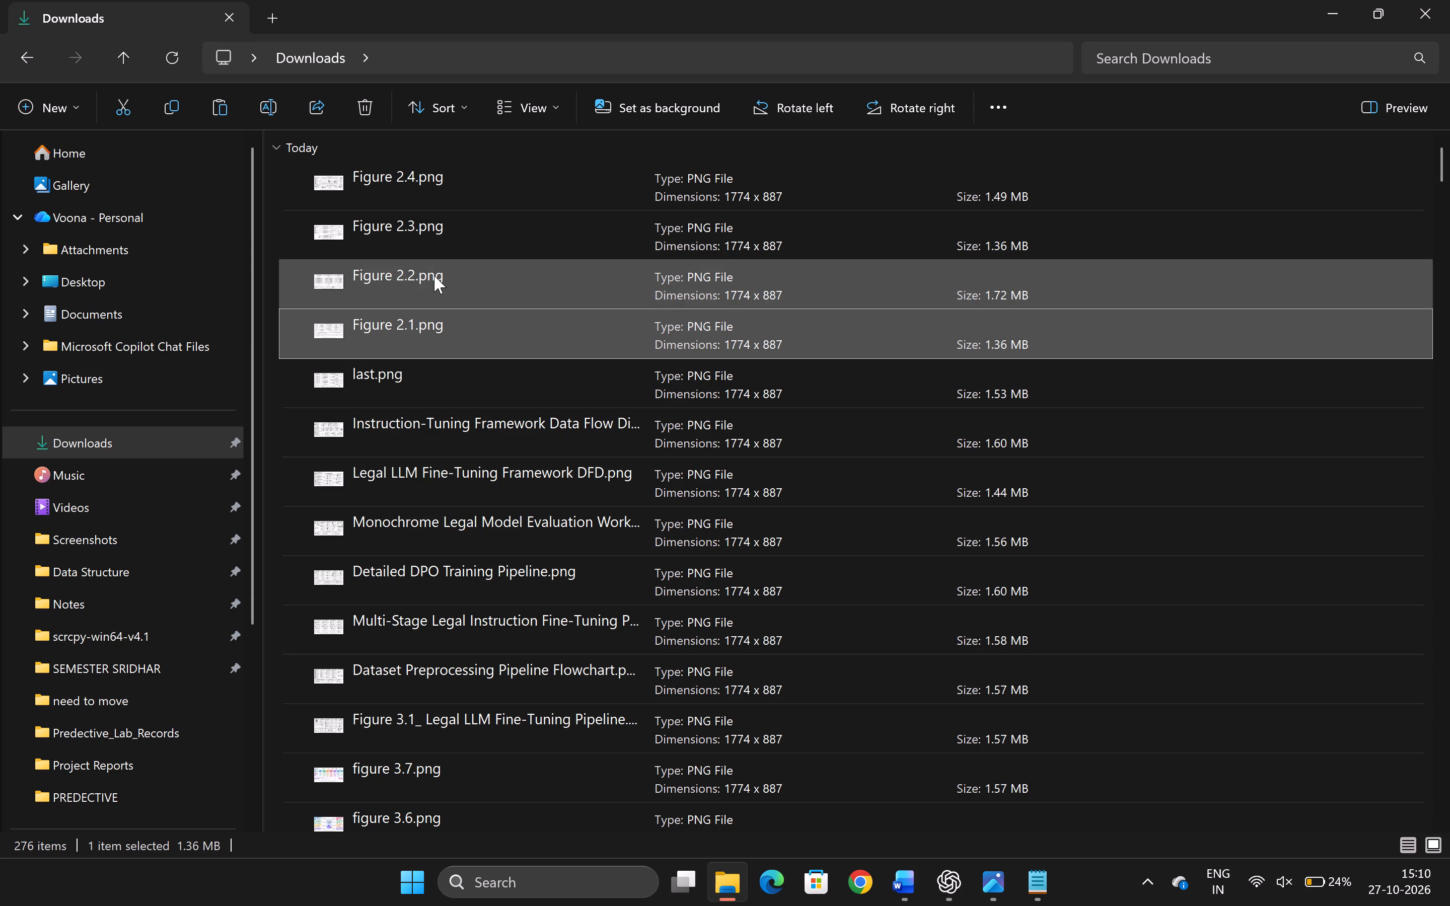
click(434, 275)
key(ctrl+c)
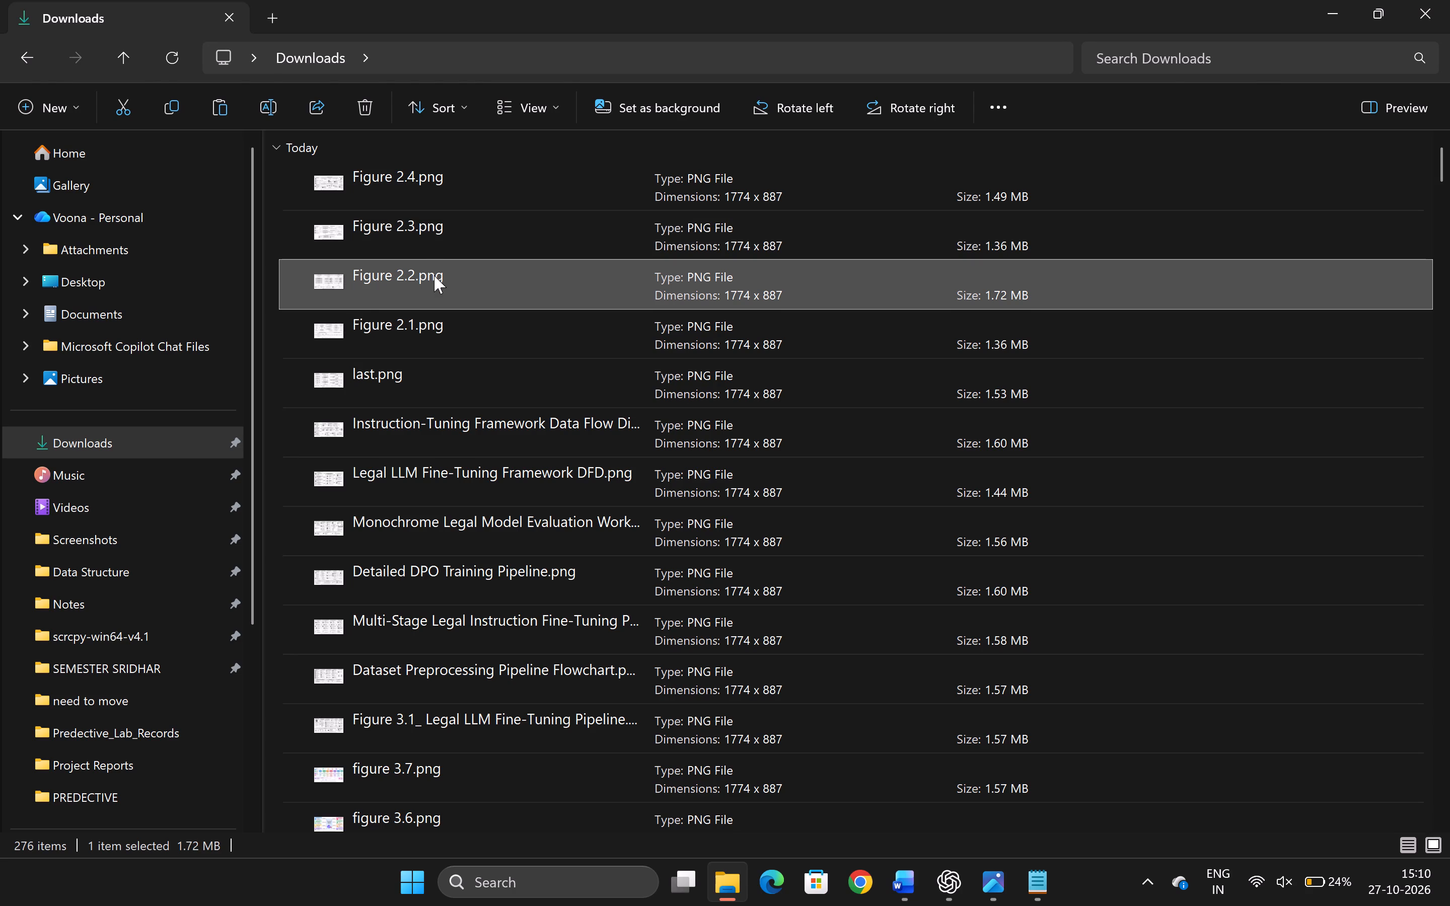
key(alt+Tab)
click(458, 400)
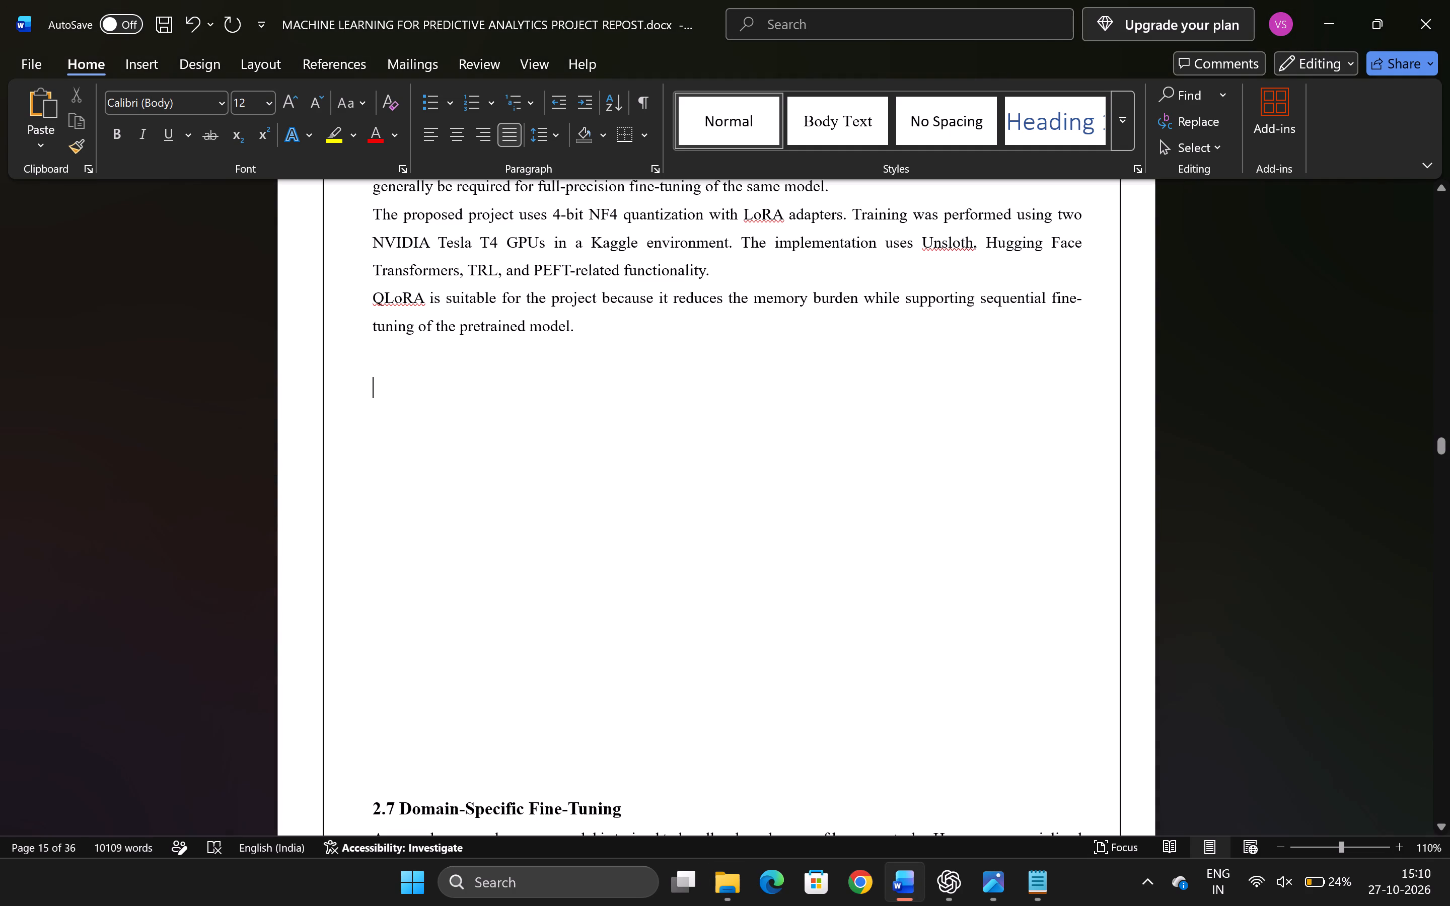
key(ctrl+v)
Set the Figure 2.2 picture's wrapping to In Front of Text, place it below the QLoRA paragraph, and shrink it to fit inside the page border.
click(513, 441)
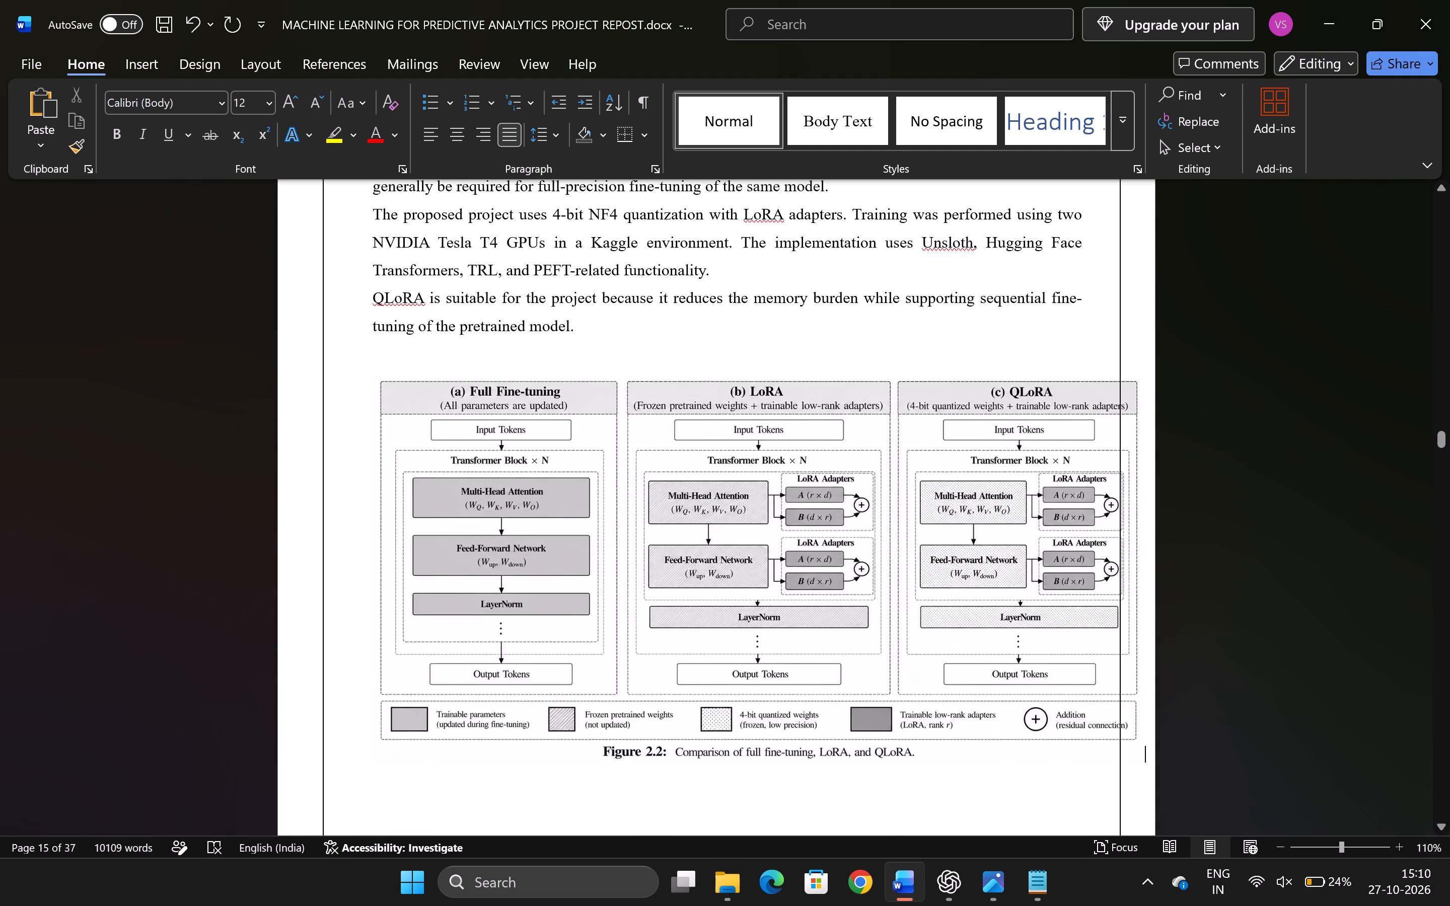
click(1173, 390)
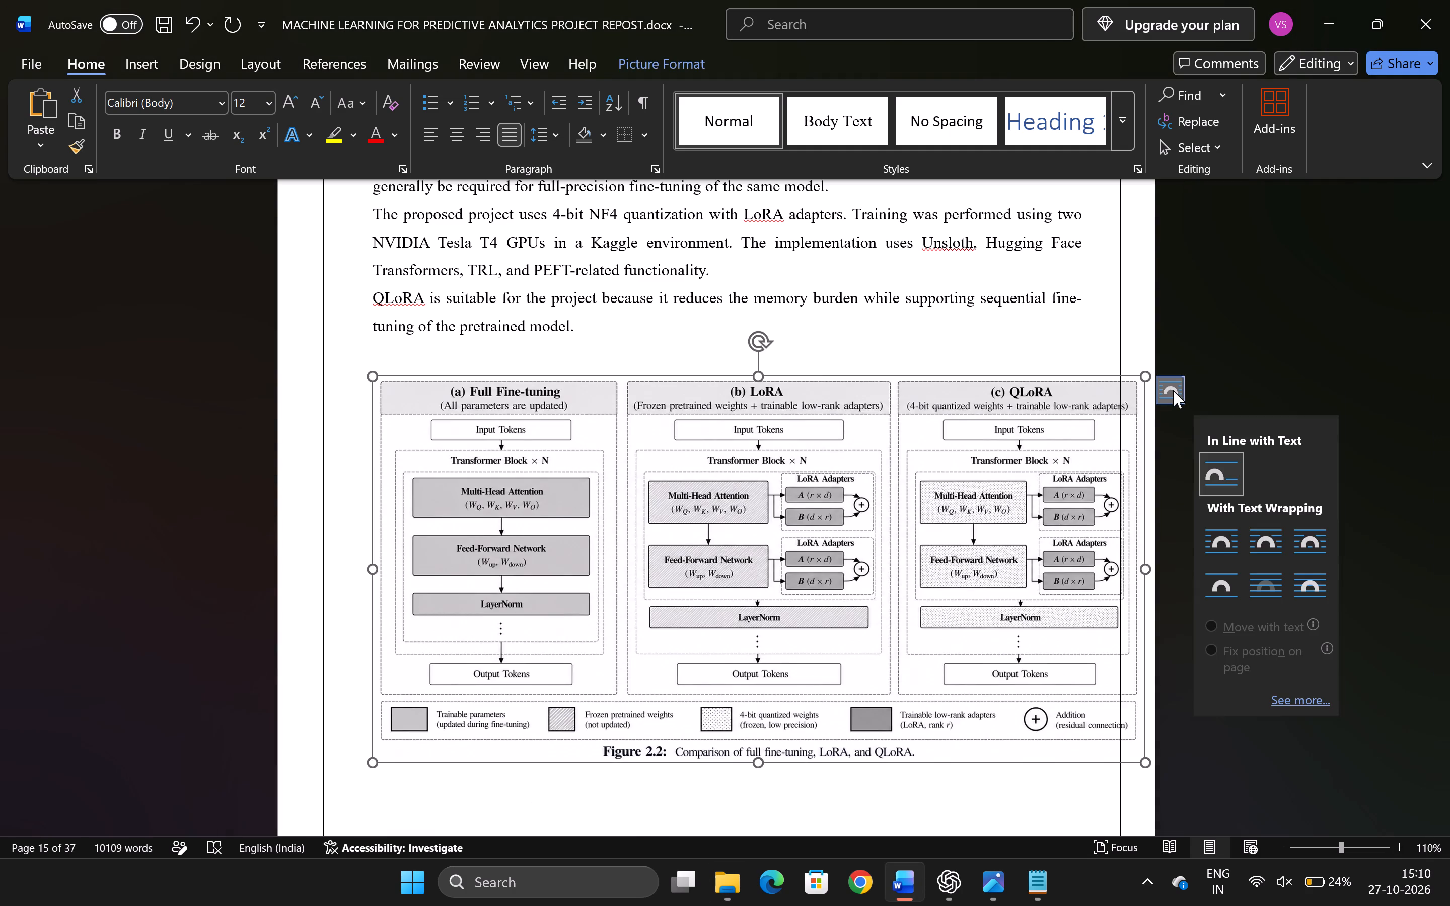
click(1313, 585)
drag(1048, 562, 1033, 528)
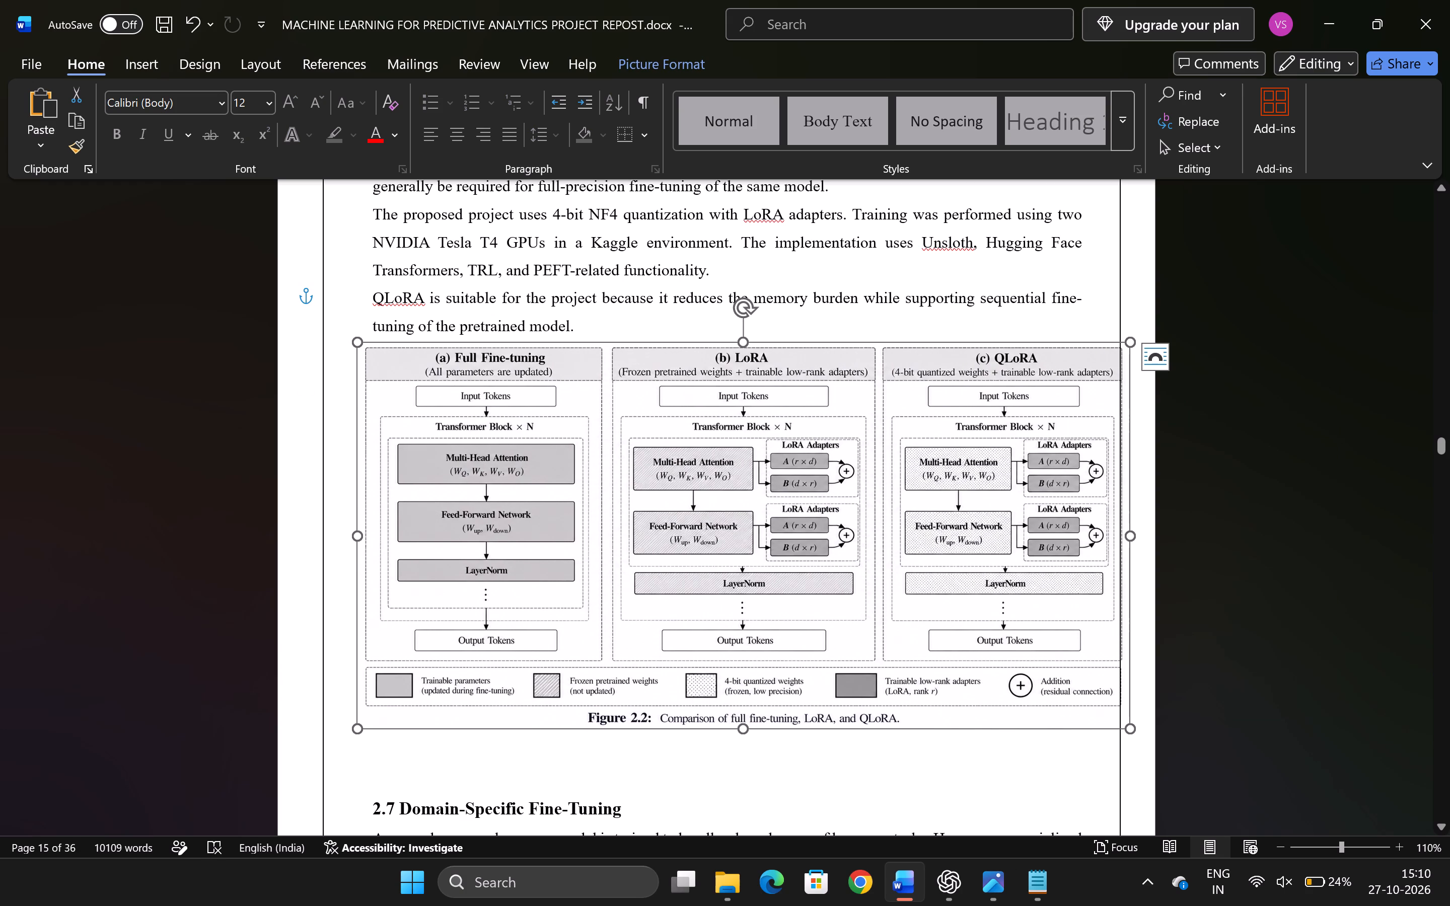
drag(1129, 724, 1106, 705)
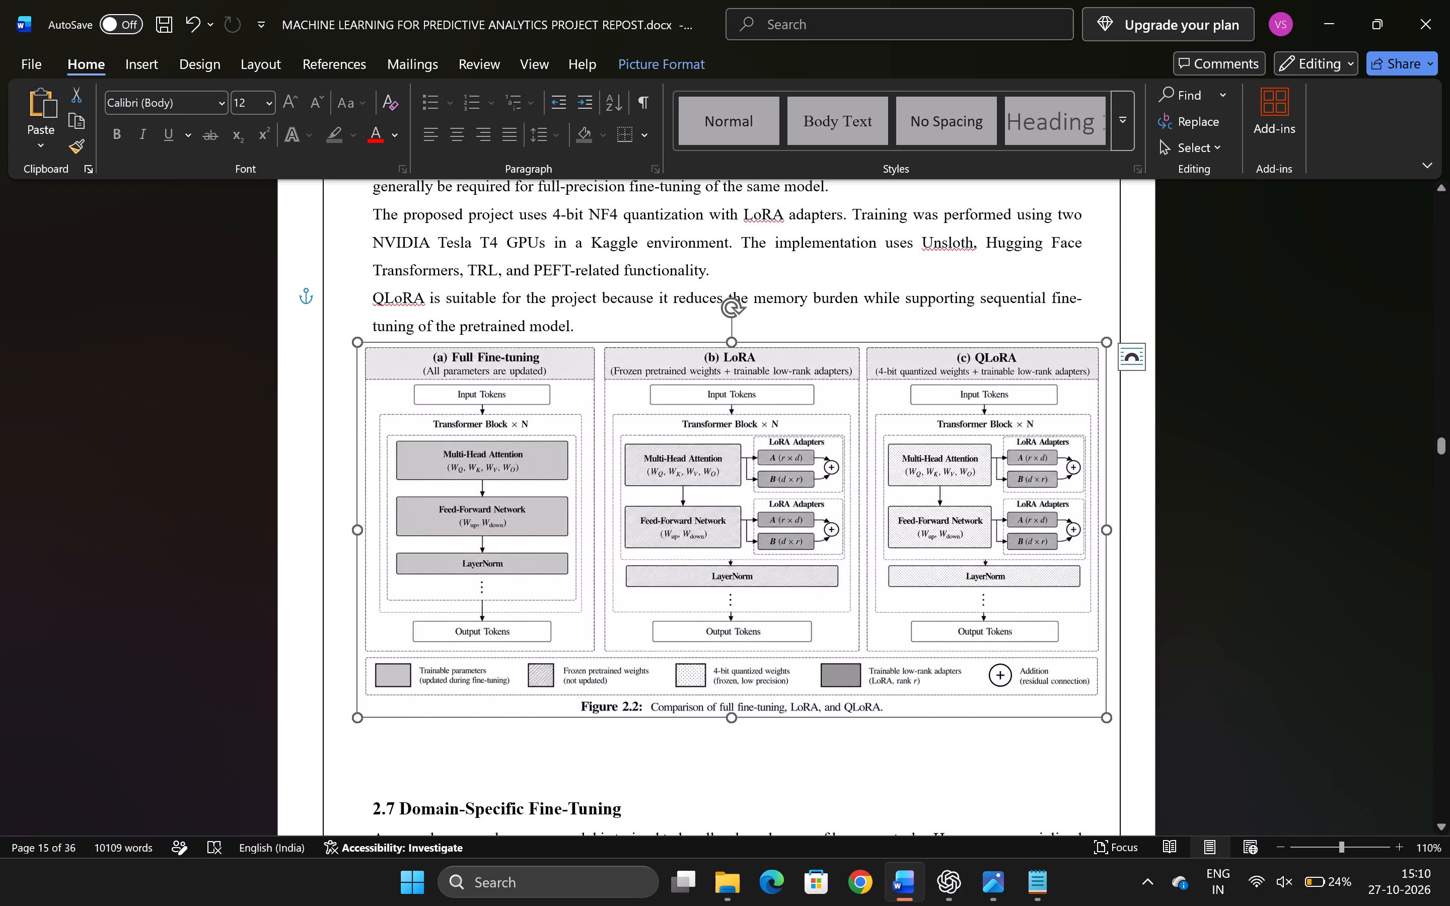
drag(1065, 673, 1070, 672)
key(Right)
key(Right)
key(Right)
key(Right)
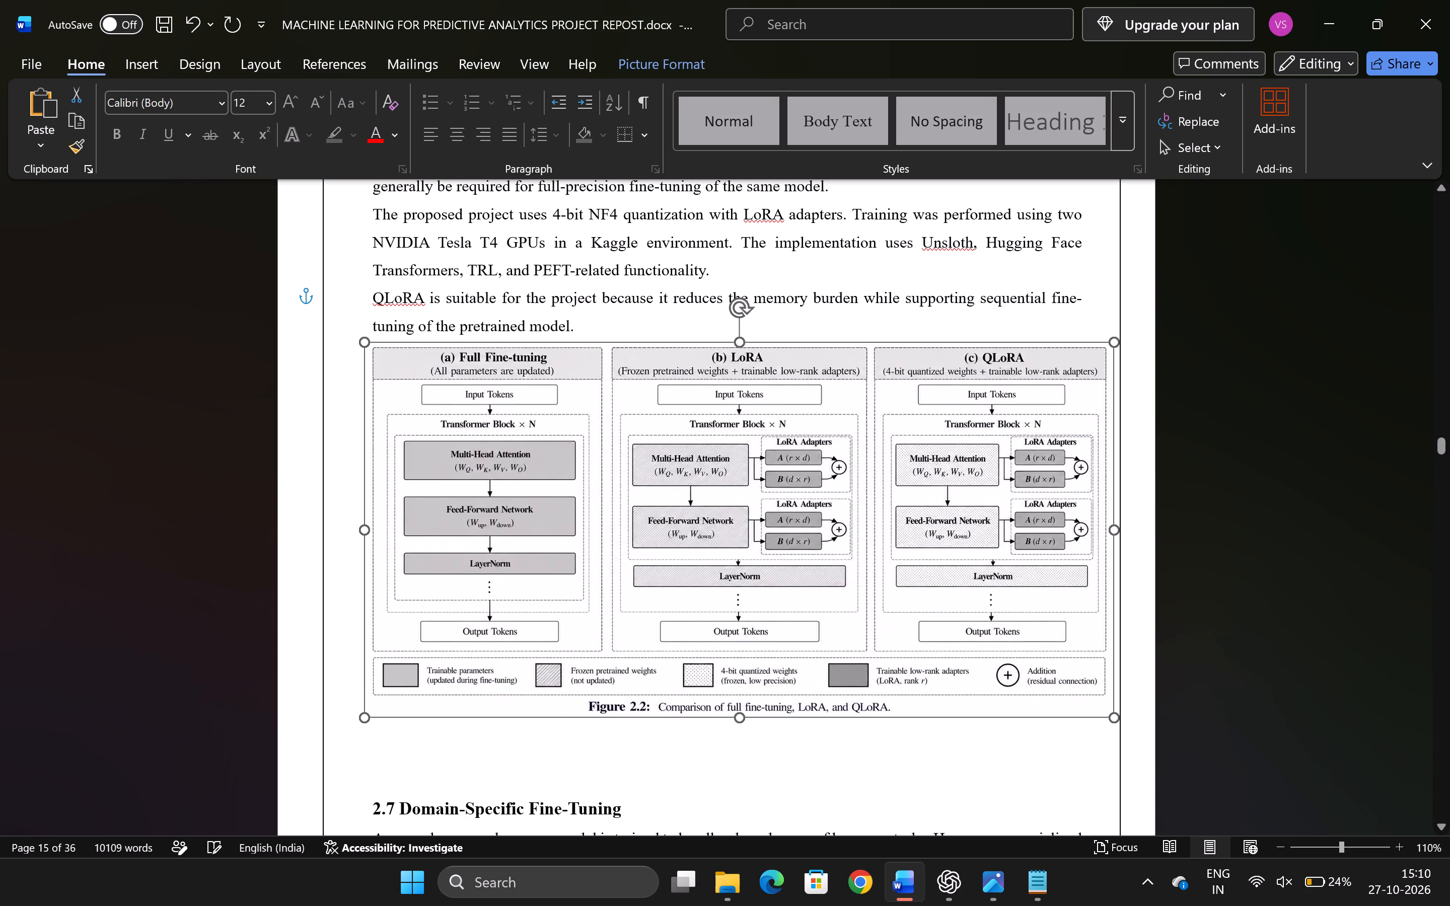
Delete the surplus blank lines between the Figure 2.2 picture and the 2.7 Domain-Specific Fine-Tuning heading.
scroll(1070, 672, down, 1)
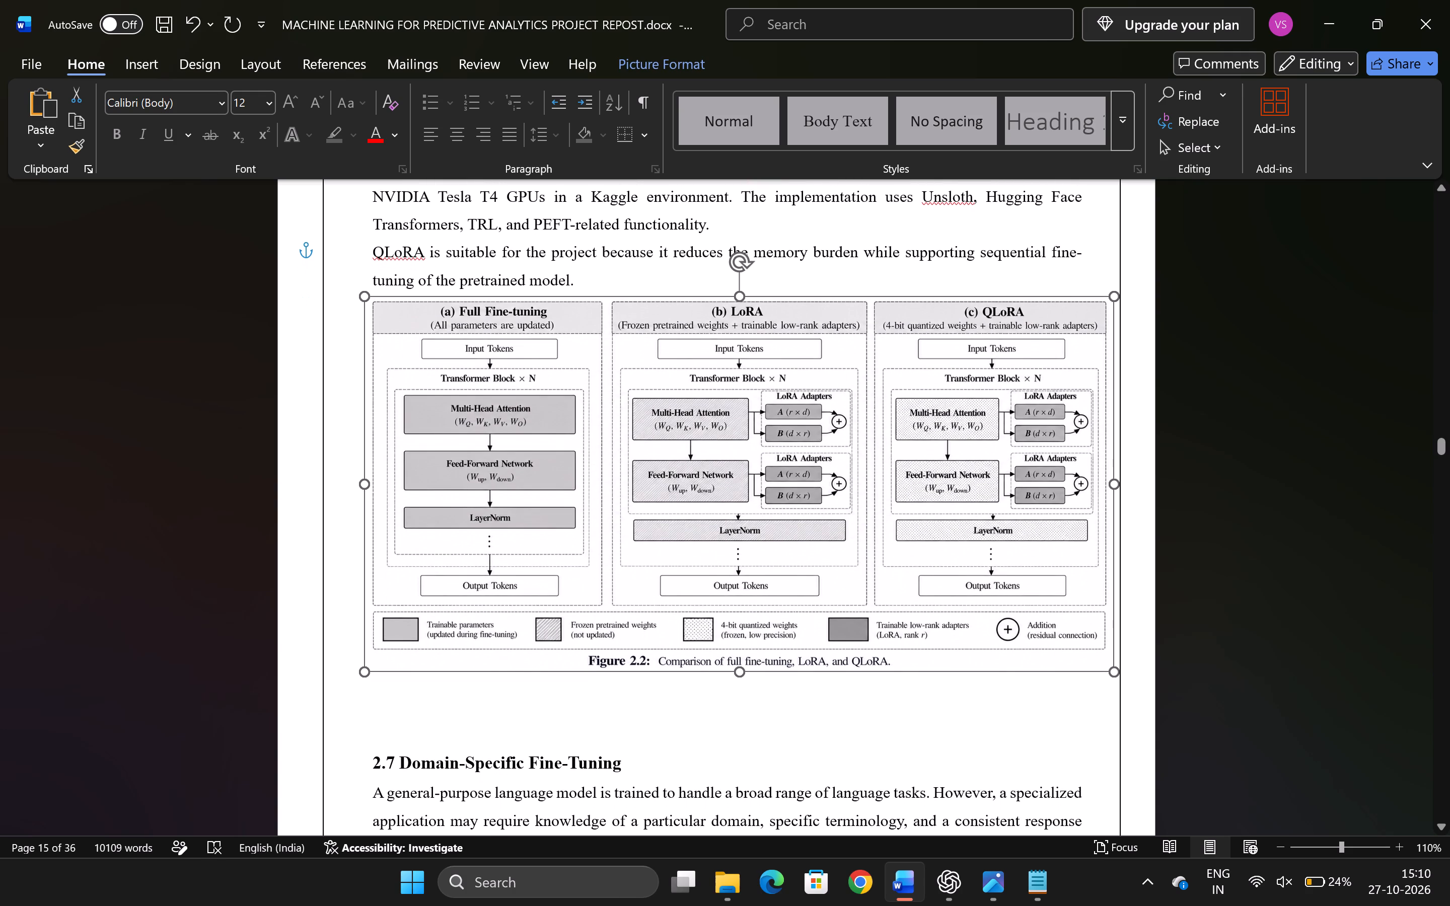
click(564, 737)
drag(564, 737, 509, 687)
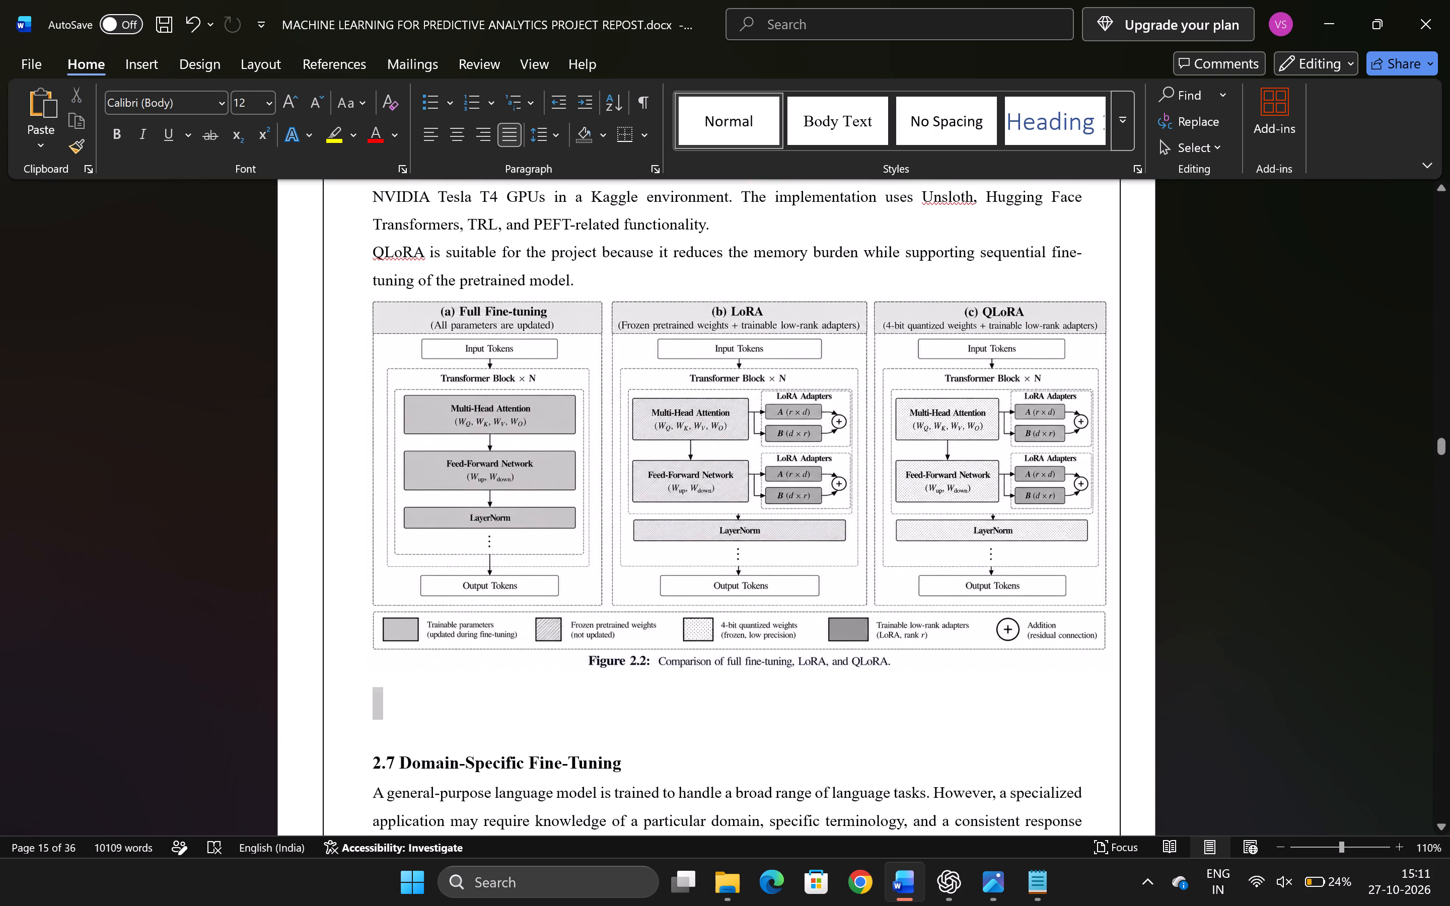
drag(509, 687, 507, 687)
key(BackSpace)
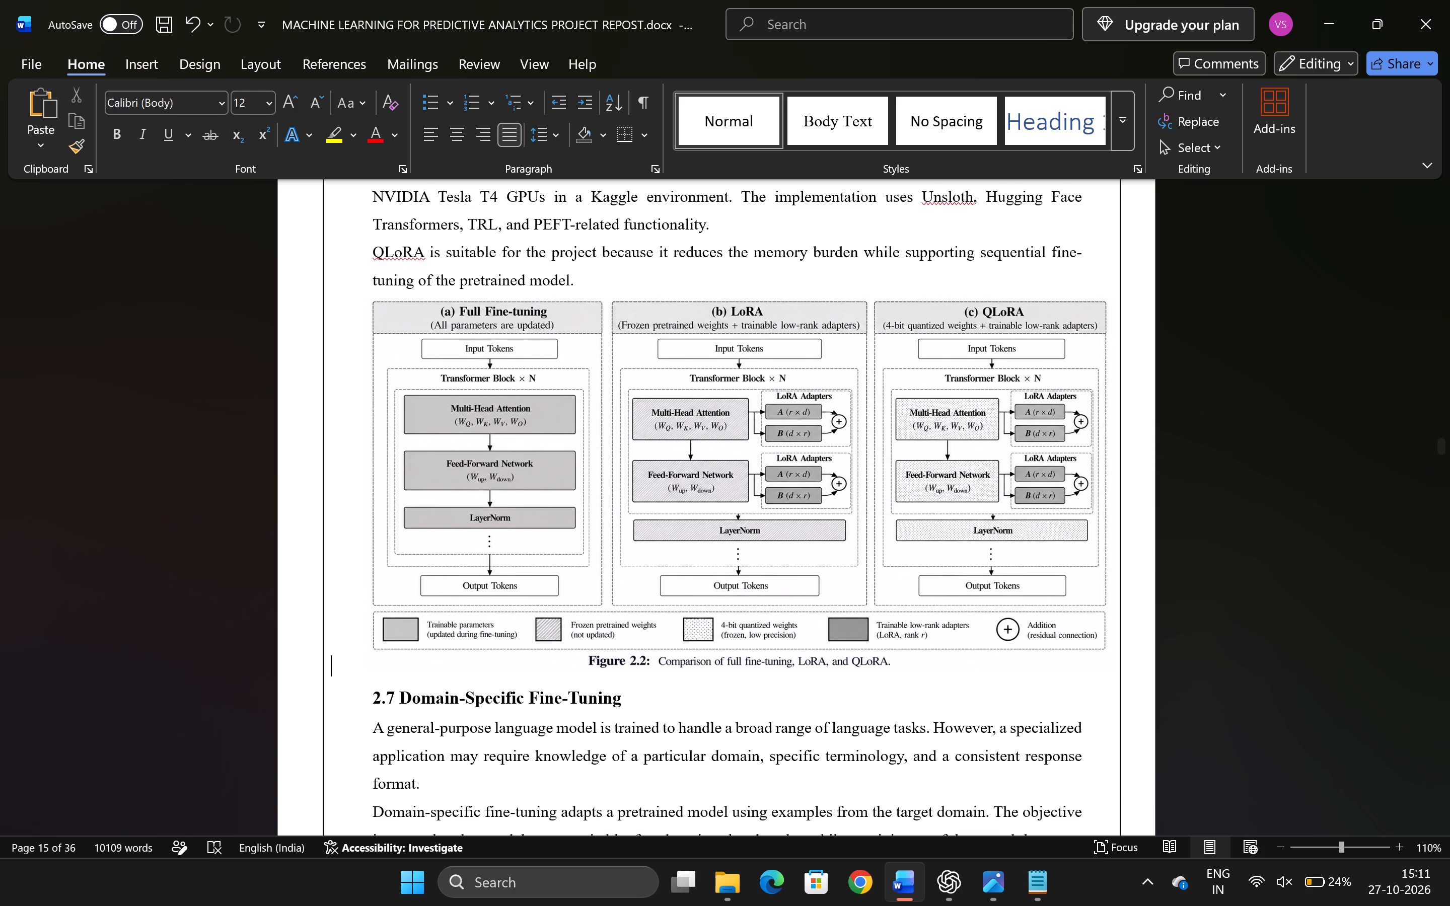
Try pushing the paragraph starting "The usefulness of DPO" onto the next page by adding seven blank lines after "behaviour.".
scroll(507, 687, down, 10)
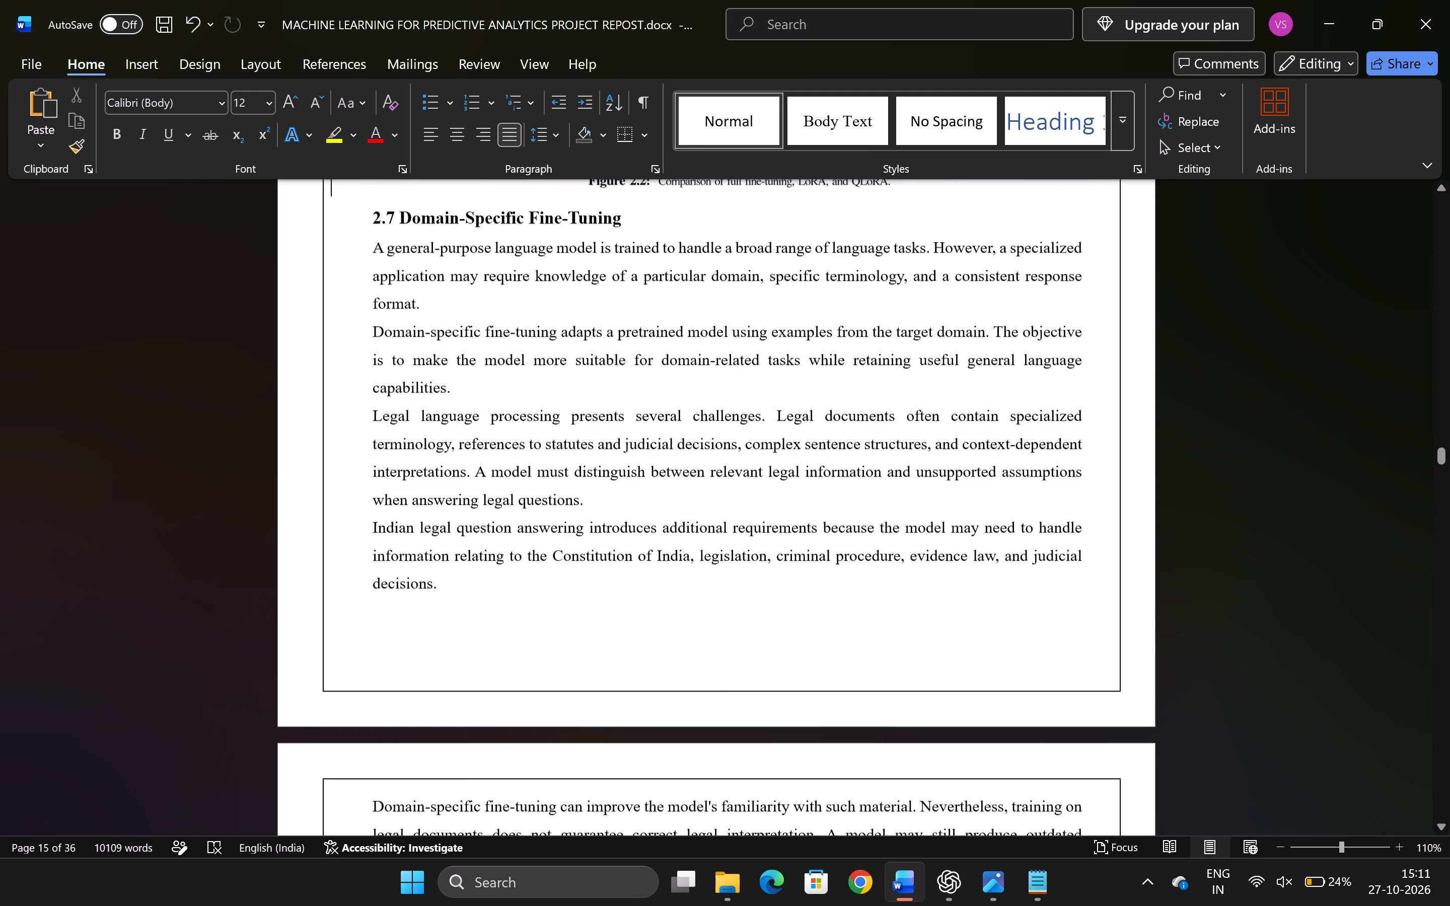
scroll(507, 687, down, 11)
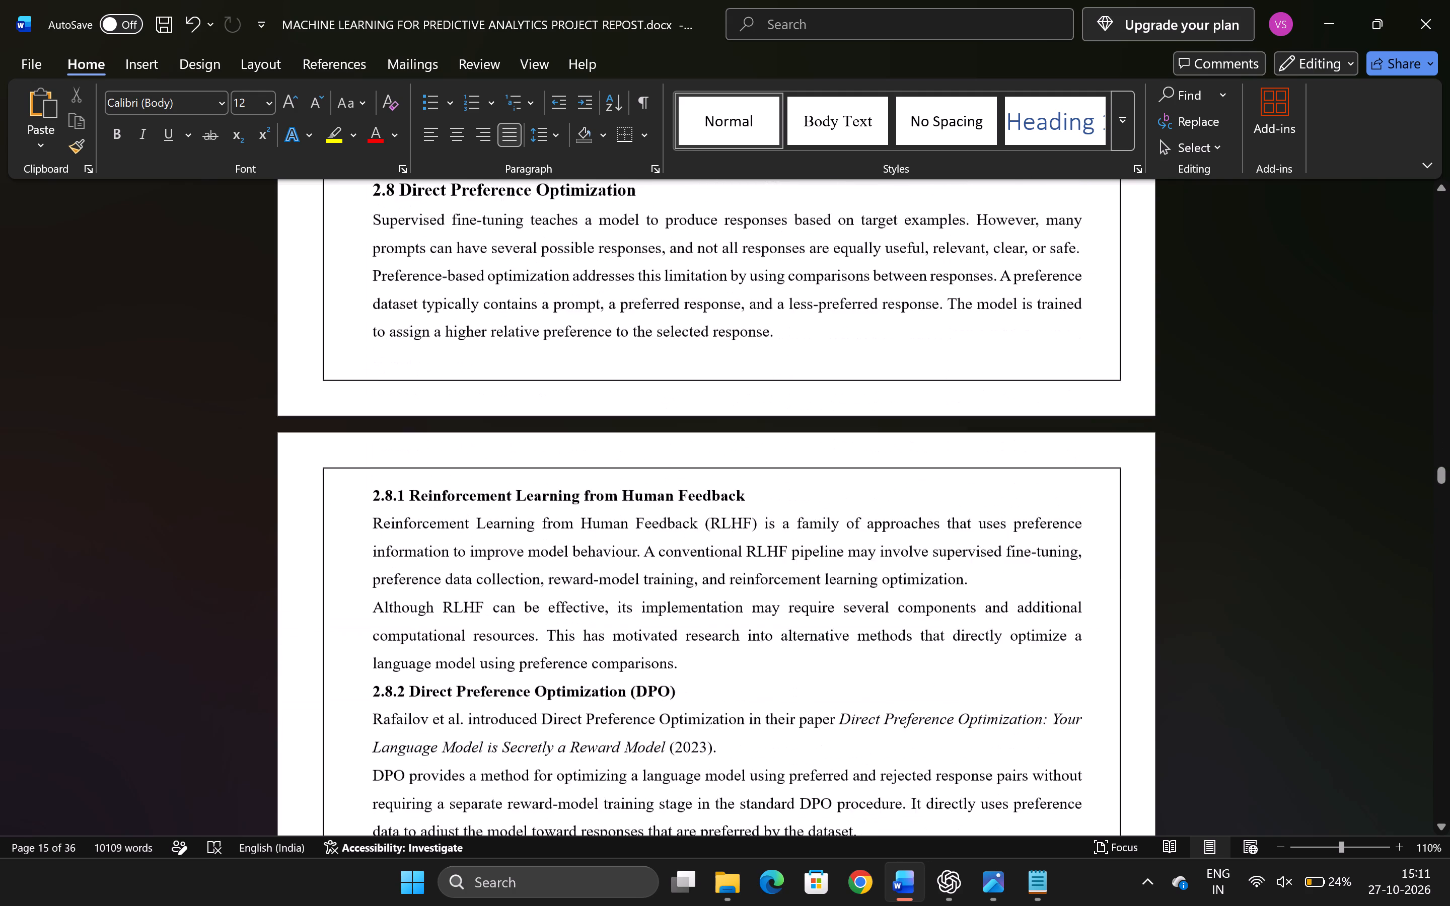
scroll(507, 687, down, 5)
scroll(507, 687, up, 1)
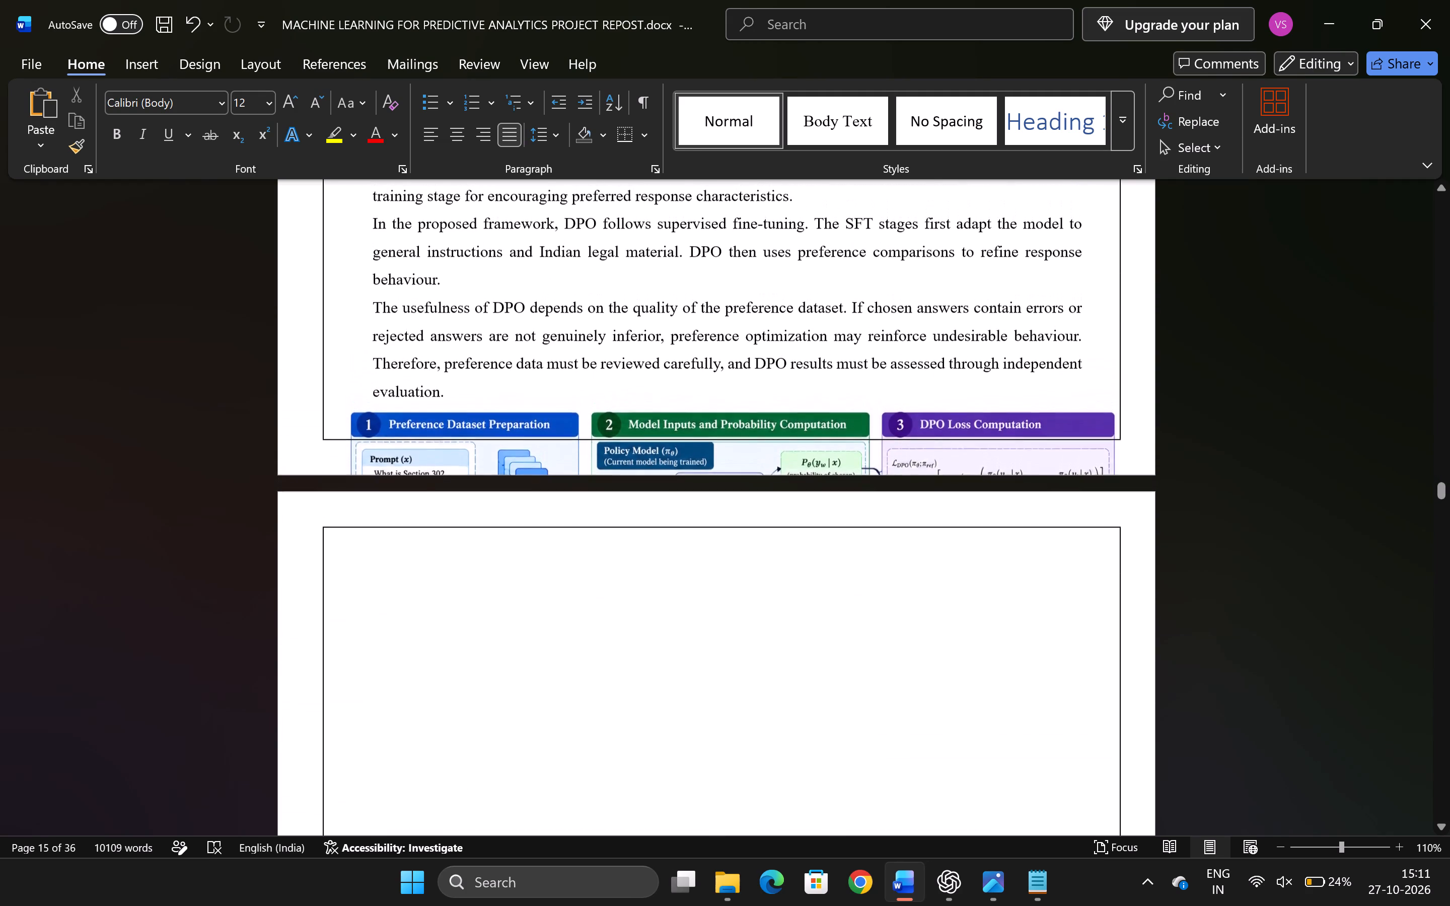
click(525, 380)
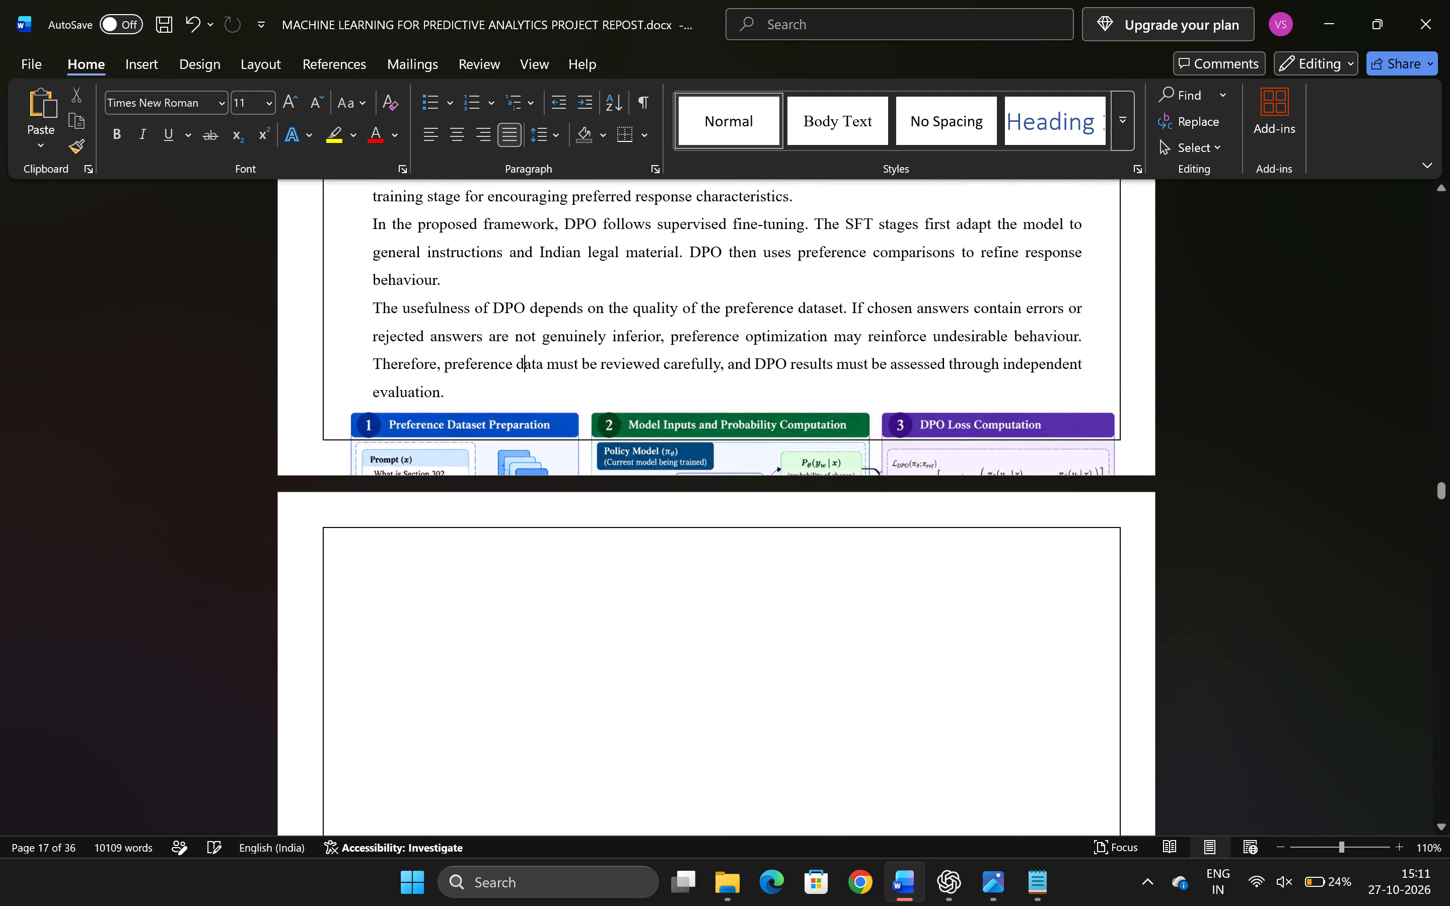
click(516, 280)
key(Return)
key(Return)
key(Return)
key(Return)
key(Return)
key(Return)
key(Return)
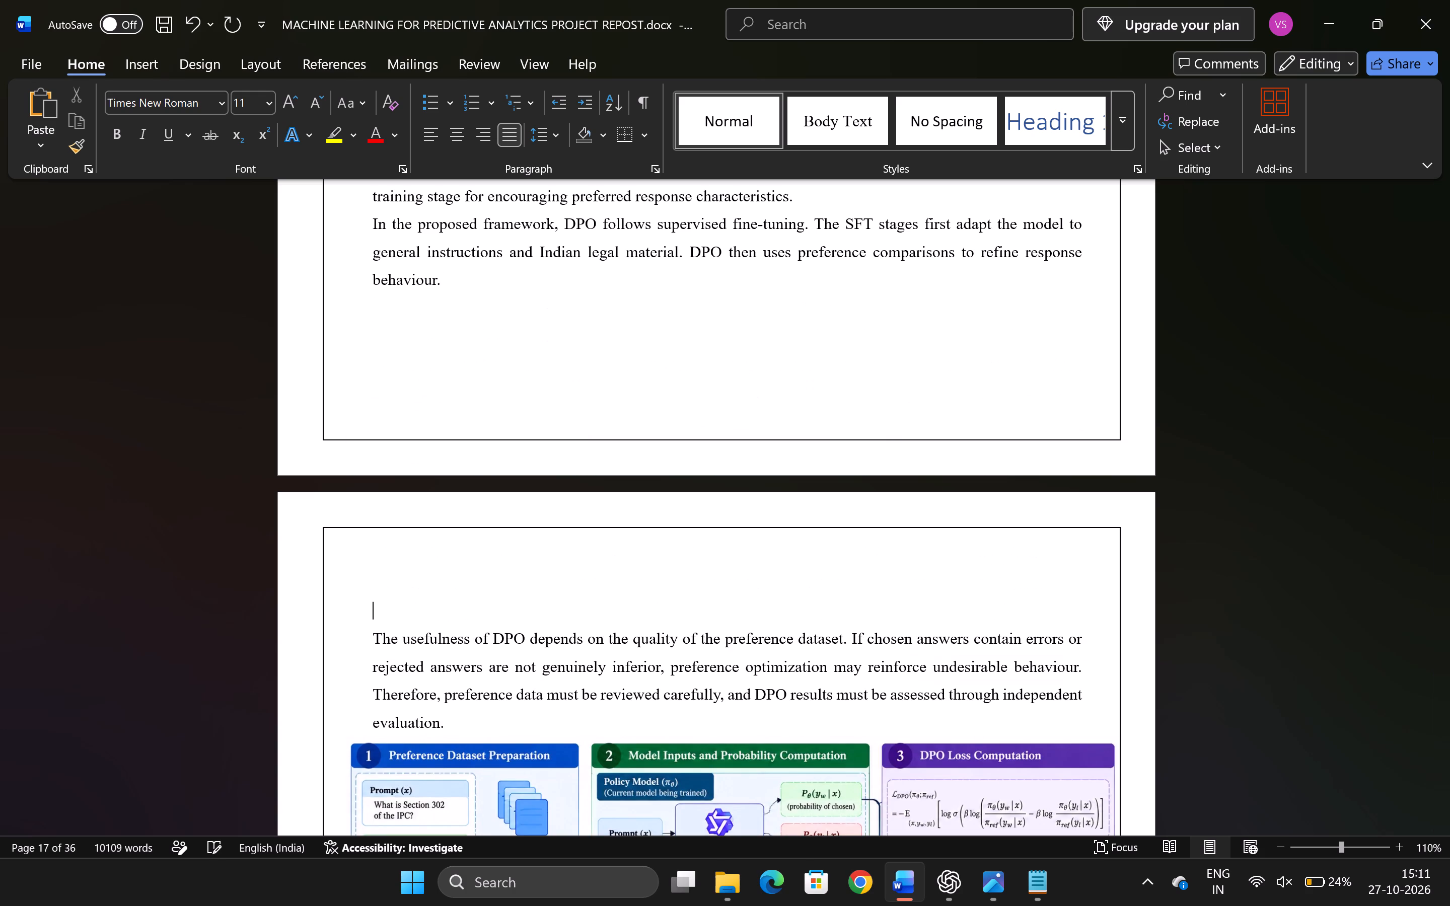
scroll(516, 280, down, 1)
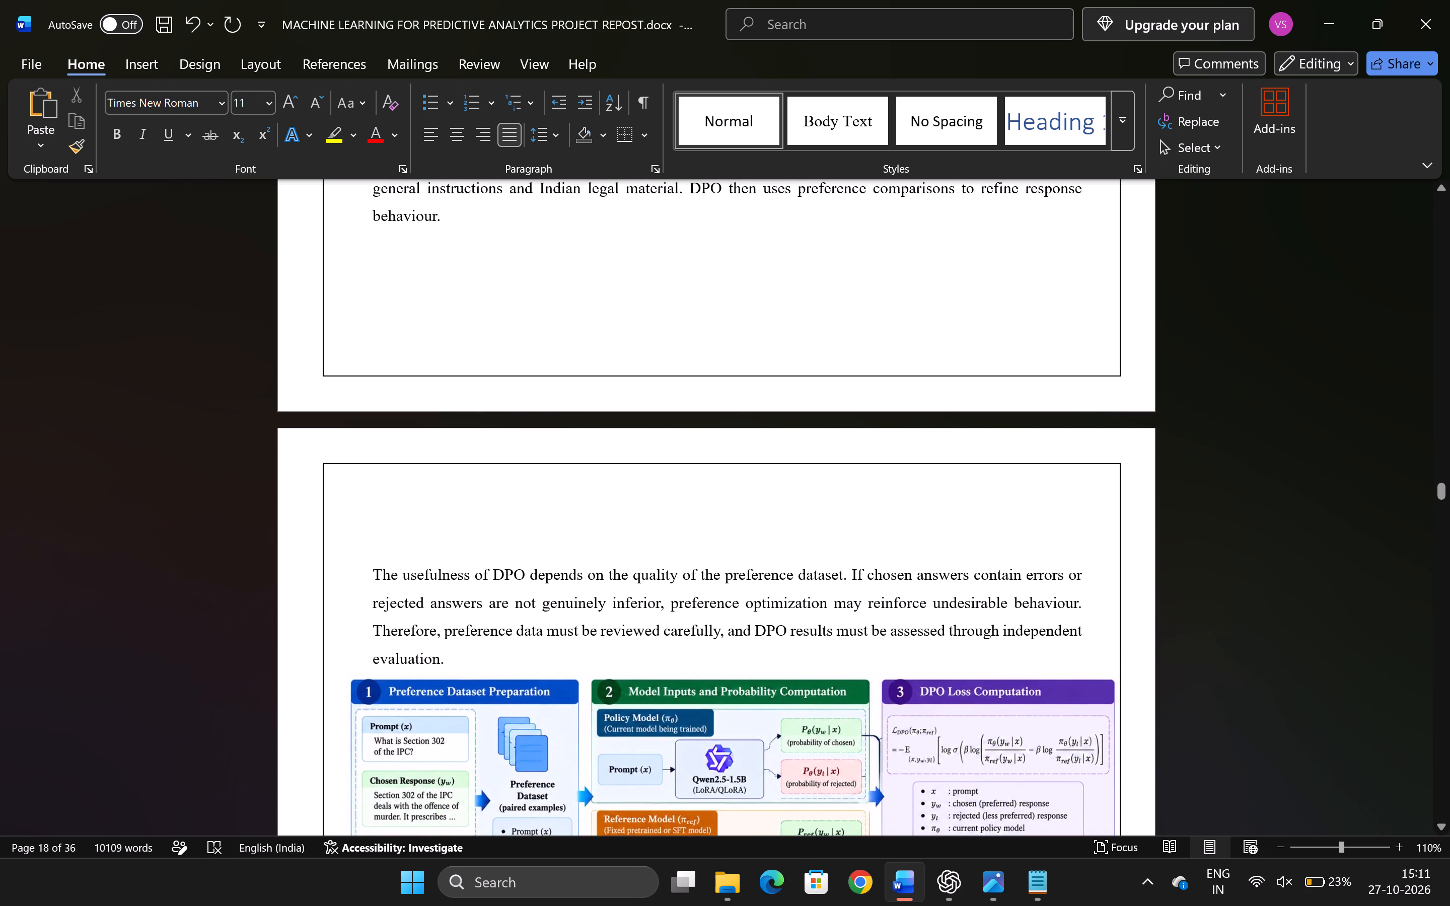
Add seven blank lines below the DPO paragraph ending "independent evaluation.", behind the coloured DPO workflow picture.
click(467, 668)
key(Return)
key(Return)
key(Return)
key(Return)
key(Return)
key(Return)
key(Return)
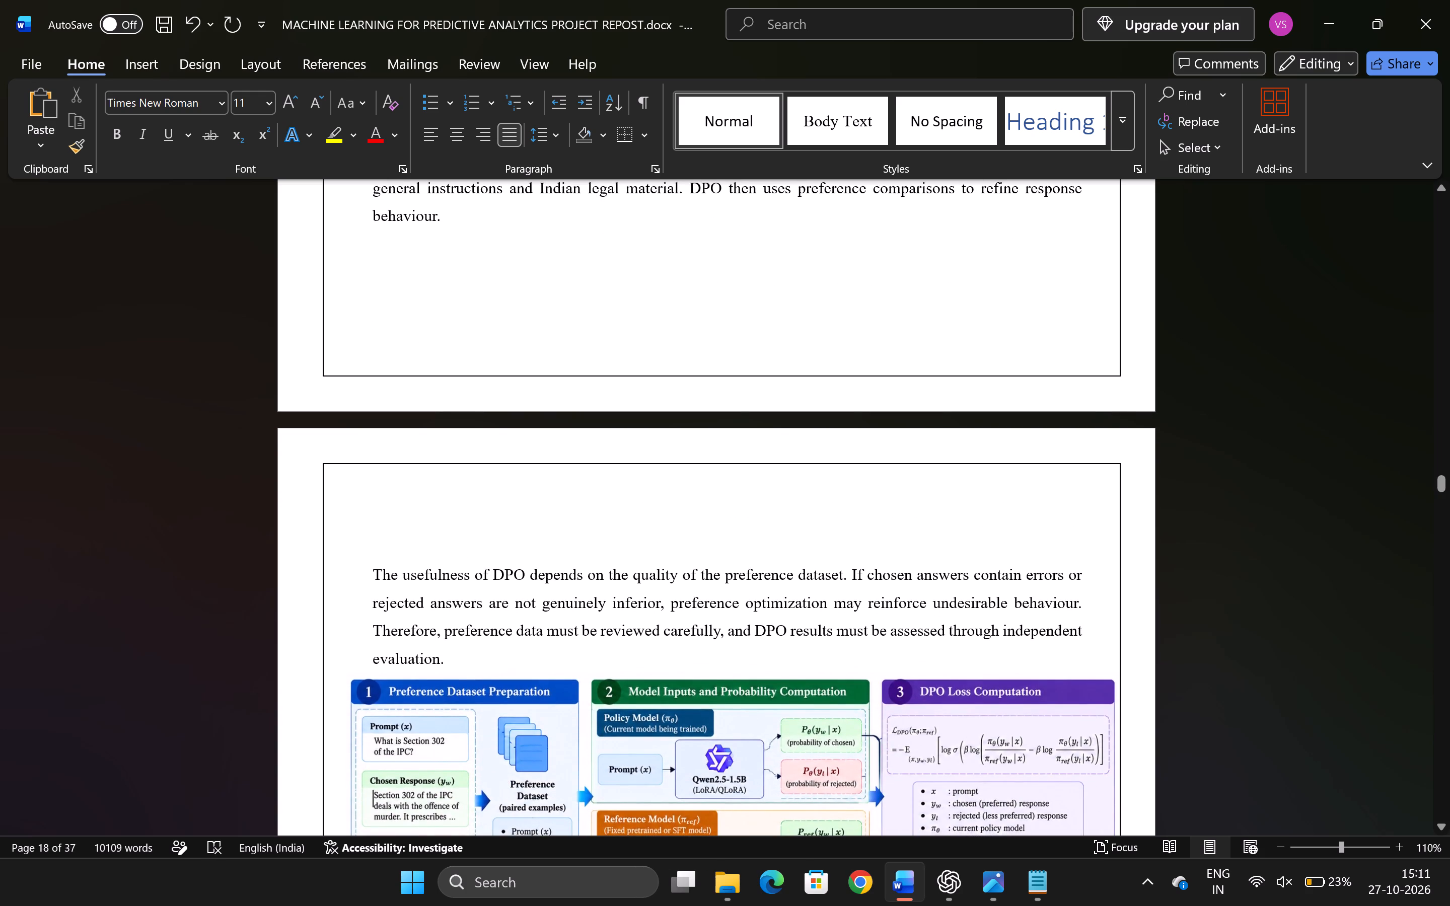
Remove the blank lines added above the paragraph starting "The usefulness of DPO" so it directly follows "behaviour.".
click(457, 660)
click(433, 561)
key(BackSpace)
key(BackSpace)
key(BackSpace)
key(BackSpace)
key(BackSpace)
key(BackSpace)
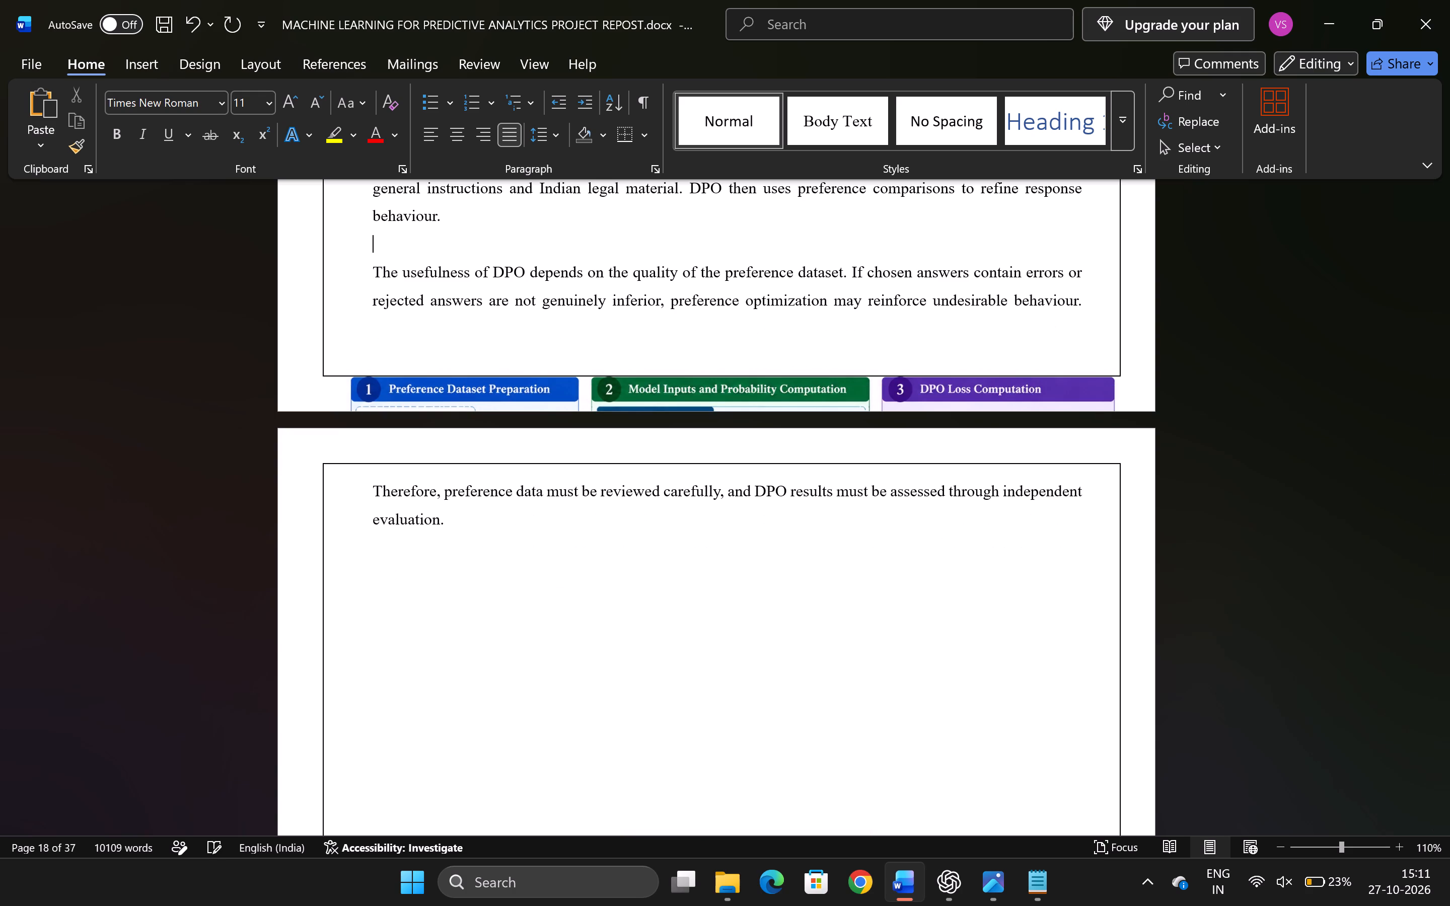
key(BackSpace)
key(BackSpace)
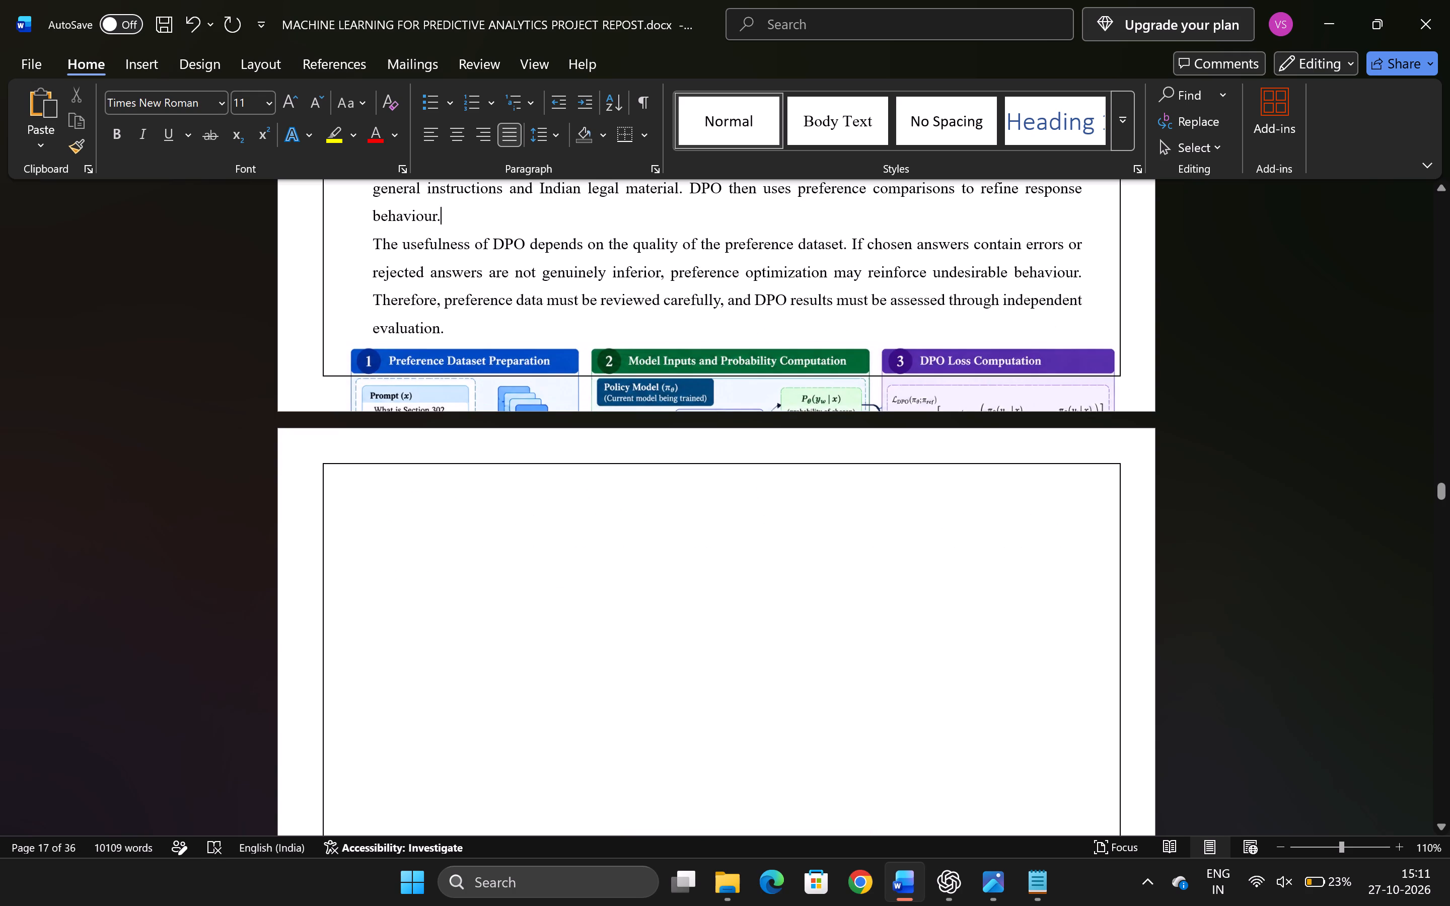
Add five more blank lines after the DPO paragraph ending "independent evaluation." to open space at the top of the next page.
click(515, 331)
key(Return)
key(Return)
key(Return)
key(Return)
key(Return)
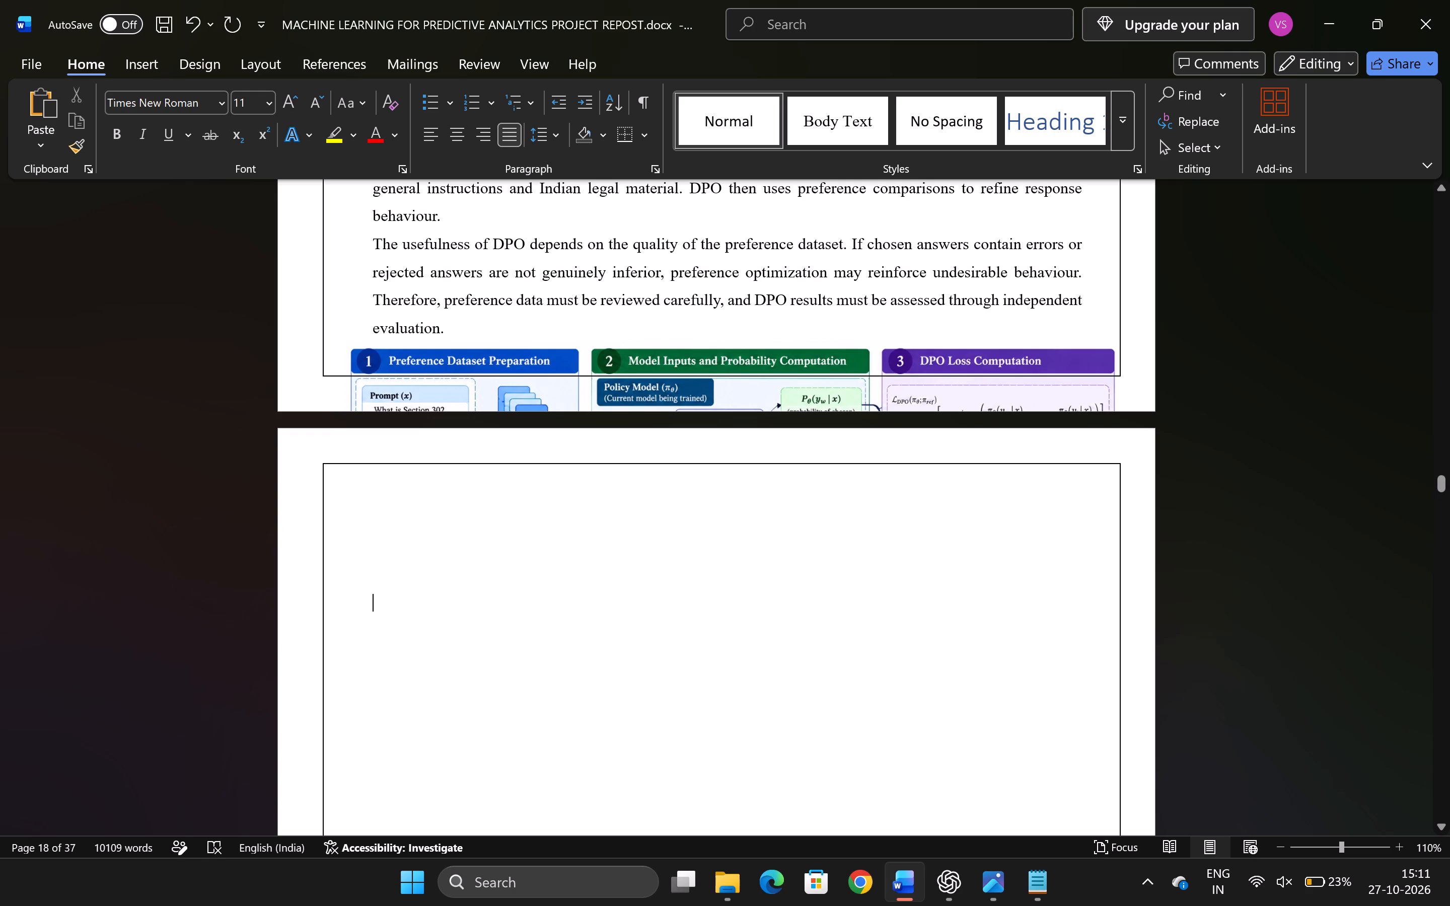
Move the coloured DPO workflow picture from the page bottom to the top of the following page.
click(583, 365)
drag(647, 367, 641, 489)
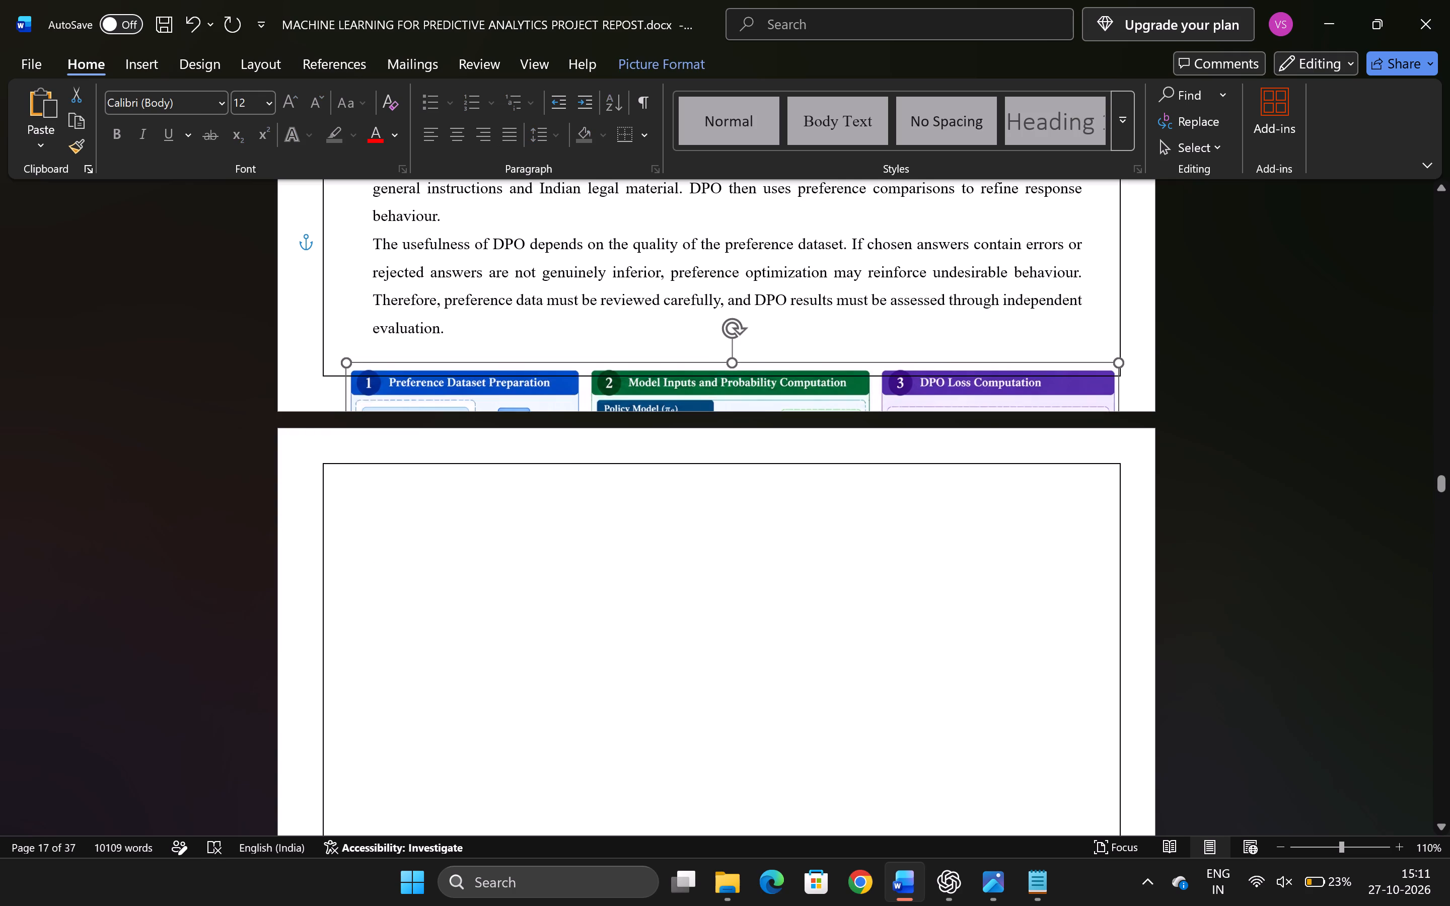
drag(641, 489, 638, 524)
Examine how the coloured Figure 2.3 picture and section 2.9 sit on the page in relation to the preceding DPO text.
scroll(638, 524, down, 3)
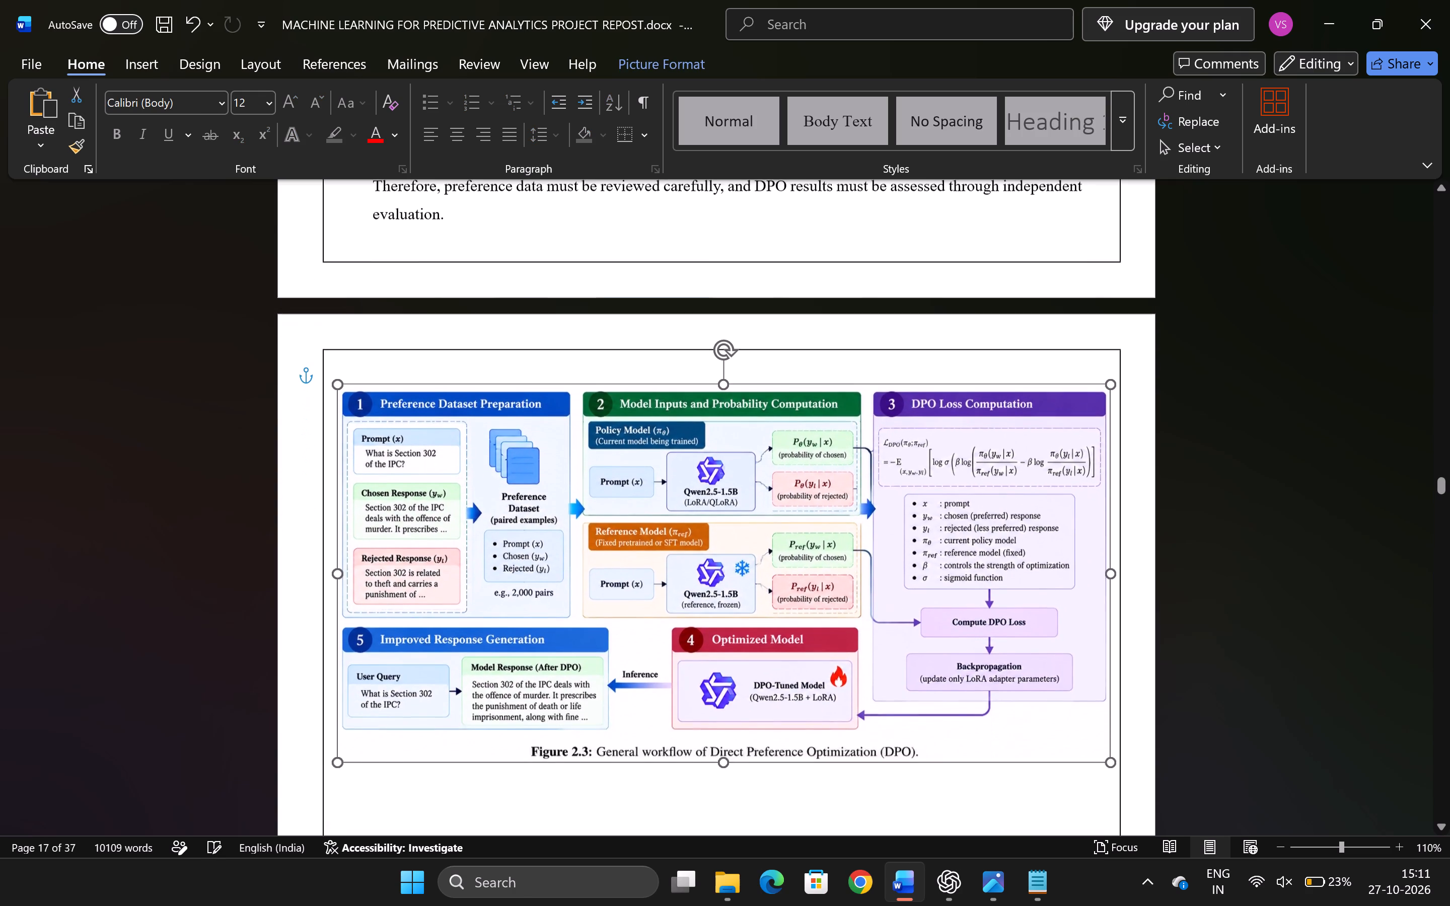
scroll(638, 524, down, 3)
scroll(638, 524, up, 2)
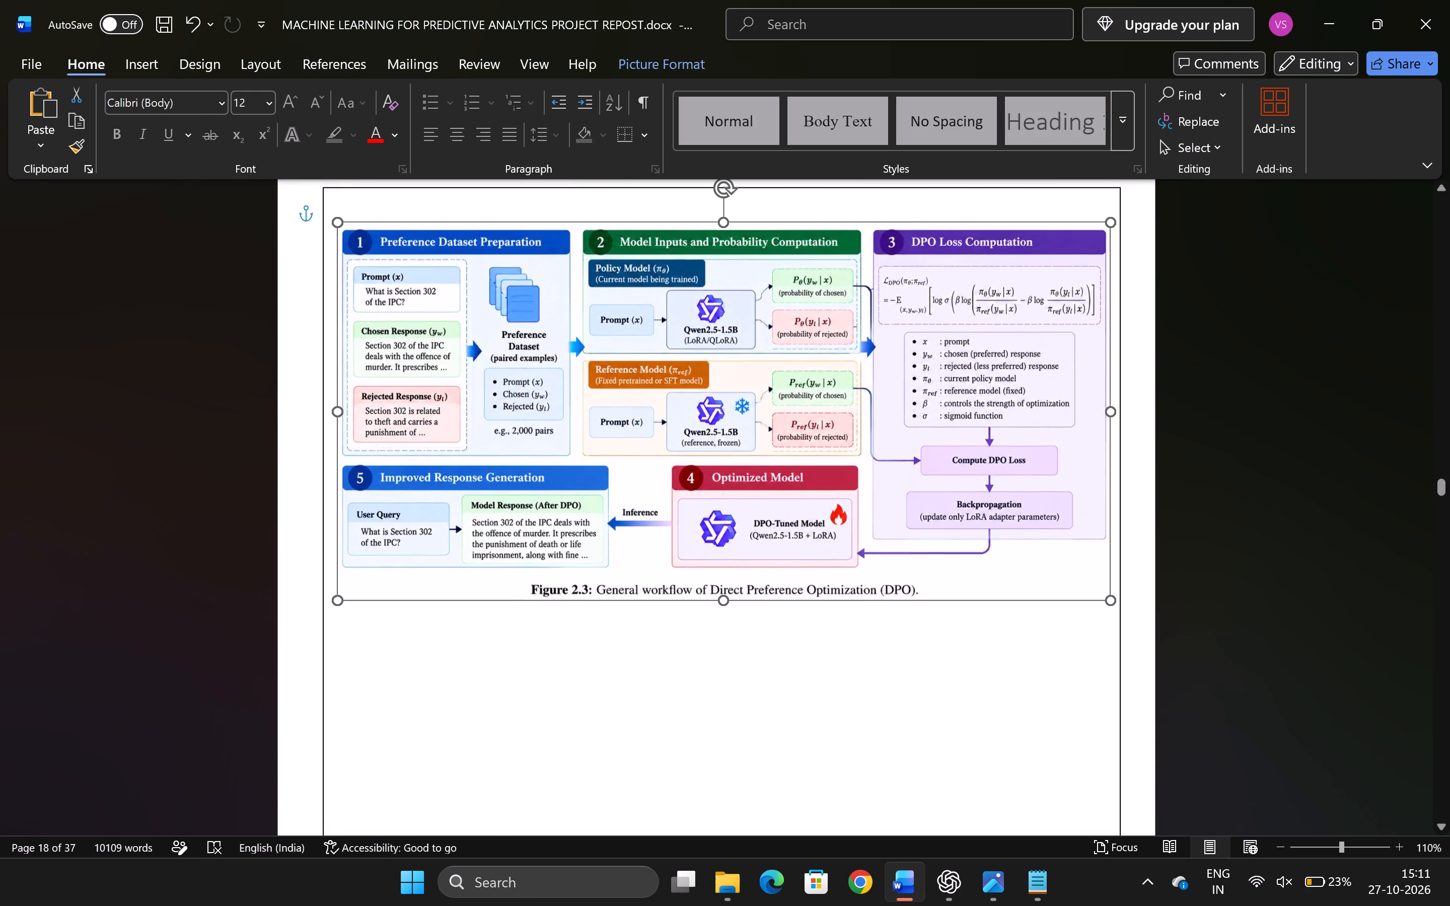
scroll(638, 524, up, 1)
ctrl+scroll(638, 524, down, 1)
ctrl+scroll(638, 524, up, 1)
ctrl+scroll(638, 524, down, 1)
ctrl+scroll(638, 524, up, 1)
ctrl+scroll(638, 524, down, 1)
ctrl+scroll(638, 524, up, 1)
ctrl+scroll(638, 524, down, 1)
ctrl+scroll(638, 524, up, 1)
scroll(676, 441, up, 1)
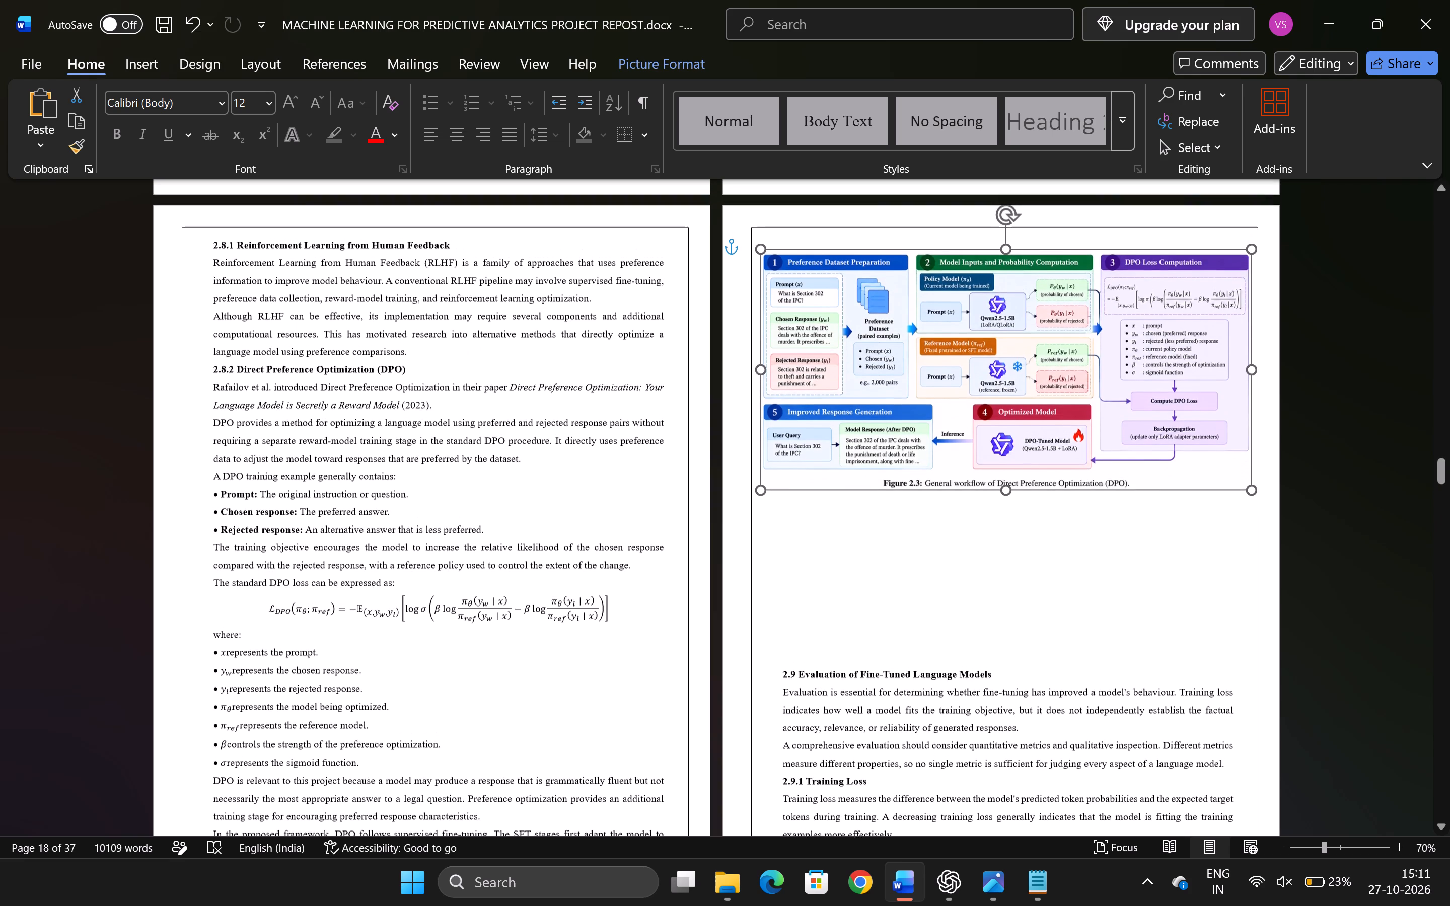
scroll(676, 441, up, 1)
scroll(681, 426, down, 11)
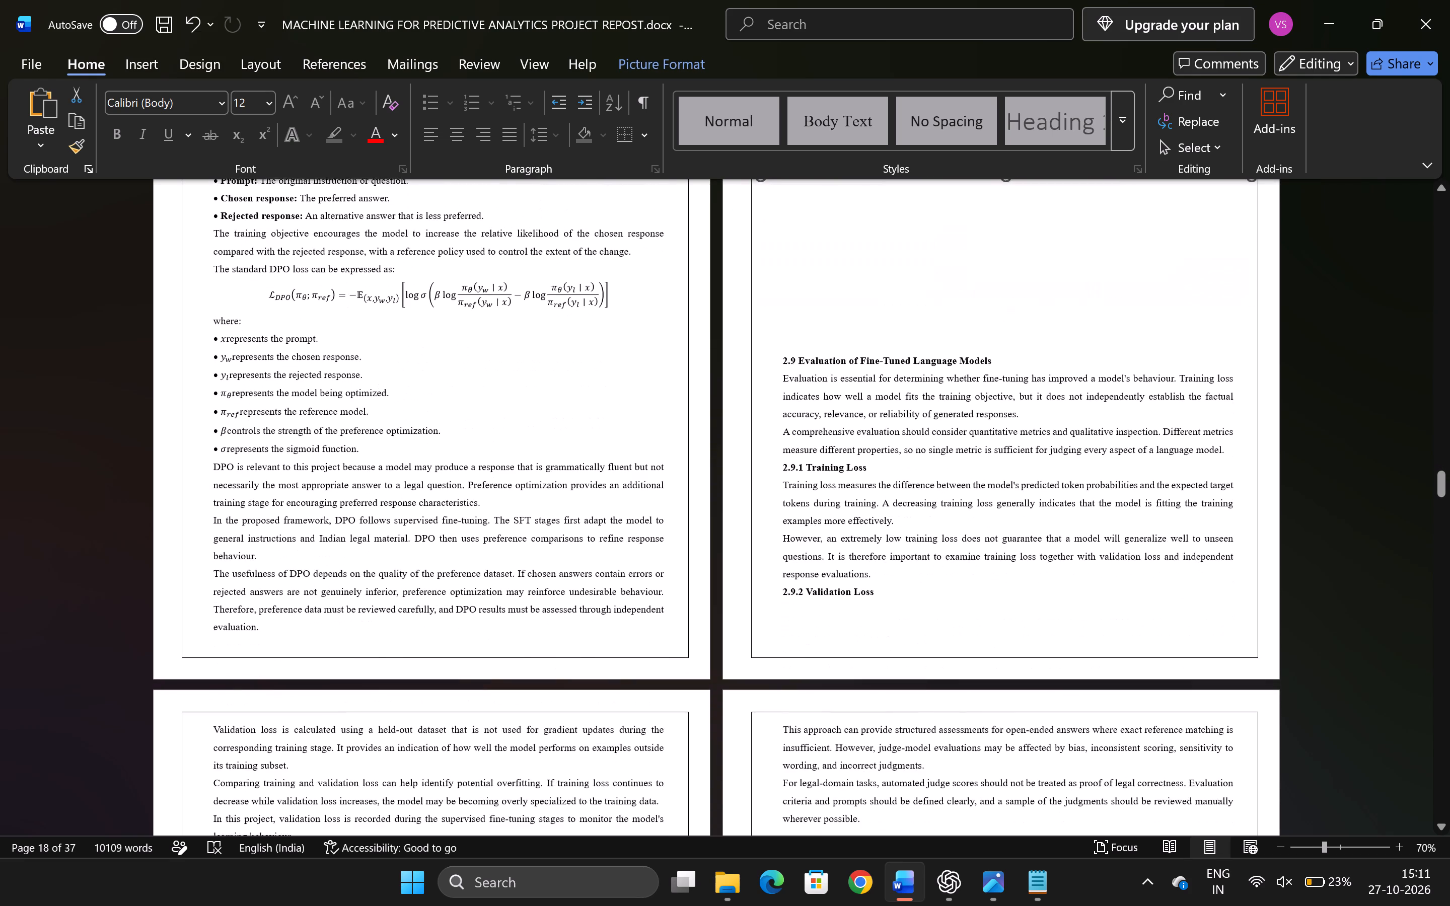
scroll(681, 426, up, 5)
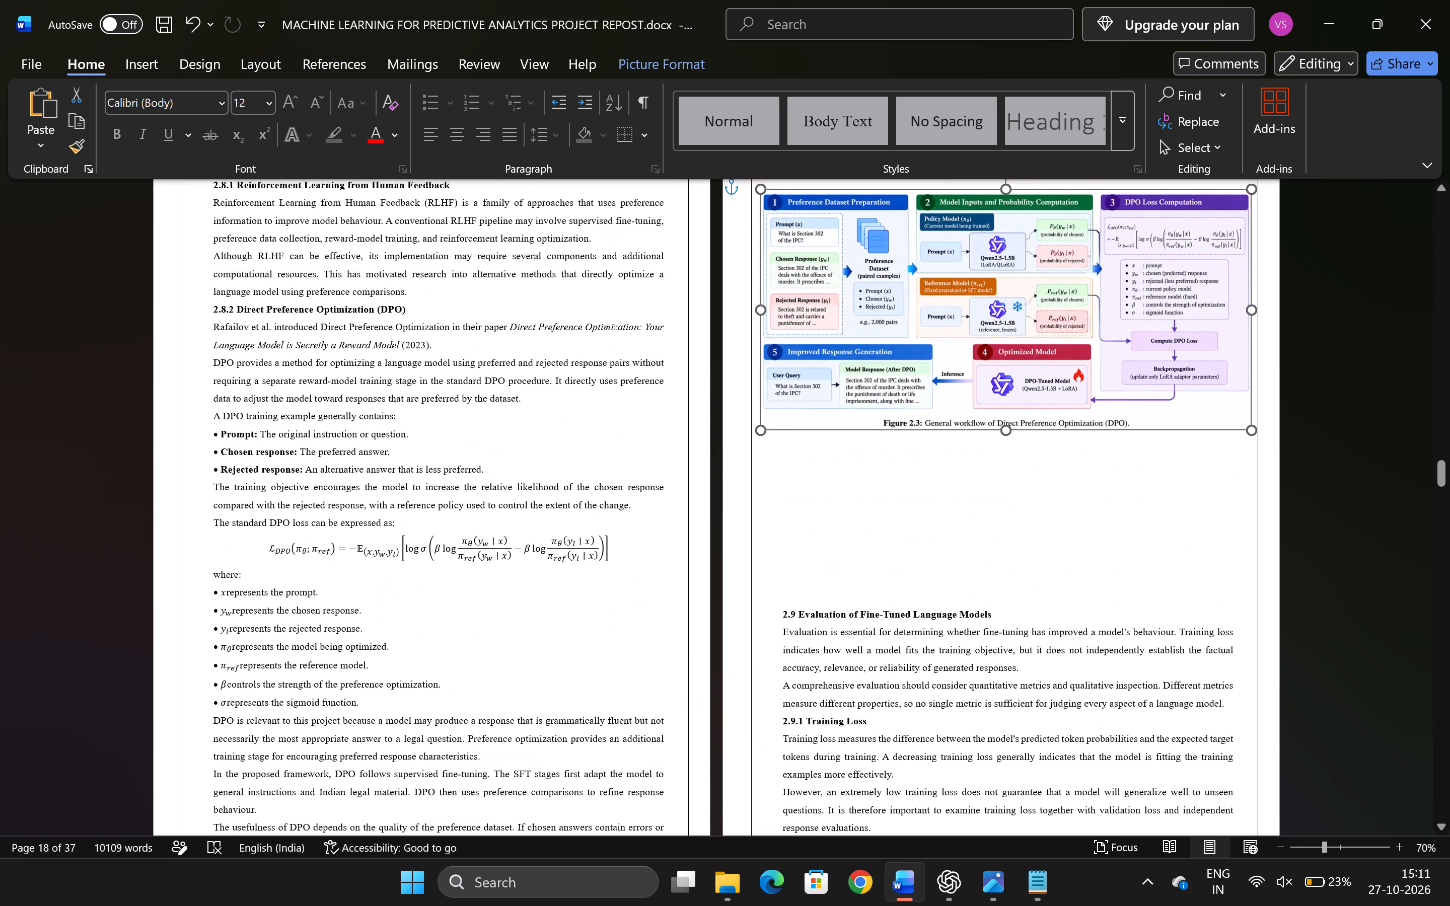
scroll(865, 416, up, 2)
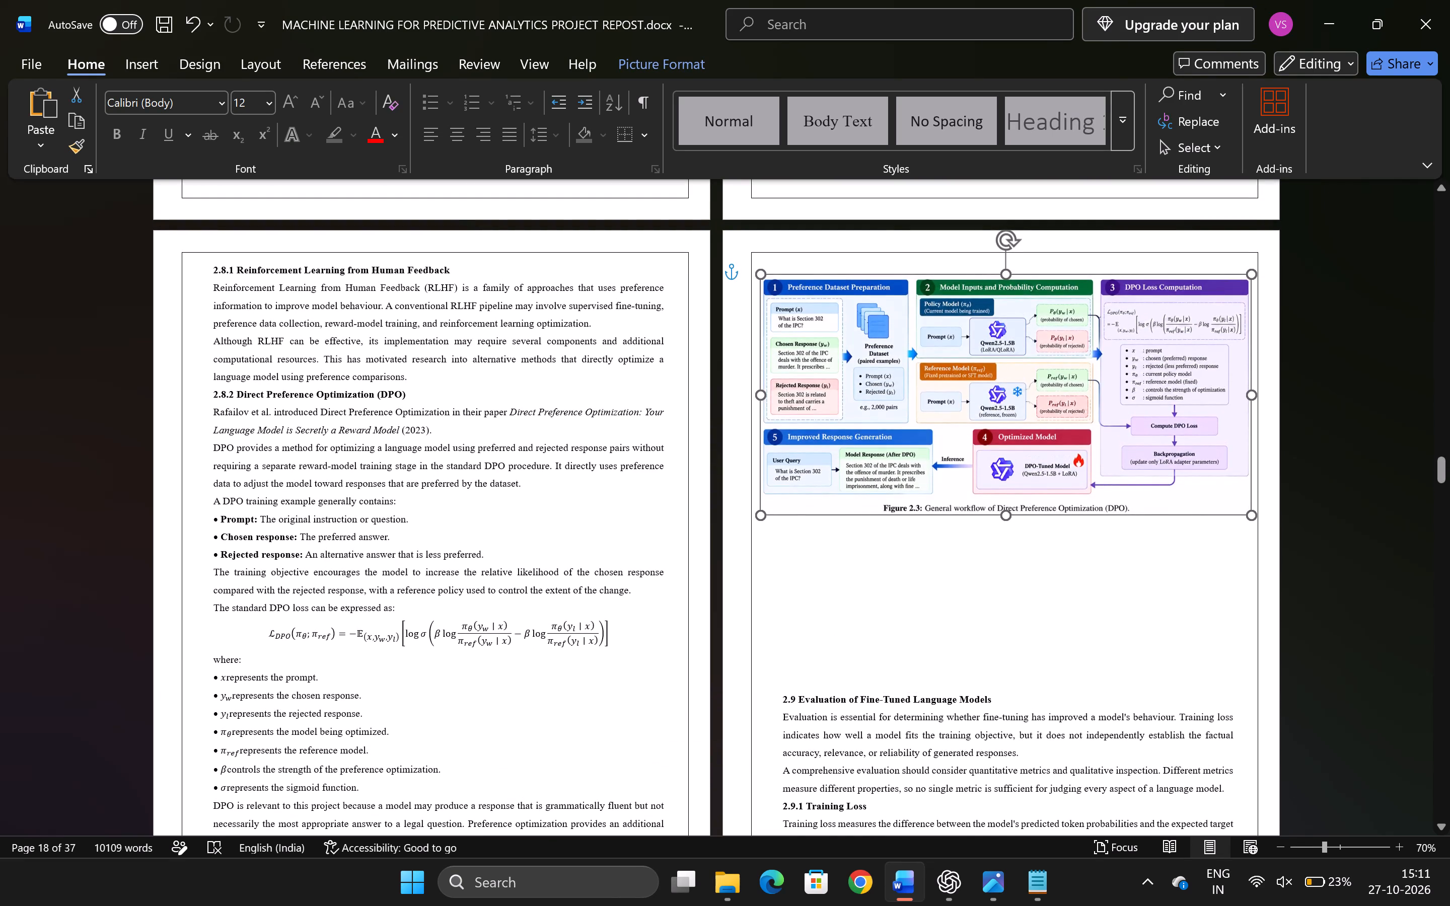
Replace the coloured DPO workflow picture with Figure 2.3.png copied from the Downloads folder in File Explorer.
click(940, 381)
key(BackSpace)
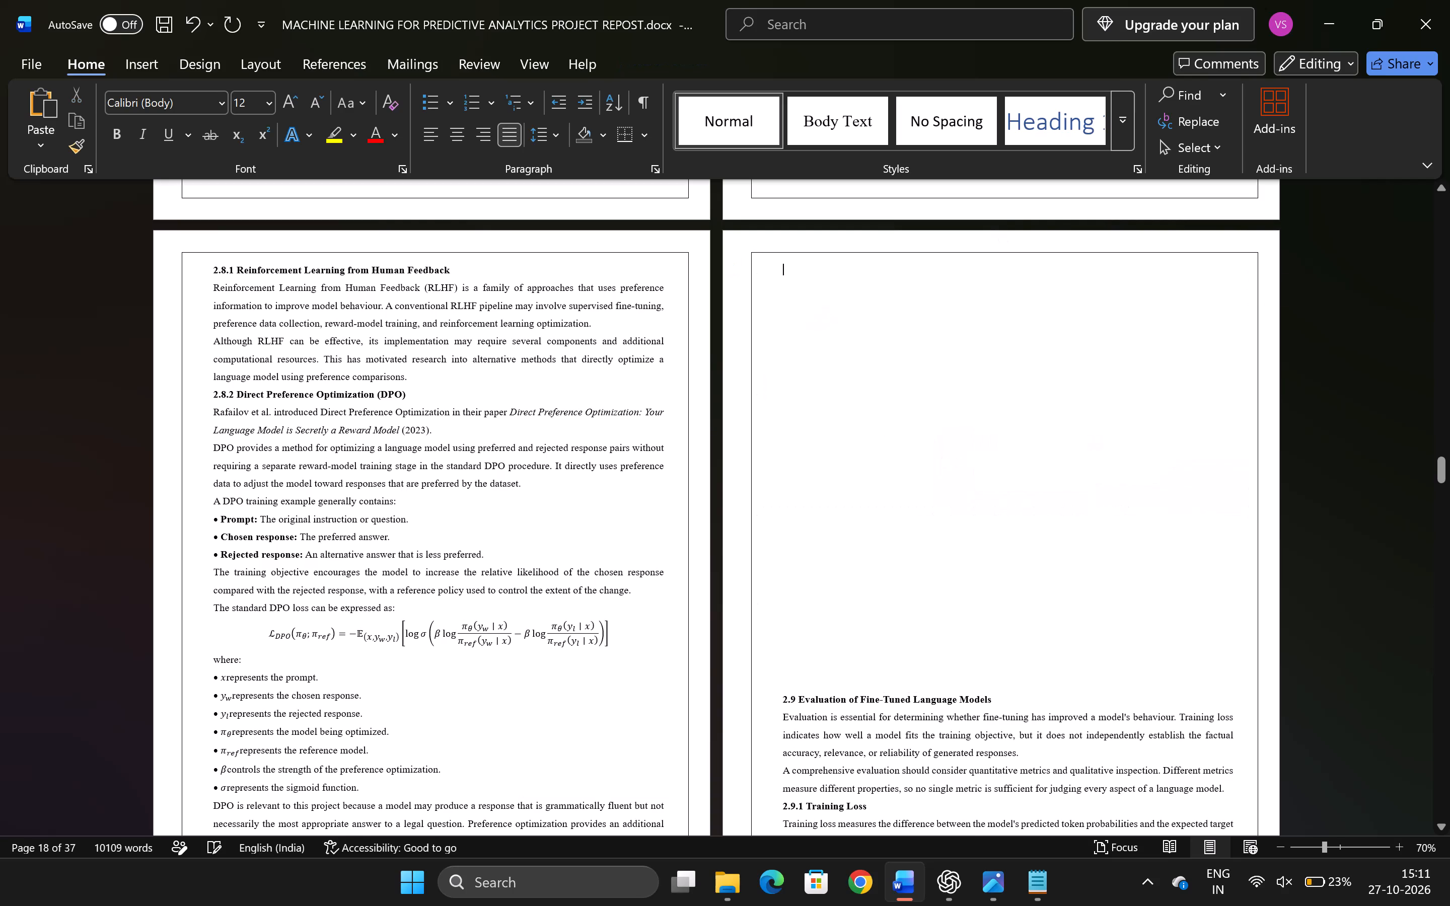
key(alt+Tab)
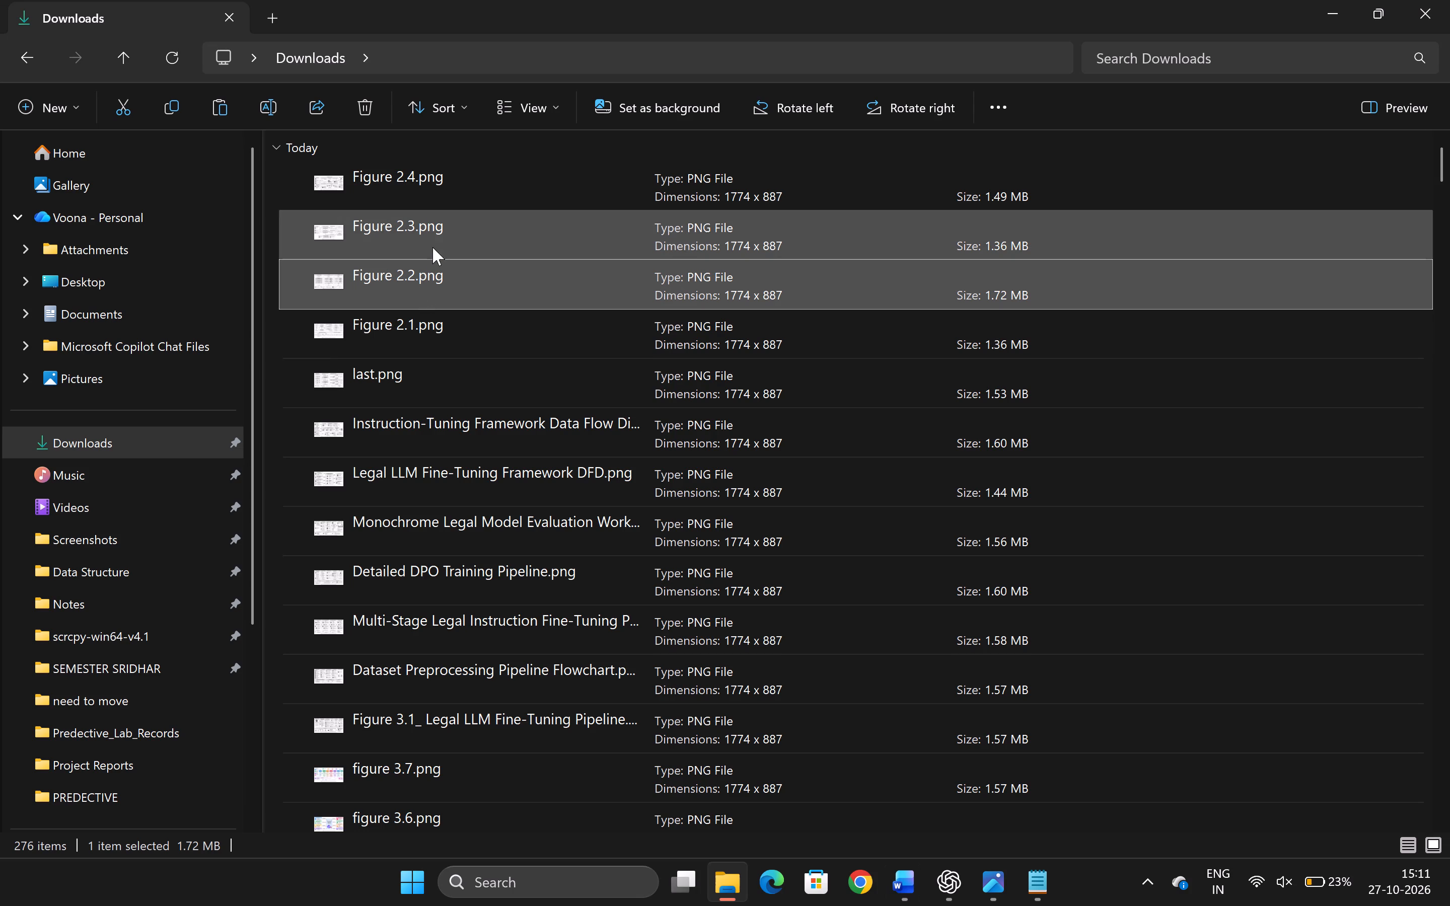
click(432, 247)
key(ctrl+c)
key(alt+Tab)
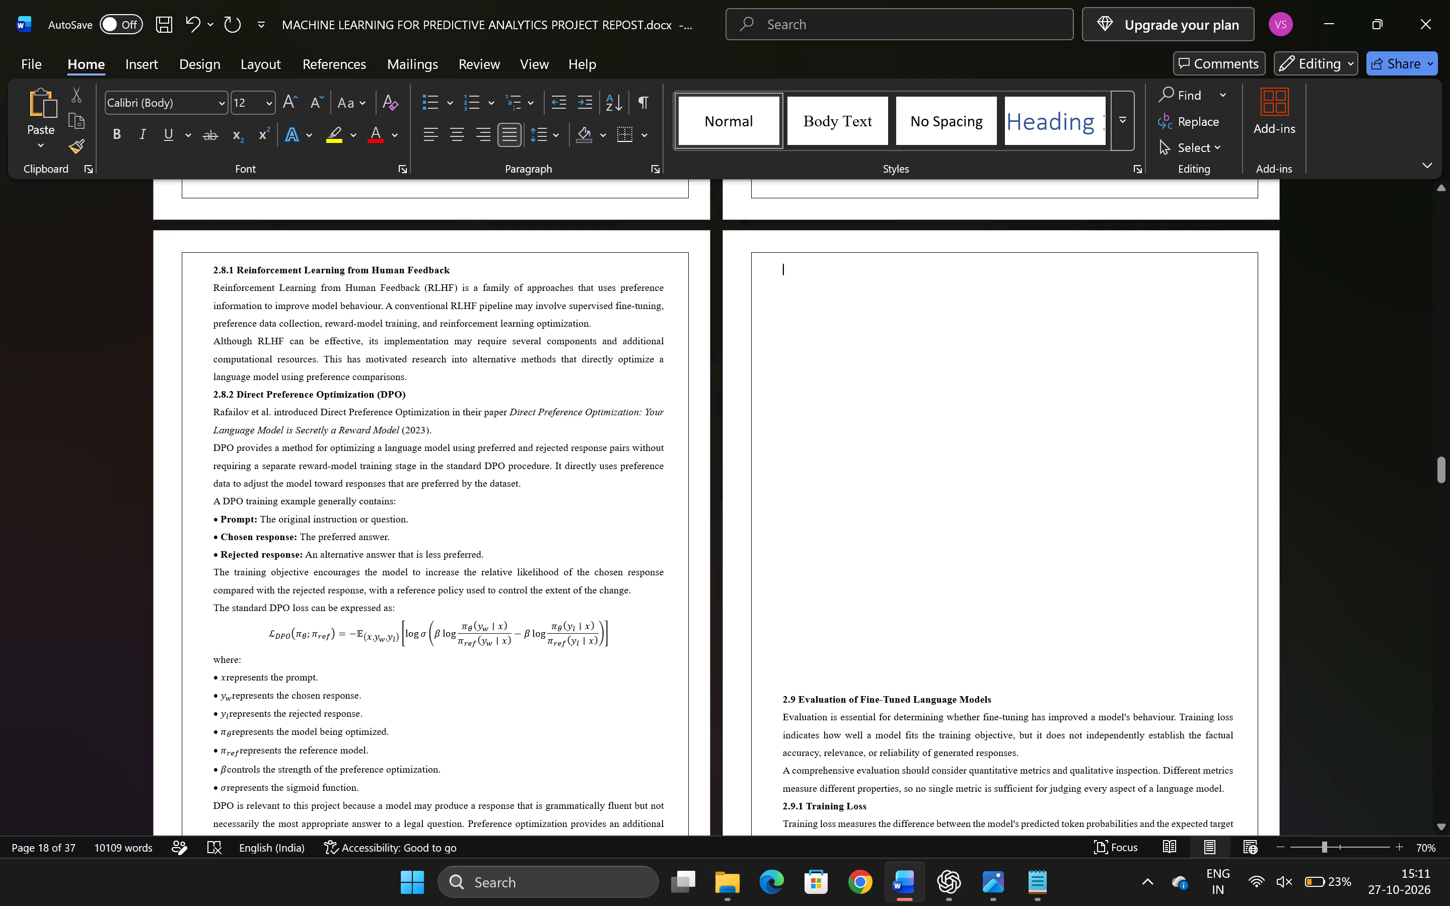
key(ctrl+v)
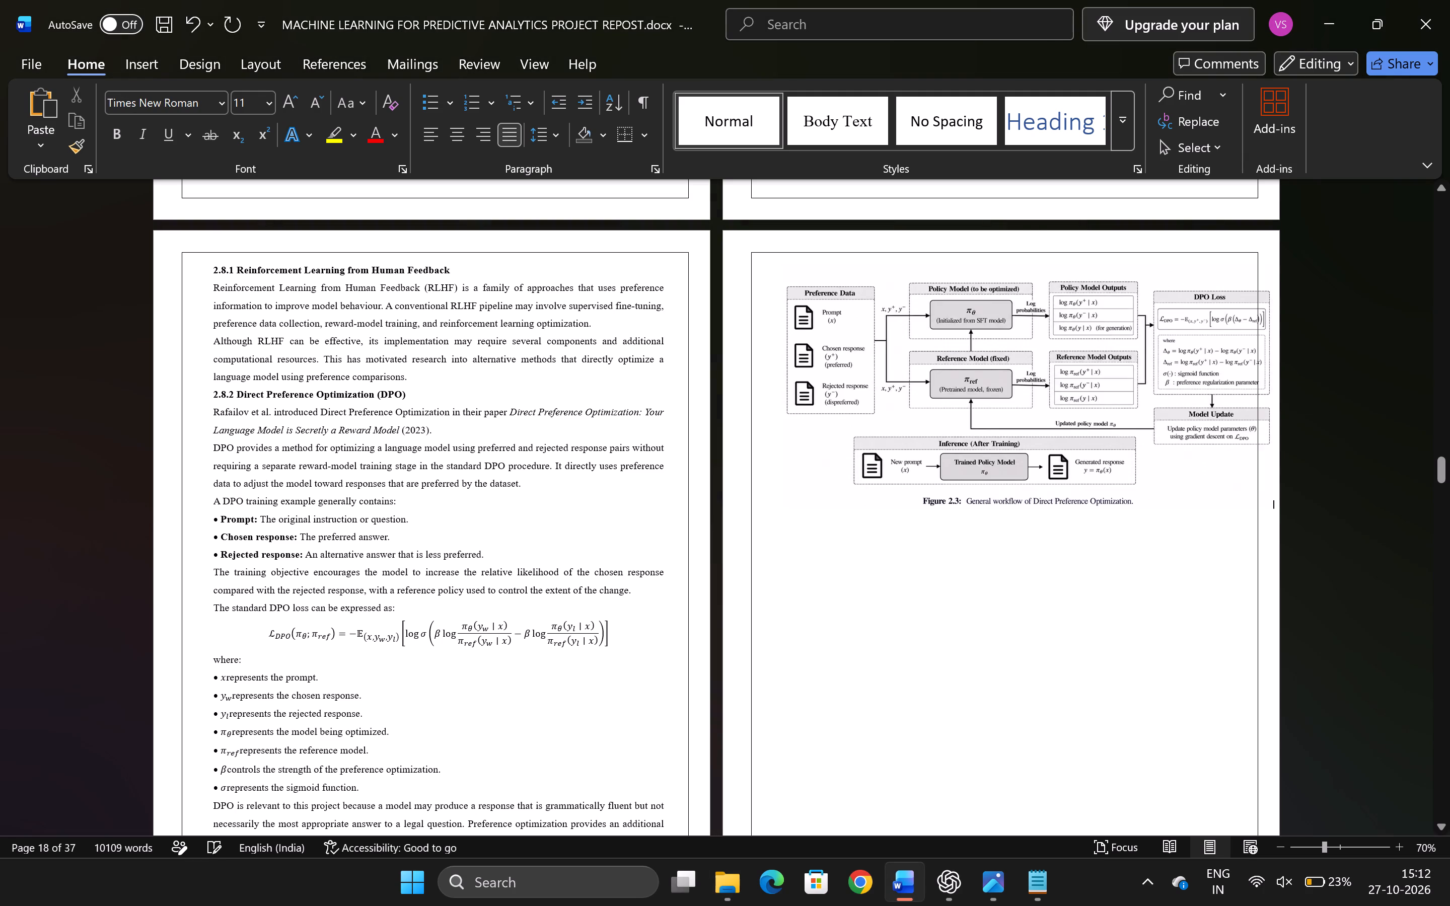
Set the text wrapping of the inserted Figure 2.3 picture to In Front of Text.
click(991, 350)
click(1302, 288)
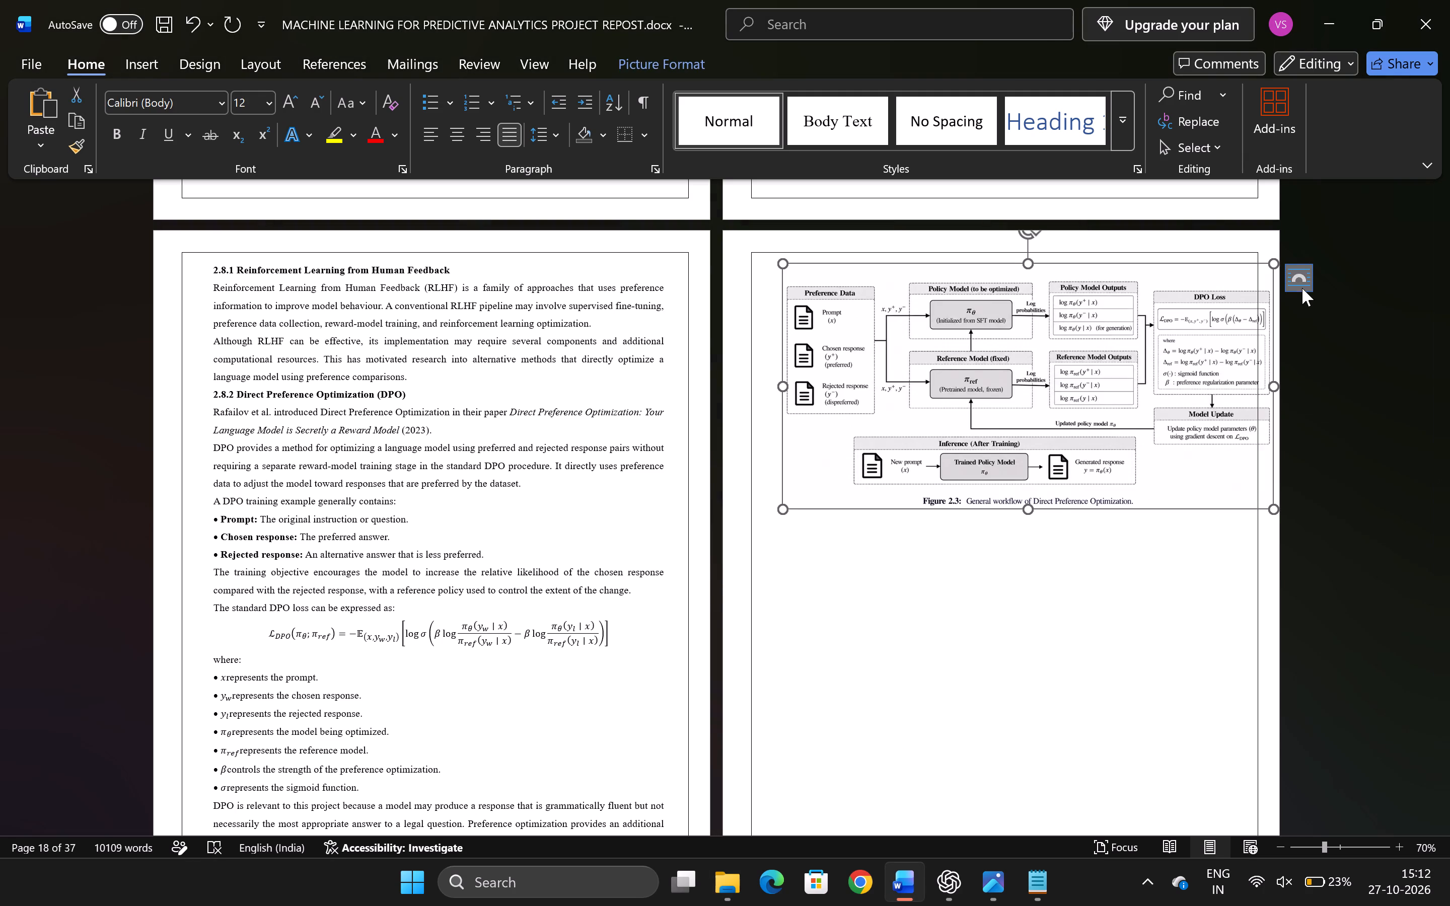
click(740, 469)
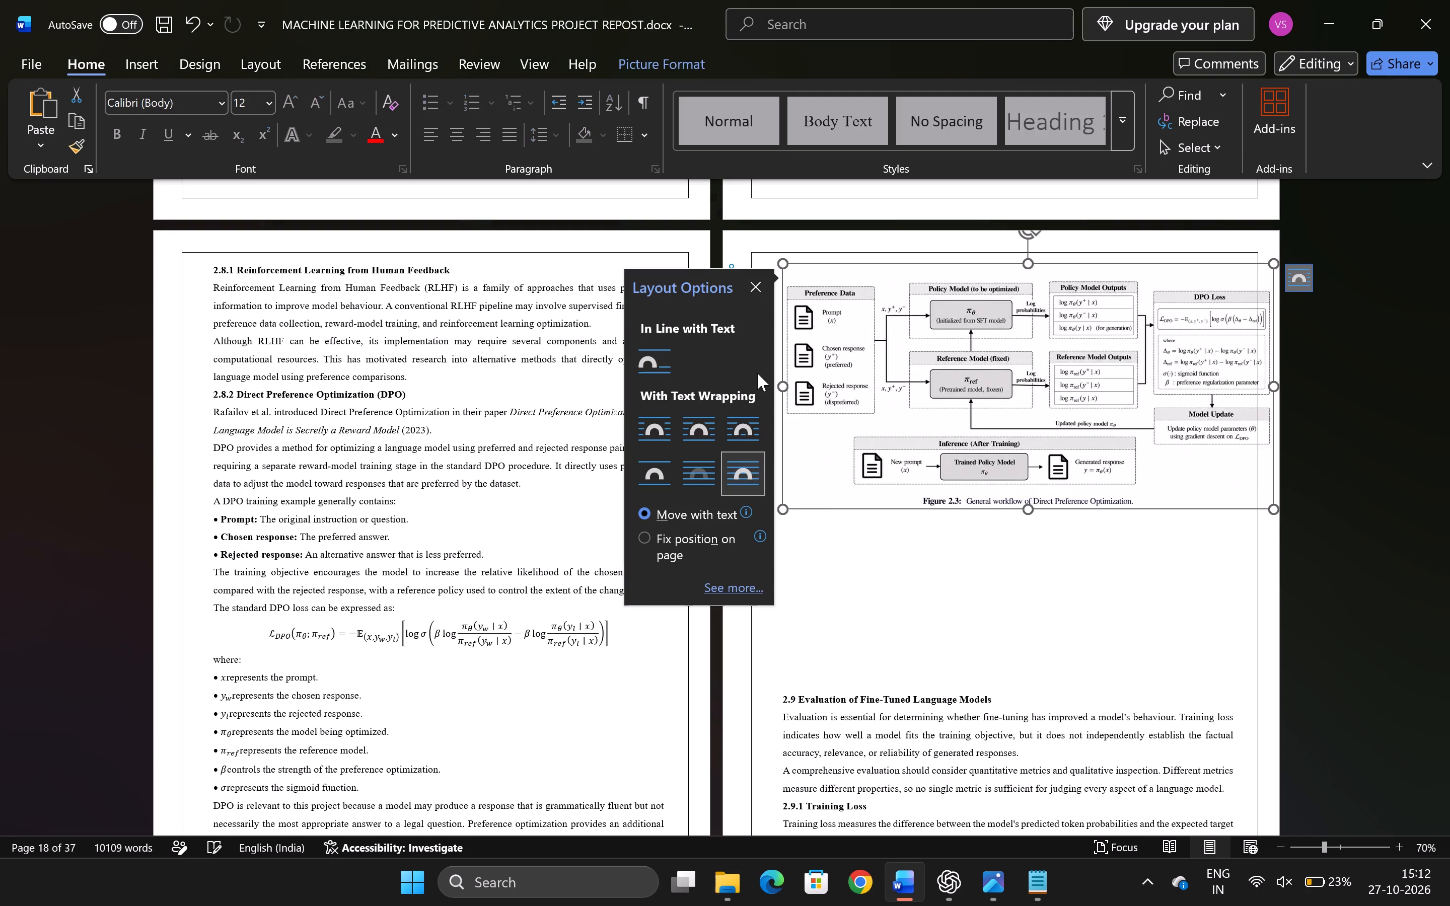
click(761, 287)
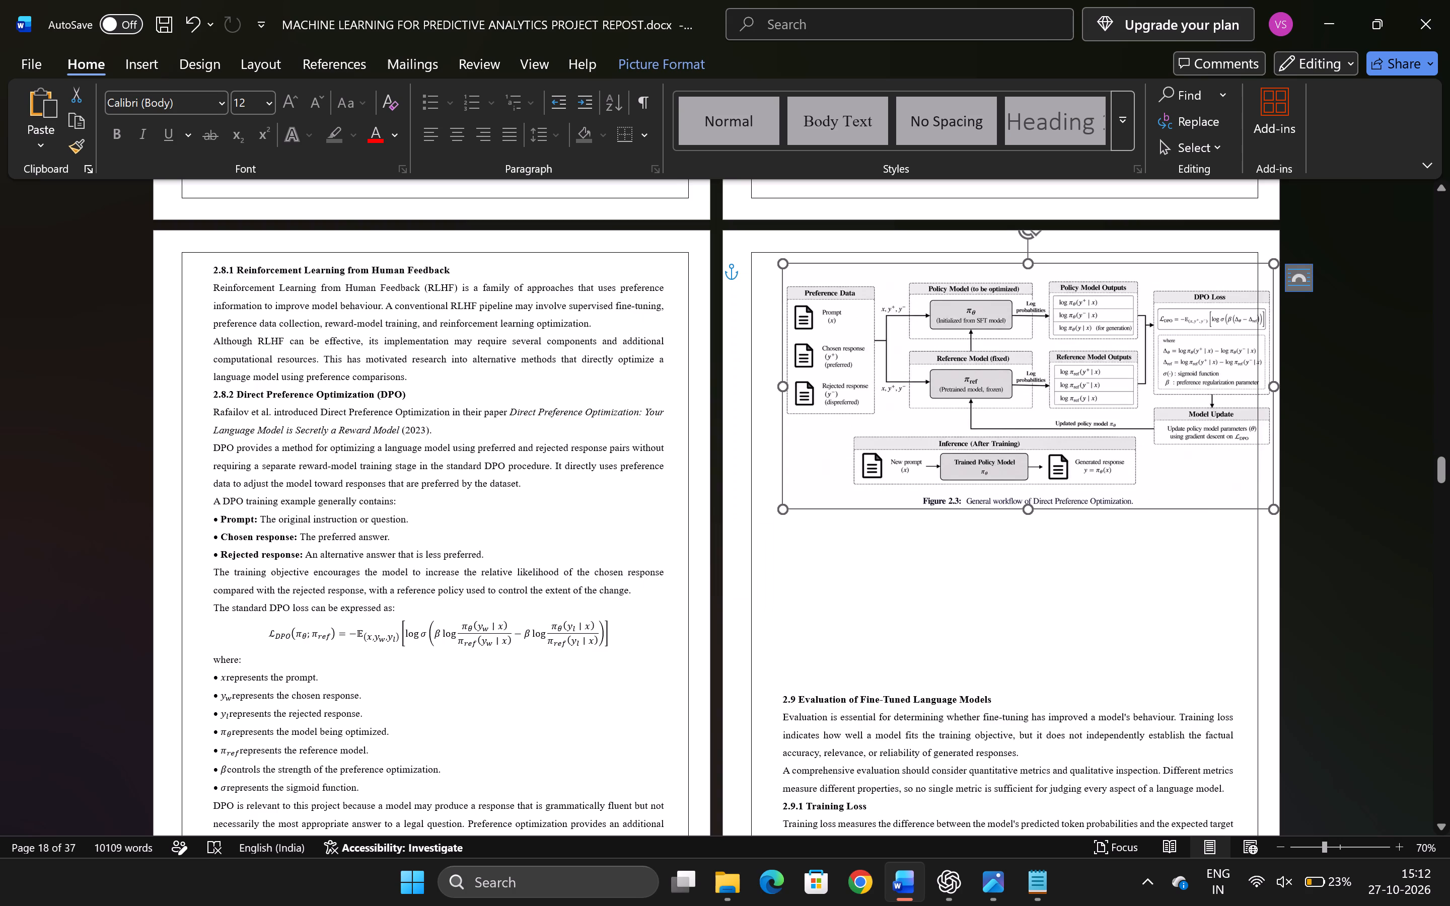
Position the Figure 2.3 picture at the top of the page so its content fits between the side borders.
ctrl+scroll(1104, 397, up, 3)
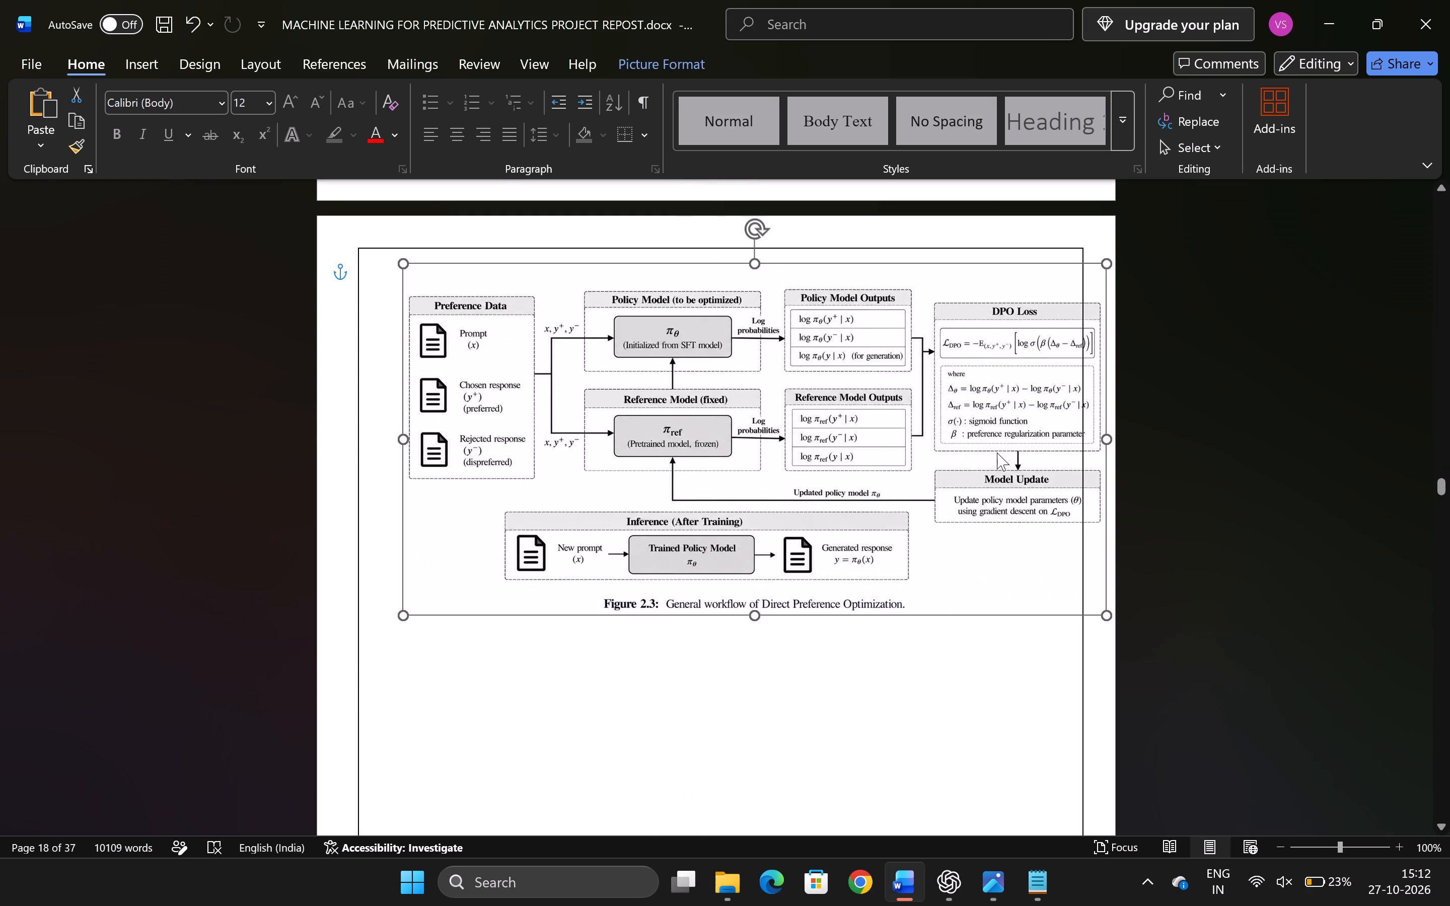
drag(990, 447, 967, 419)
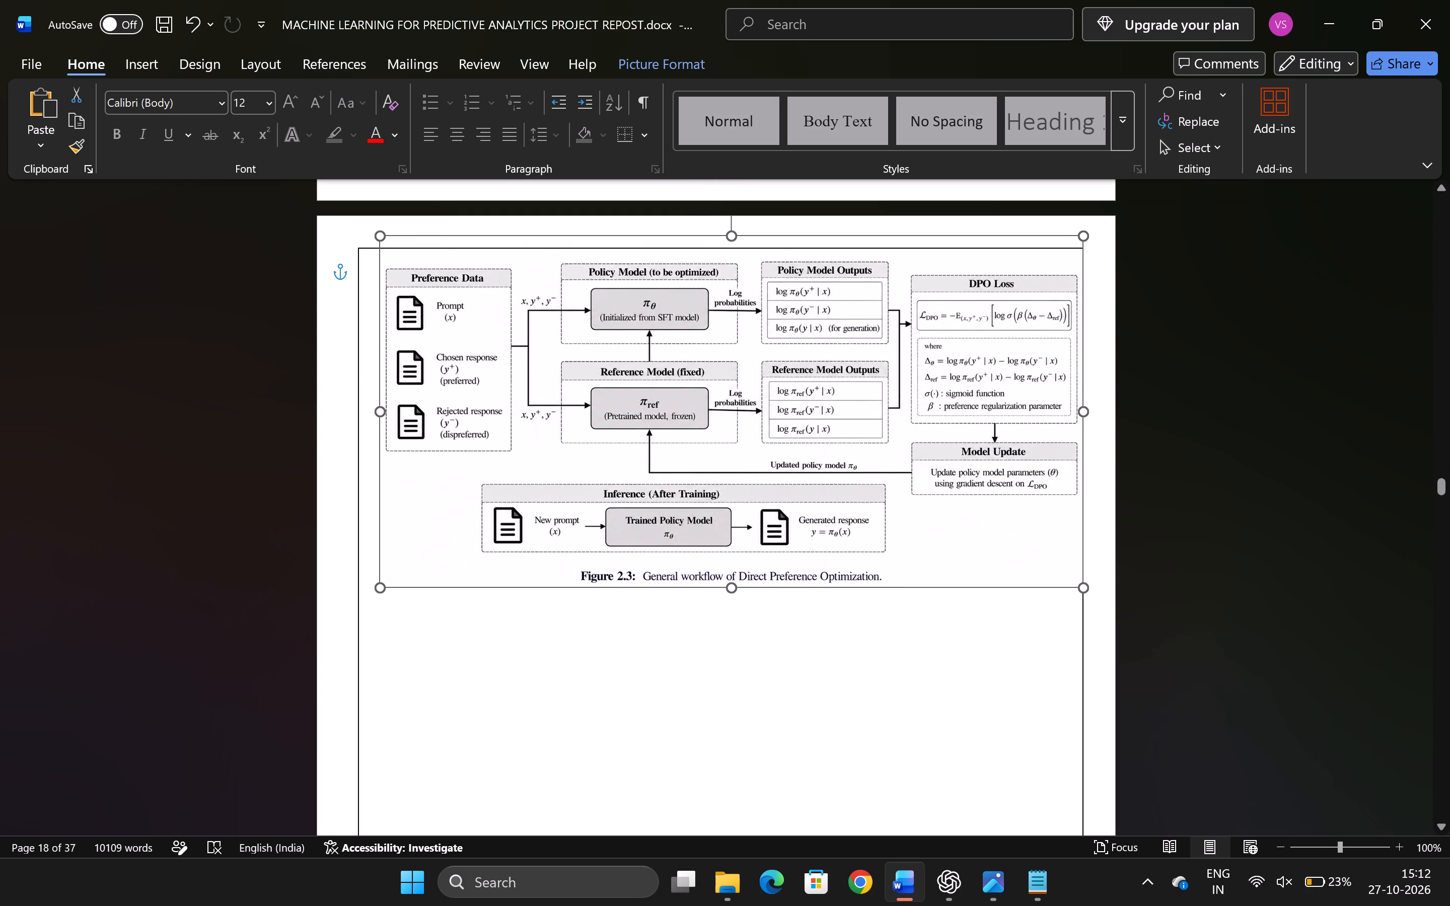
drag(967, 419, 967, 414)
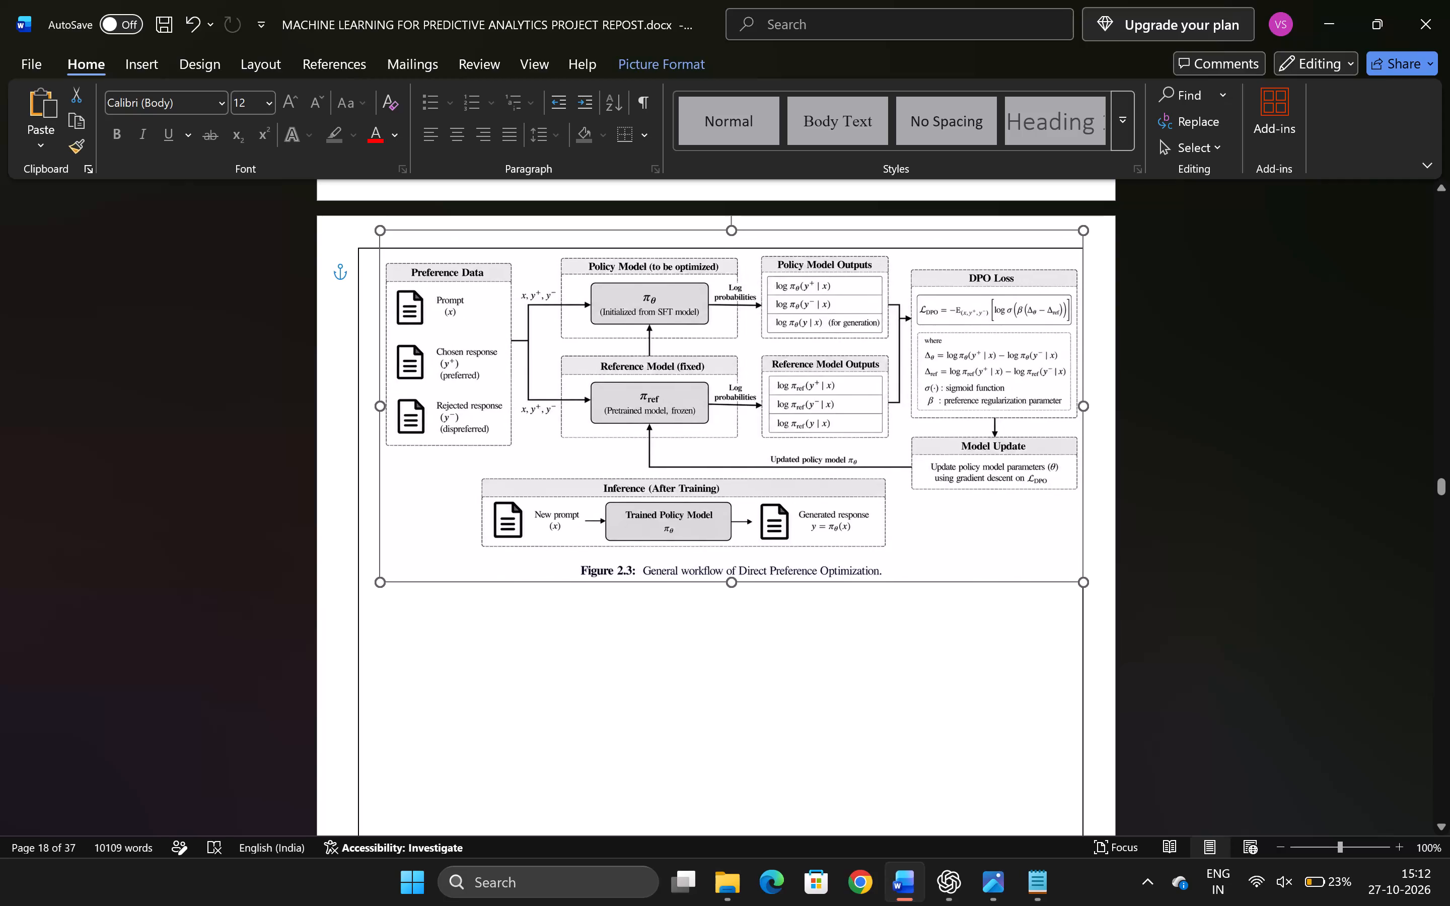
drag(967, 414, 969, 411)
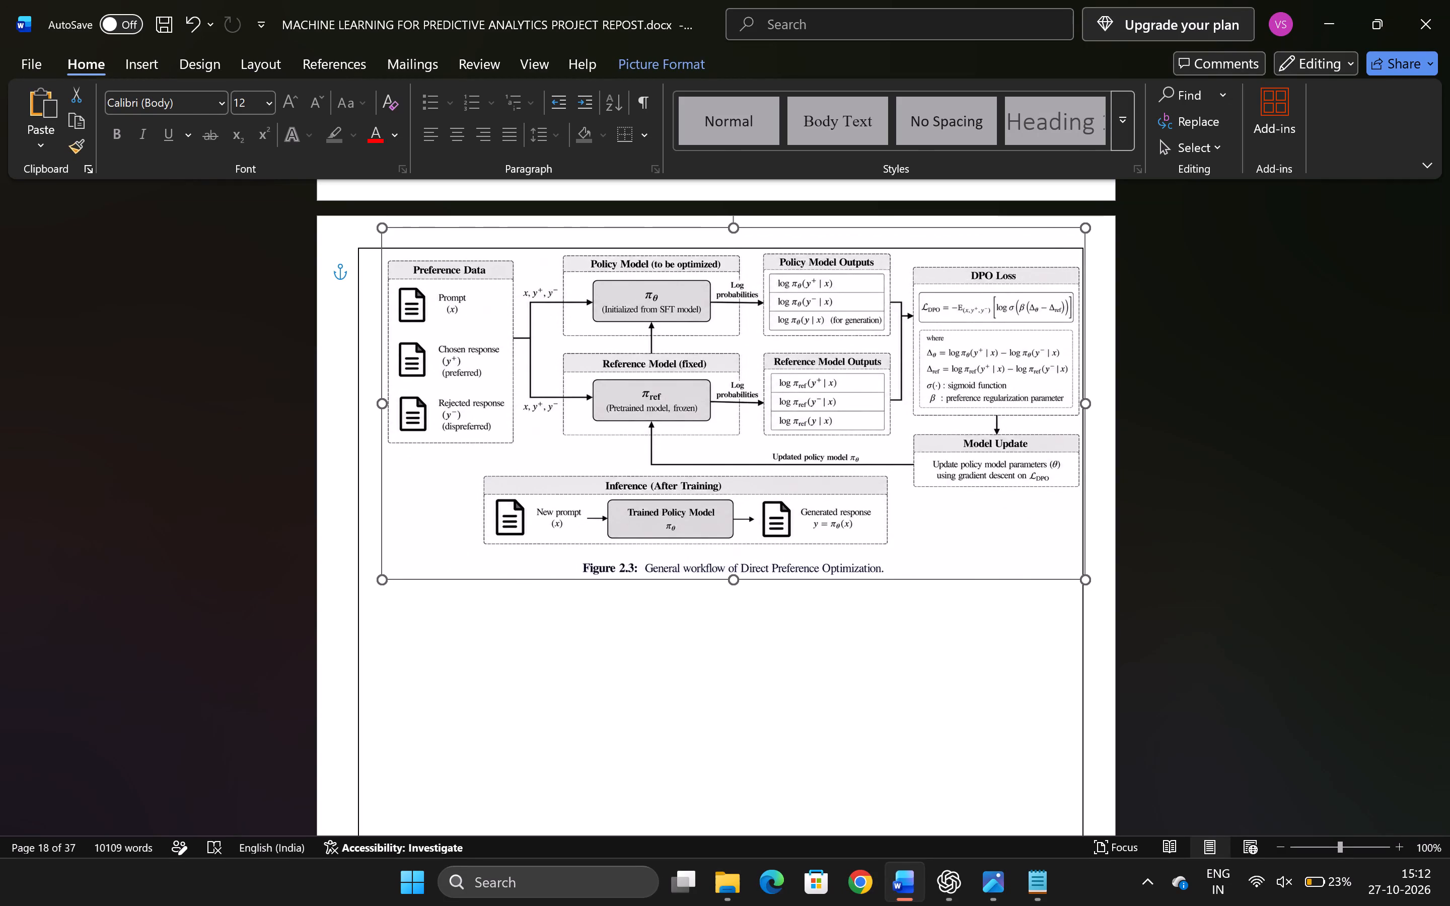
drag(969, 411, 967, 411)
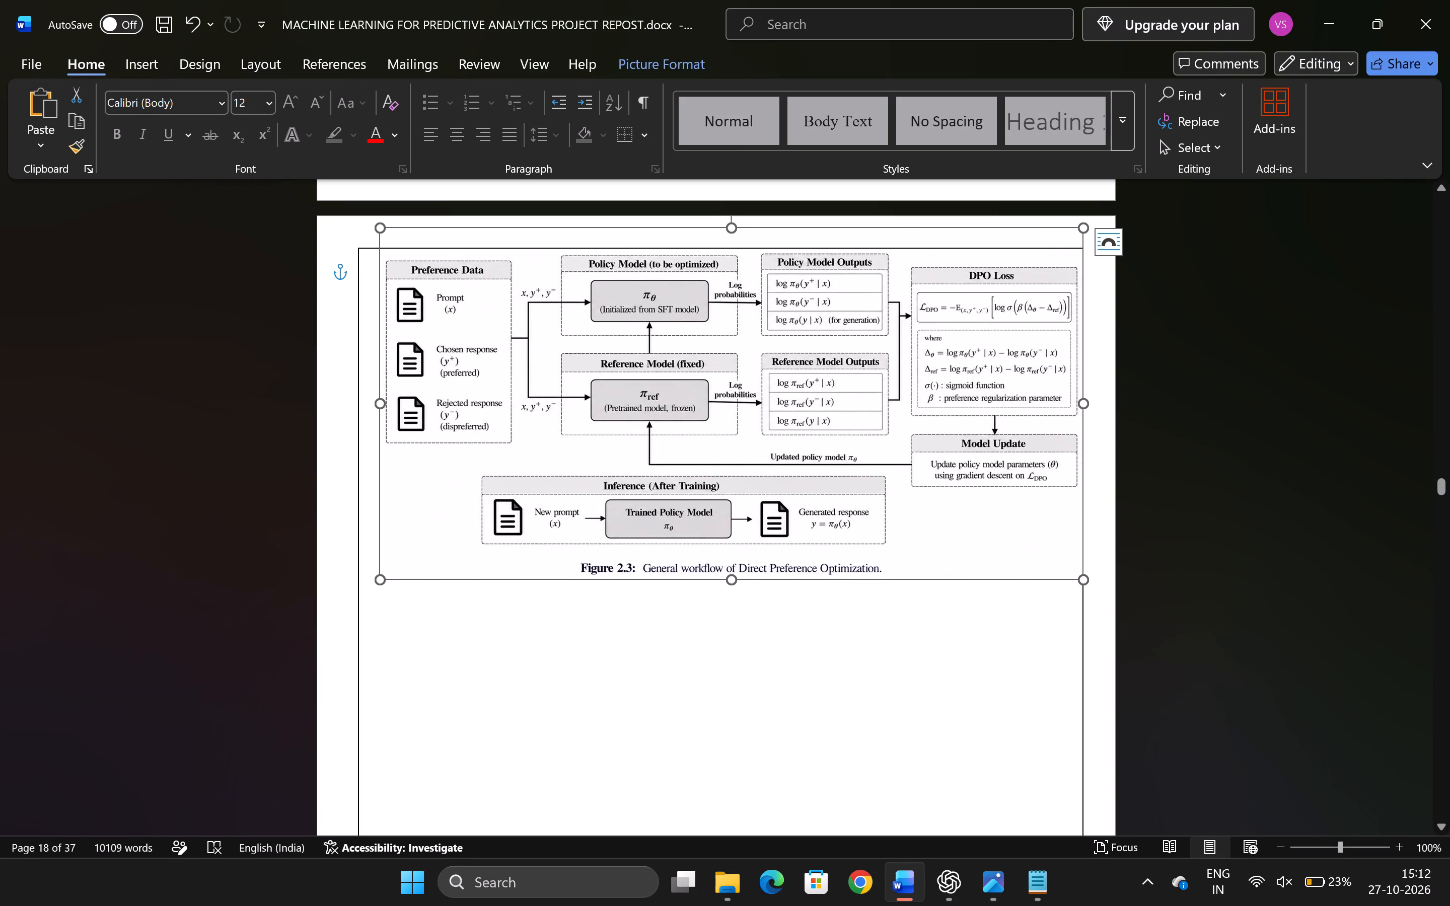
Delete the surplus blank lines between the Figure 2.3 caption and the 2.9 Evaluation of Fine-Tuned Language Models heading.
click(885, 618)
scroll(885, 618, down, 4)
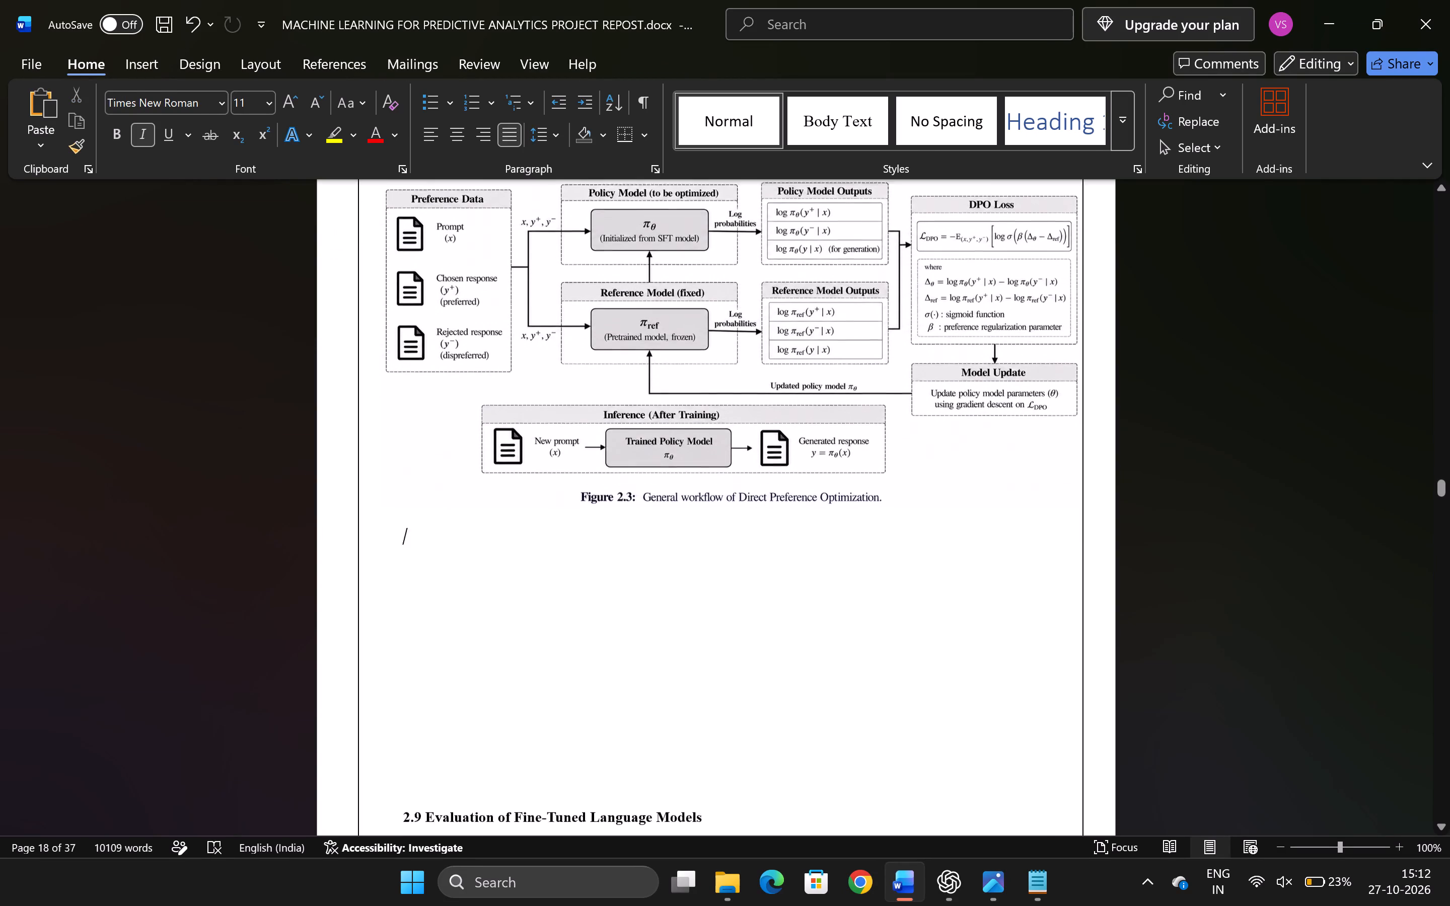
drag(615, 760, 550, 670)
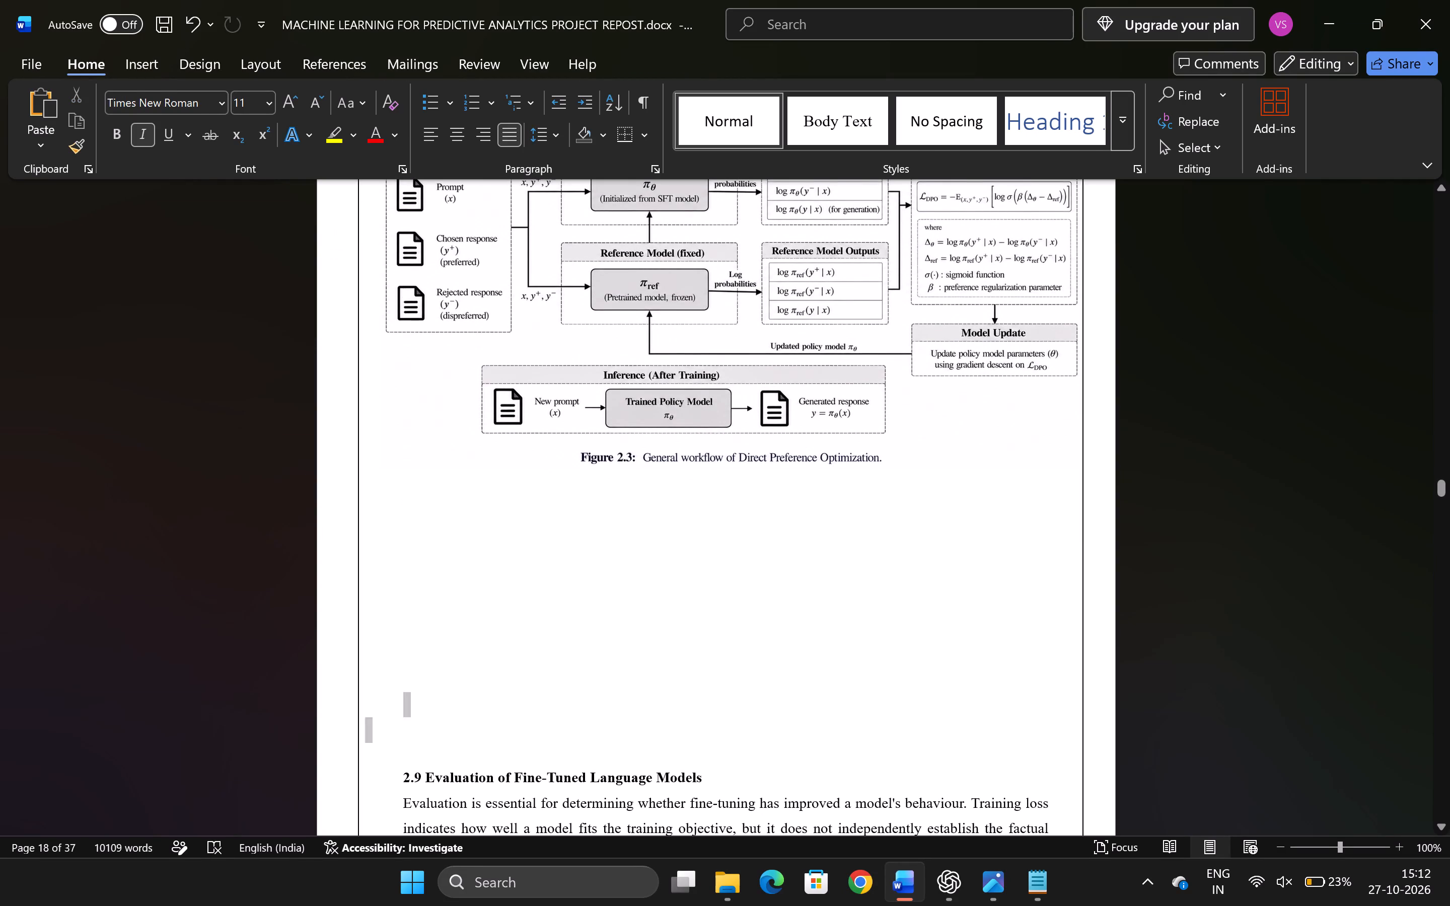
drag(550, 670, 423, 503)
key(BackSpace)
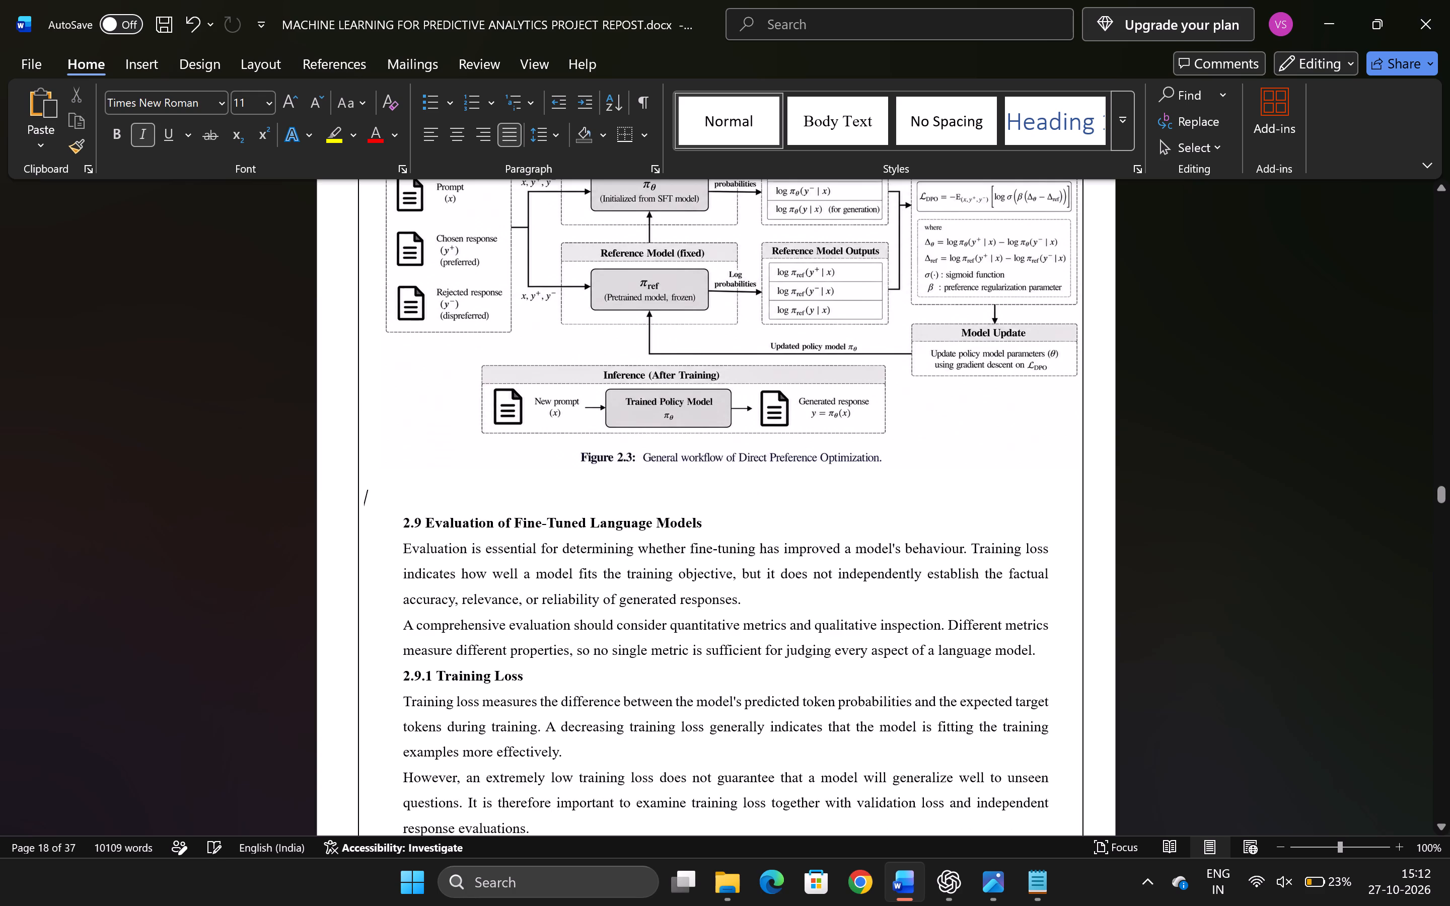
key(BackSpace)
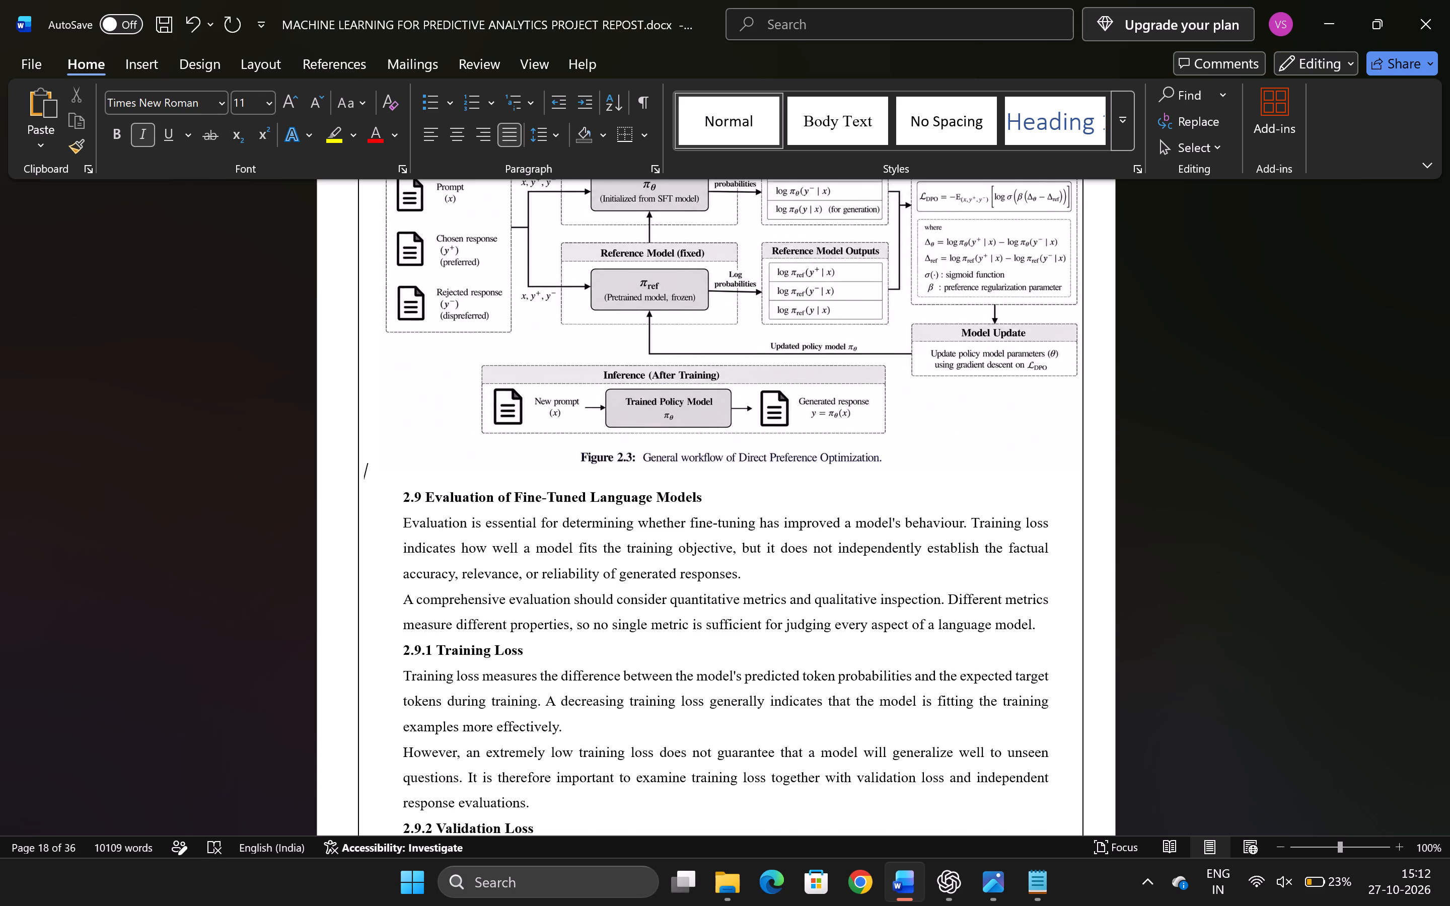
key(BackSpace)
key(Return)
Delete the blank line above the 2.9.3 Perplexity heading so it directly follows "learning behaviour.".
scroll(869, 361, down, 8)
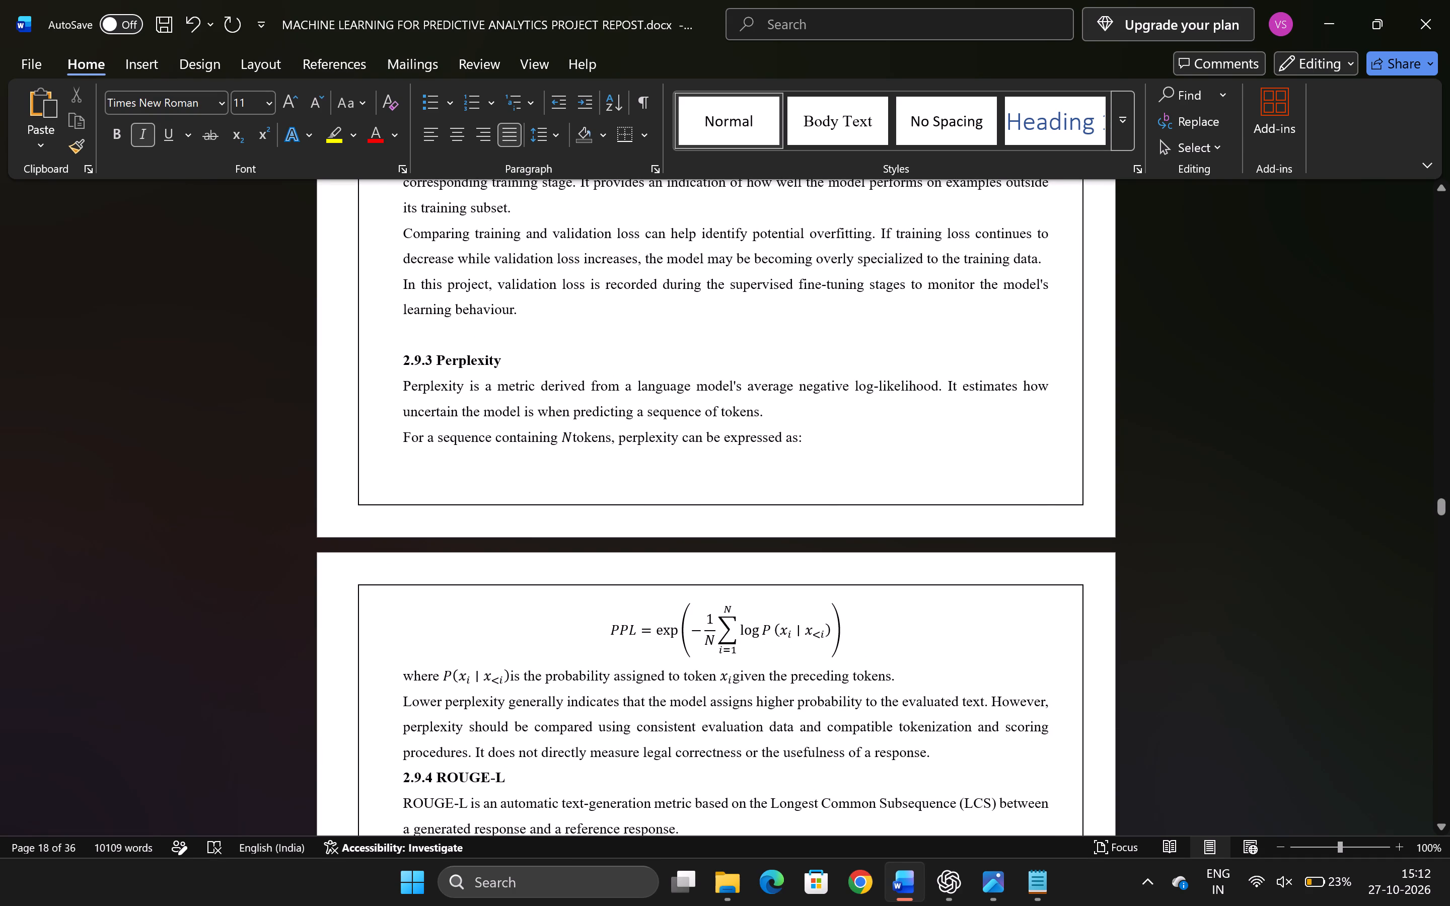
click(547, 348)
key(BackSpace)
key(BackSpace)
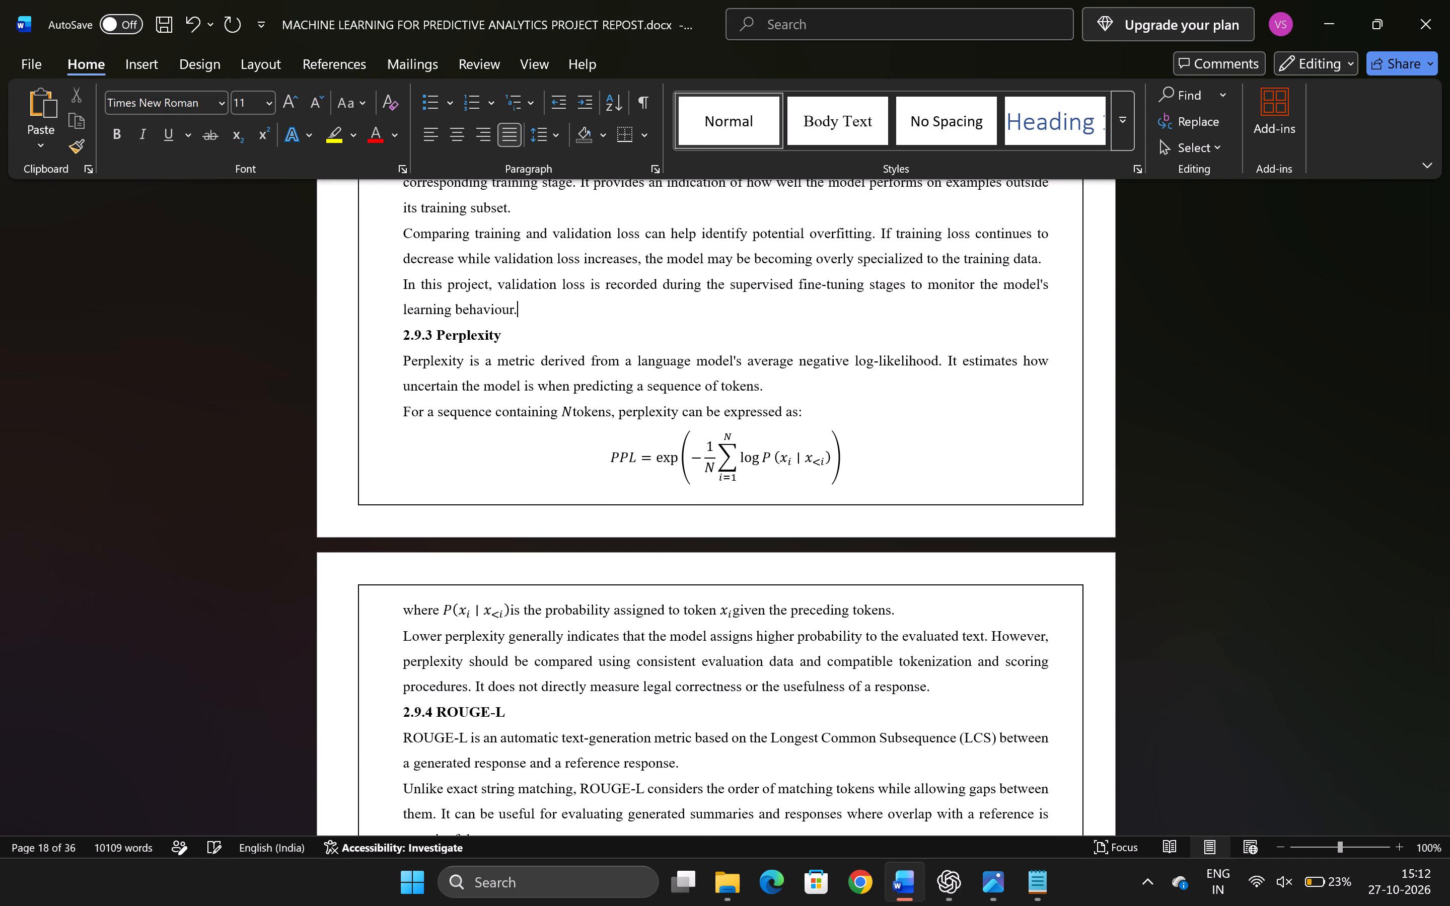
Delete the blank lines between "wherever possible." and the 2.9.7 Qualitative Evaluation heading.
scroll(547, 348, down, 7)
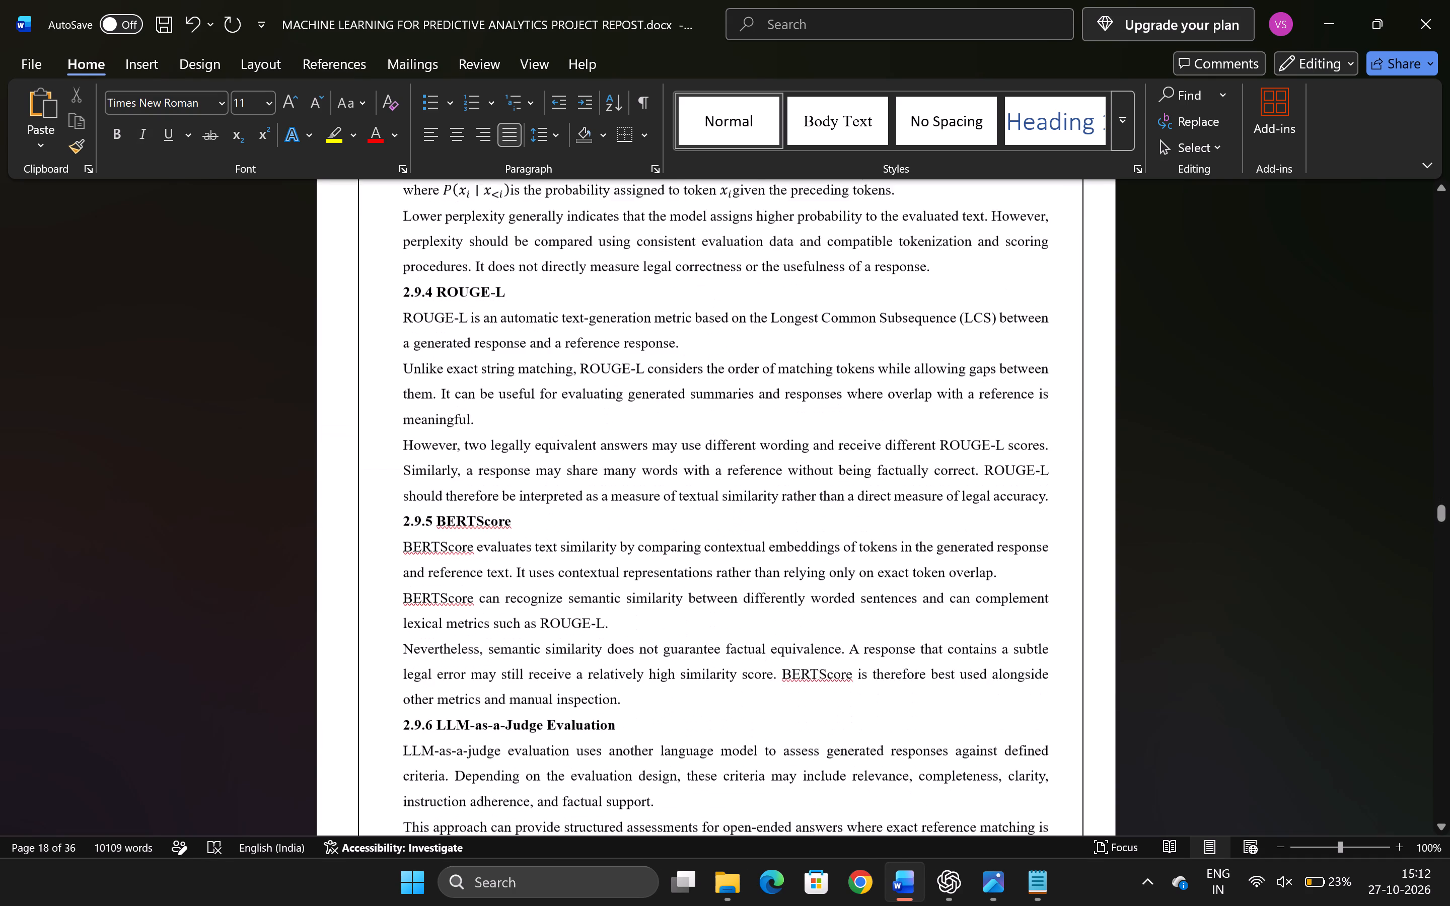
scroll(555, 515, down, 5)
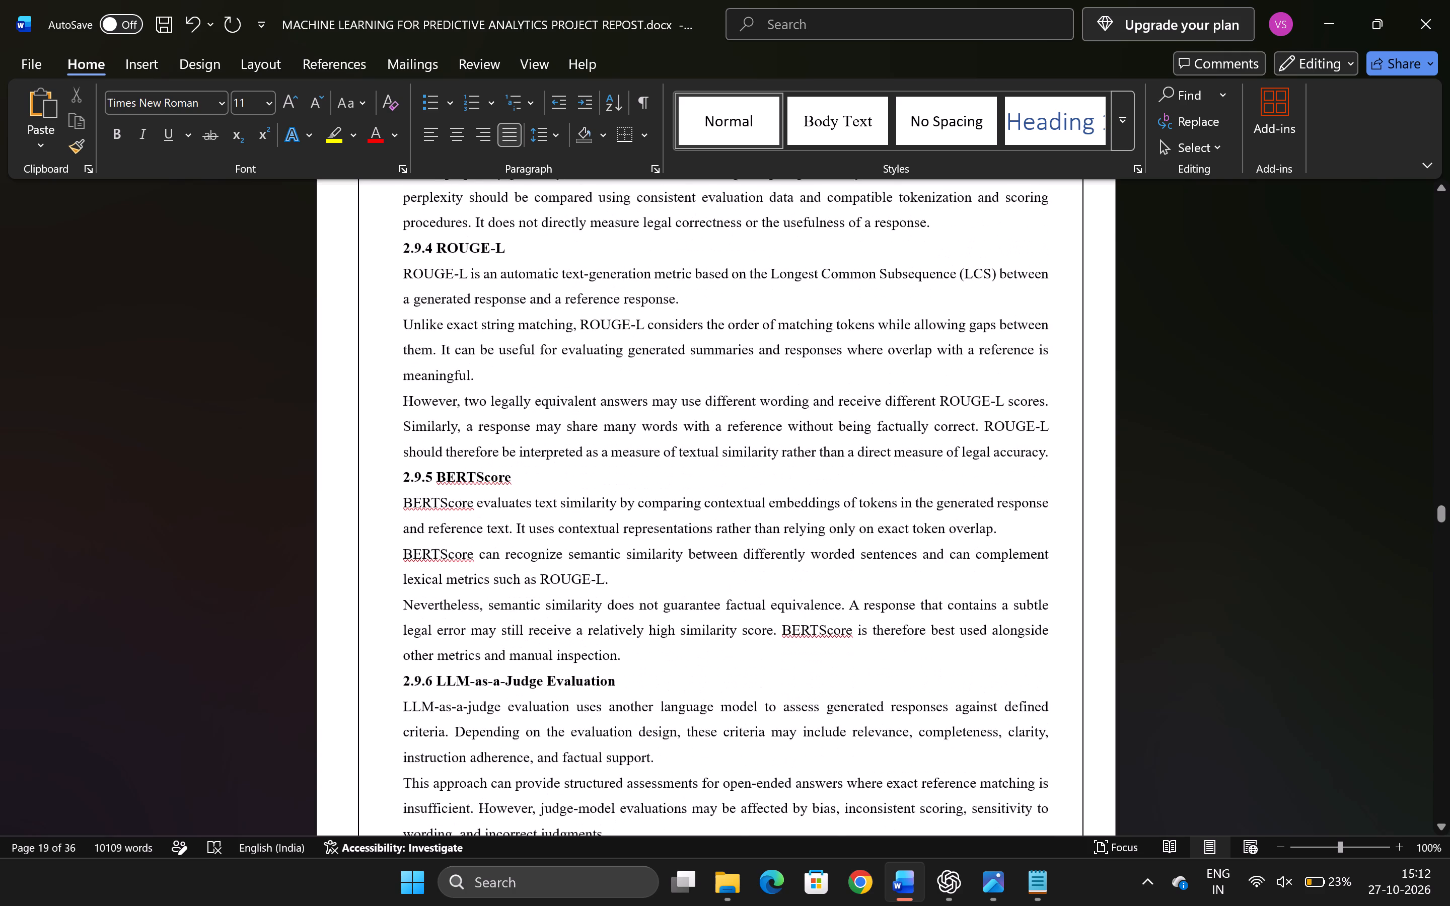
scroll(555, 515, down, 3)
drag(548, 482, 466, 428)
key(BackSpace)
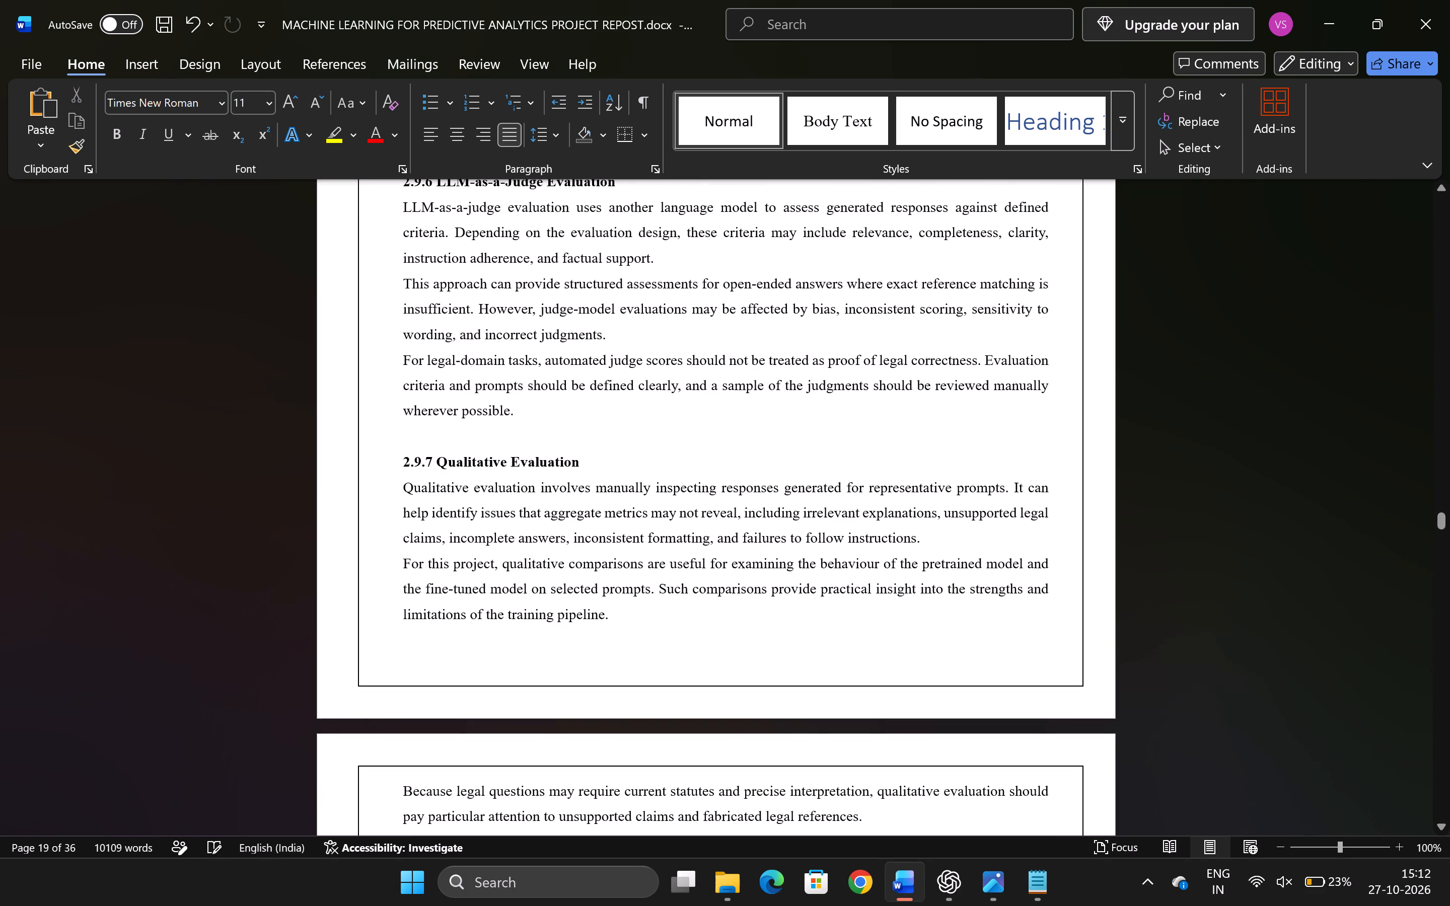
key(BackSpace)
key(BackSpace)
Review section 2.9.8 Evaluation After DPO and the coloured Figure 2.4 picture above the 2.10 Research Gap heading.
scroll(466, 428, down, 7)
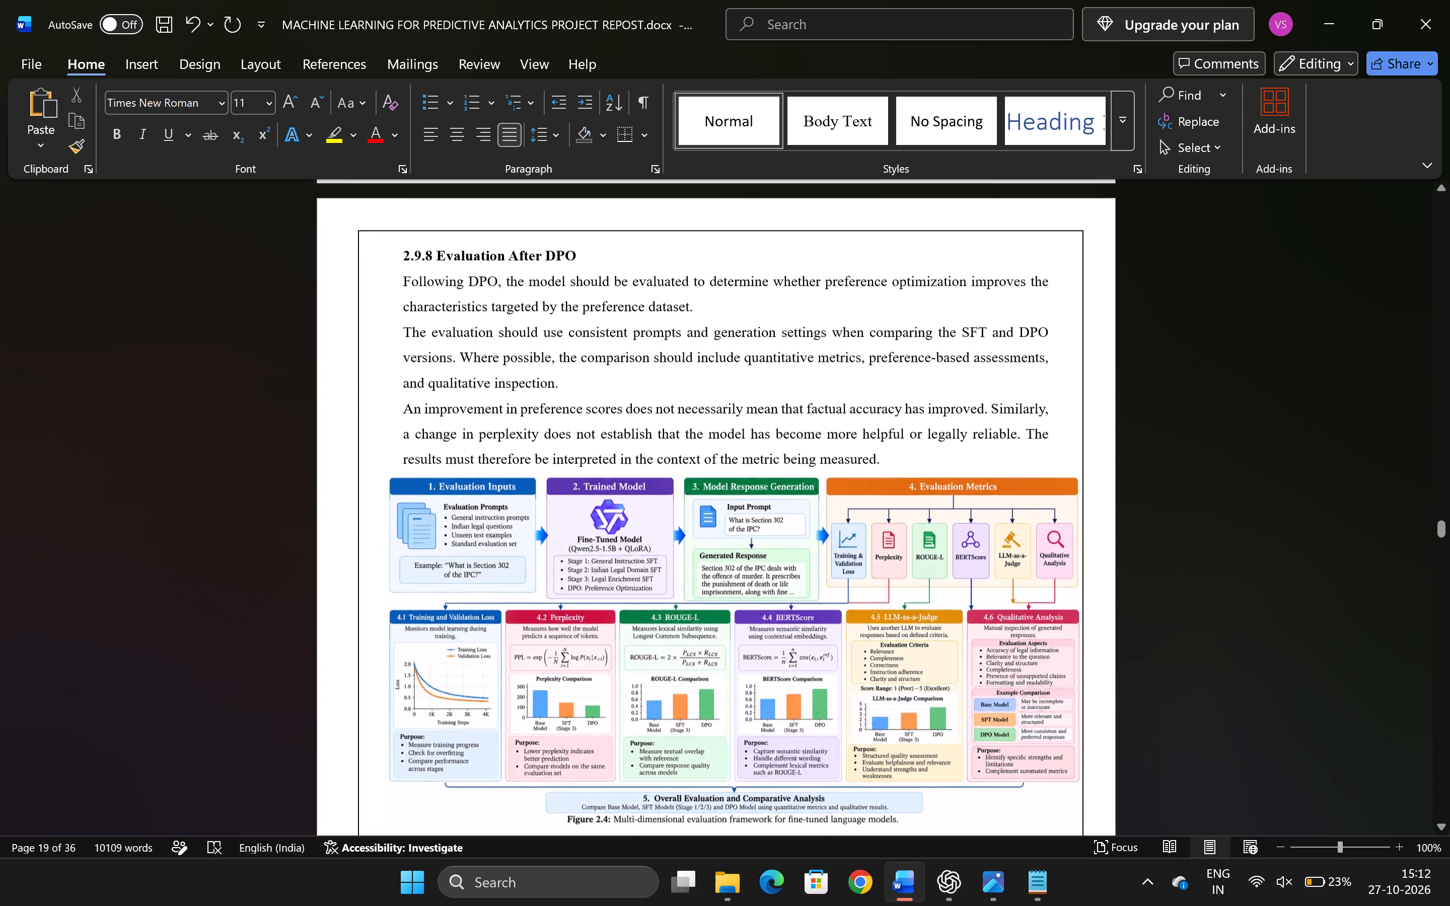
scroll(466, 428, down, 4)
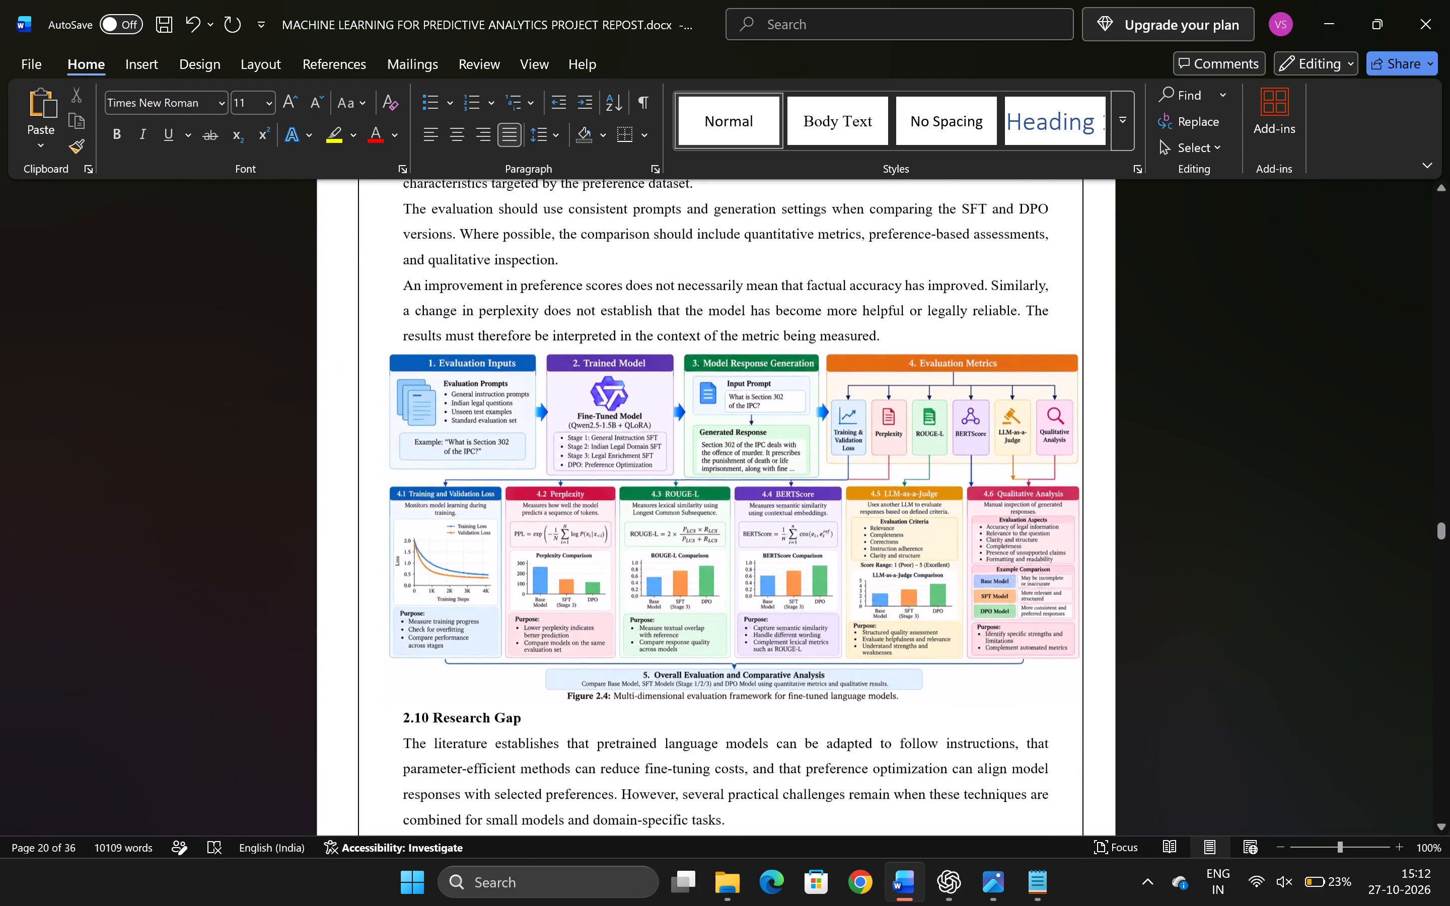
scroll(466, 428, down, 1)
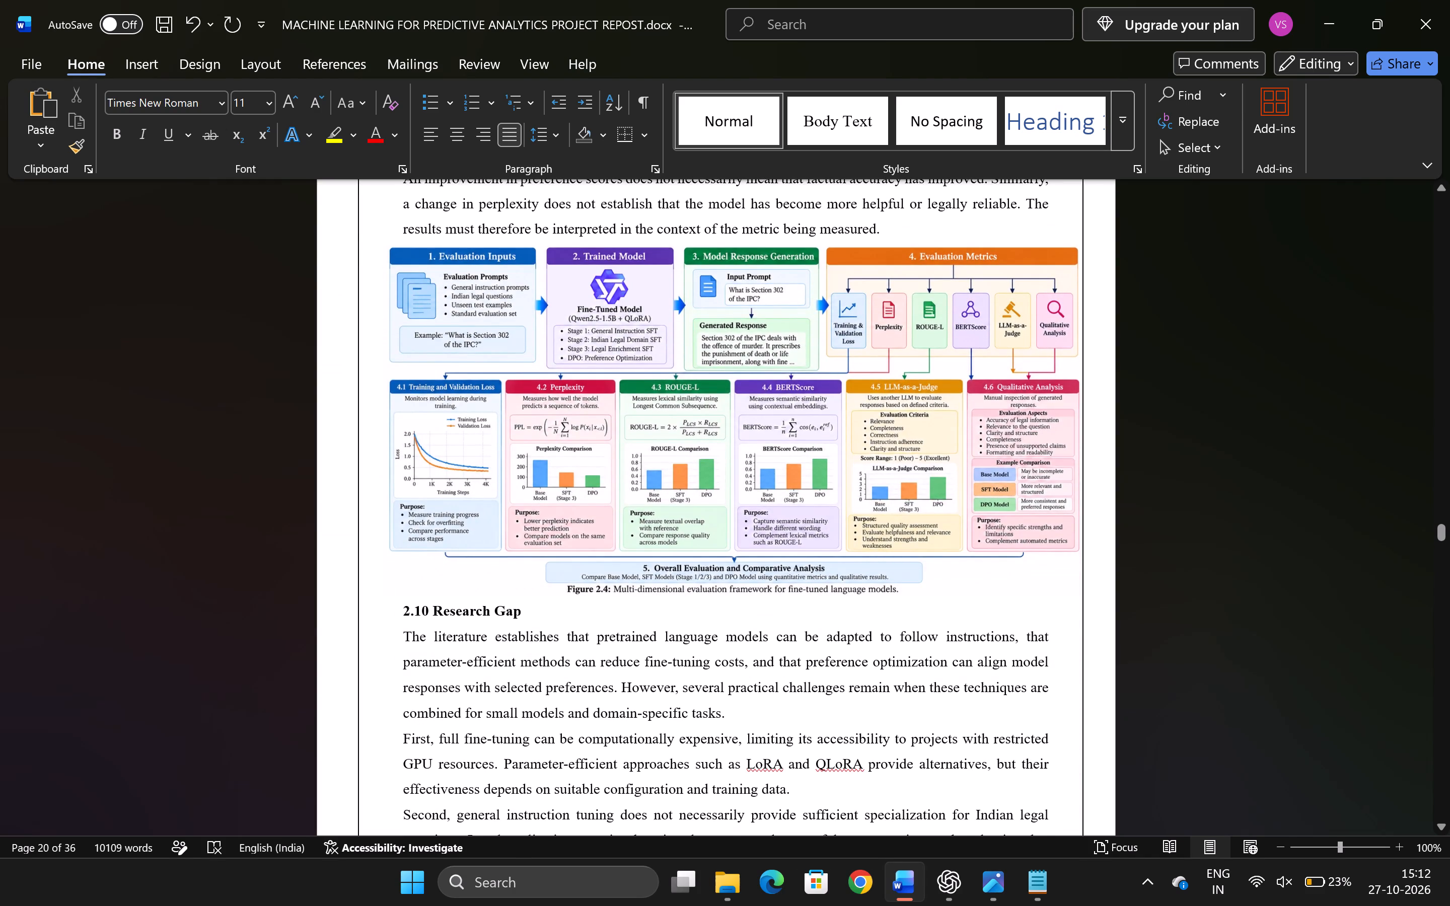
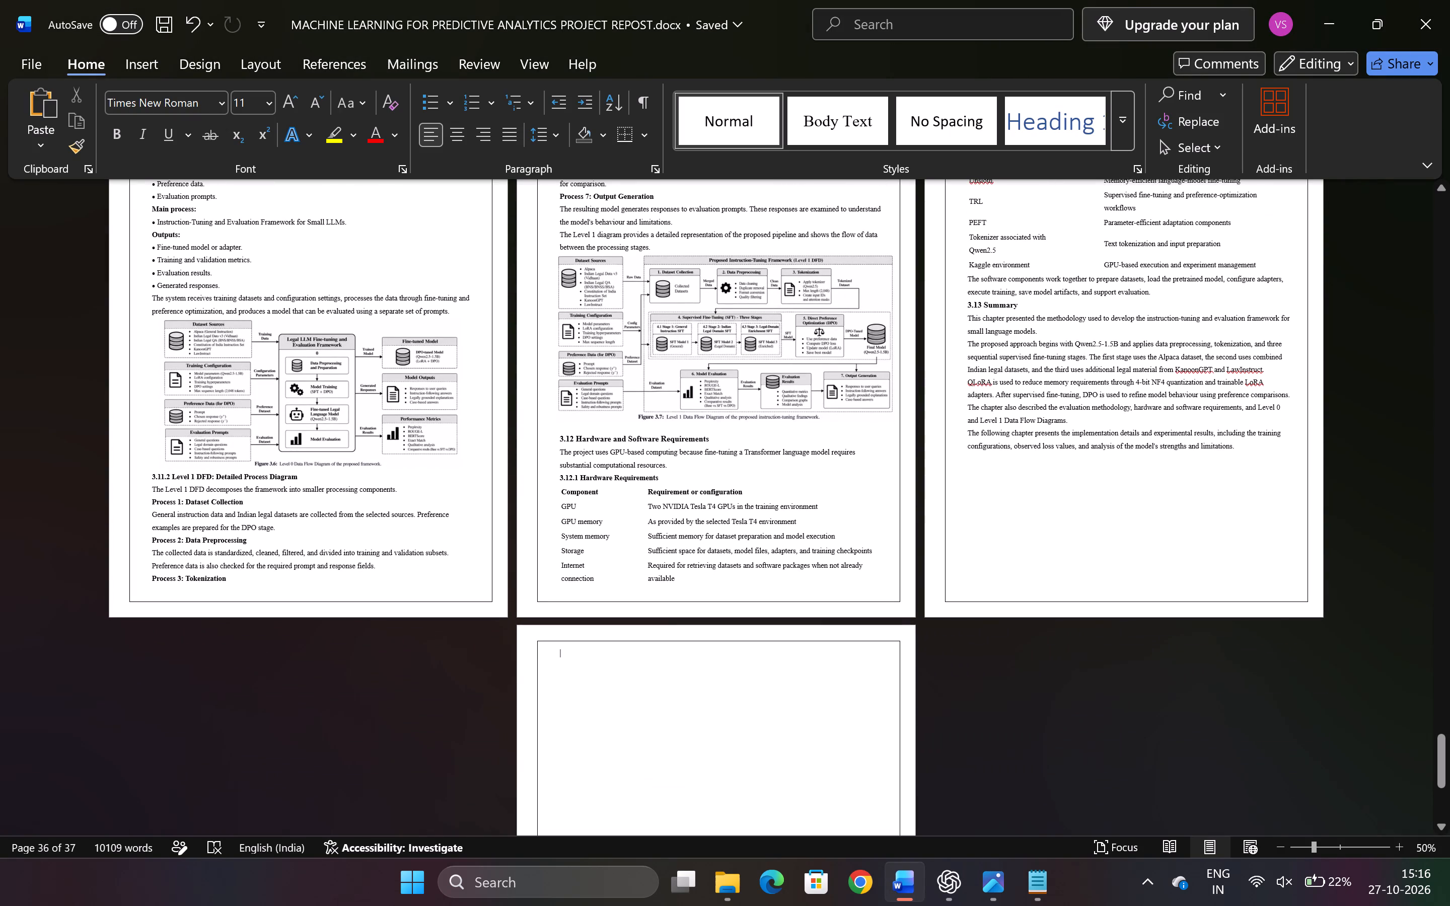
key(ctrl+v)
Review the pasted Chapter 4 pages in the report and where the chapter starts after section 3.13.
scroll(608, 671, up, 9)
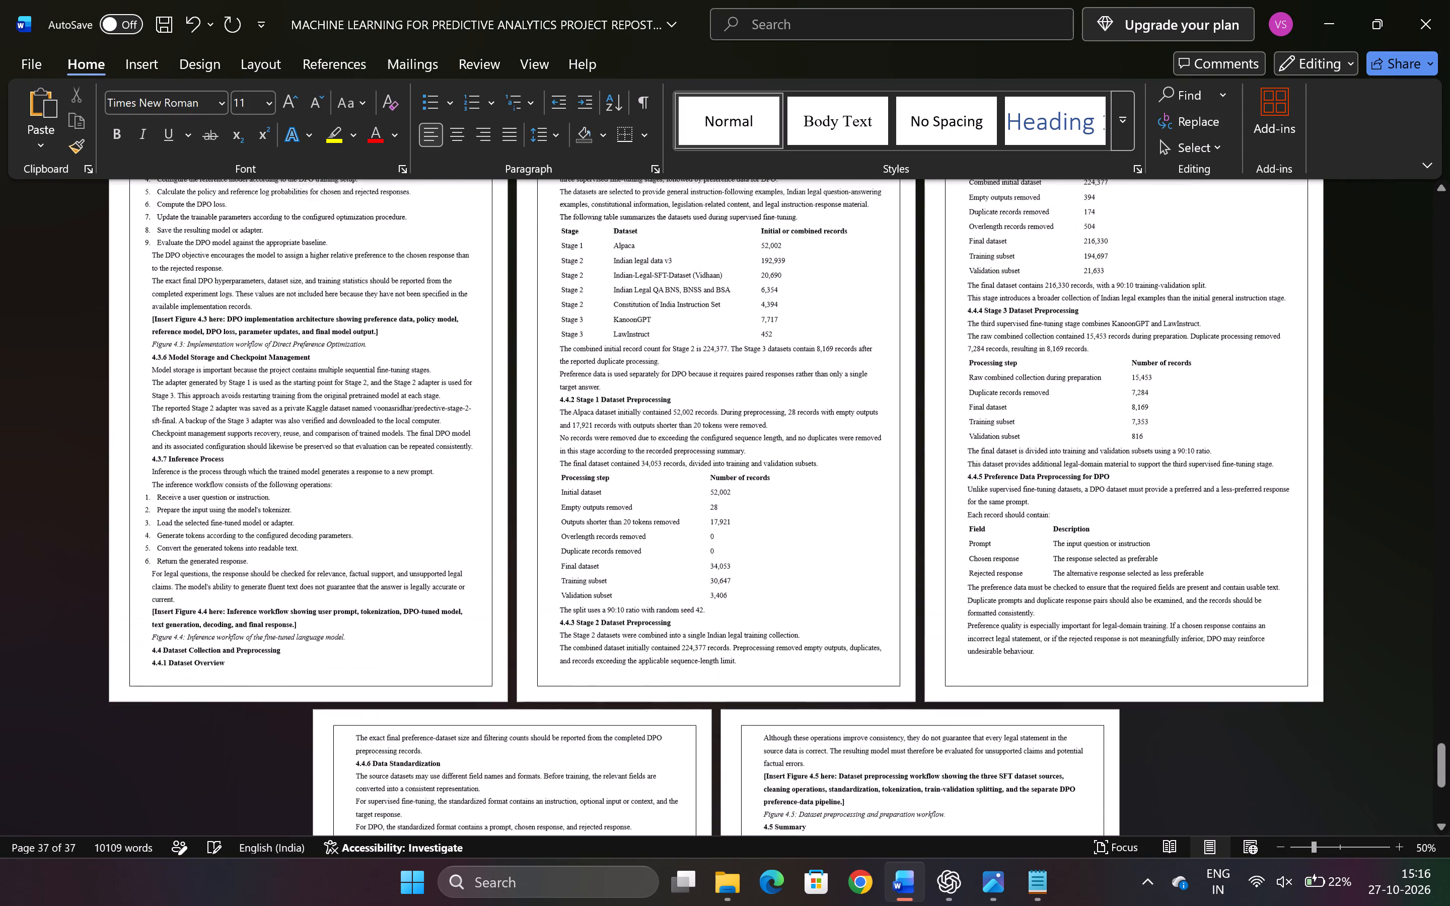
scroll(608, 671, up, 15)
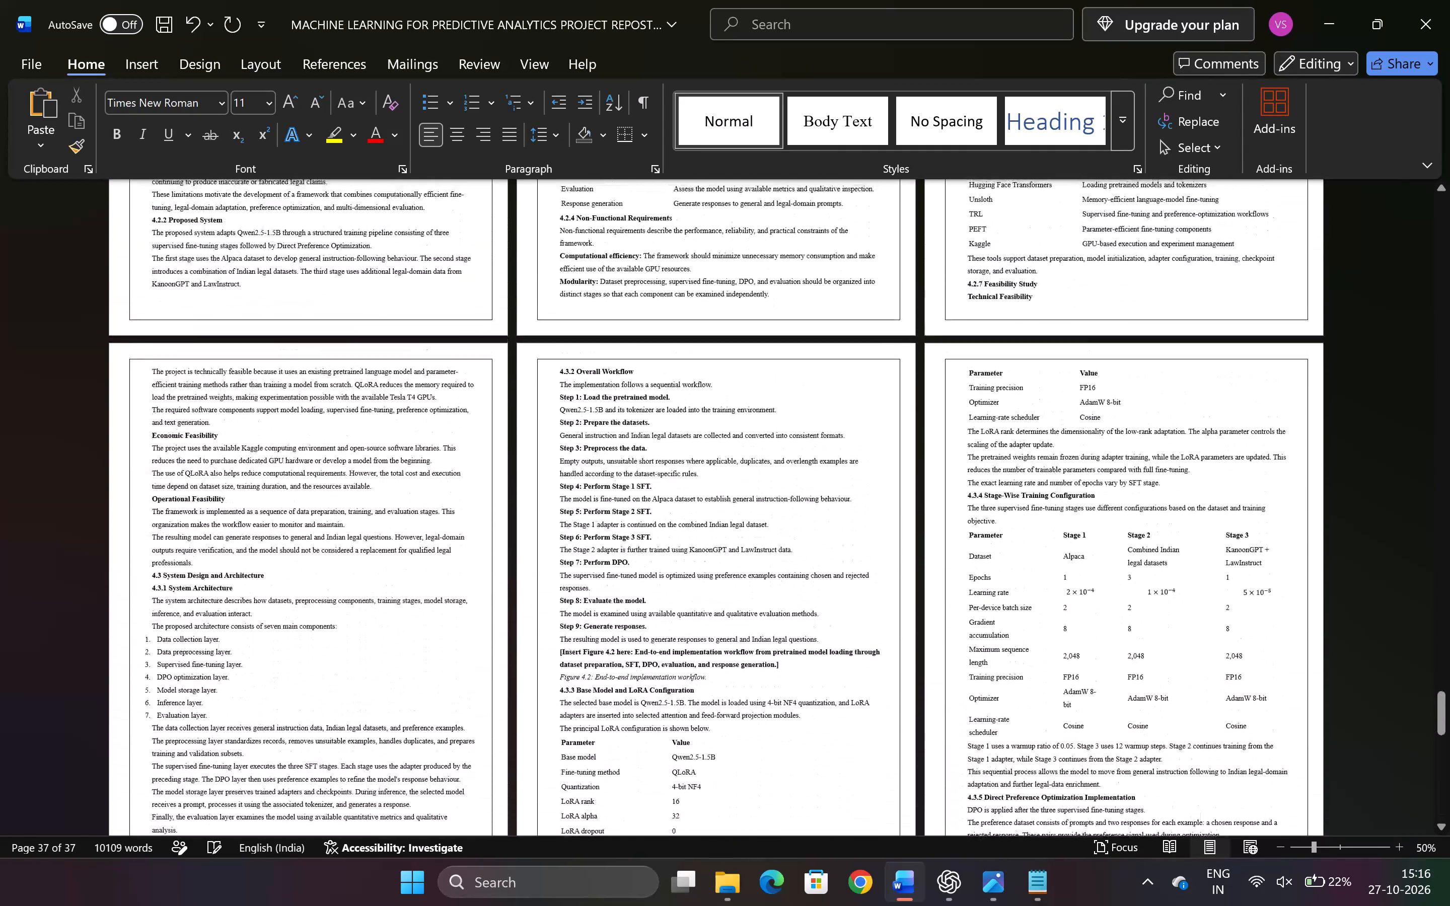
scroll(608, 671, up, 8)
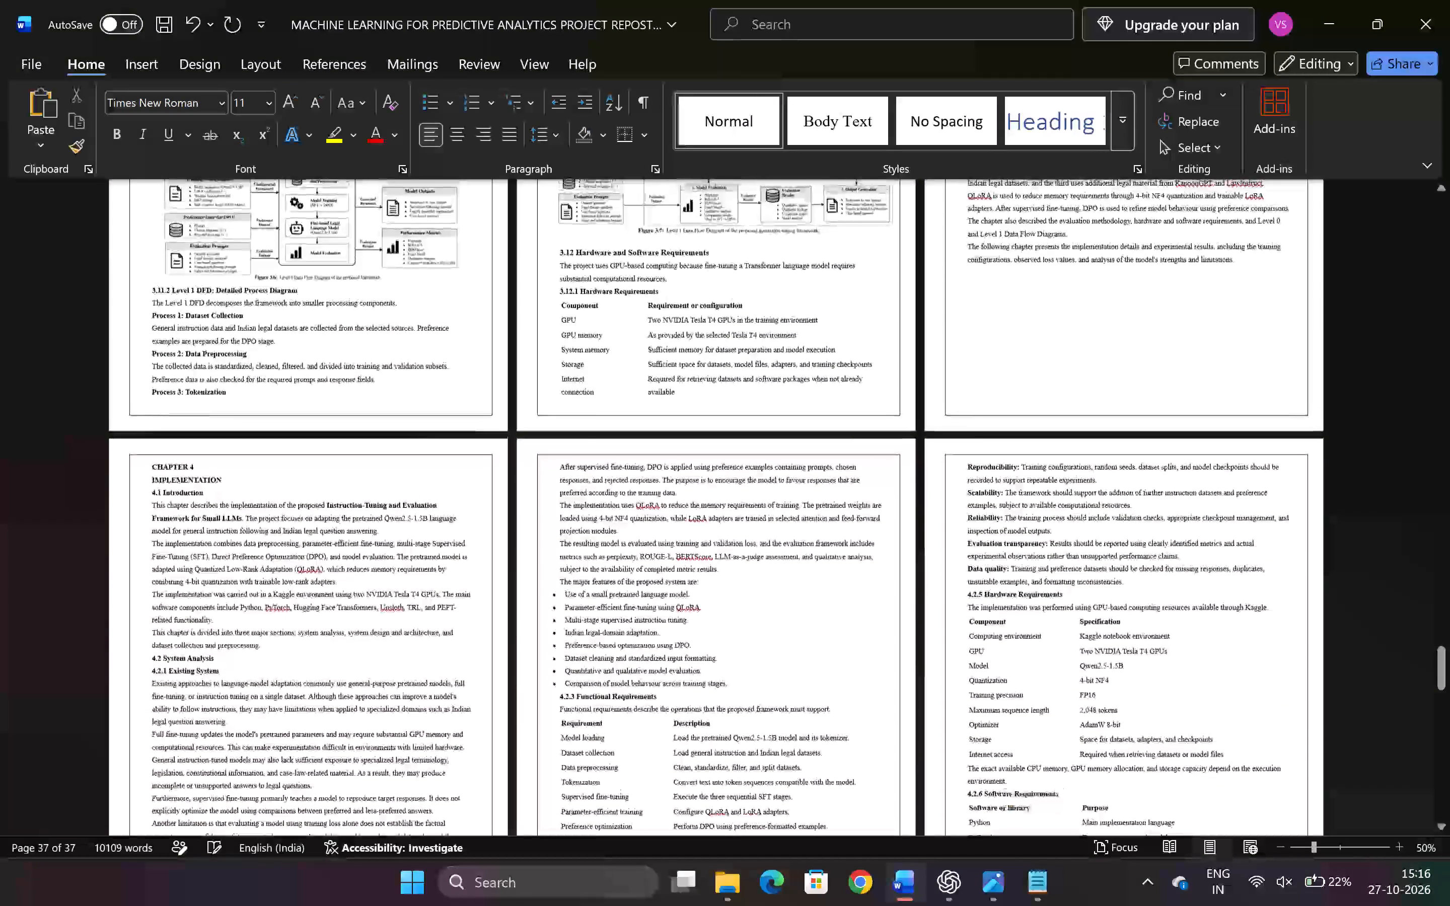
scroll(608, 671, up, 1)
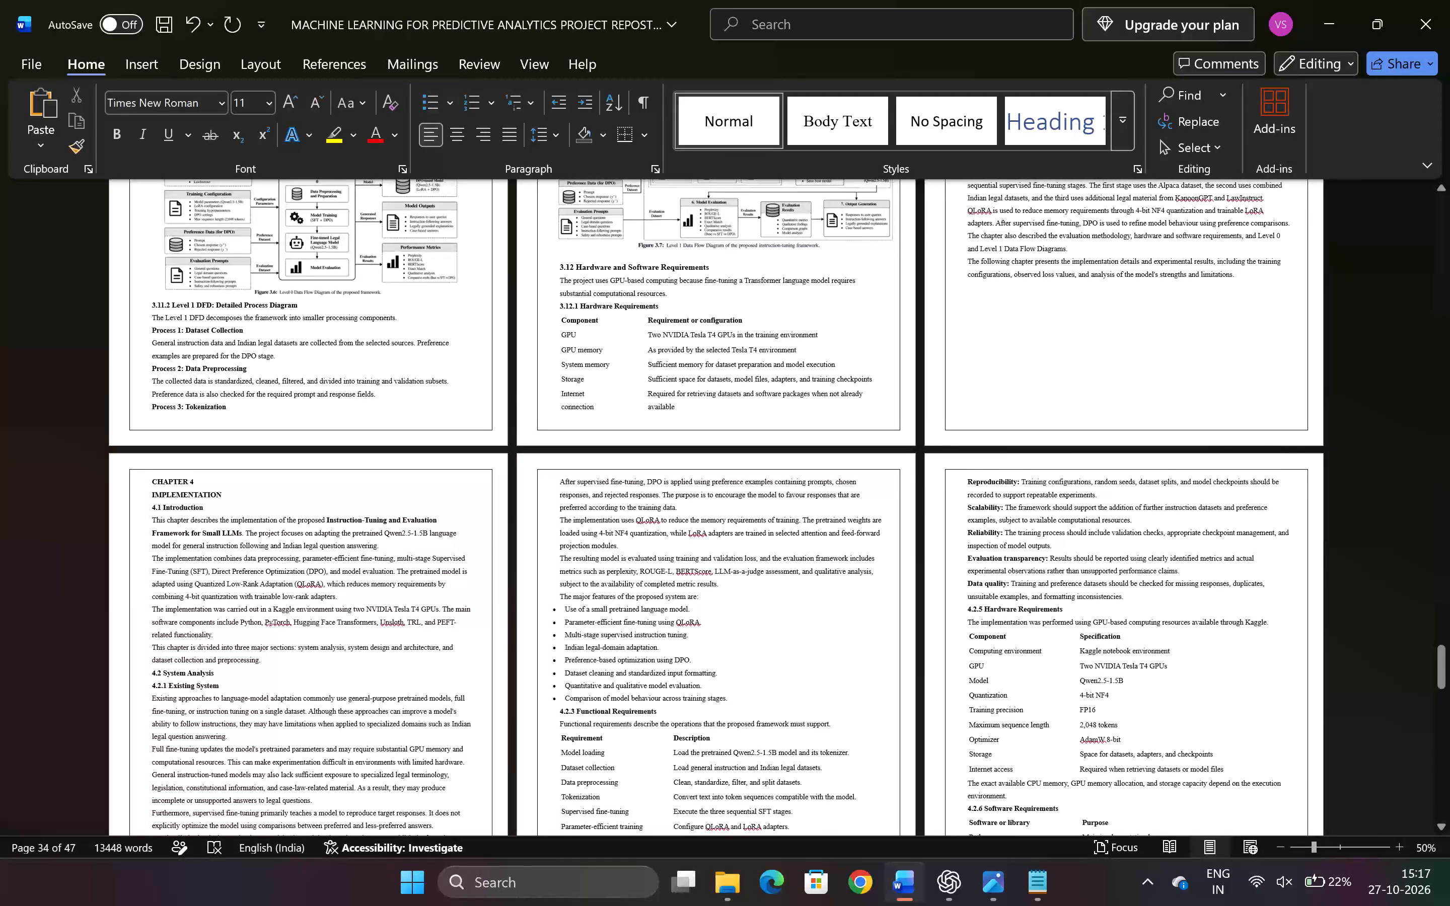
scroll(683, 685, up, 7)
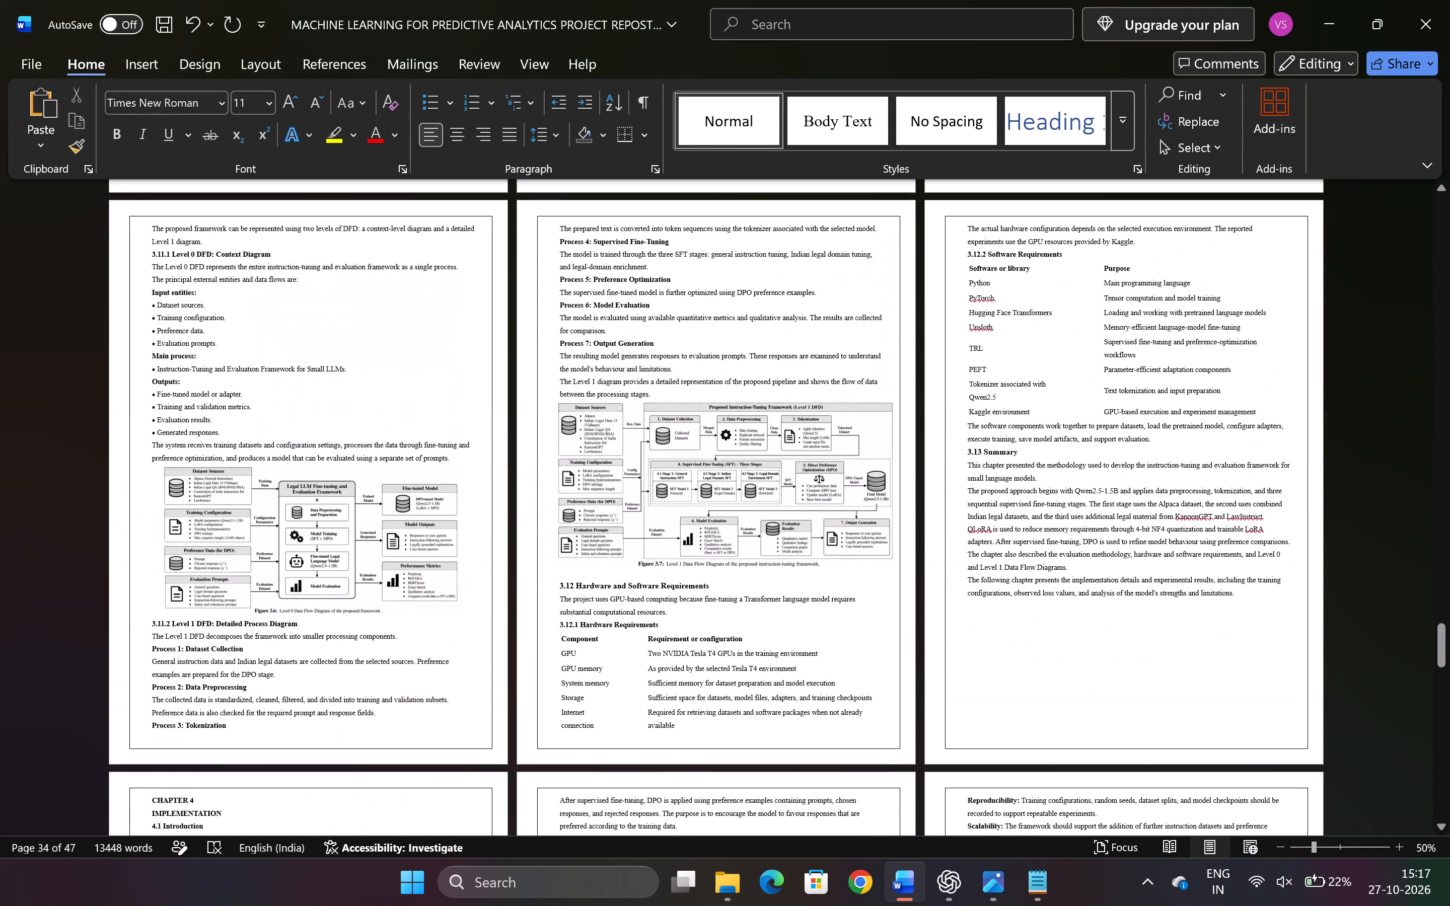
scroll(683, 685, down, 6)
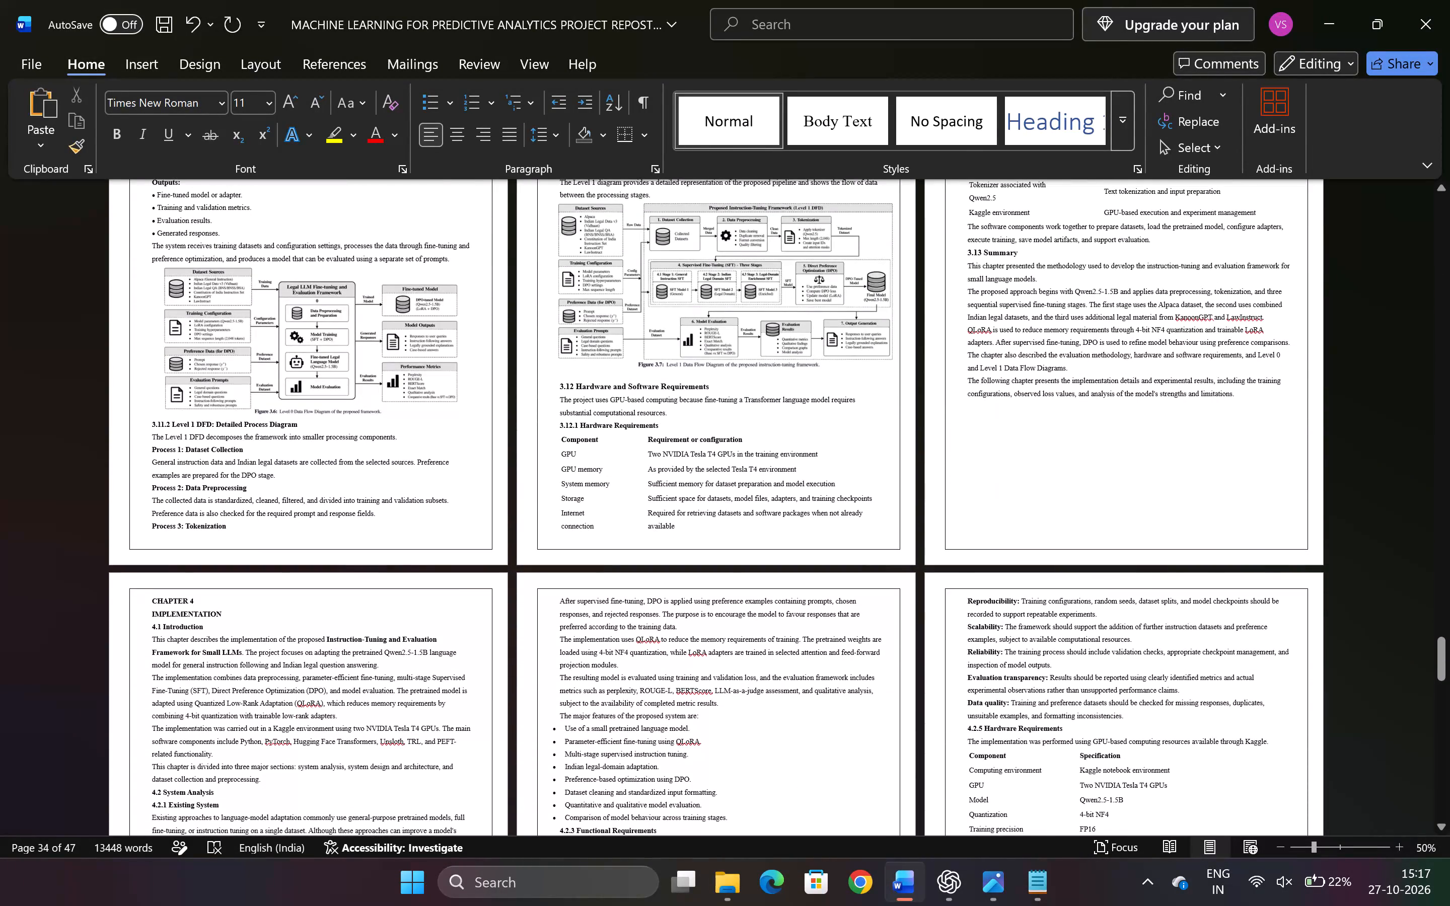
ctrl+scroll(169, 600, up, 6)
Merge the two Chapter 4 title lines into the single heading "CHAPTER 4 : IMPLEMENTATION".
scroll(169, 600, down, 12)
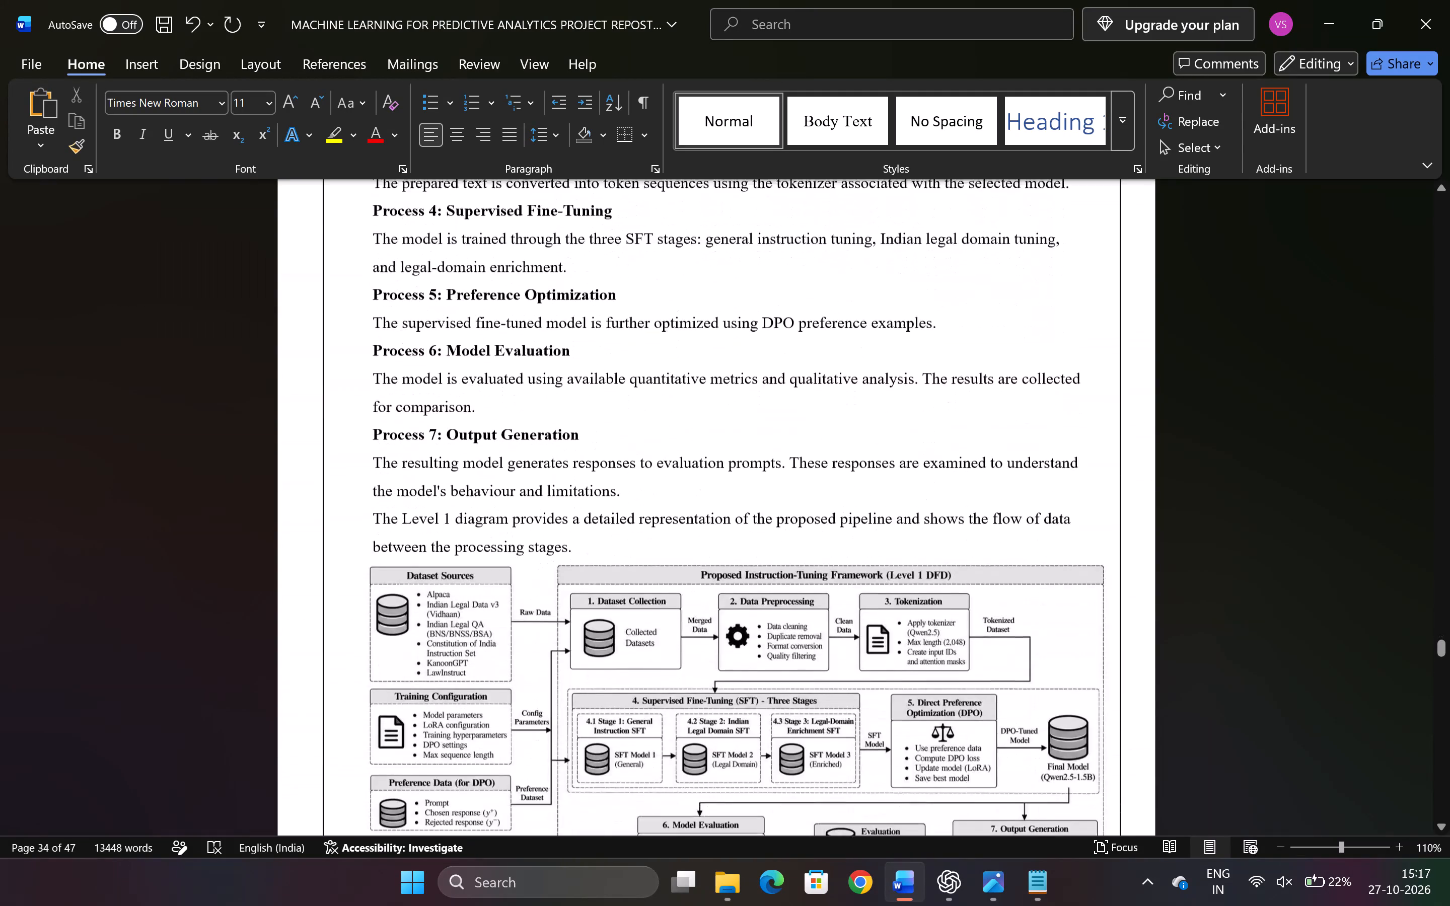
scroll(169, 600, down, 8)
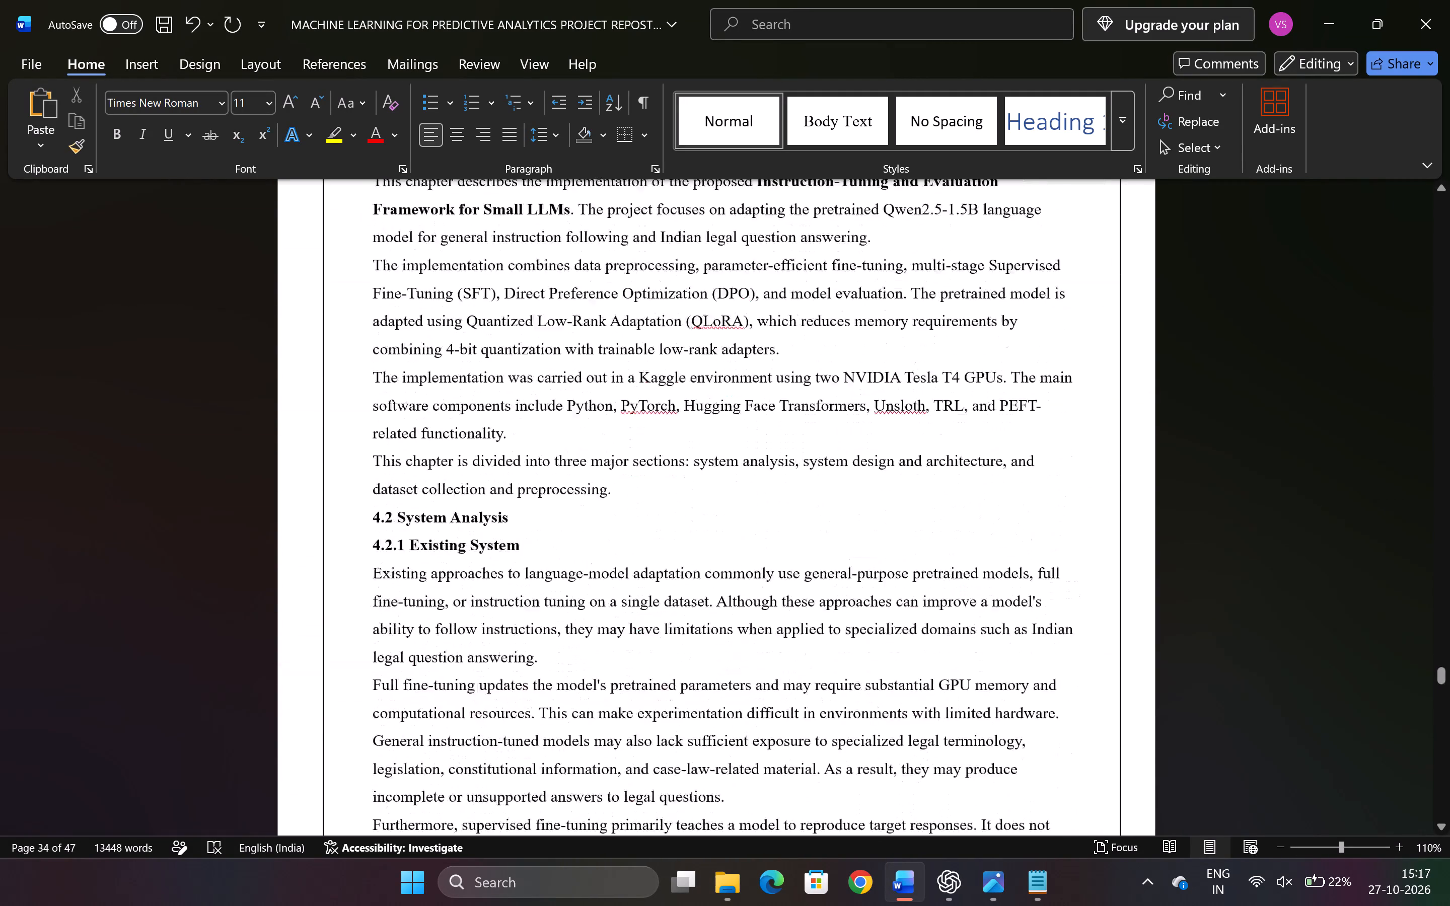
scroll(169, 600, up, 5)
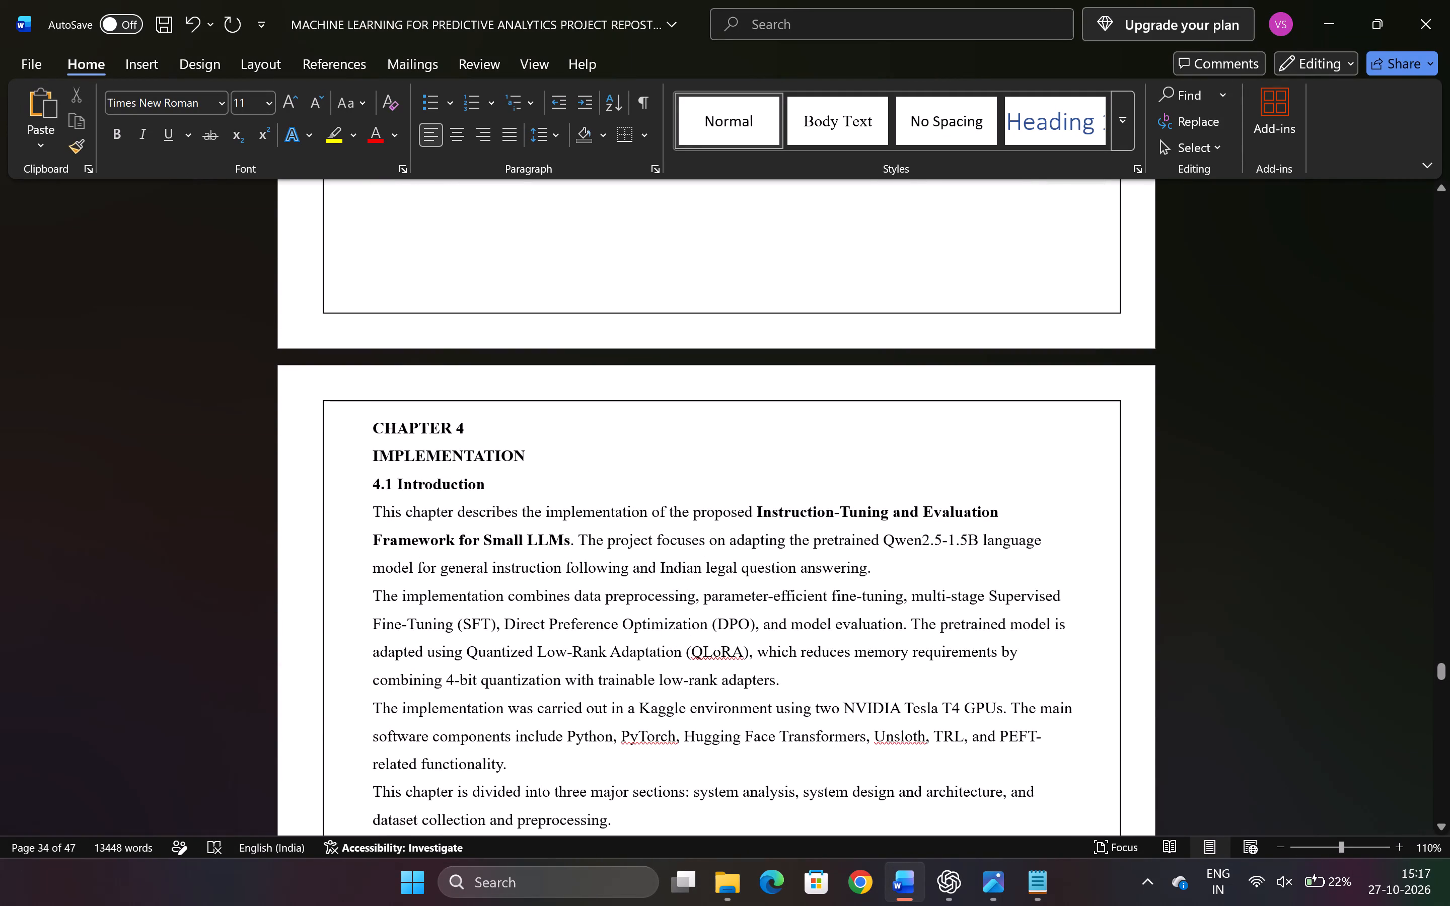
click(370, 459)
key(BackSpace)
key(BackSpace)
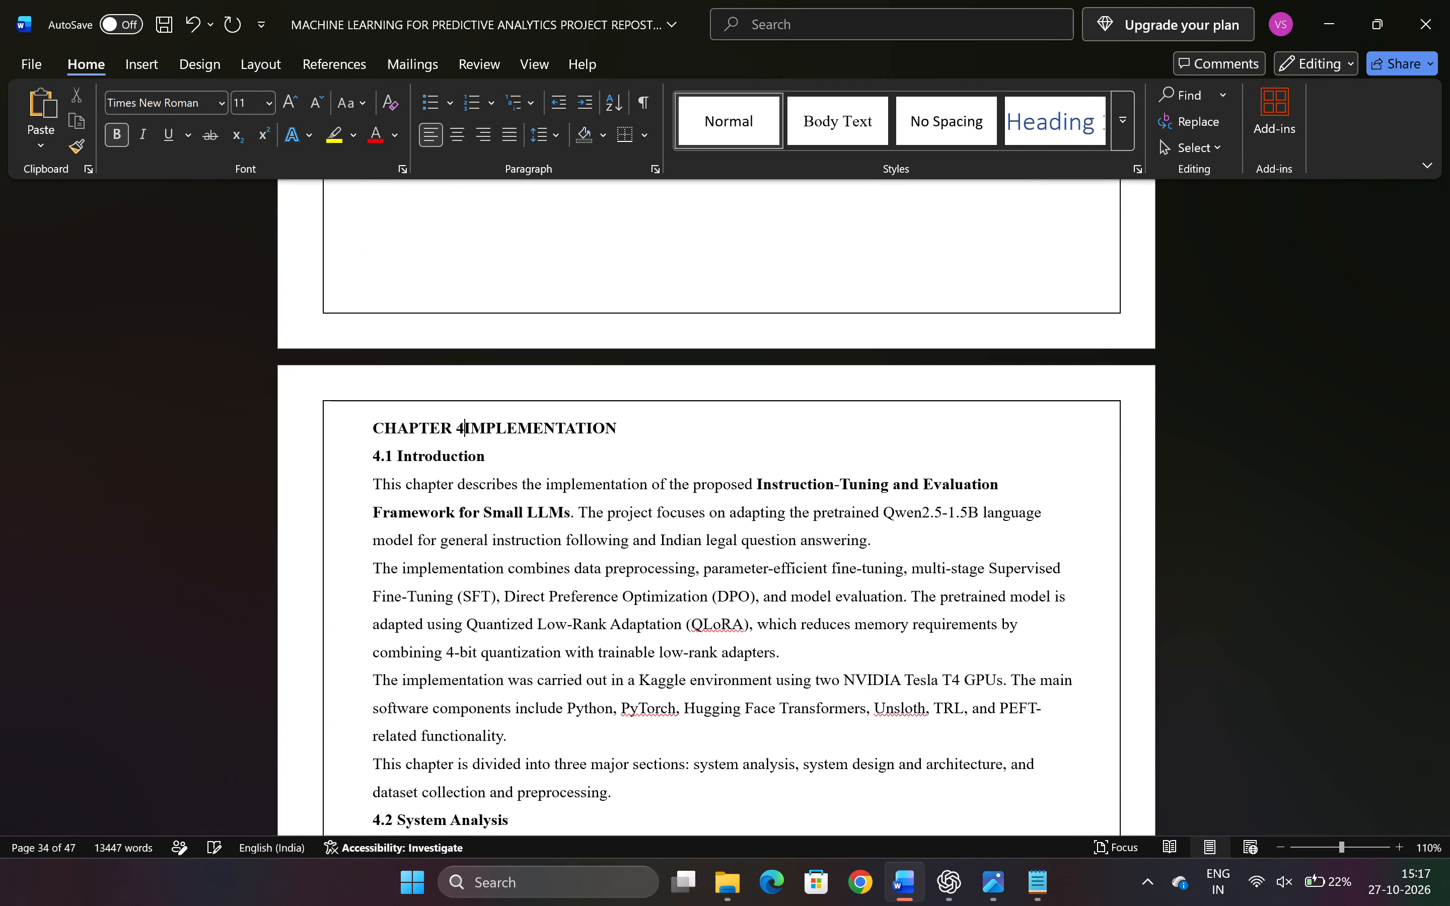
key(space)
text(:)
key(space)
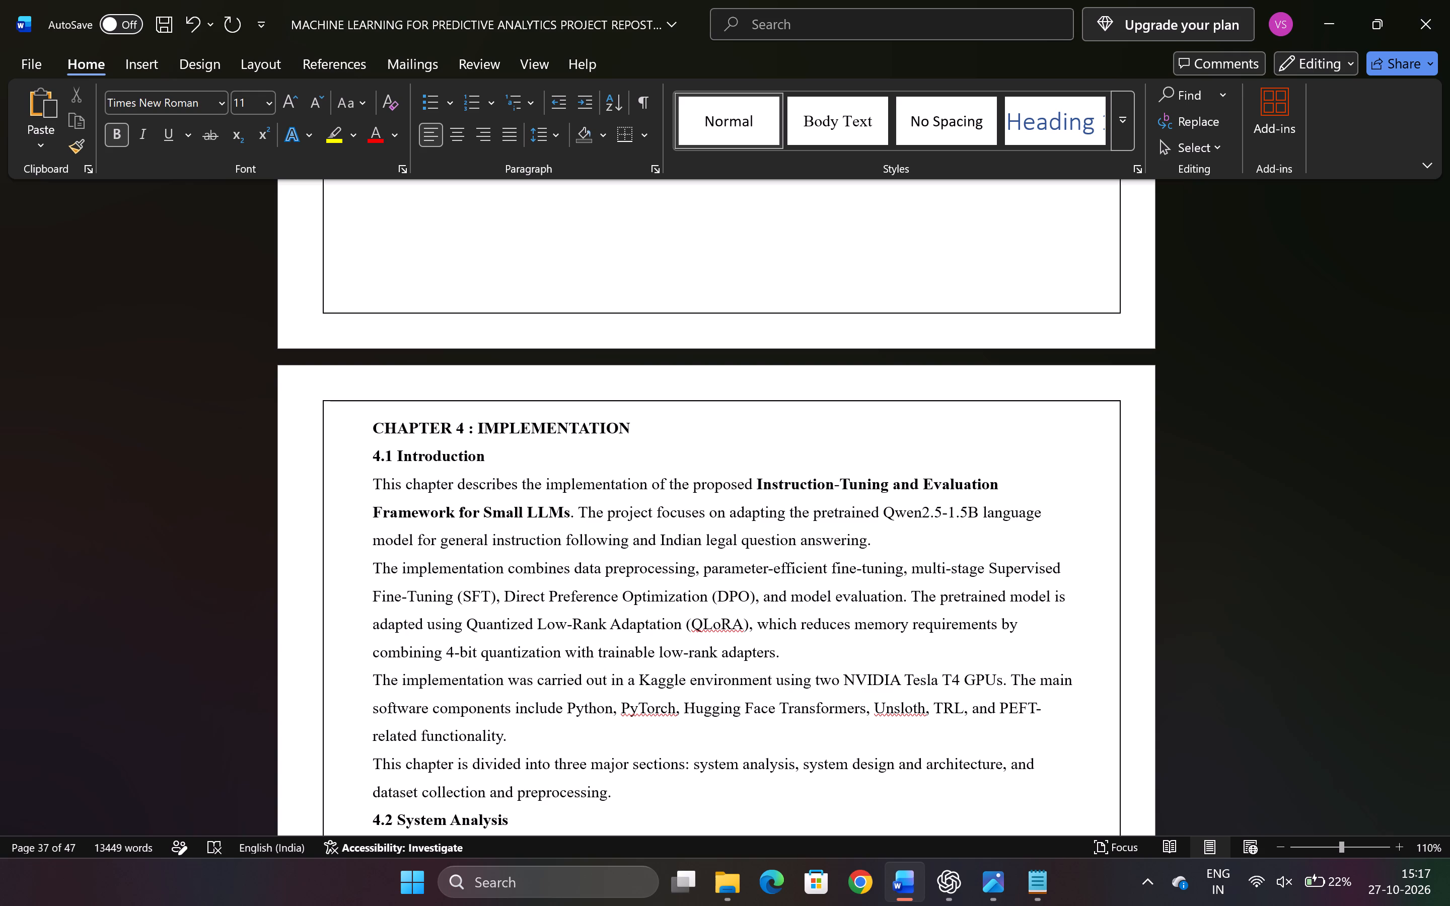
Enlarge the "CHAPTER 4 : IMPLEMENTATION" heading to font size 14 and center it.
key(ctrl+Right)
key(ctrl+Right)
key(ctrl+Left)
key(ctrl+Left)
key(ctrl+shift+Left)
key(Right)
key(ctrl+Right)
key(ctrl+shift+Left)
key(ctrl+shift+Left)
key(ctrl+shift+Left)
key(ctrl+shift+Left)
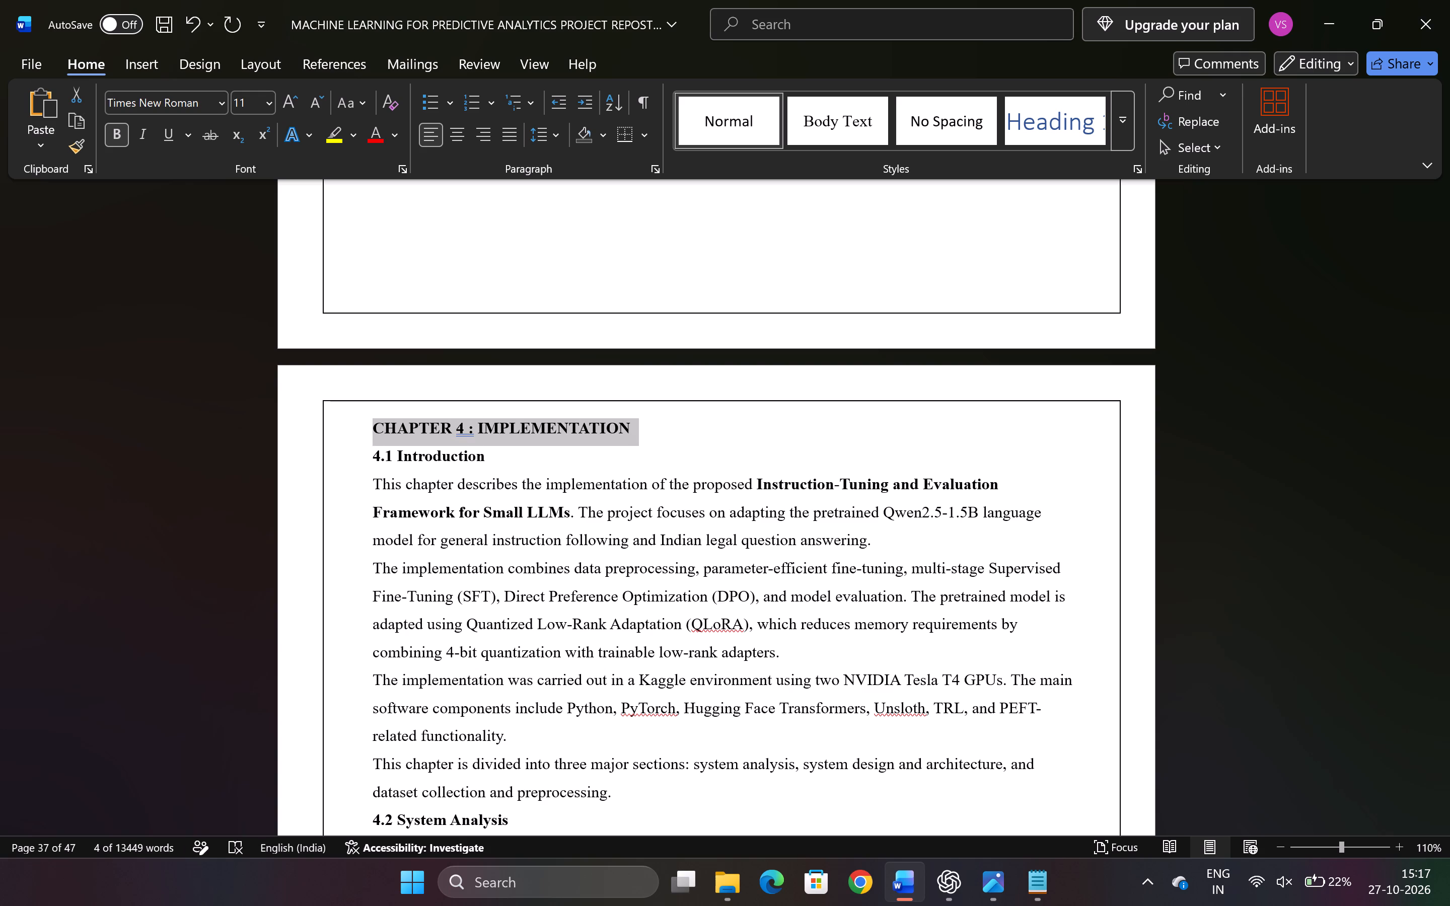
key(ctrl+shift+period)
key(ctrl+shift+period)
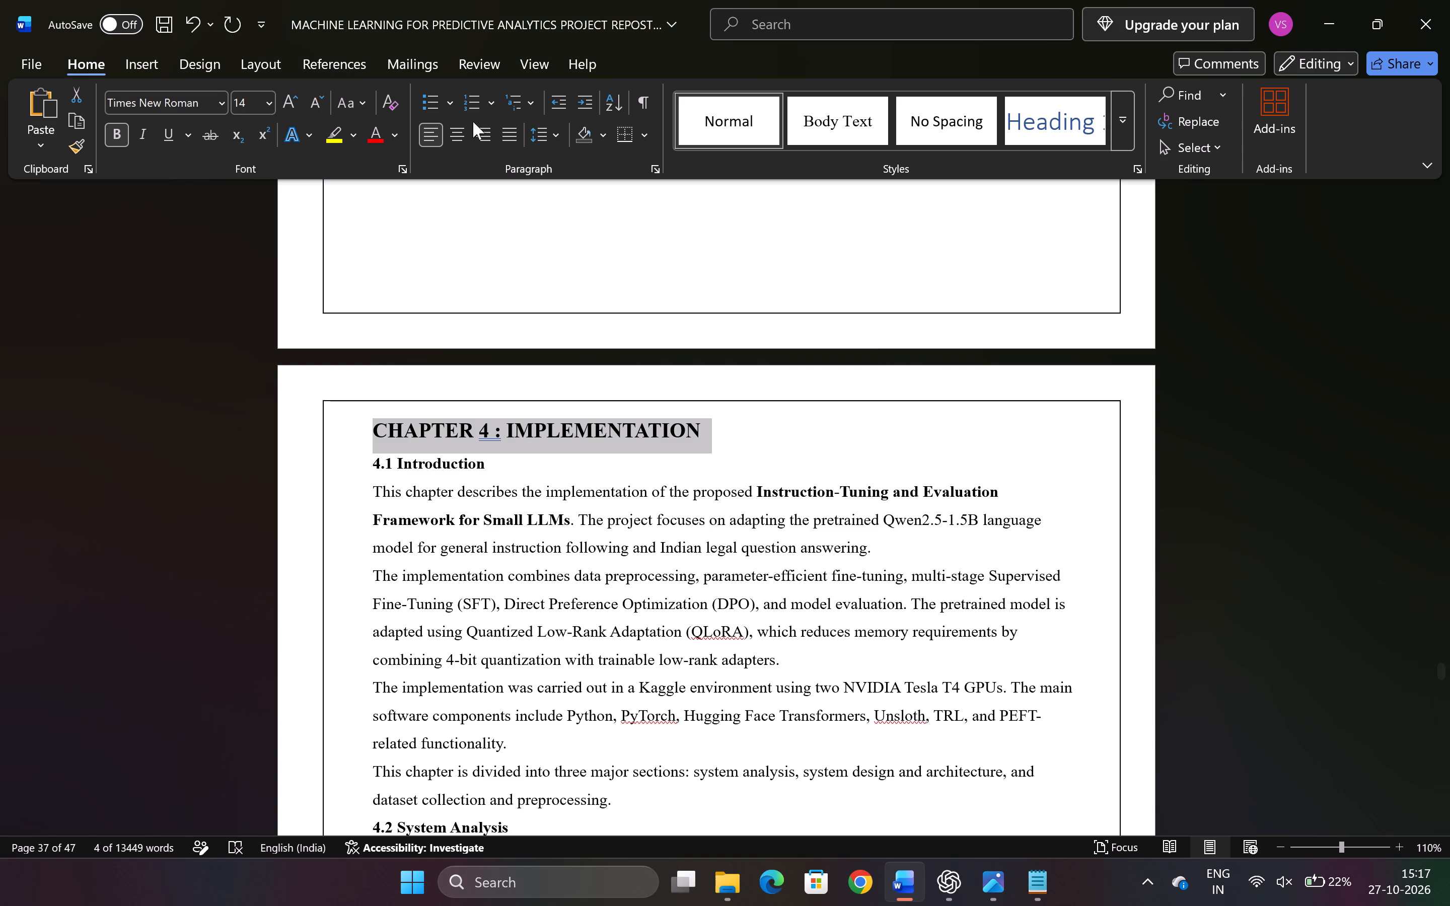
click(461, 128)
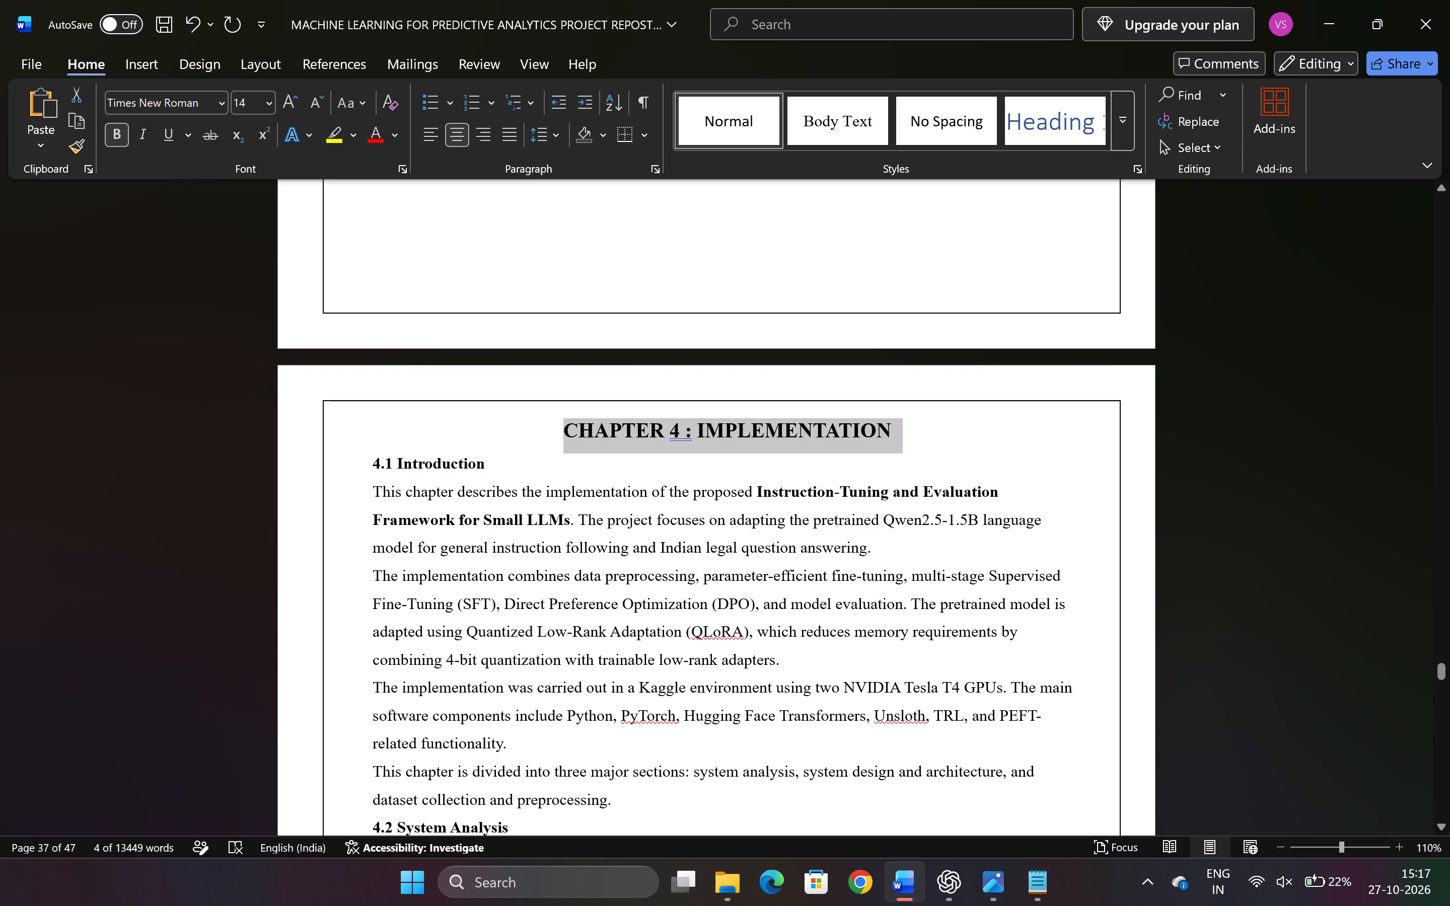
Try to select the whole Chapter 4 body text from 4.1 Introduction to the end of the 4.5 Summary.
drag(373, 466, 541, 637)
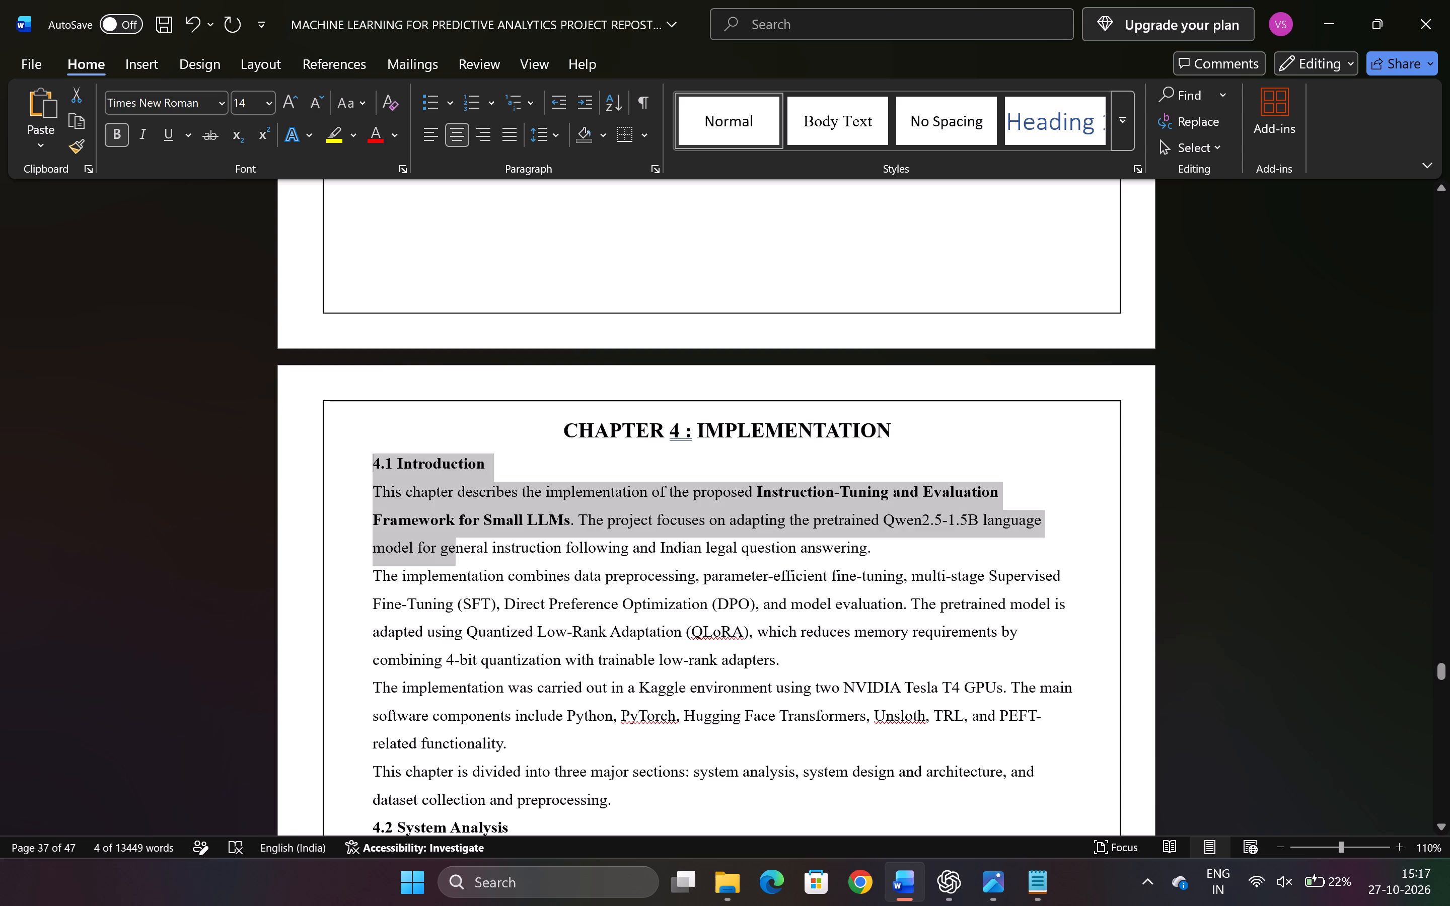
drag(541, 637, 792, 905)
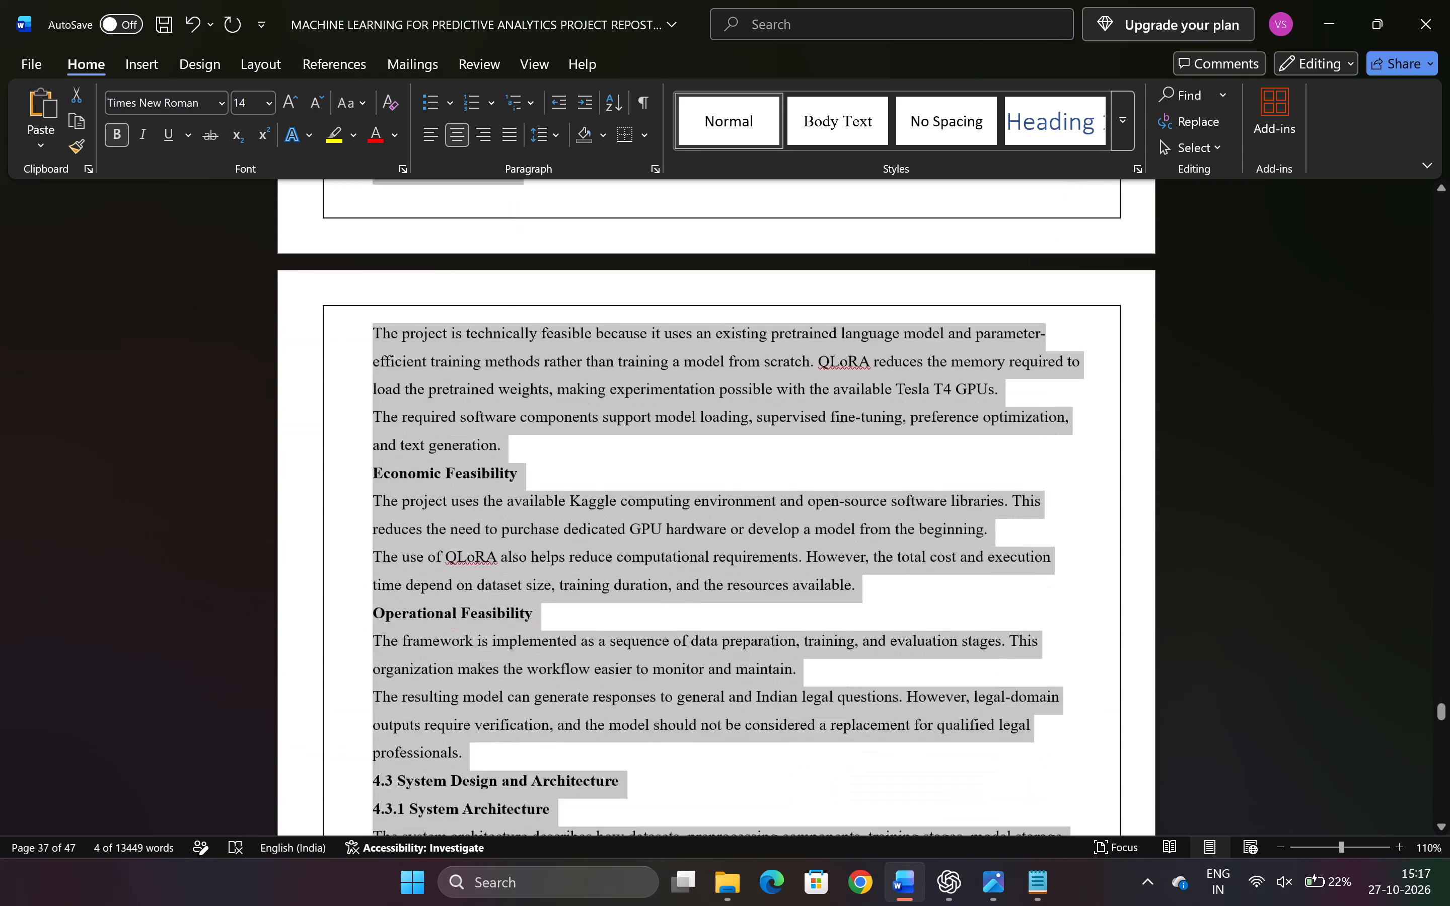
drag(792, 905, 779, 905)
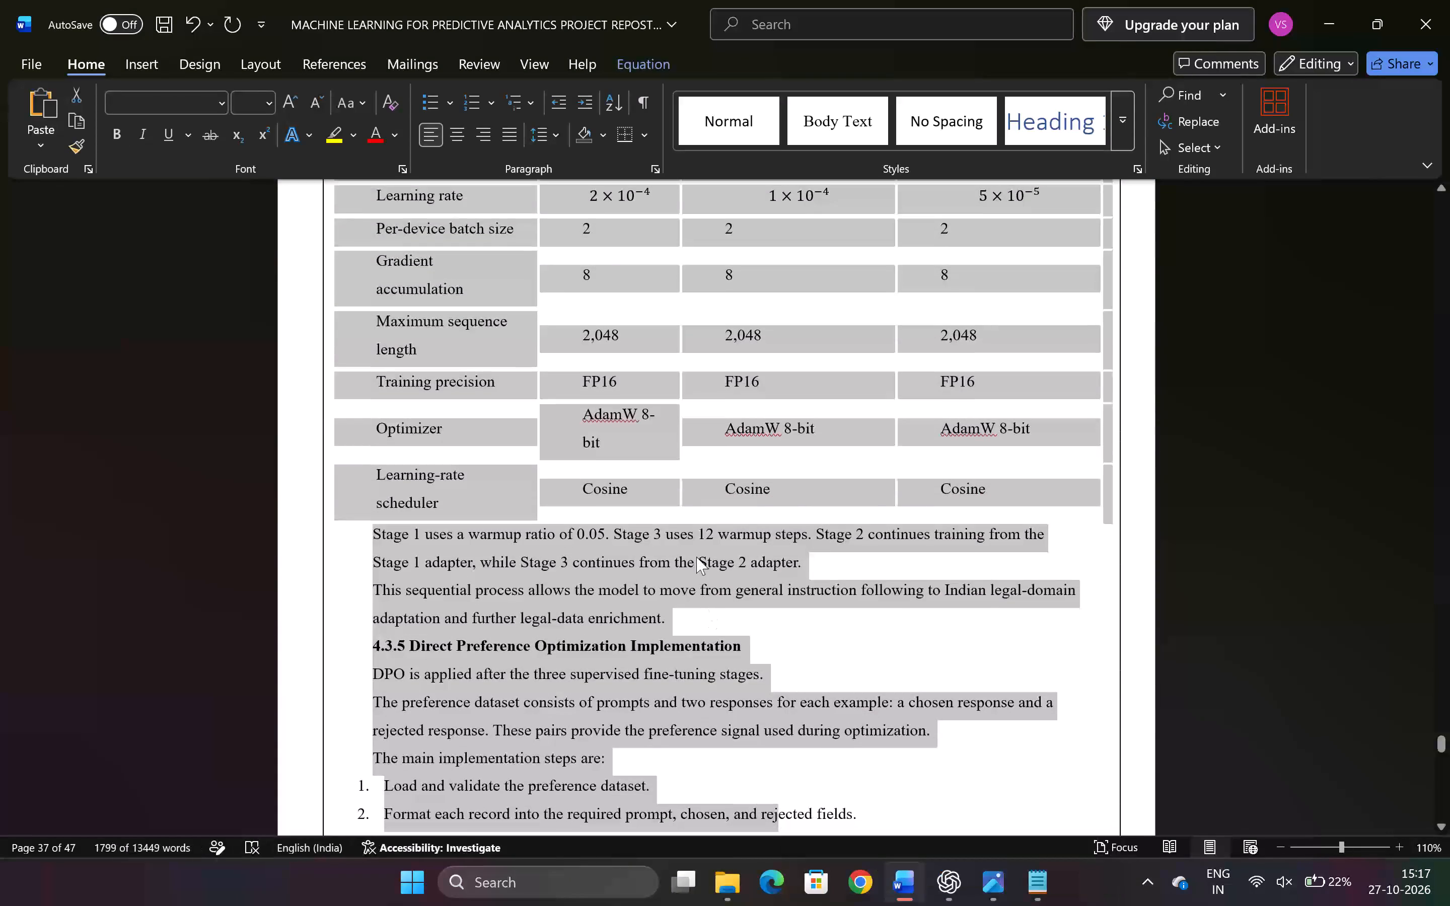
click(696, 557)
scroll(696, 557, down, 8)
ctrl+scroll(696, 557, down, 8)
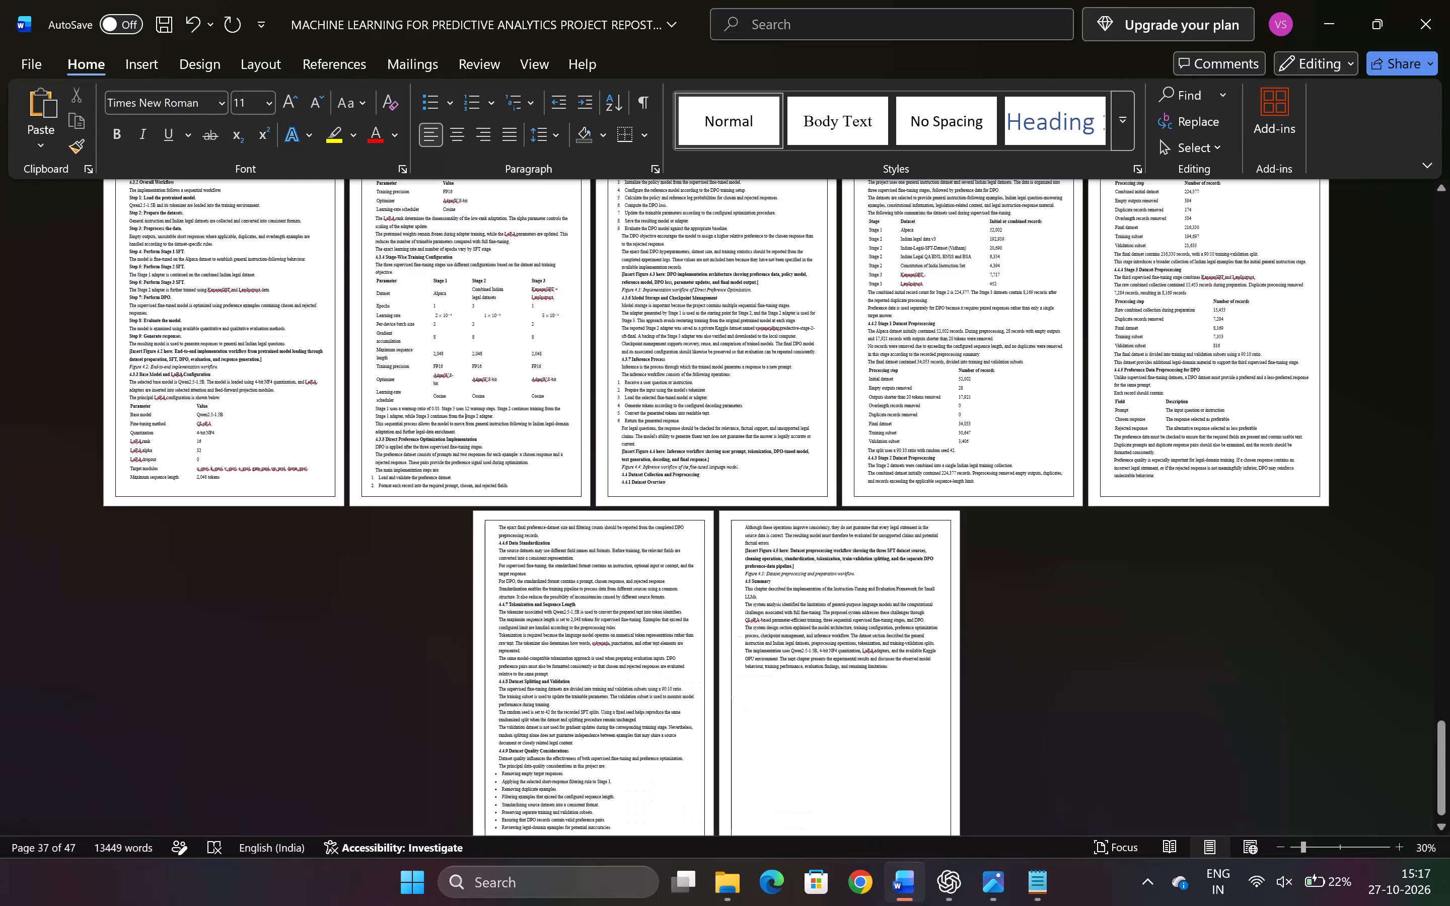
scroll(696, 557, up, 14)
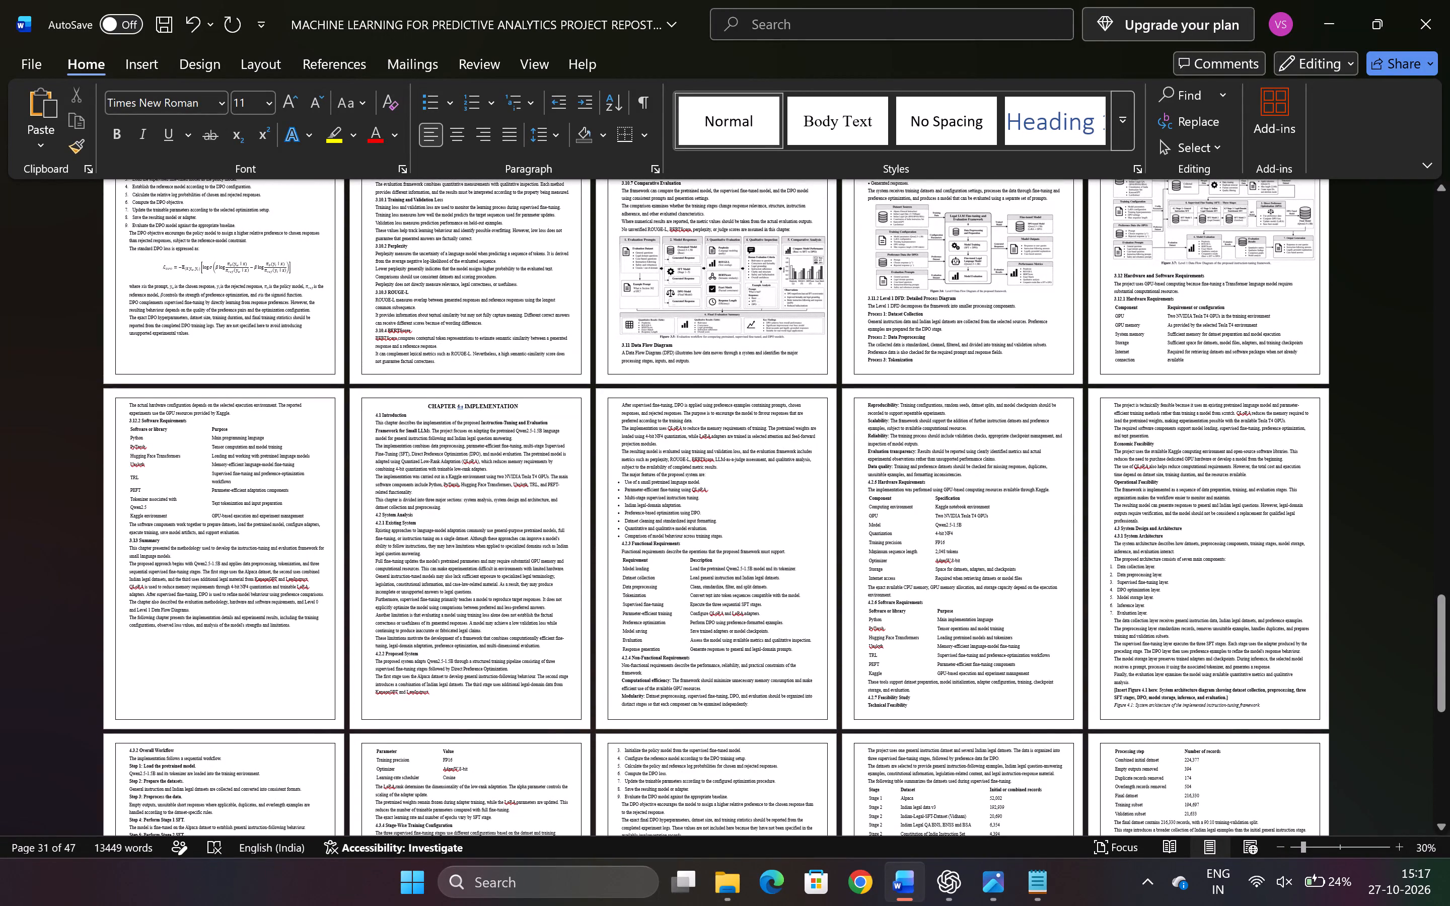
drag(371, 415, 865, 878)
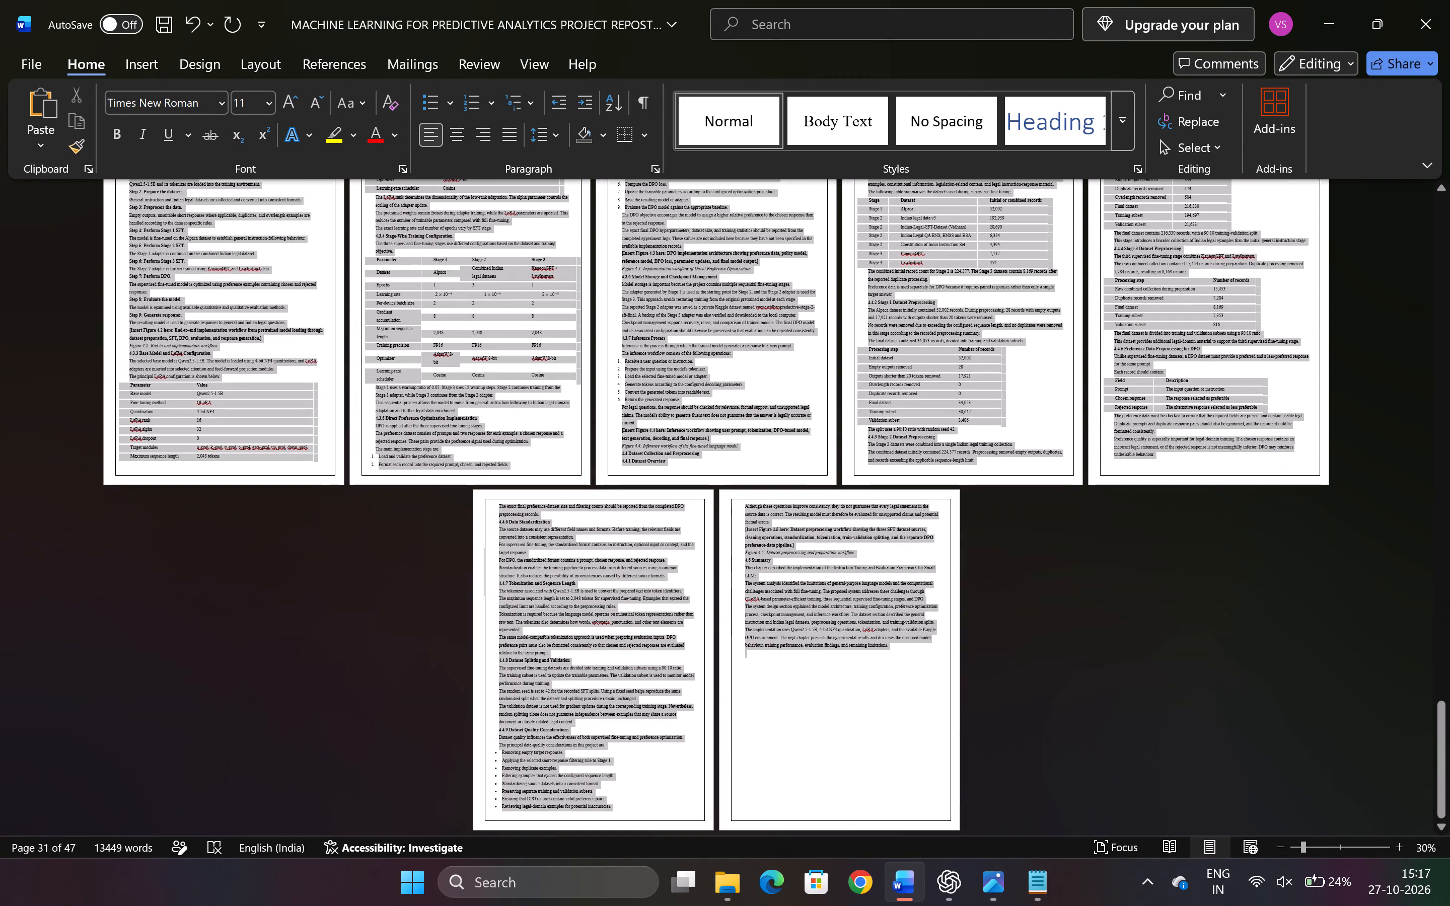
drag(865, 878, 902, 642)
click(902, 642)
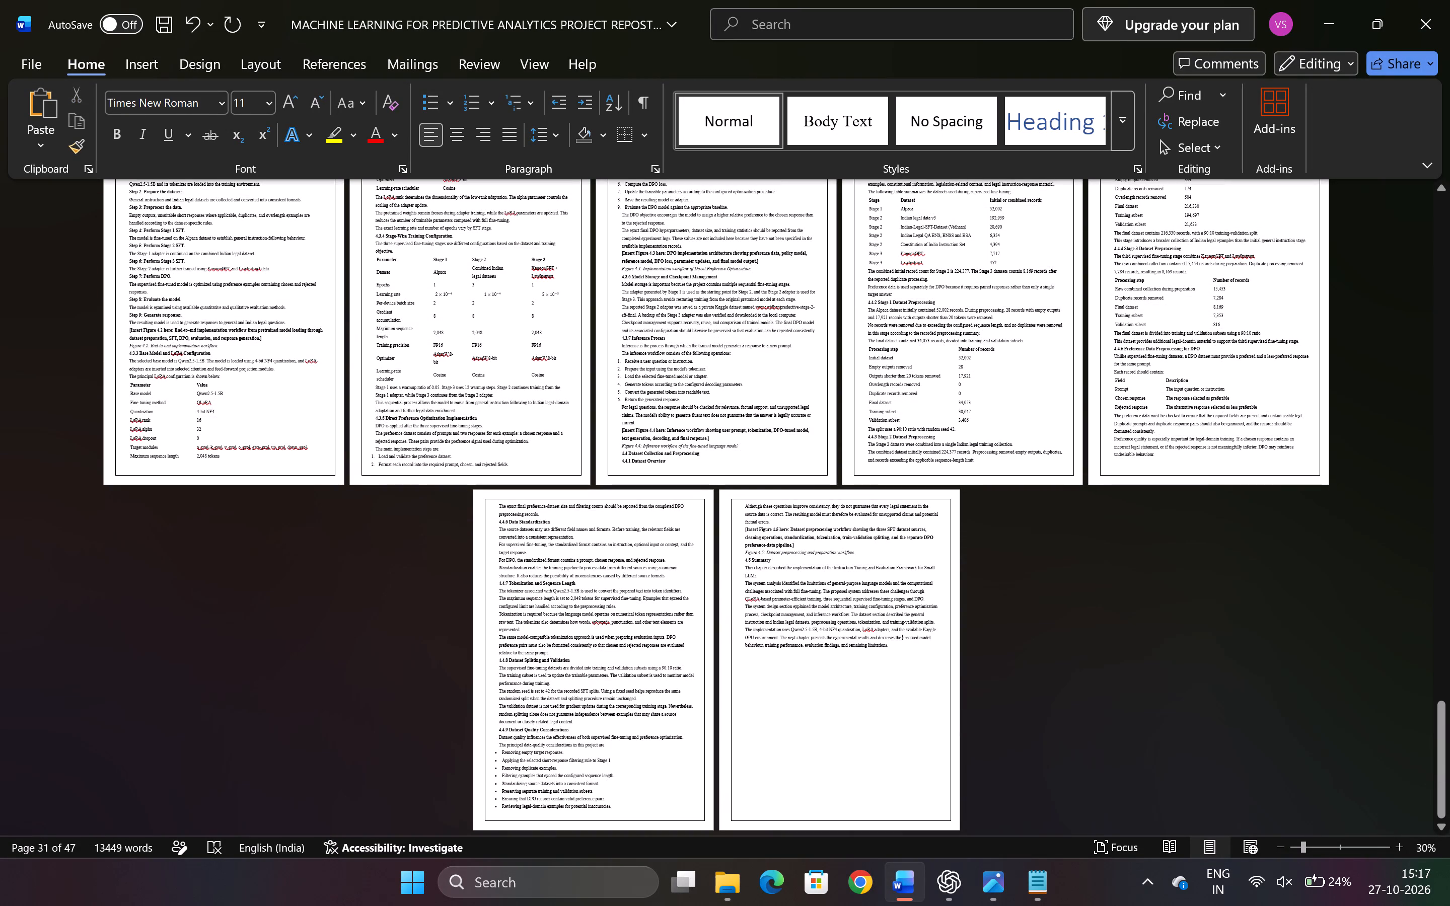
Justify the whole Chapter 4 body text, from 4.1 Introduction to the end of the 4.5 Summary.
scroll(894, 650, up, 11)
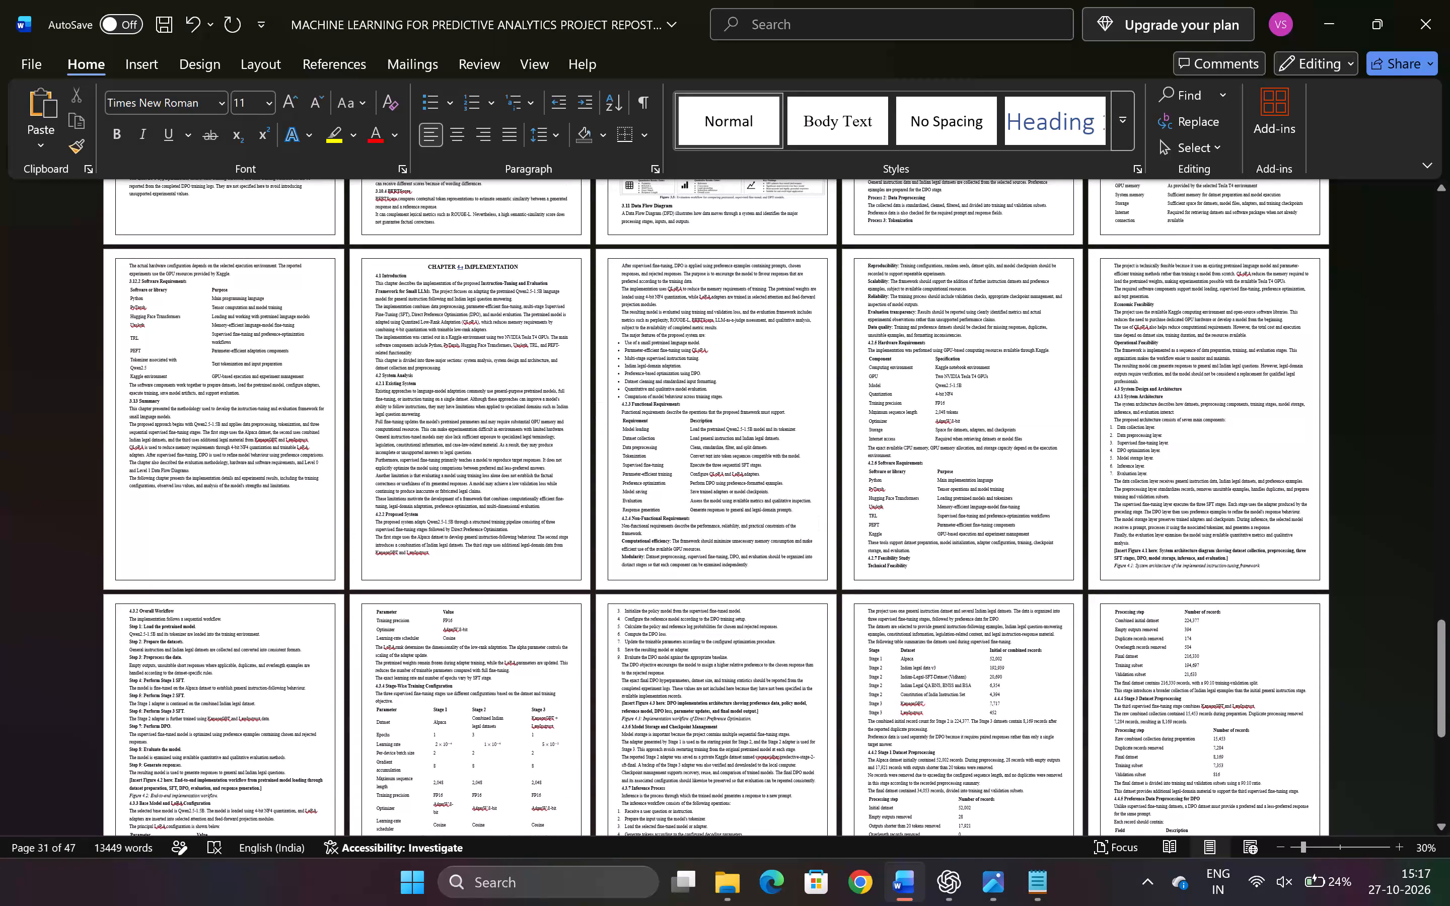
click(376, 273)
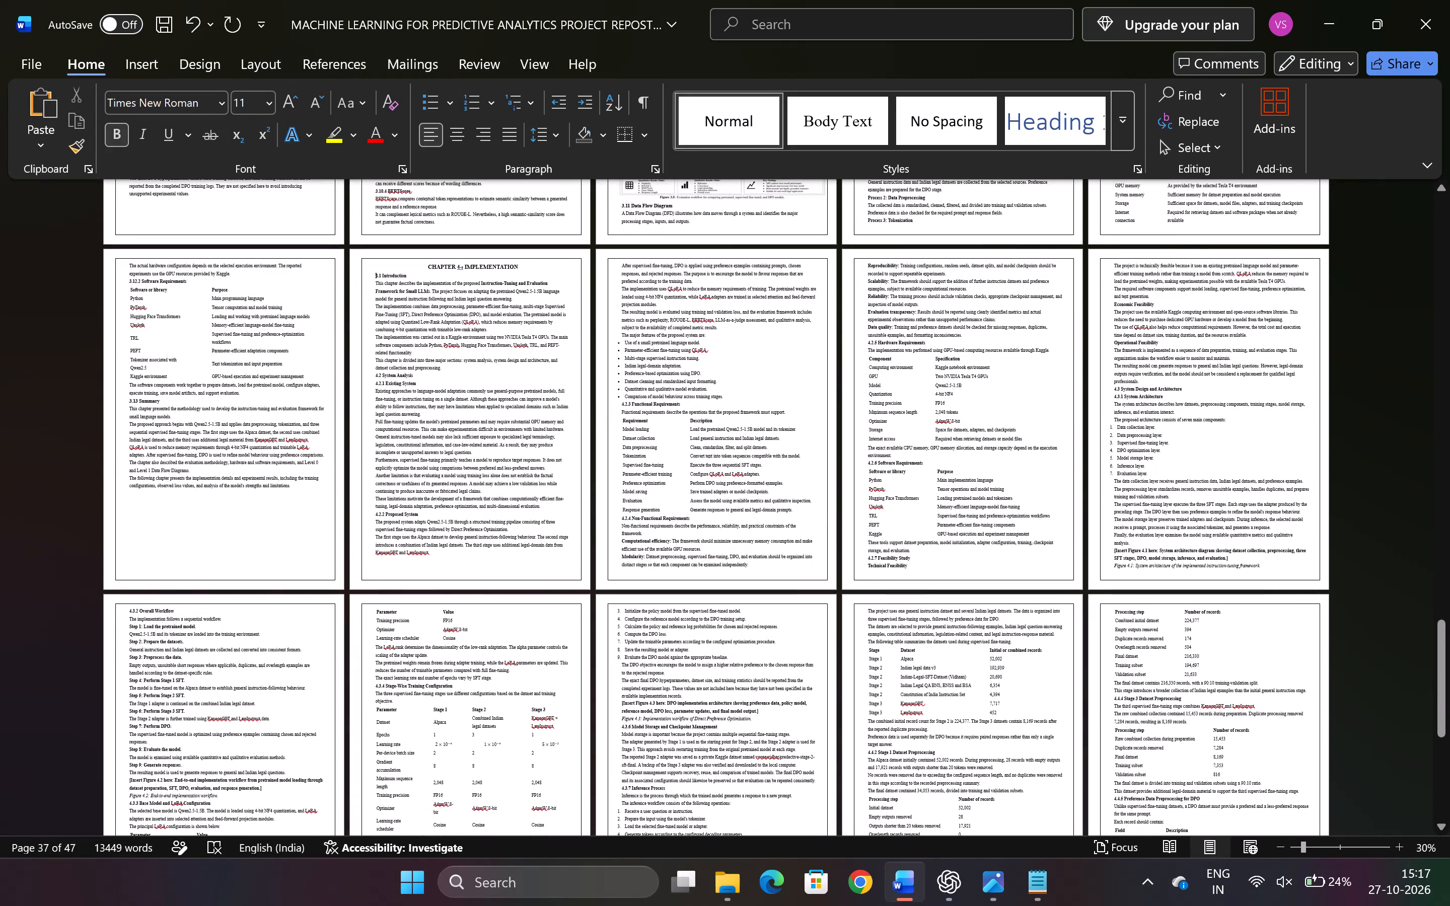
drag(375, 275, 929, 905)
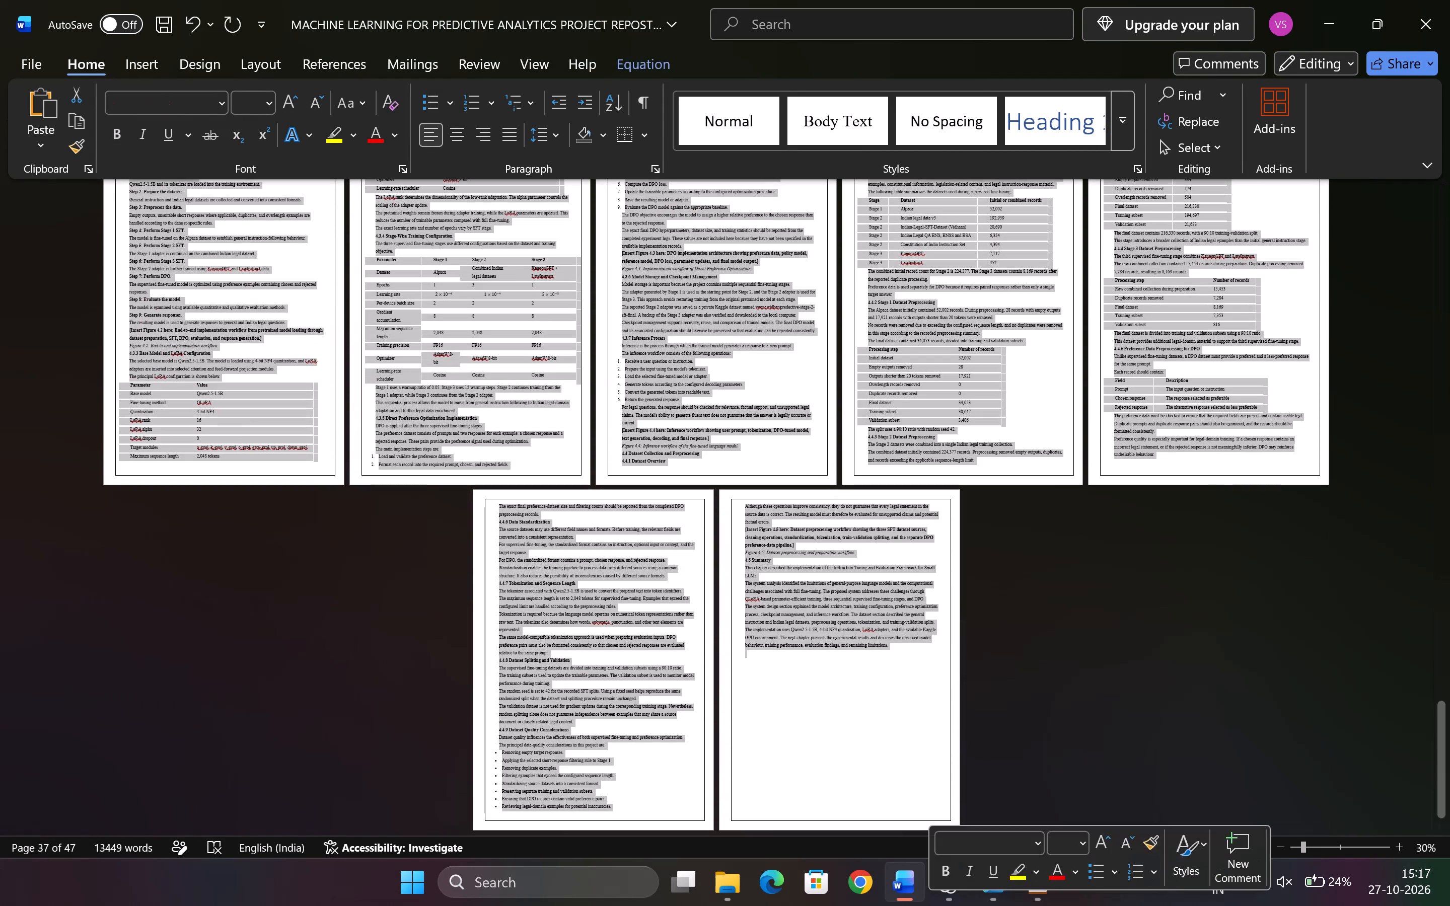
click(511, 132)
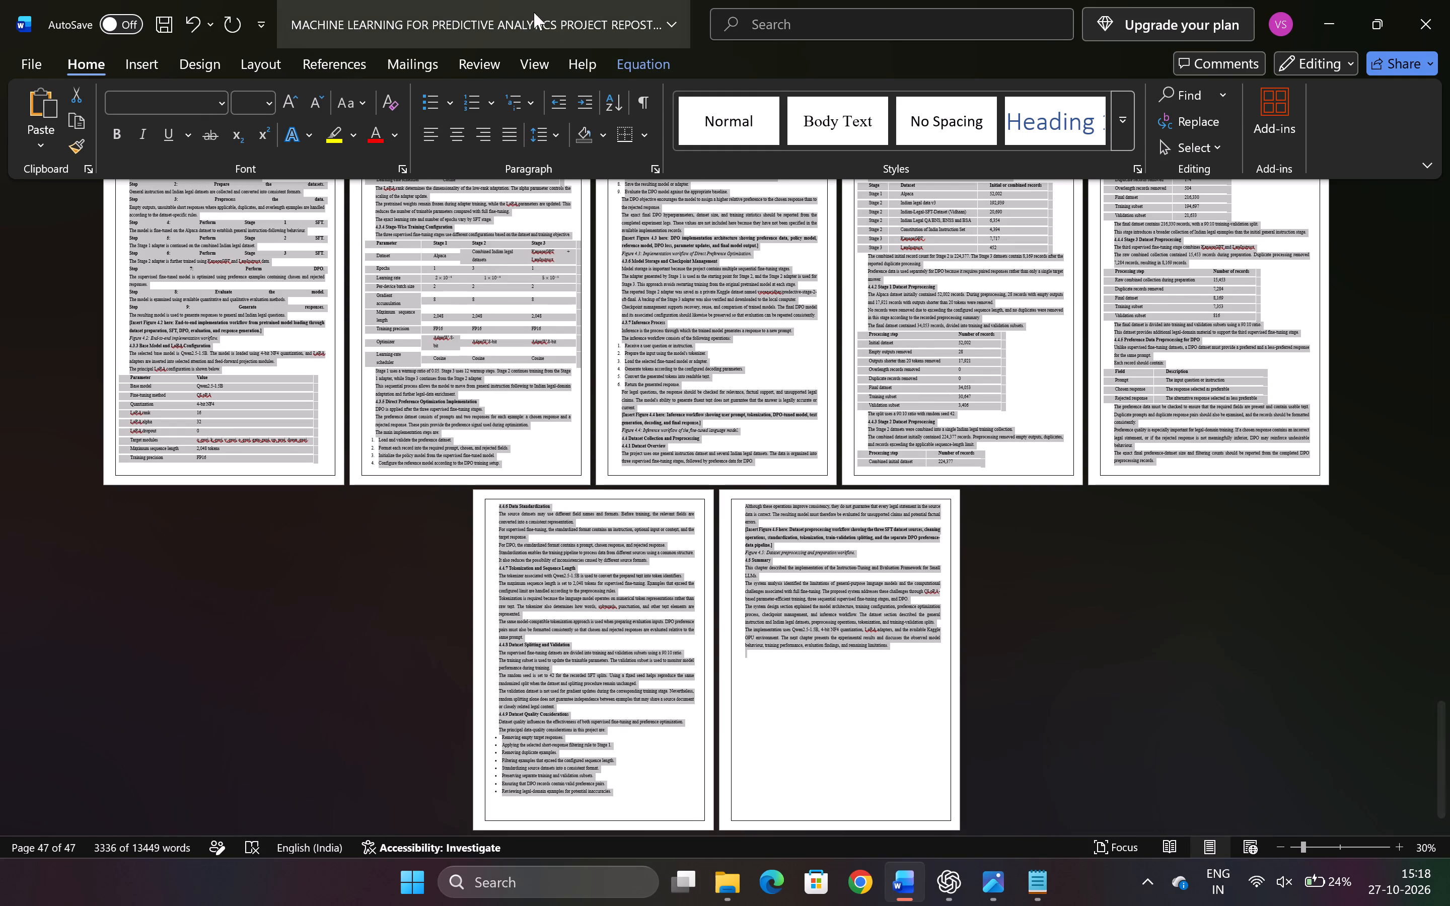
click(255, 68)
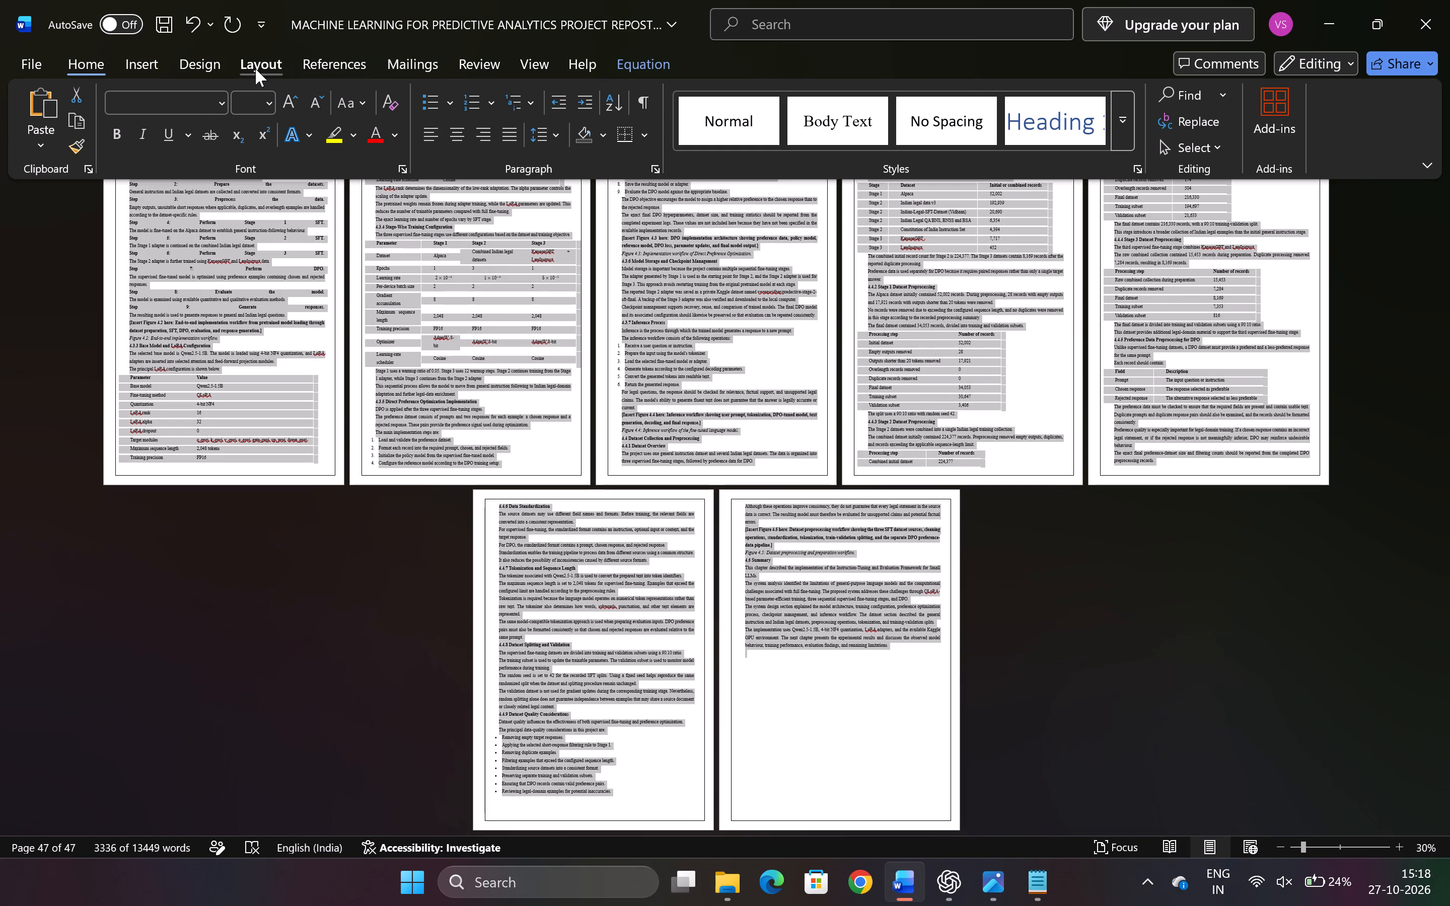
click(754, 490)
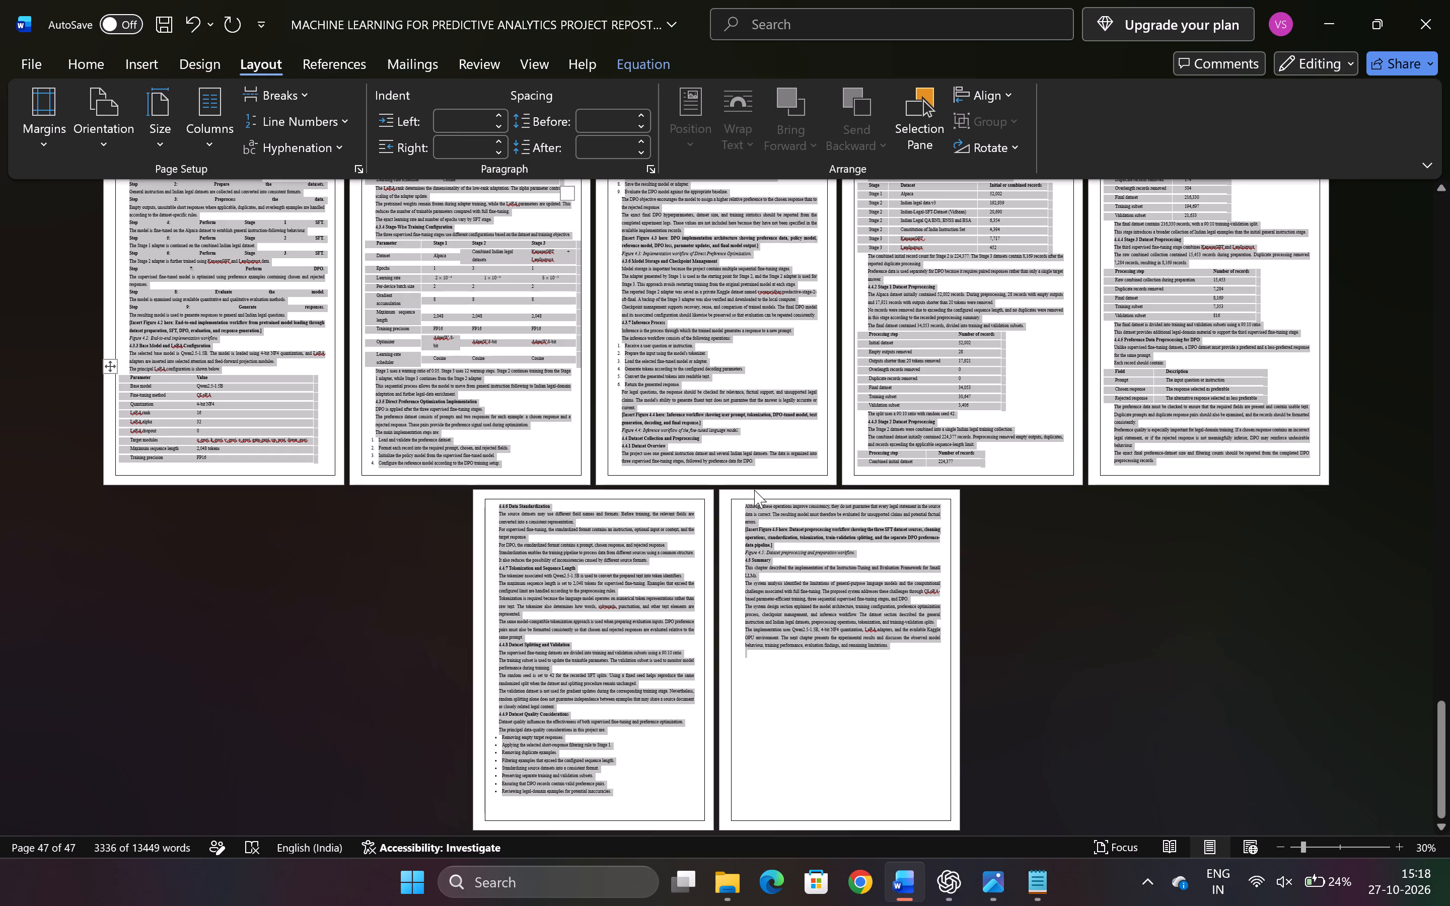
click(825, 573)
Left-align the Step 1 to Step 4 paragraphs of the sequential implementation workflow in section 4.3.2.
scroll(825, 573, up, 2)
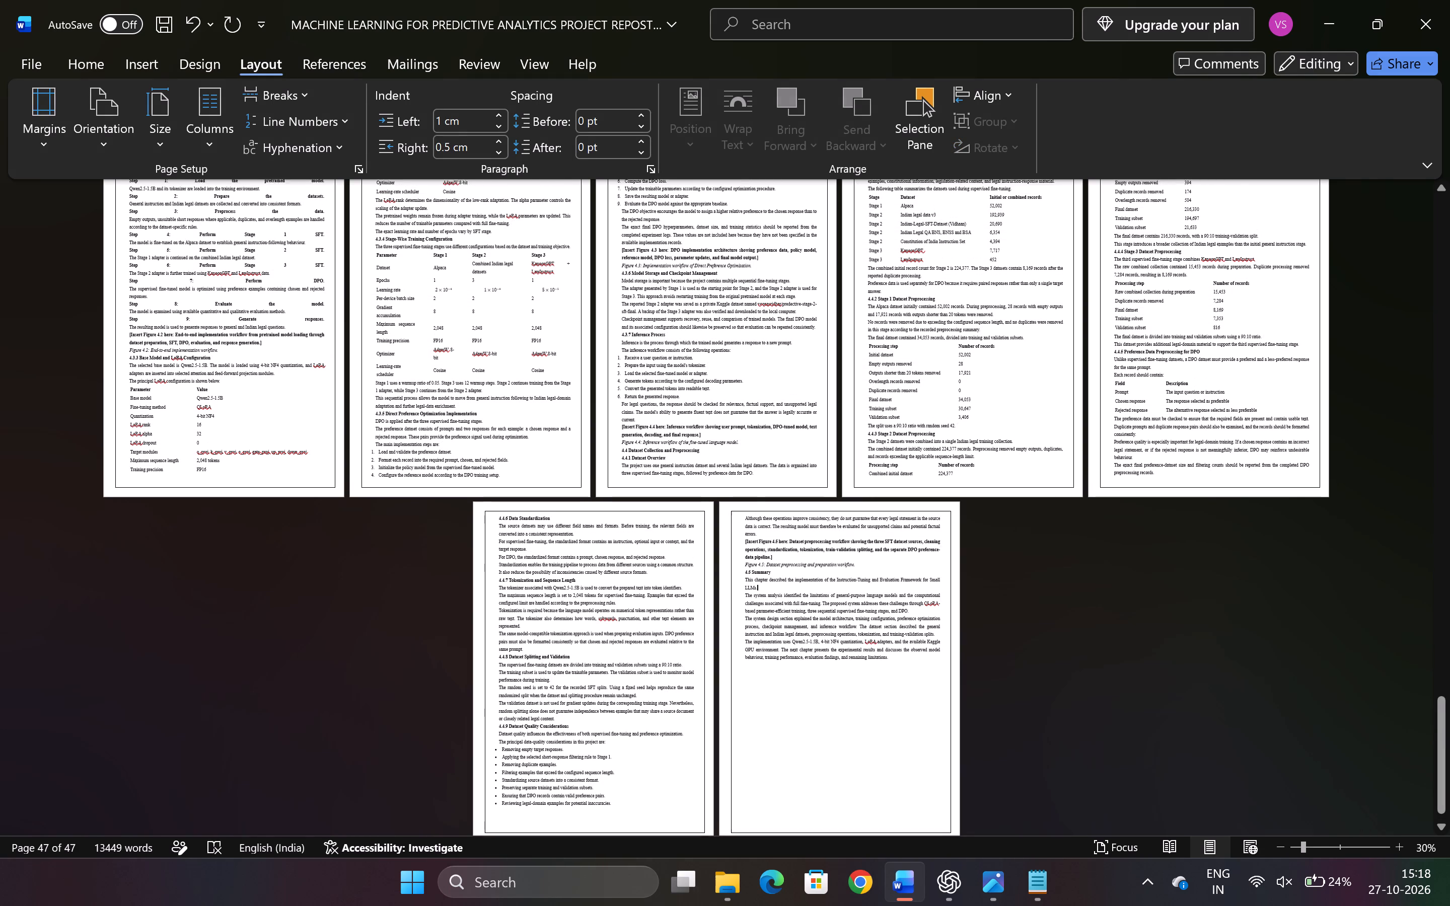
scroll(825, 573, up, 2)
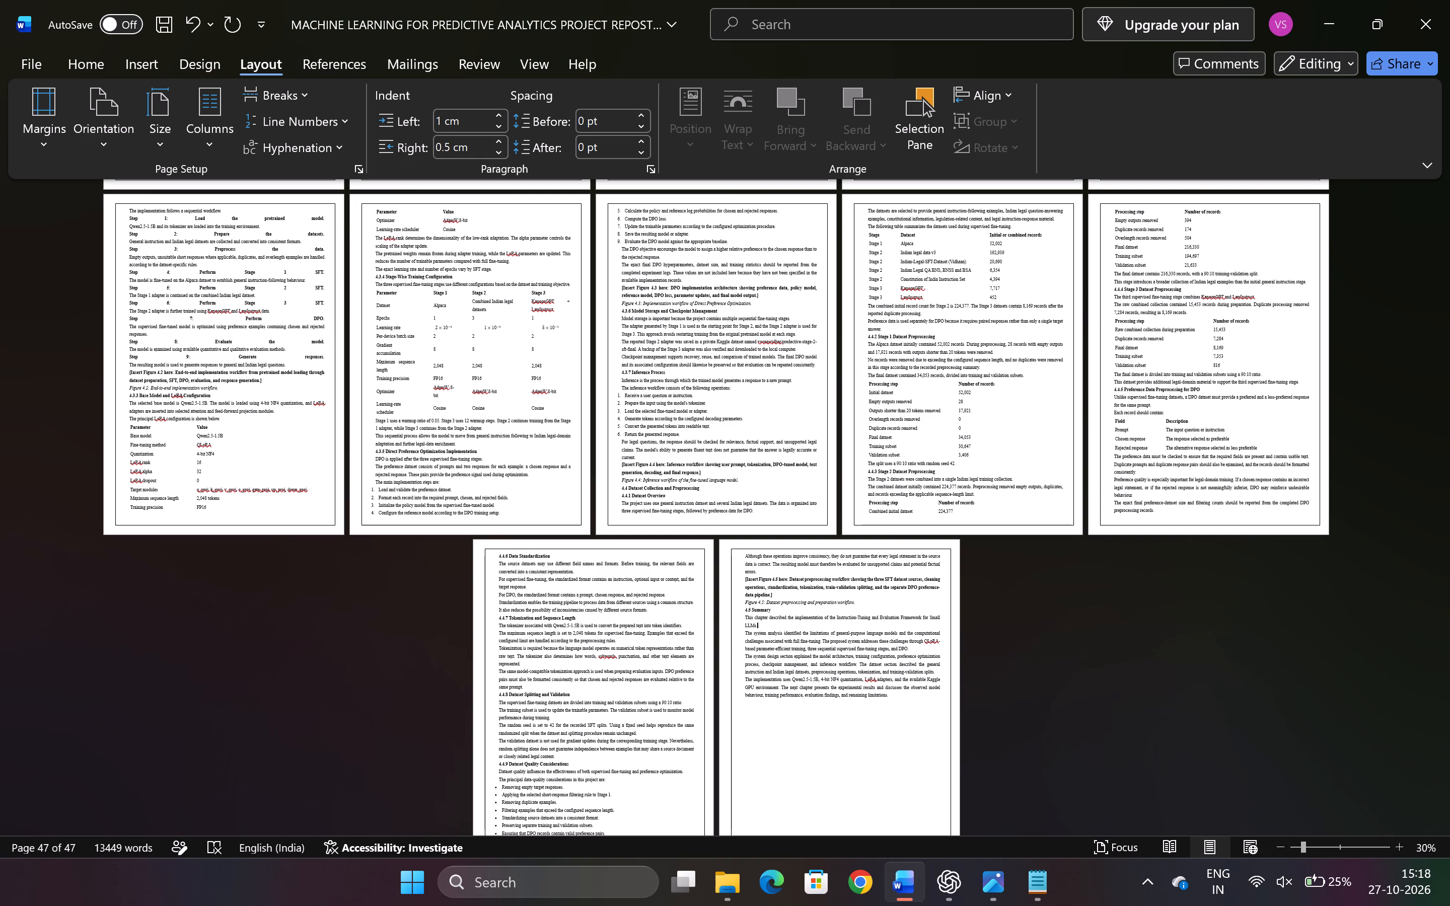
scroll(245, 313, up, 2)
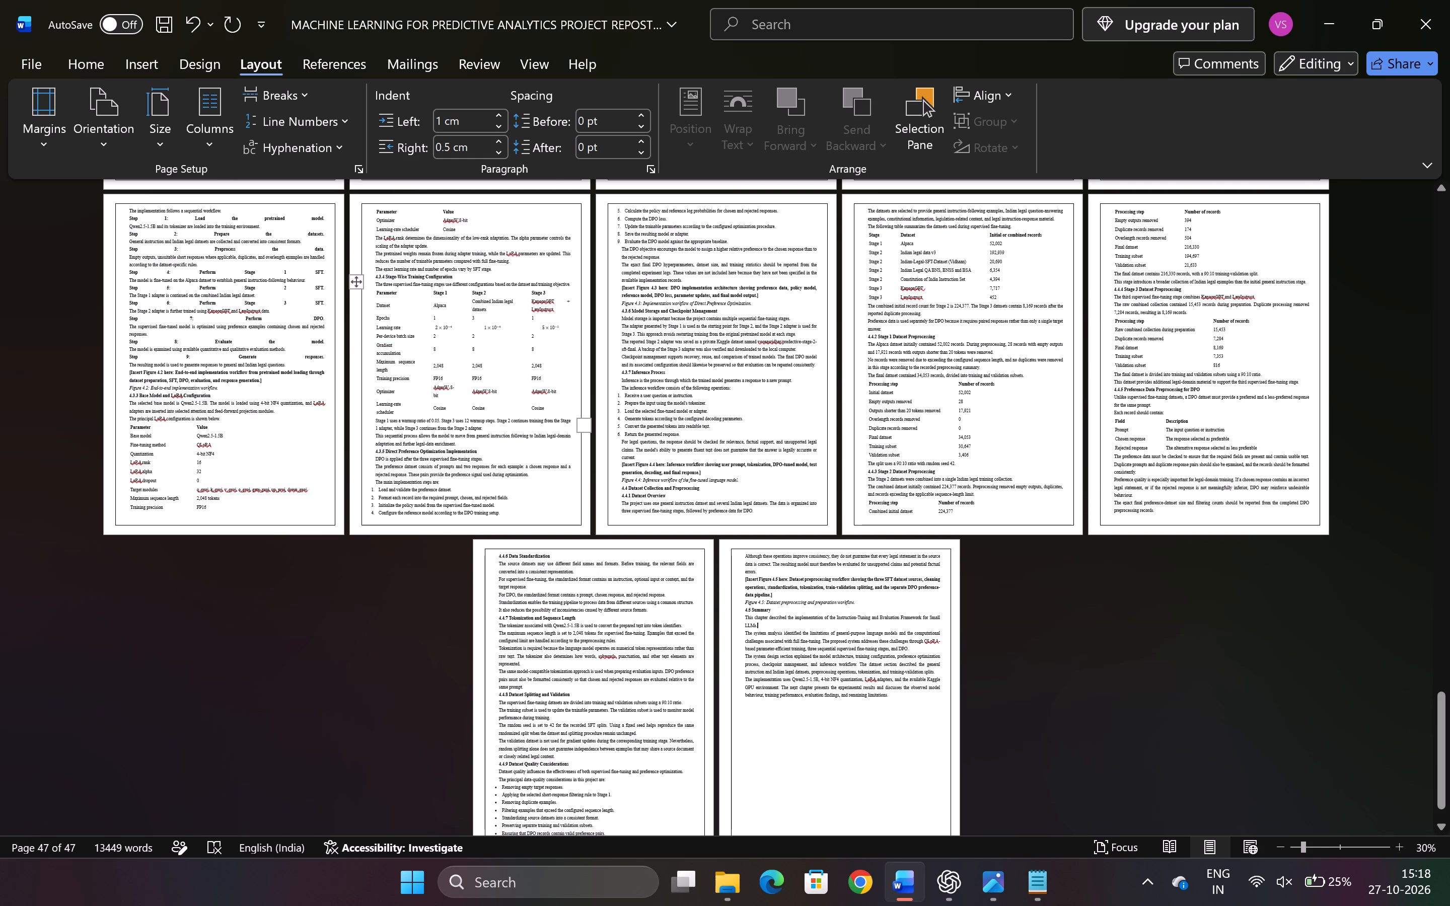
scroll(245, 313, up, 19)
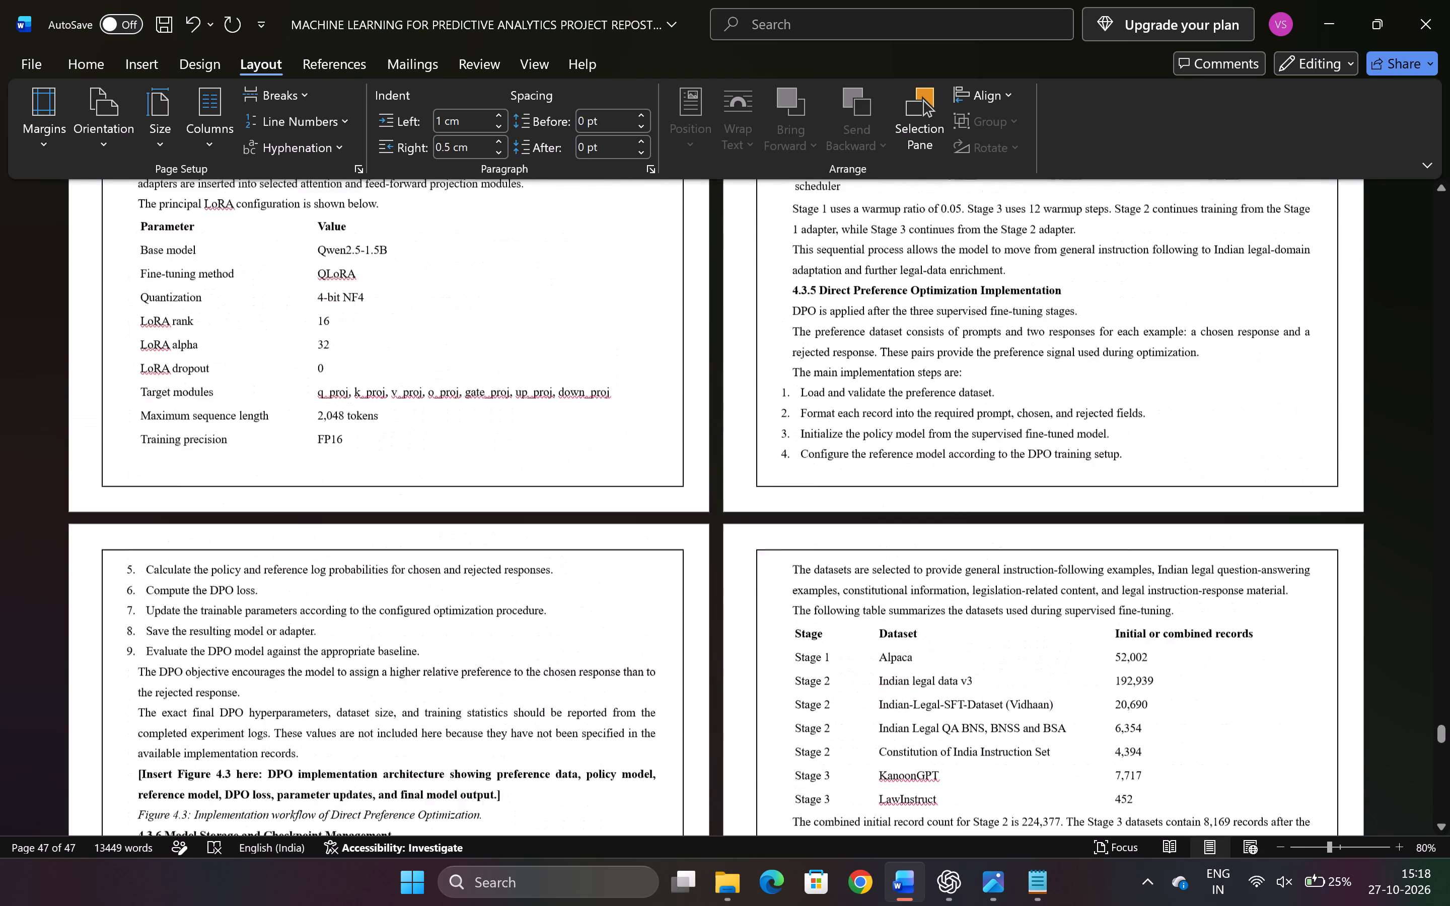
scroll(245, 313, up, 2)
click(178, 388)
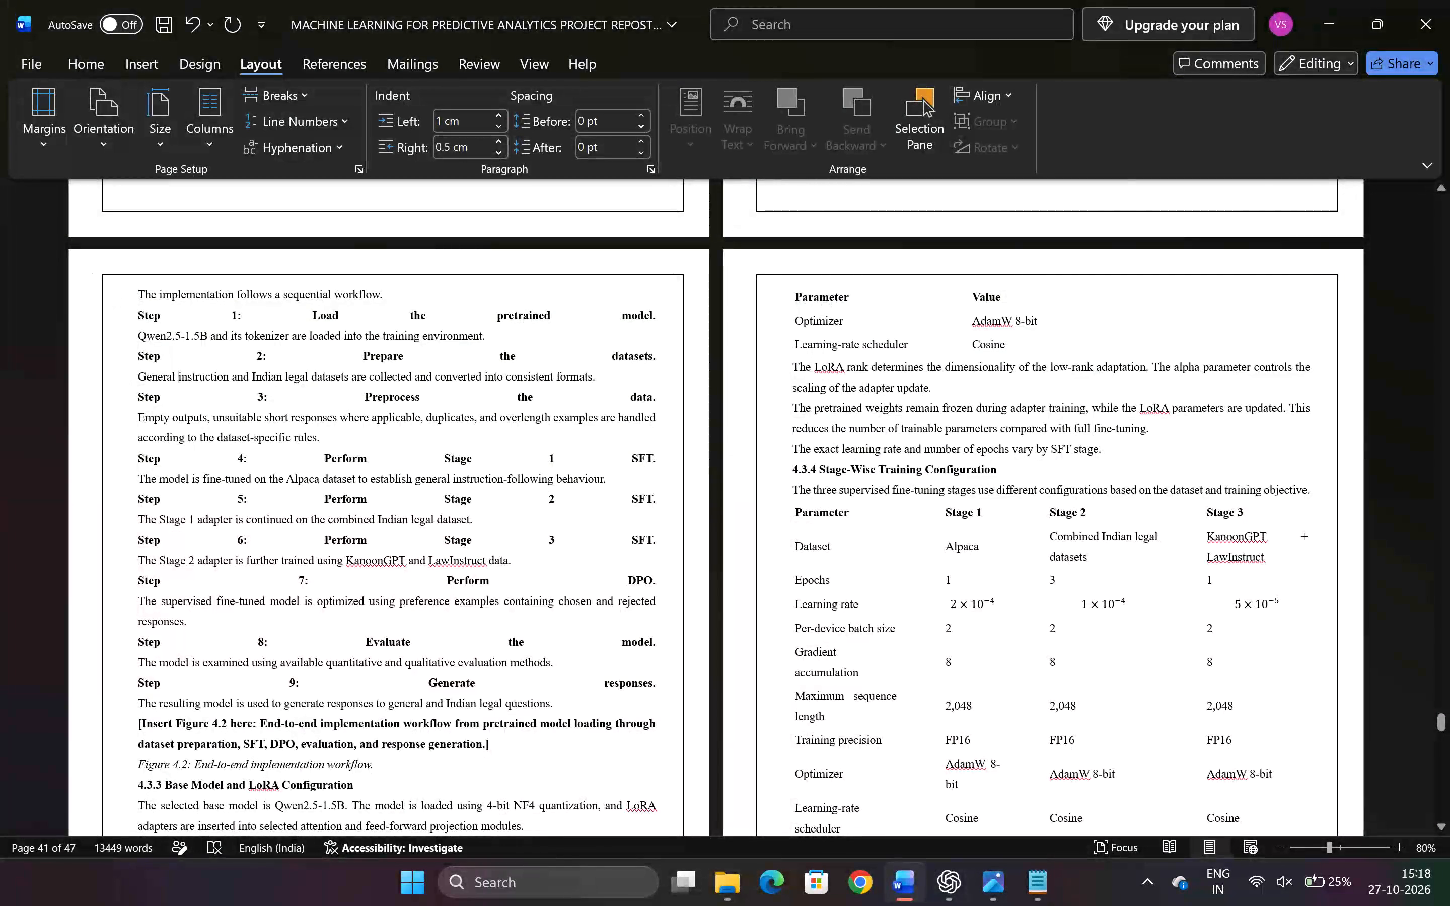
click(224, 313)
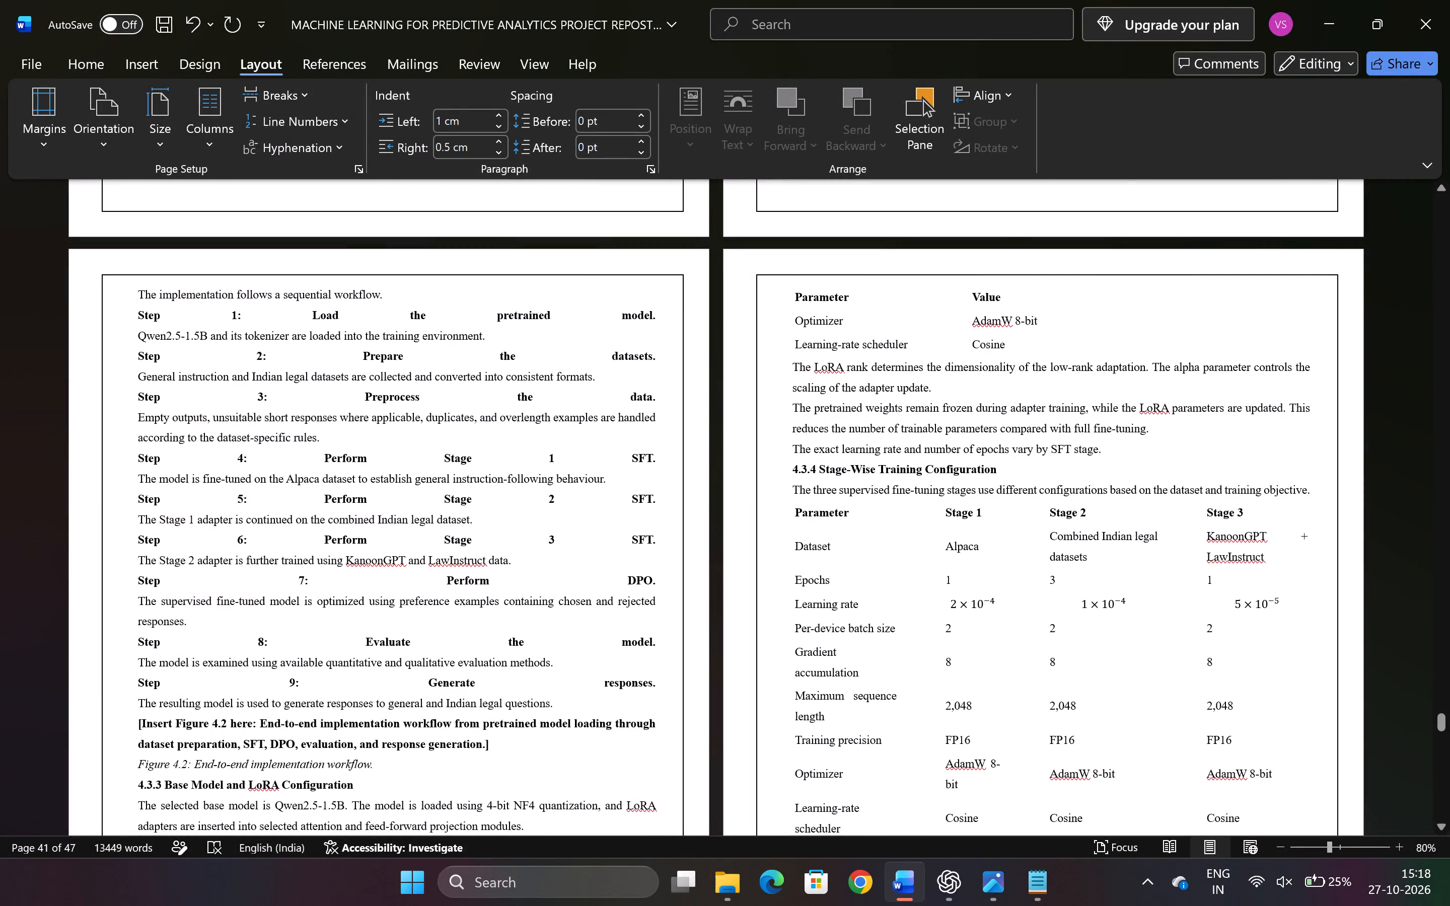
click(96, 63)
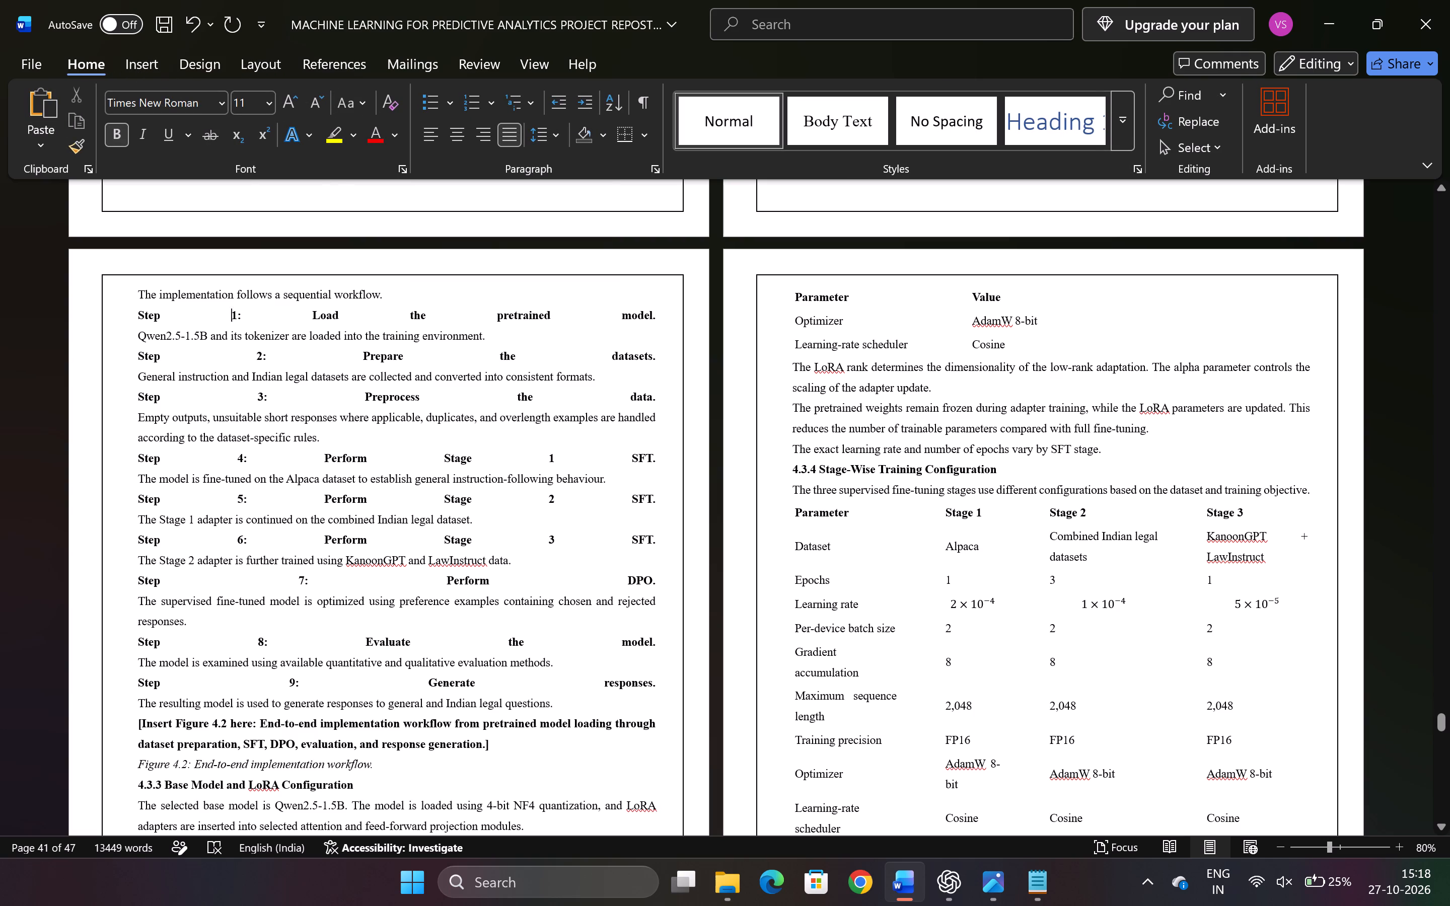
key(ctrl+l)
key(Down)
key(Down)
key(ctrl+l)
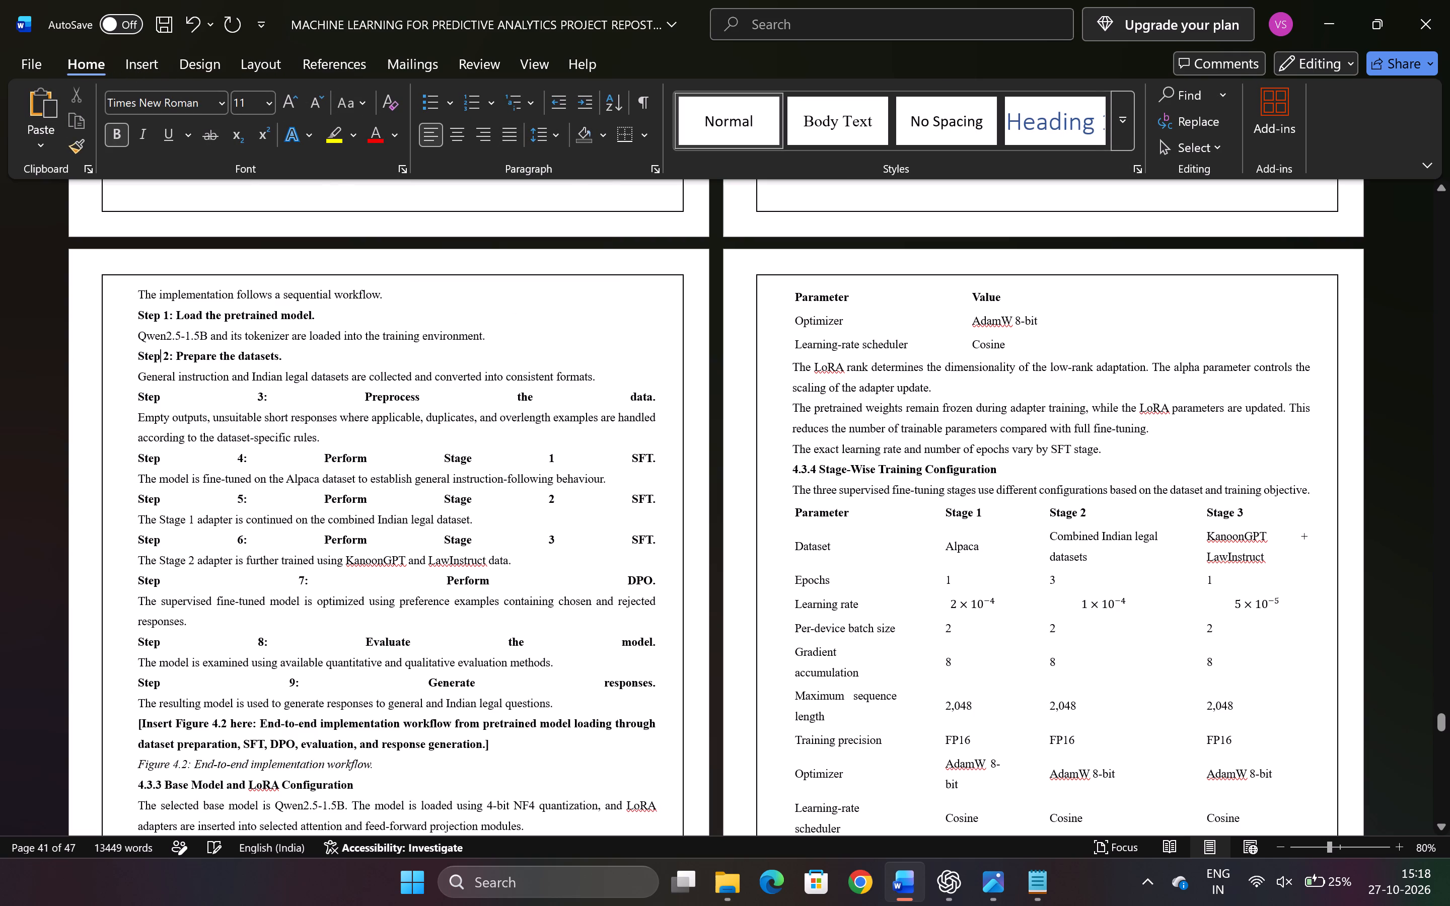
key(Down)
key(Down)
key(ctrl+l)
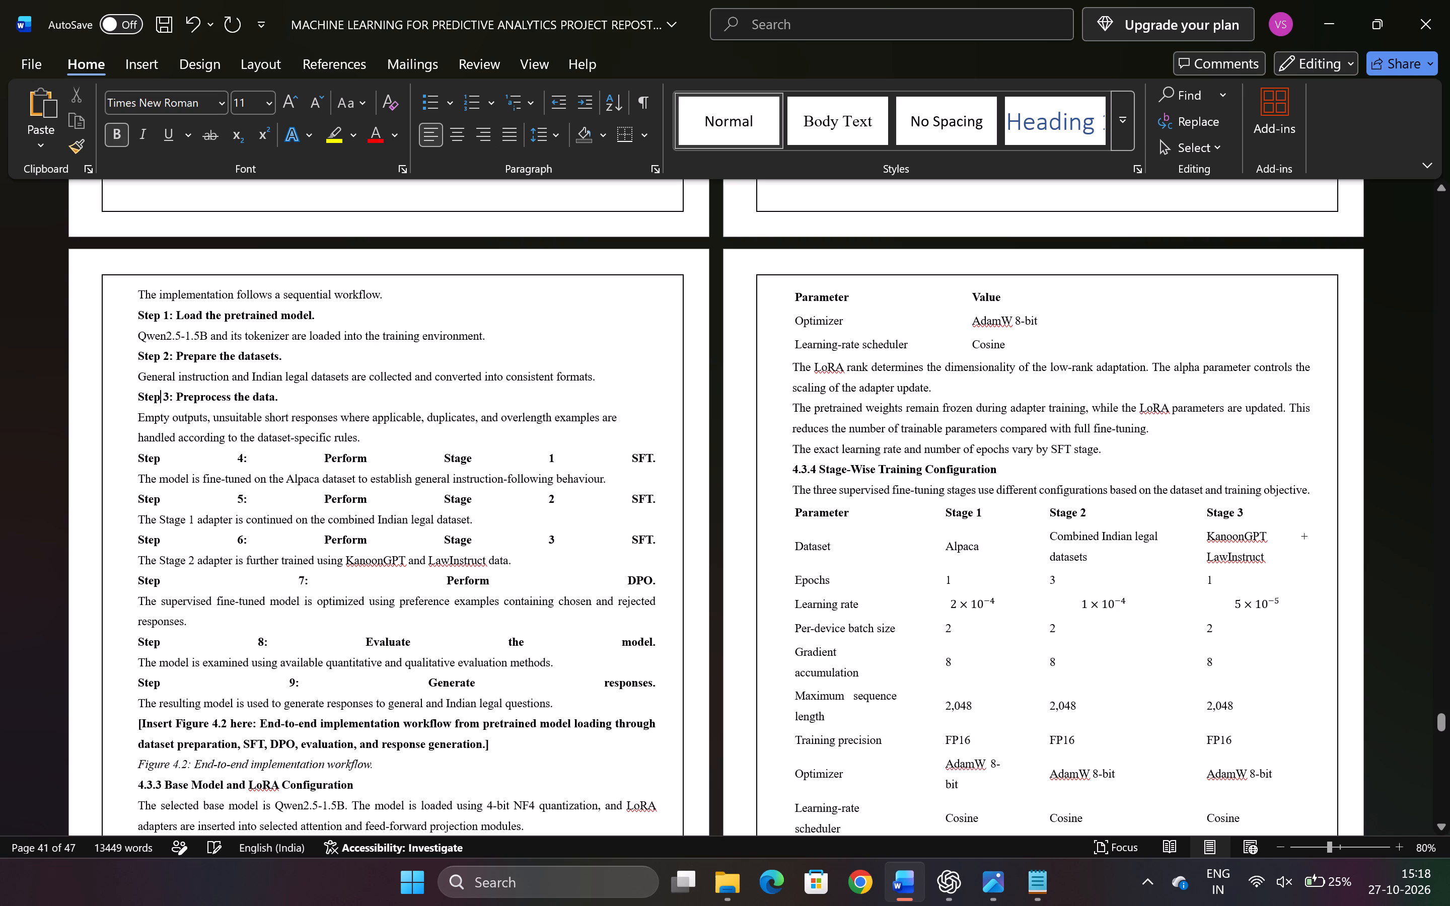
key(Down)
key(Down)
key(Down)
key(ctrl+l)
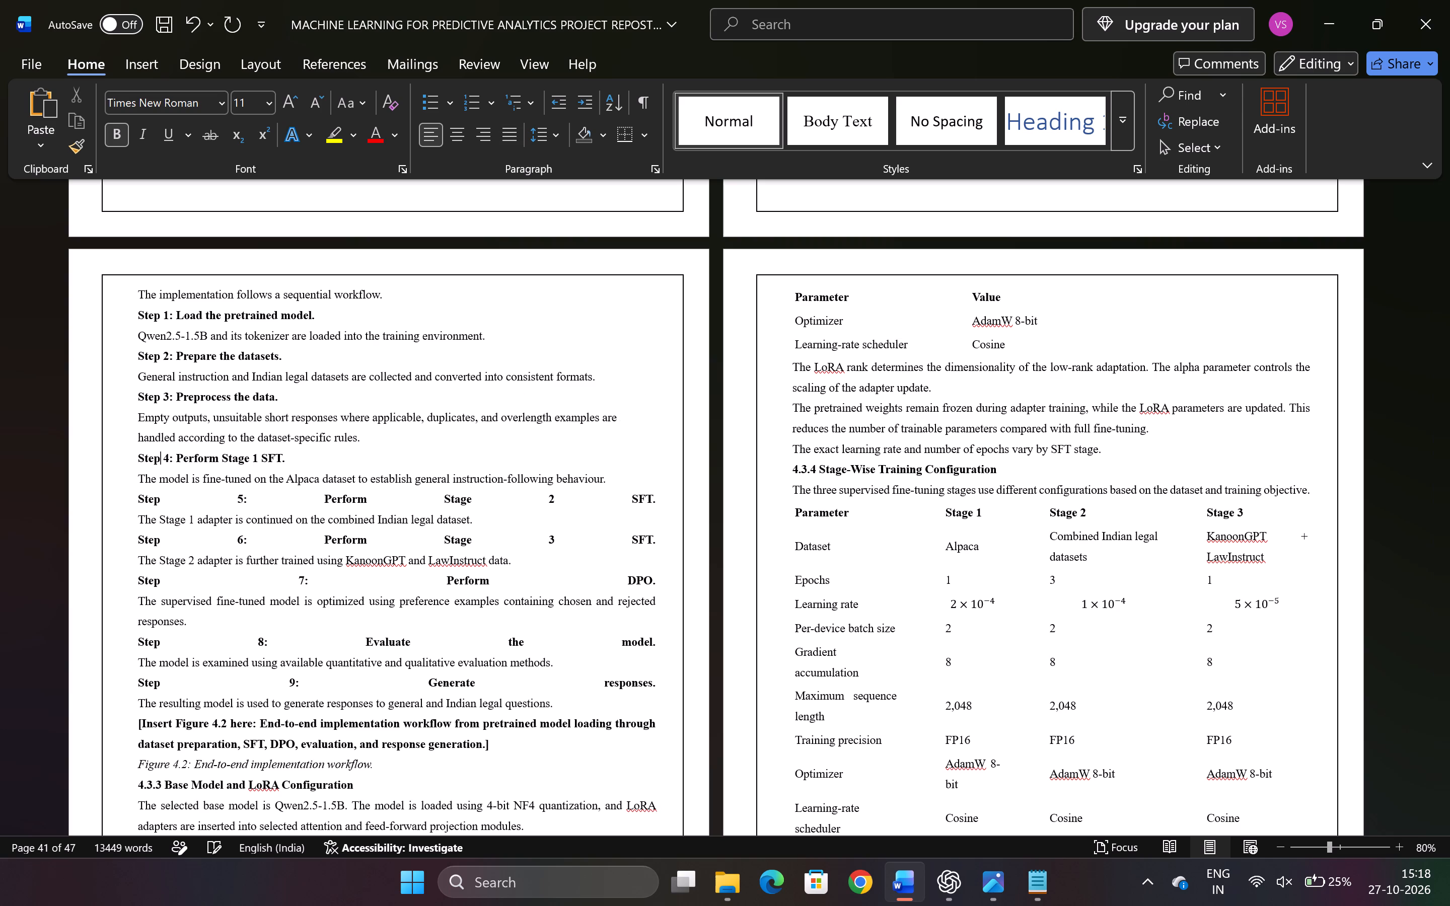
Left-align the Step 5 to Step 9 paragraphs of the sequential implementation workflow in section 4.3.2.
key(Down)
key(Down)
key(ctrl+l)
key(Down)
key(Down)
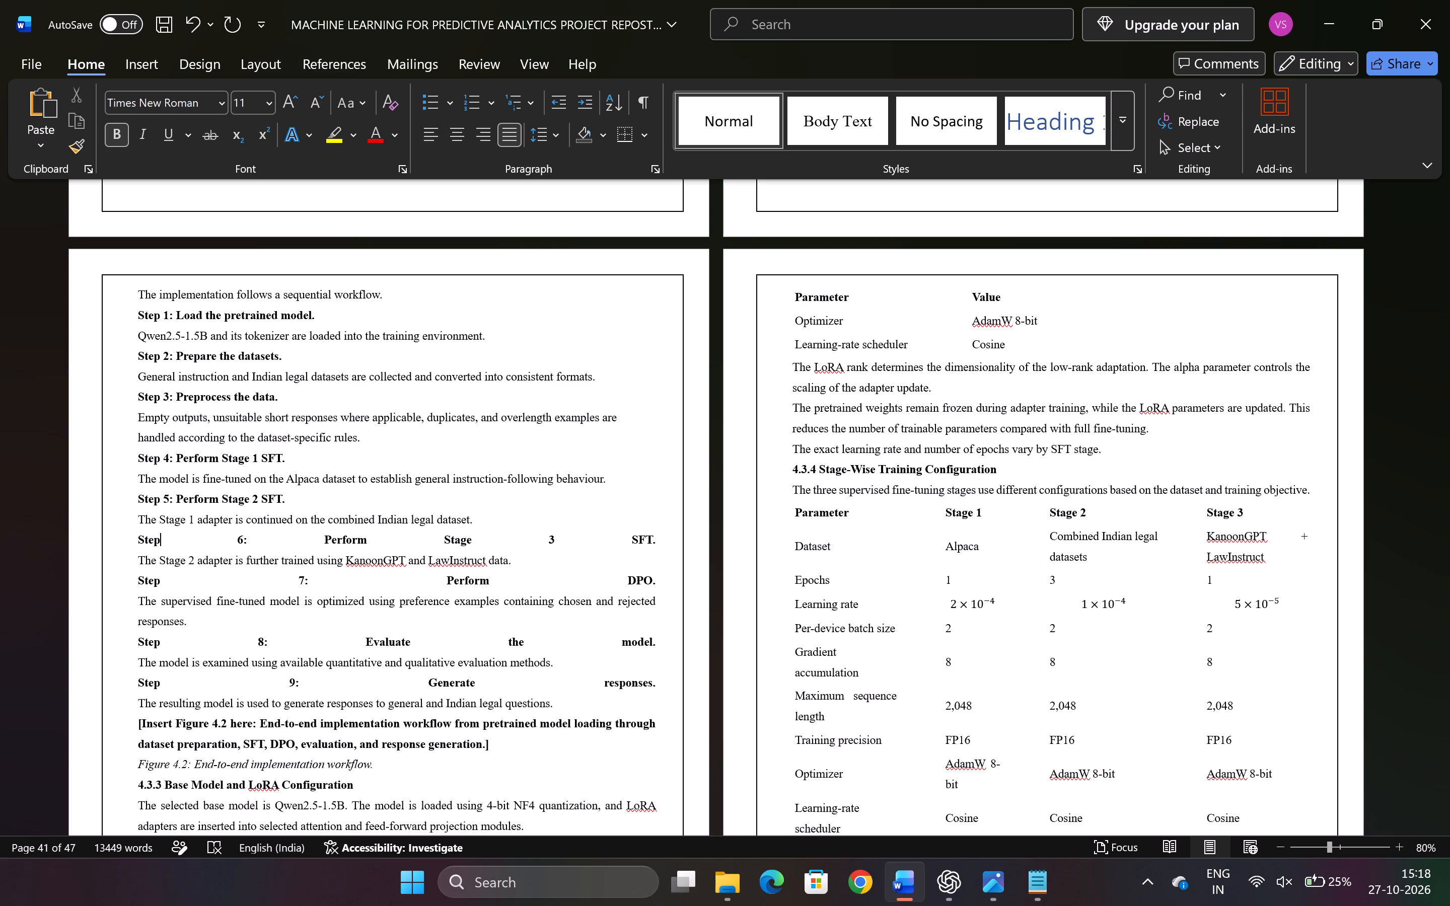
key(ctrl+l)
key(Down)
key(Down)
key(ctrl+l)
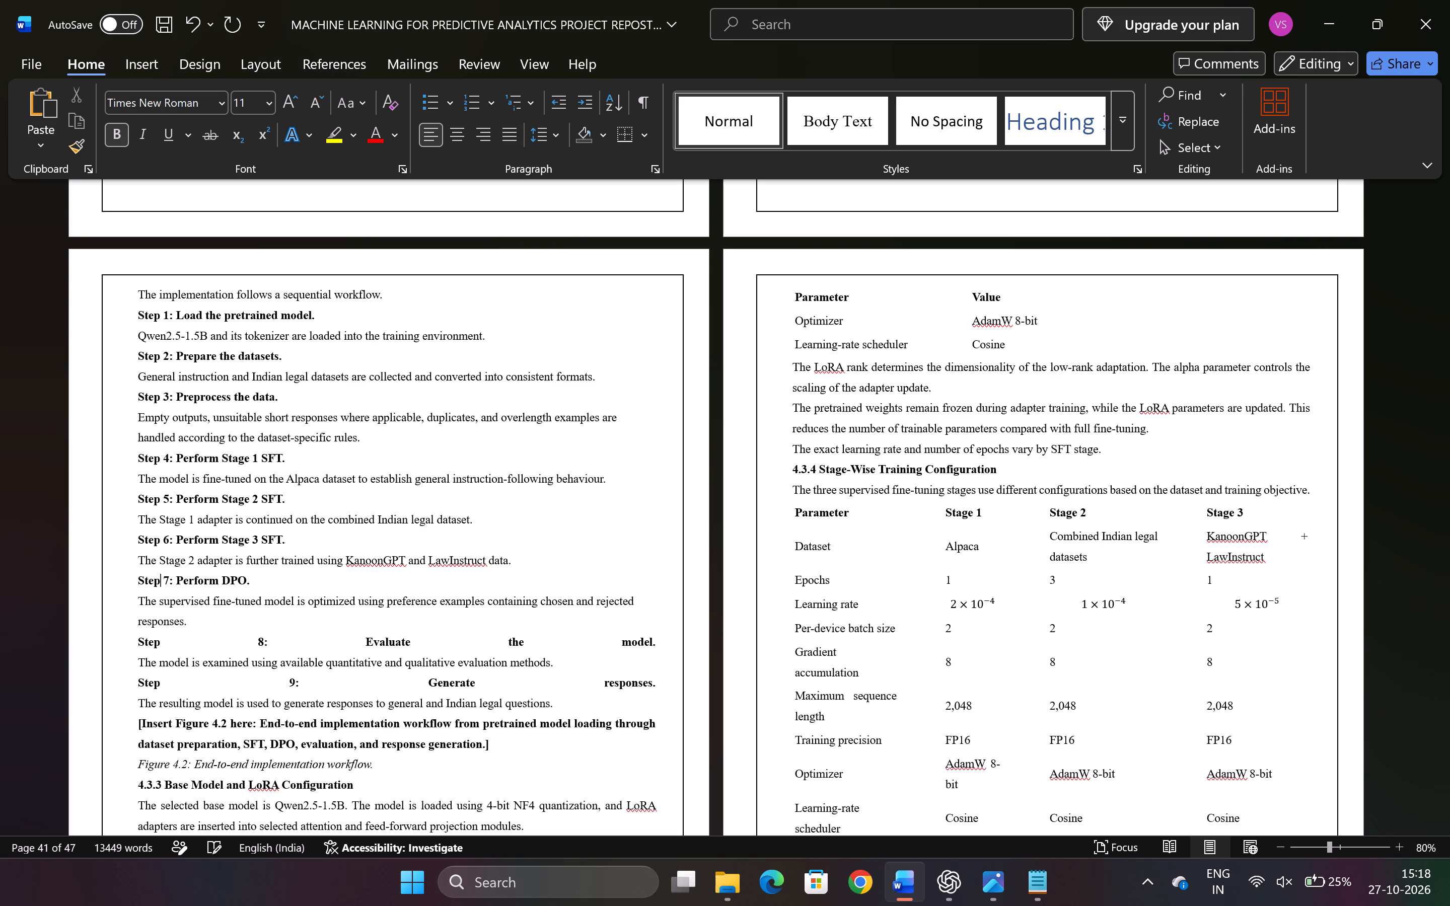
key(Down)
key(Down)
key(Down)
key(ctrl+l)
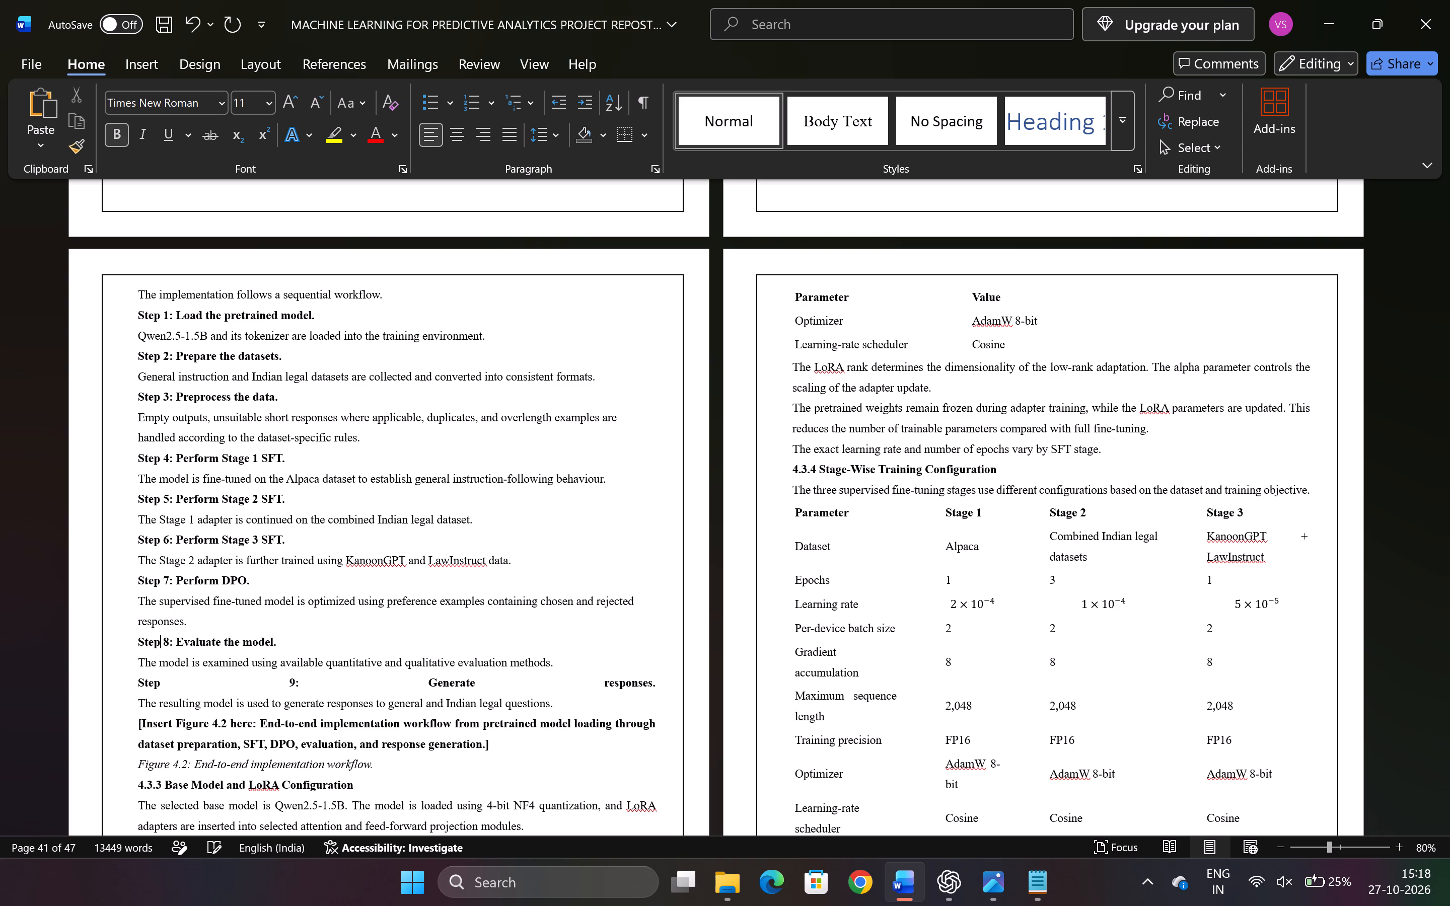
key(Down)
key(Down)
key(ctrl+l)
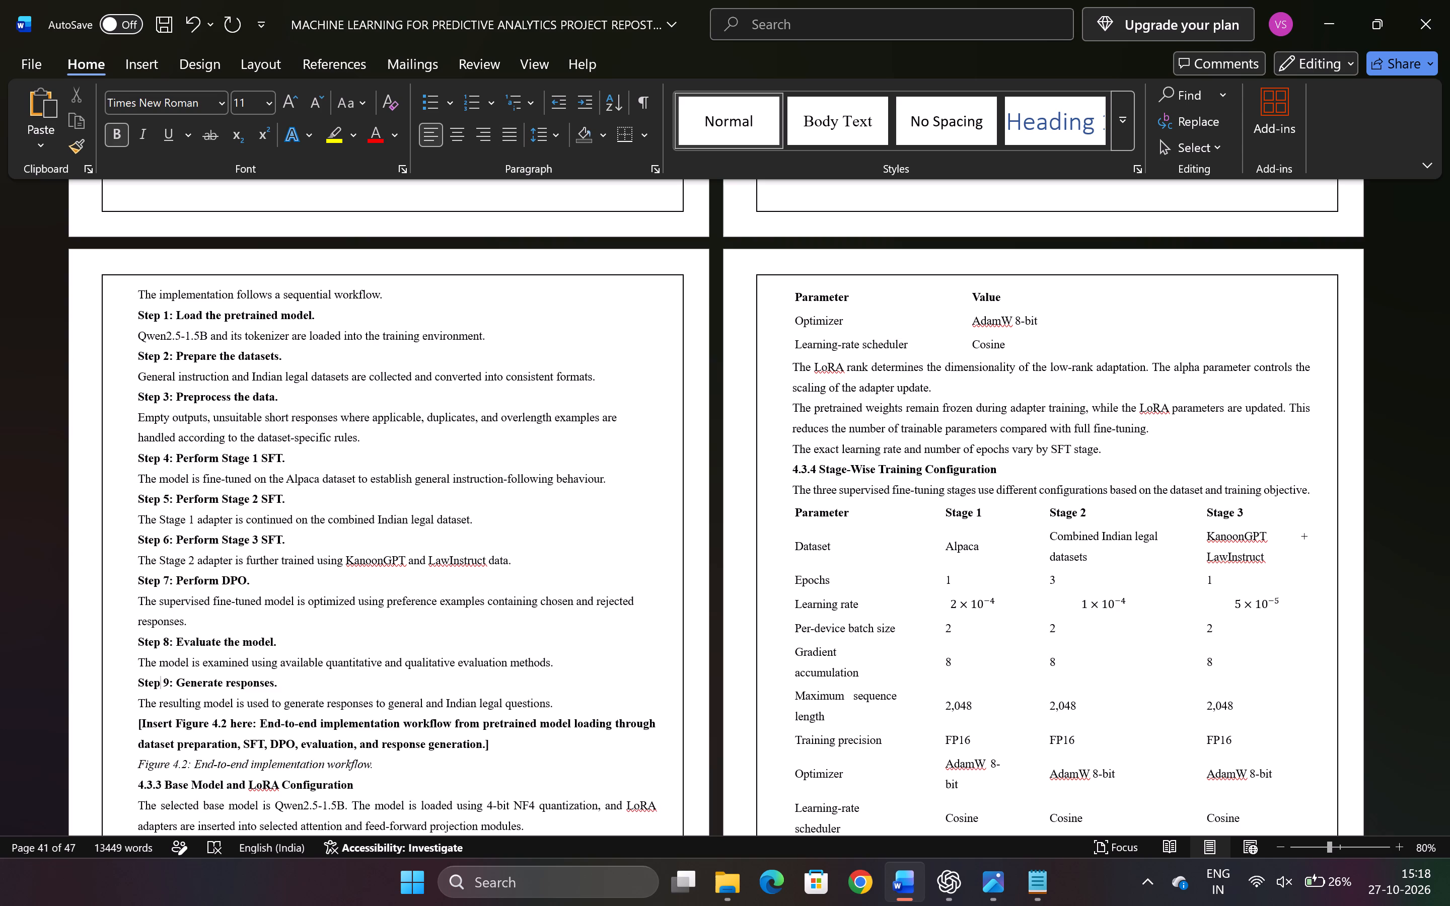
Review the text alignment and page layout of the earlier Chapter 2 and Chapter 3 pages, including the 3.2 Proposed Methodology list.
scroll(235, 313, down, 3)
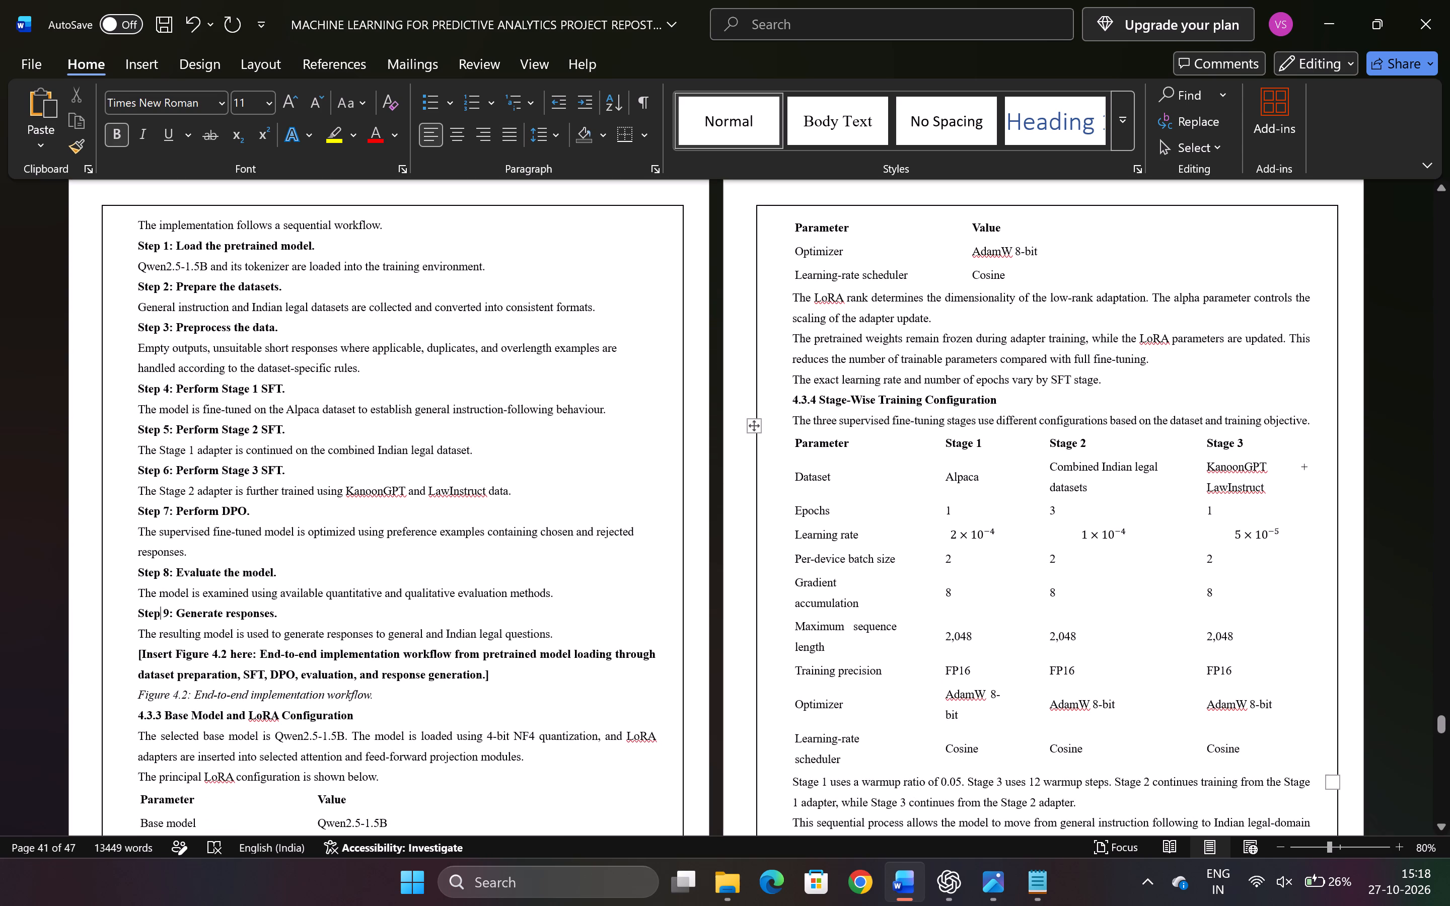
click(1059, 515)
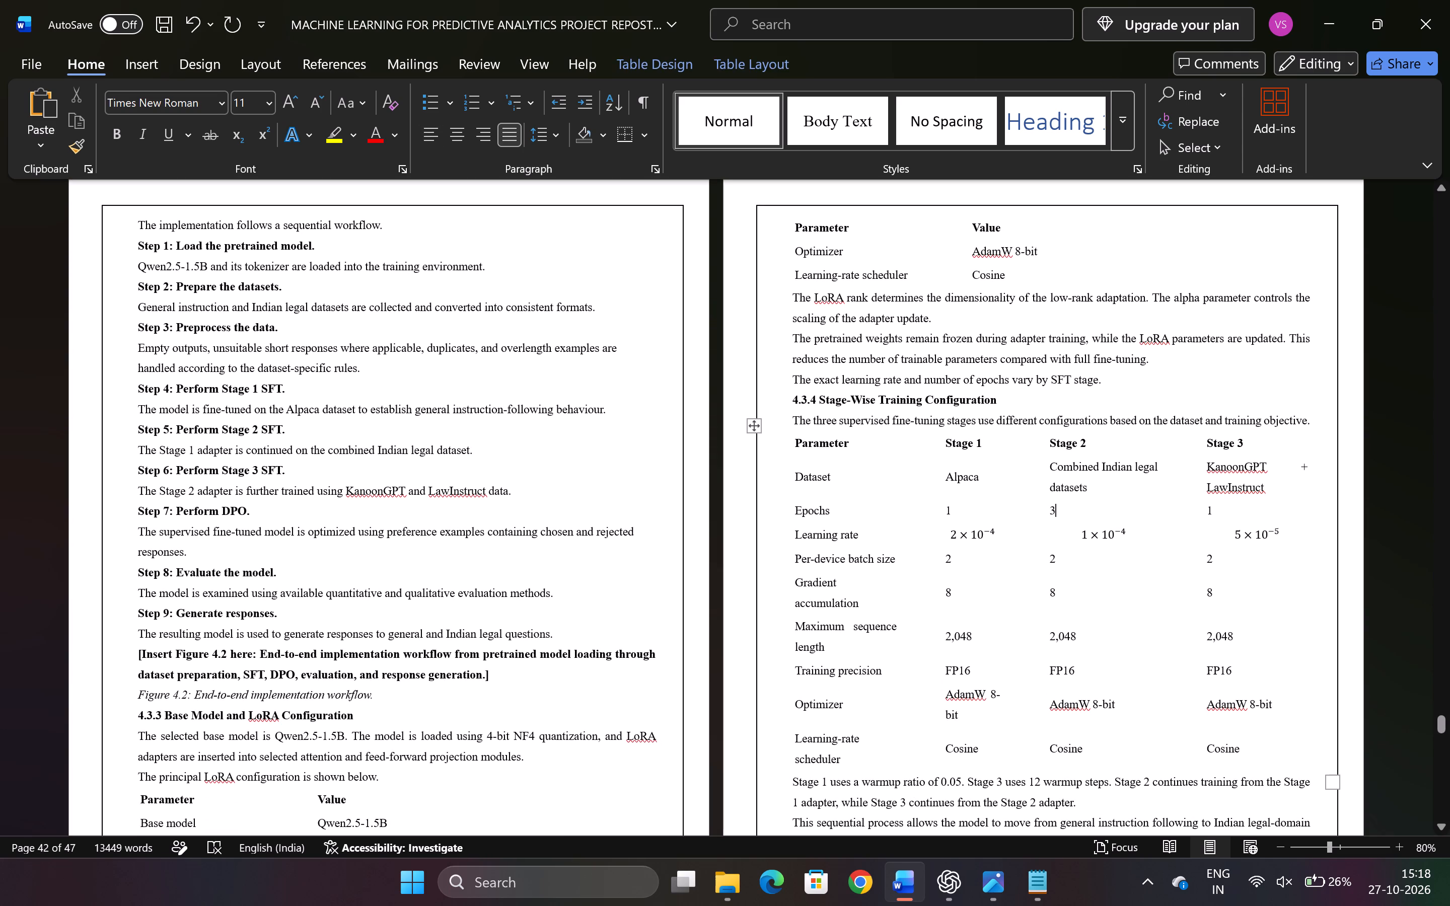
scroll(759, 413, up, 20)
scroll(759, 413, up, 1)
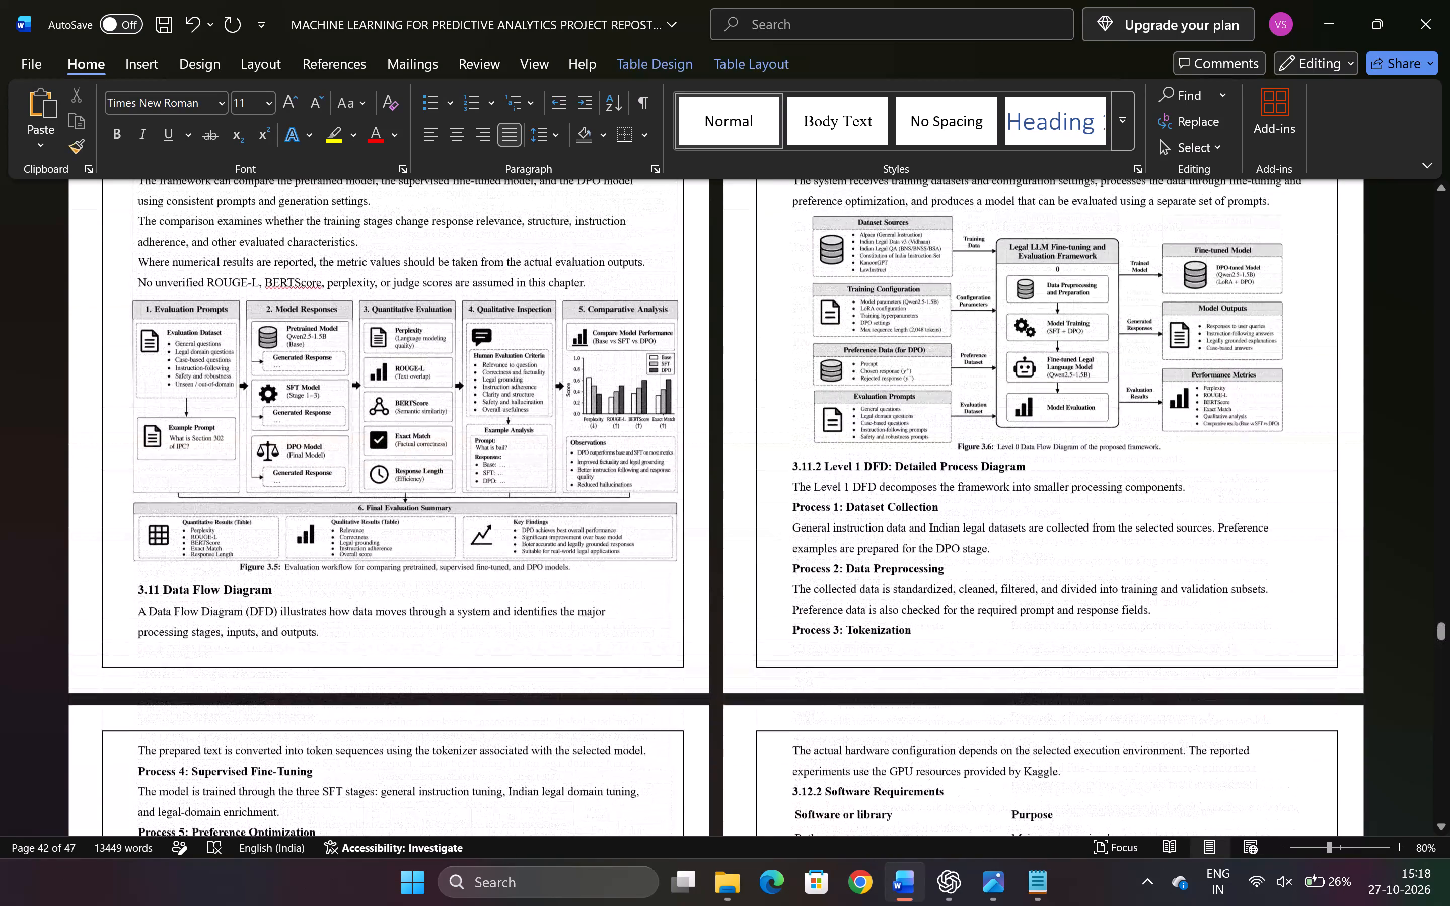
scroll(759, 413, up, 14)
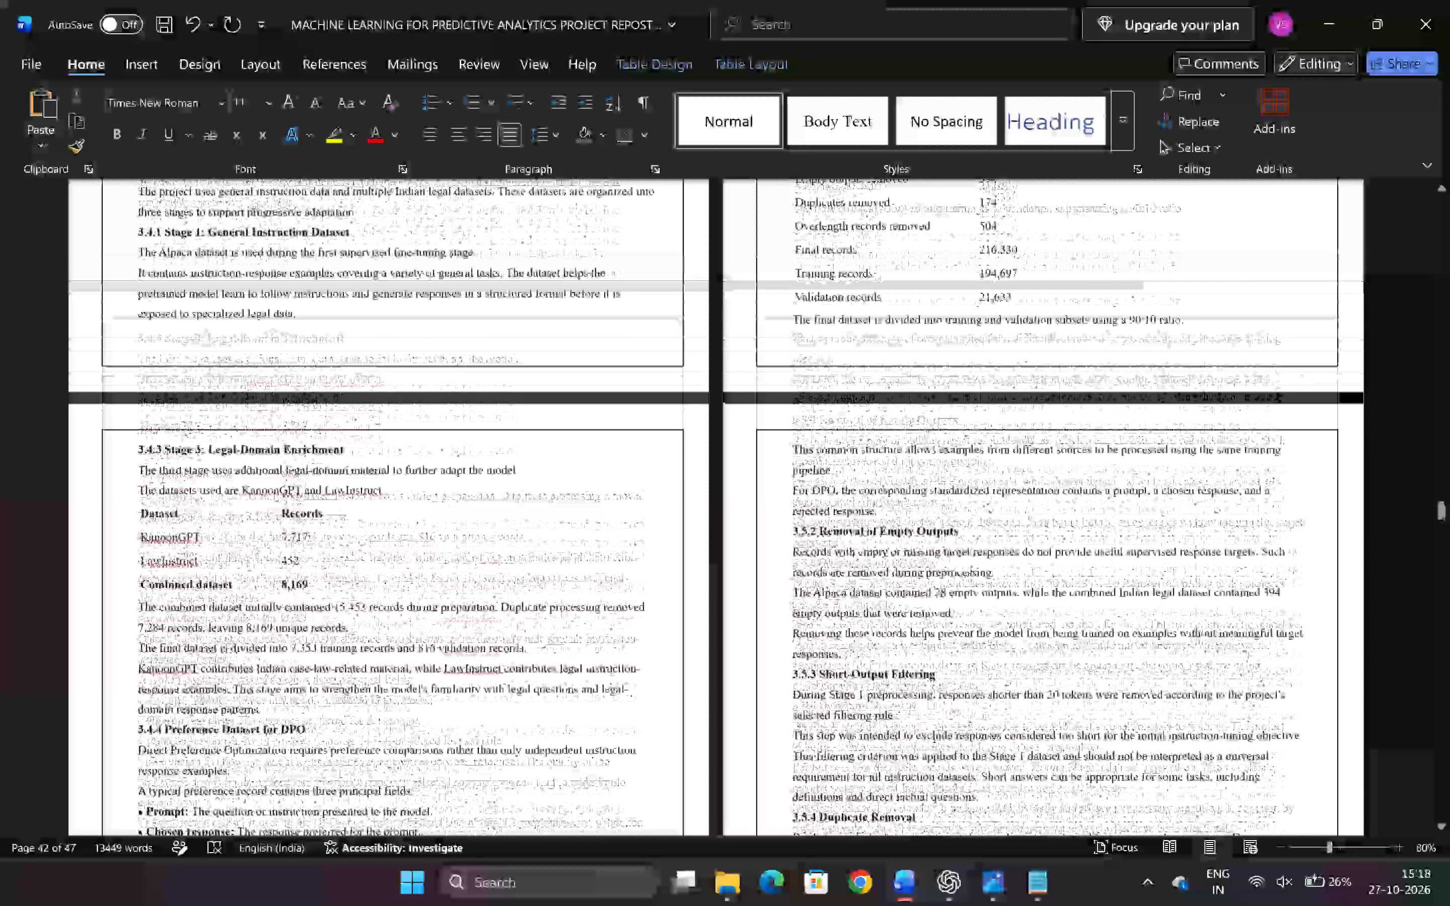
scroll(759, 413, up, 8)
scroll(759, 413, down, 8)
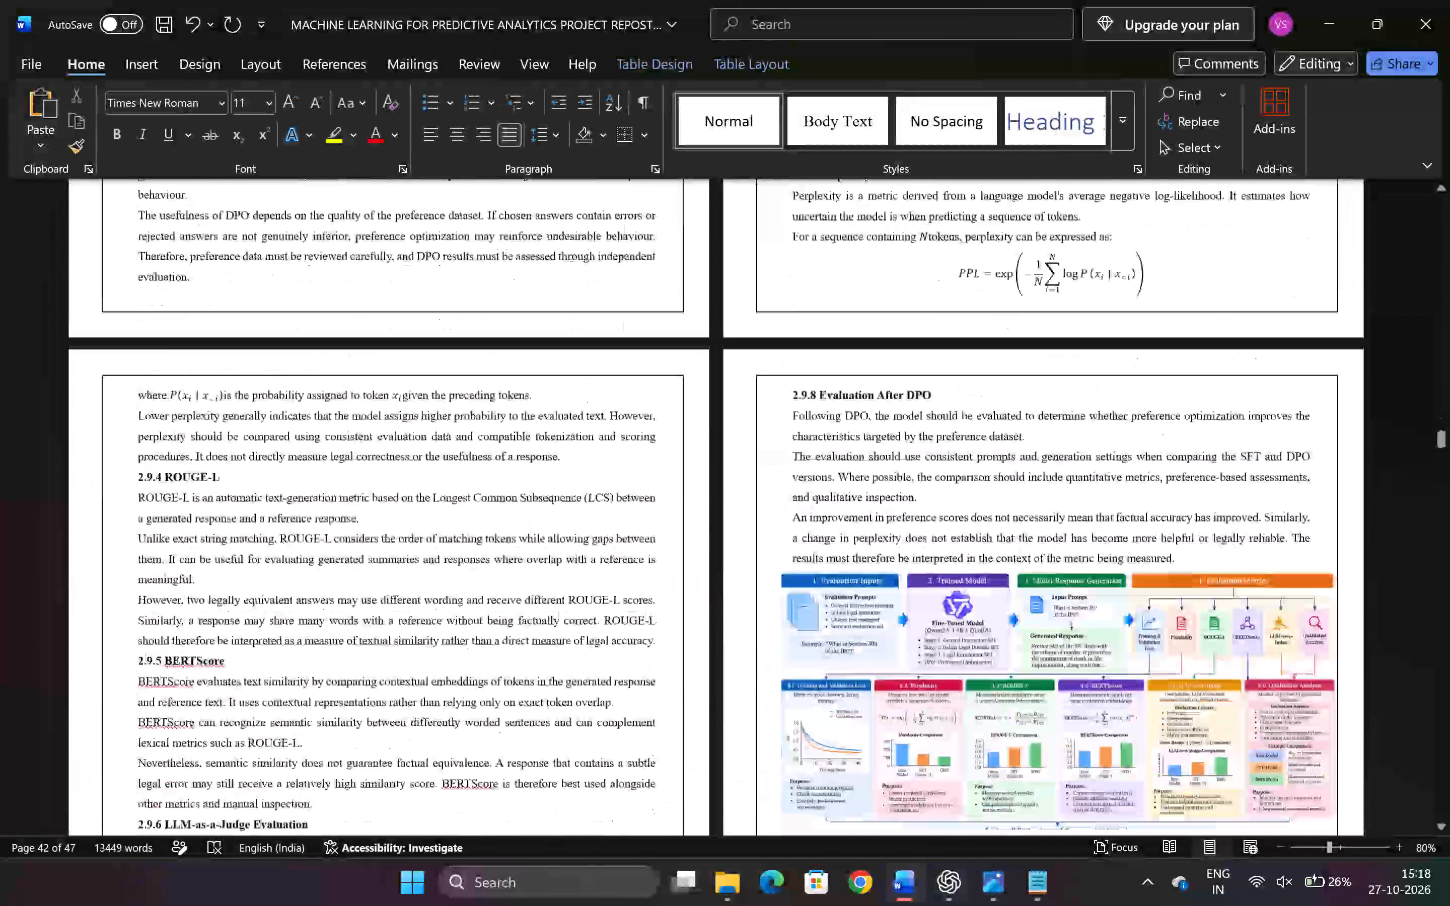
scroll(759, 413, down, 10)
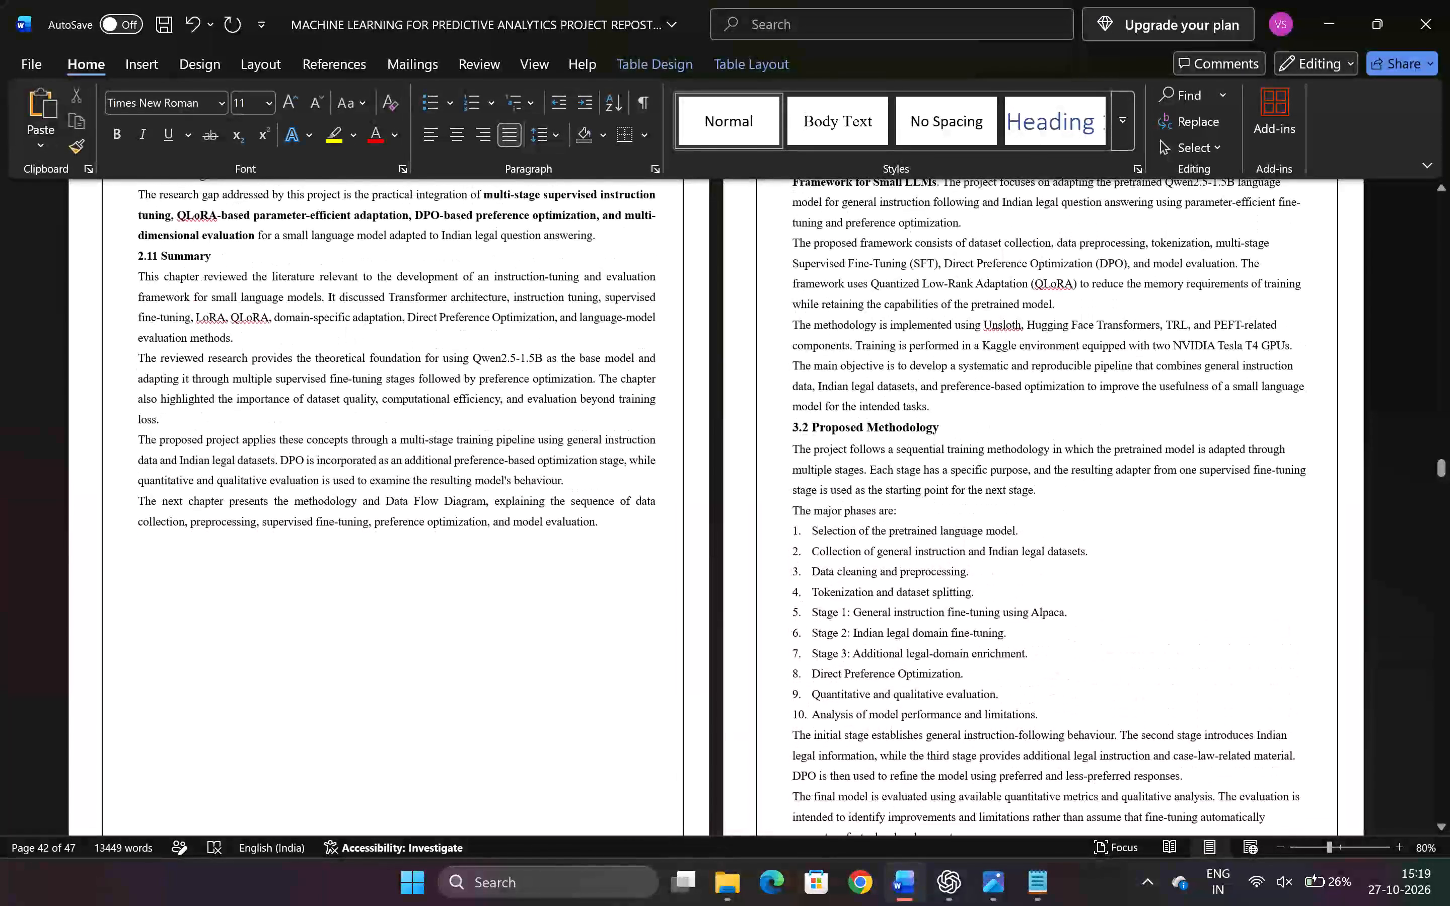
click(882, 643)
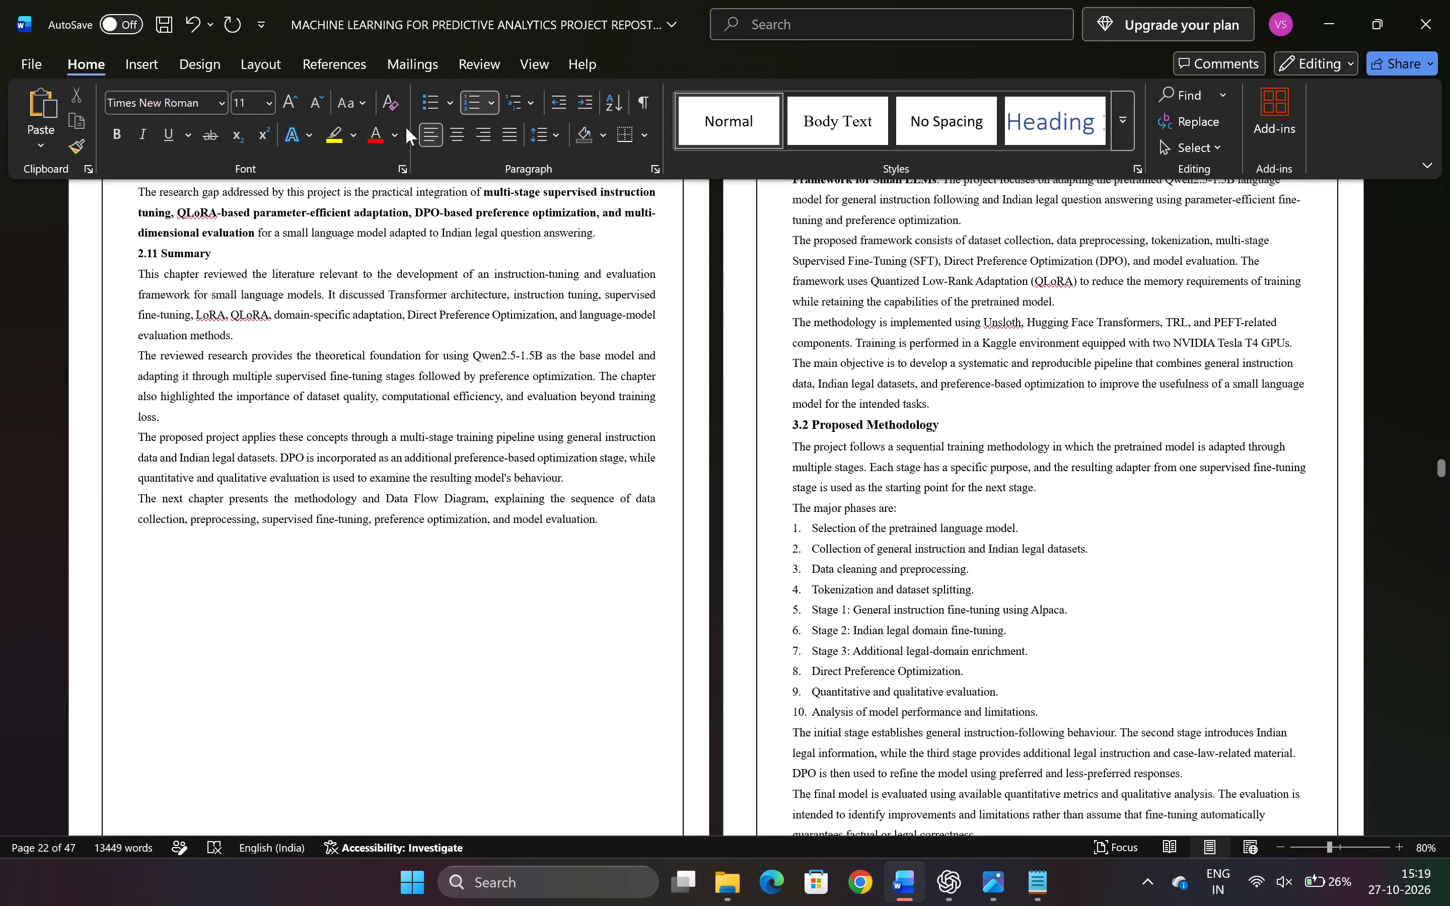
click(261, 53)
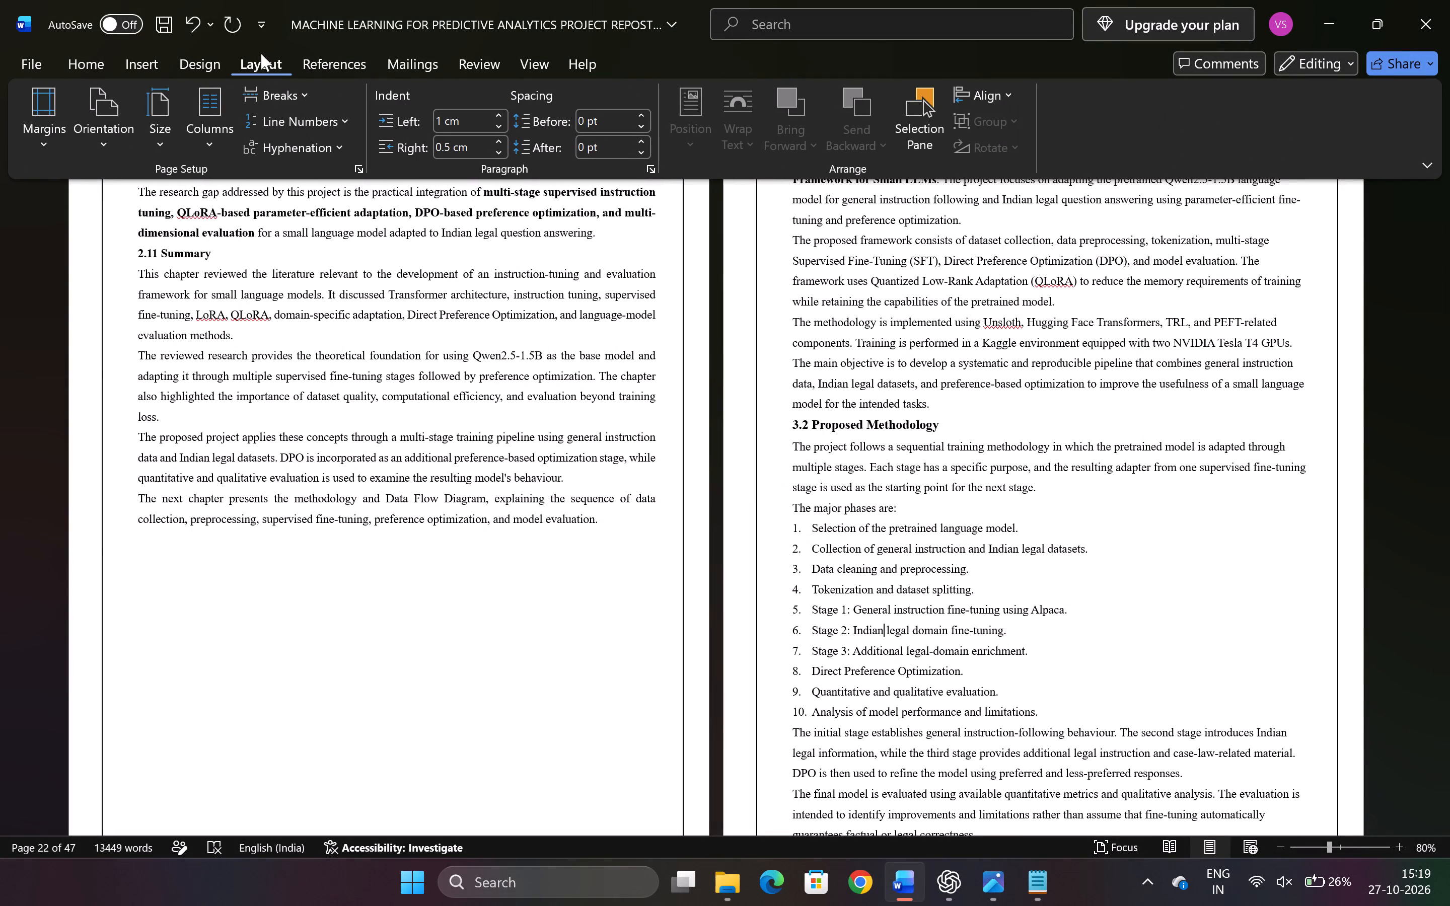
click(102, 61)
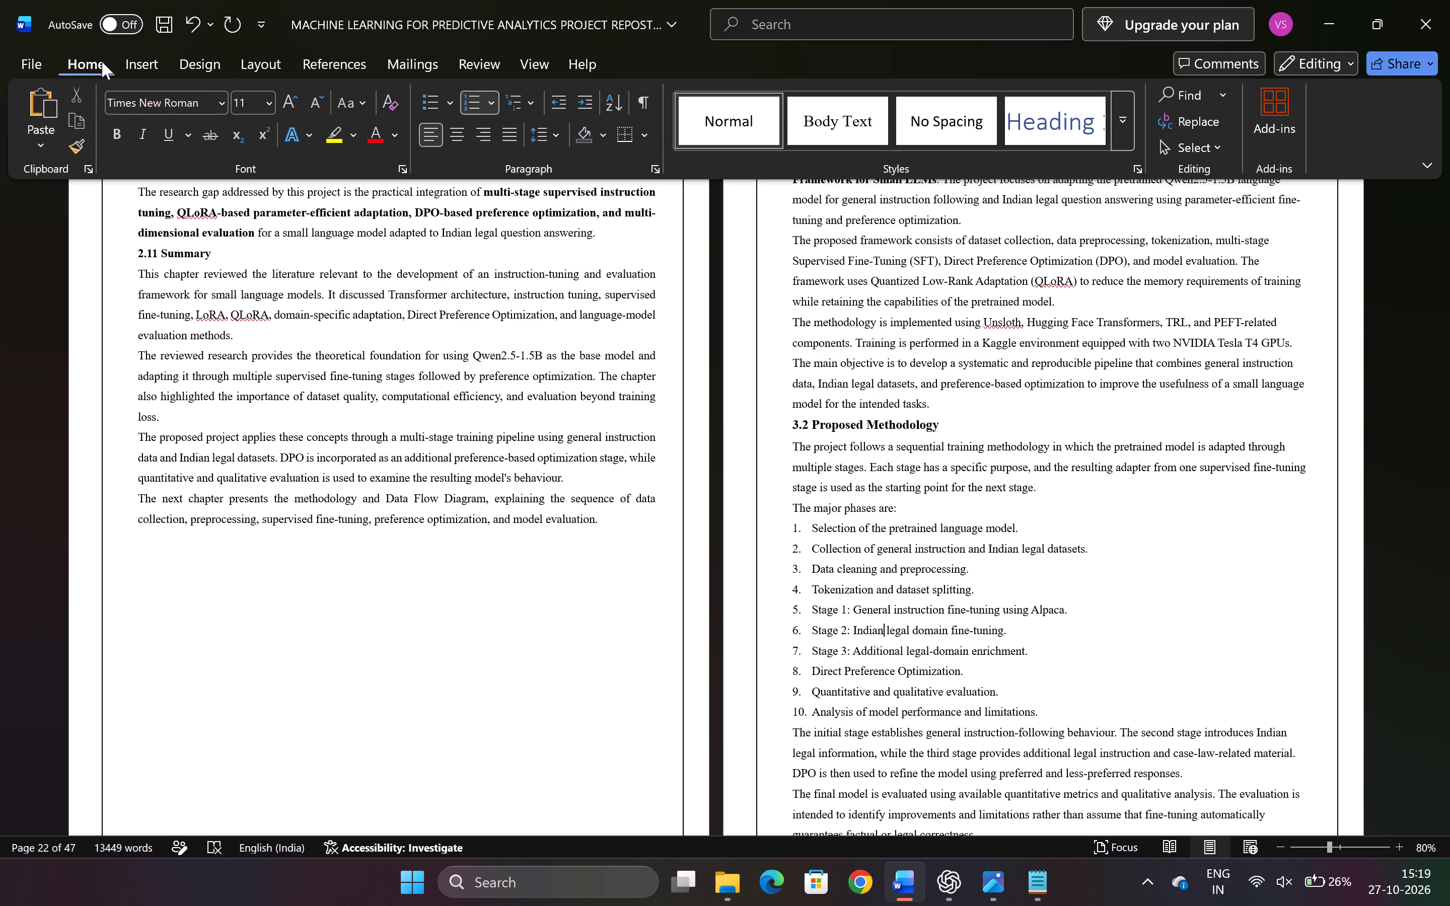
Insert an empty line above the "3.3 Base Model Selection" heading, below Figure 3.1.
scroll(880, 589, down, 8)
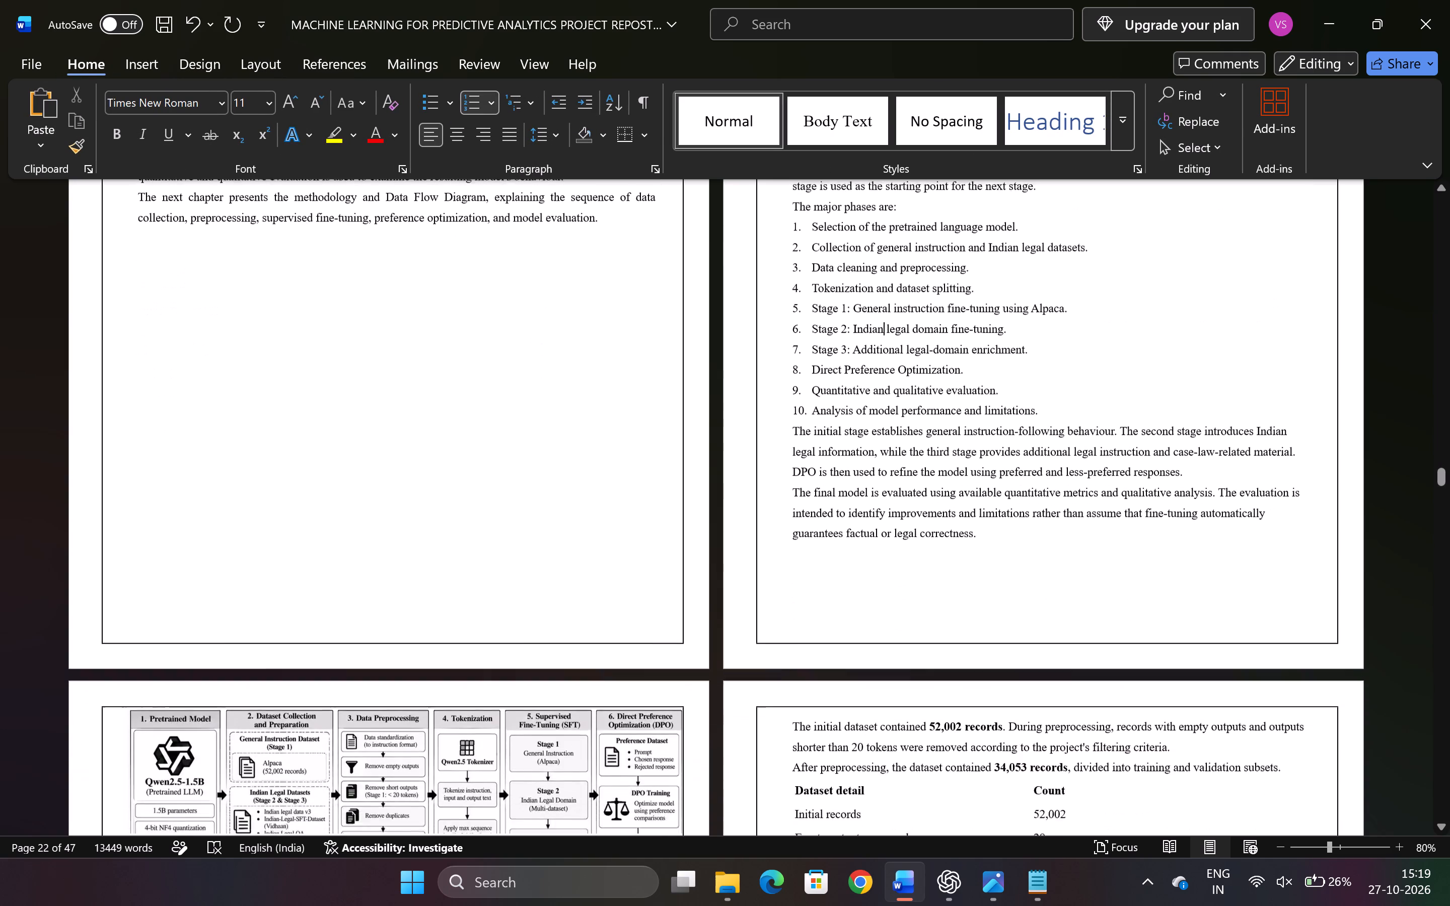
scroll(880, 589, down, 5)
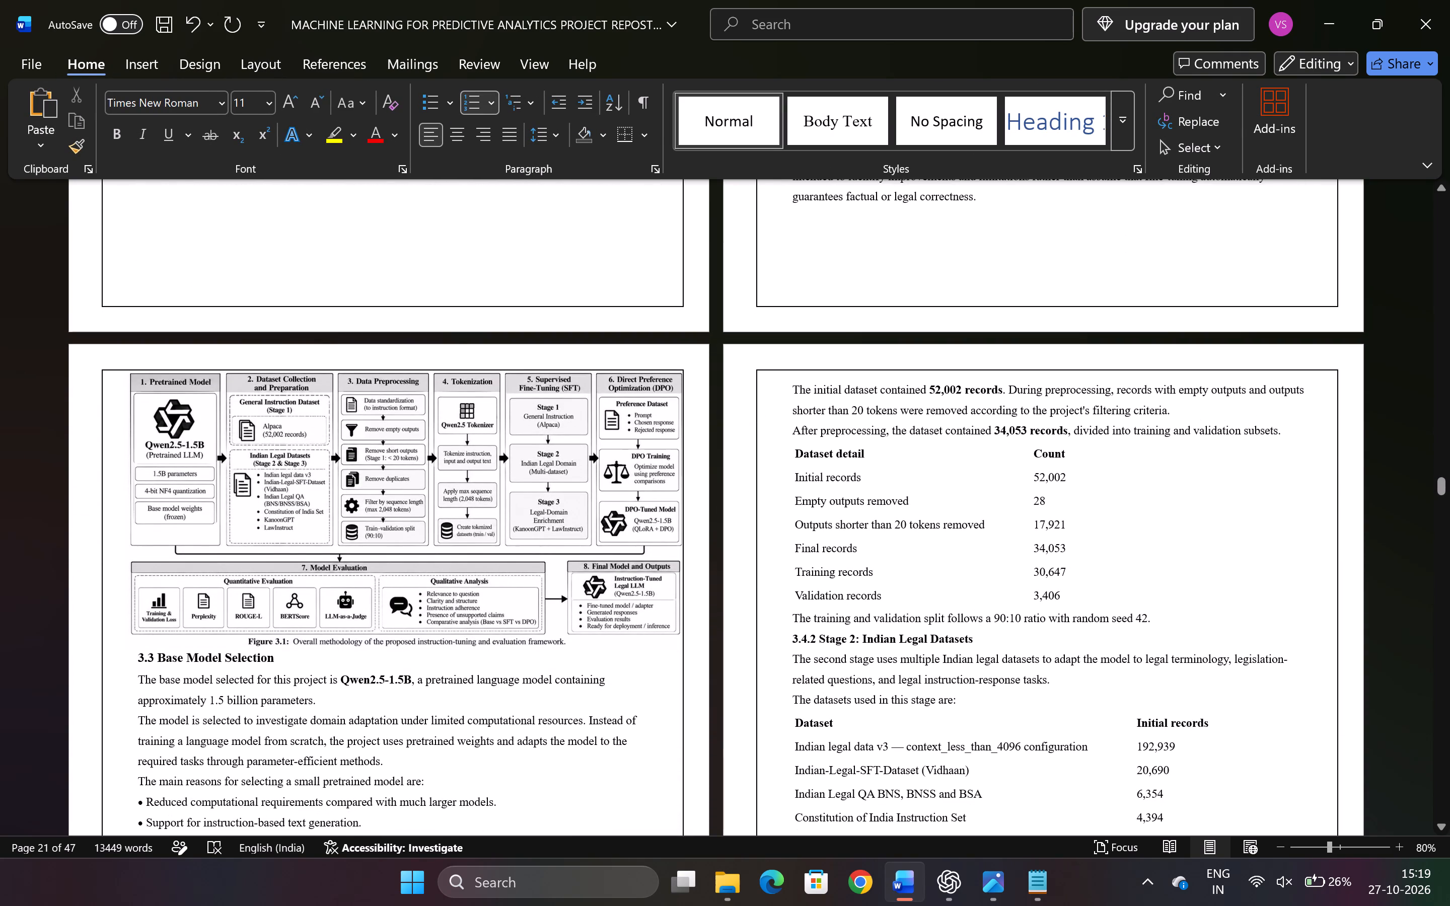
click(138, 656)
key(Return)
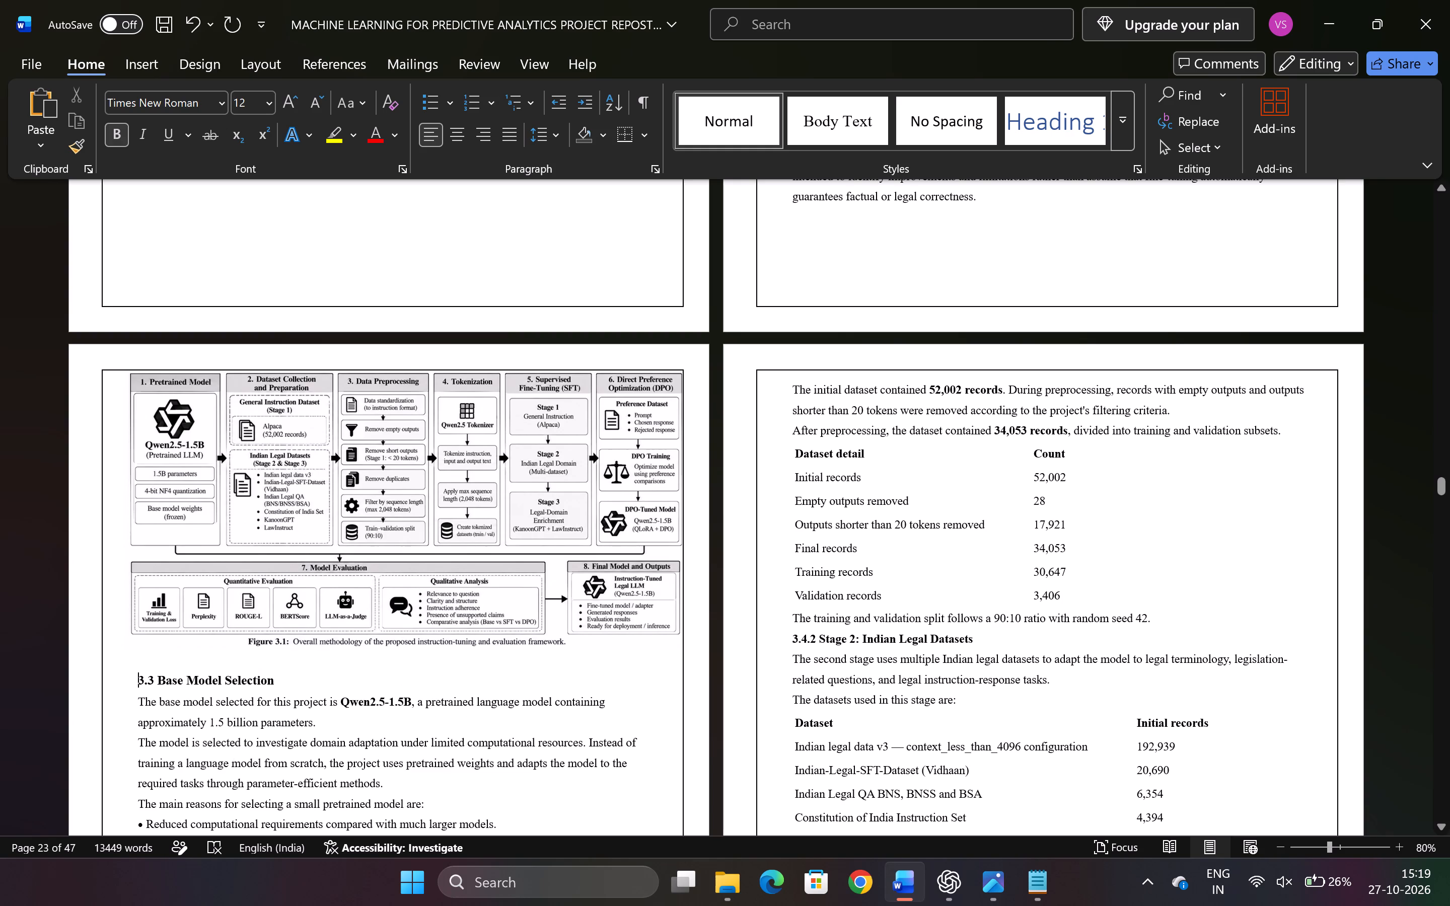
Nudge the Figure 3.1 methodology diagram slightly down, closer to the "3.3 Base Model Selection" heading.
click(221, 563)
key(Down)
key(Down)
key(Down)
key(Down)
key(Down)
key(Down)
key(Down)
key(Down)
key(Down)
key(Down)
key(Down)
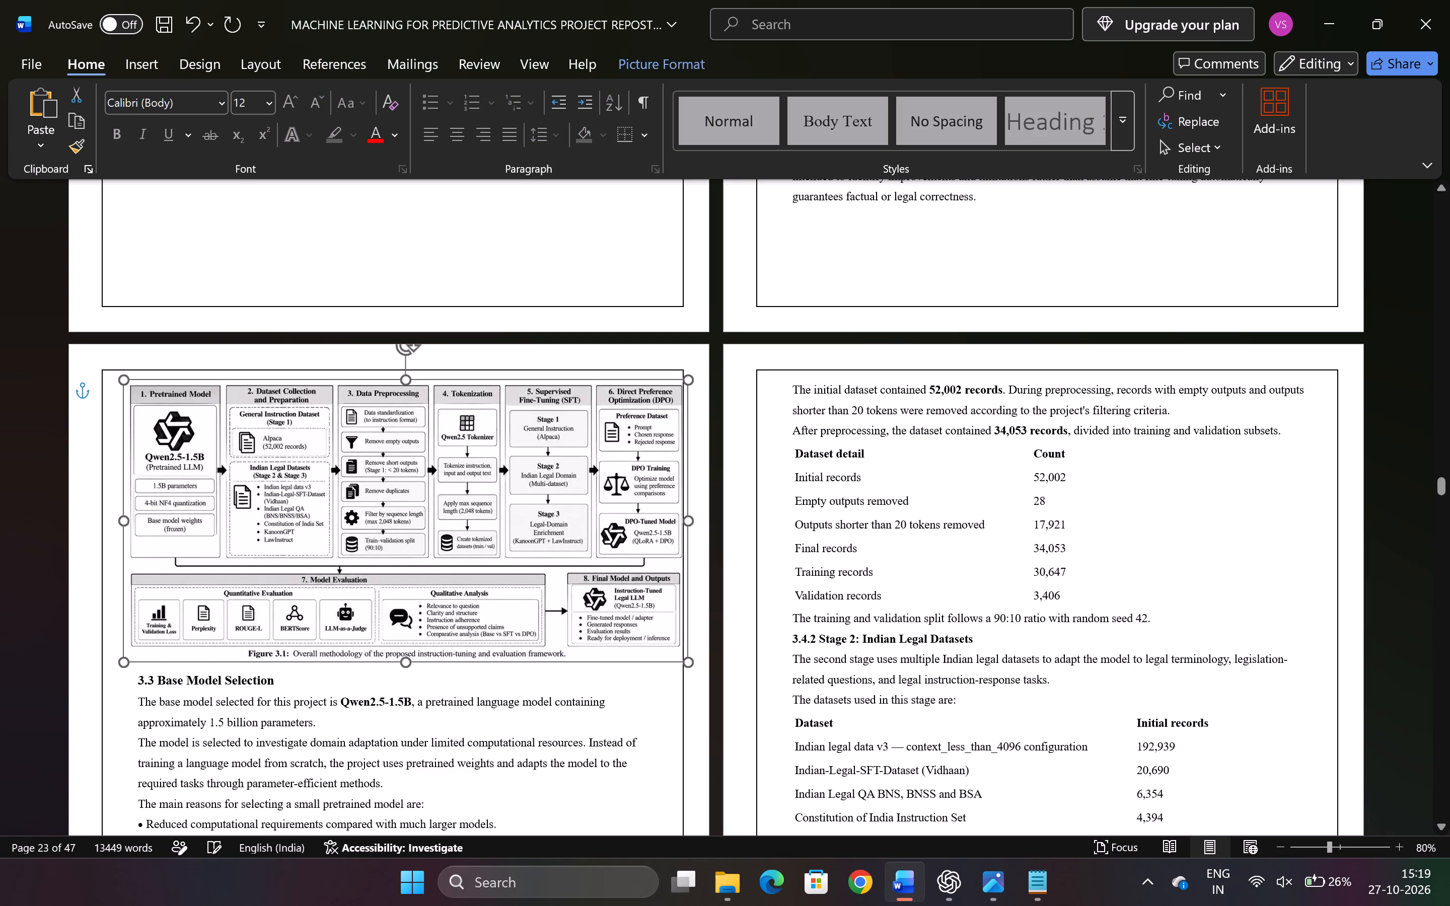
click(858, 492)
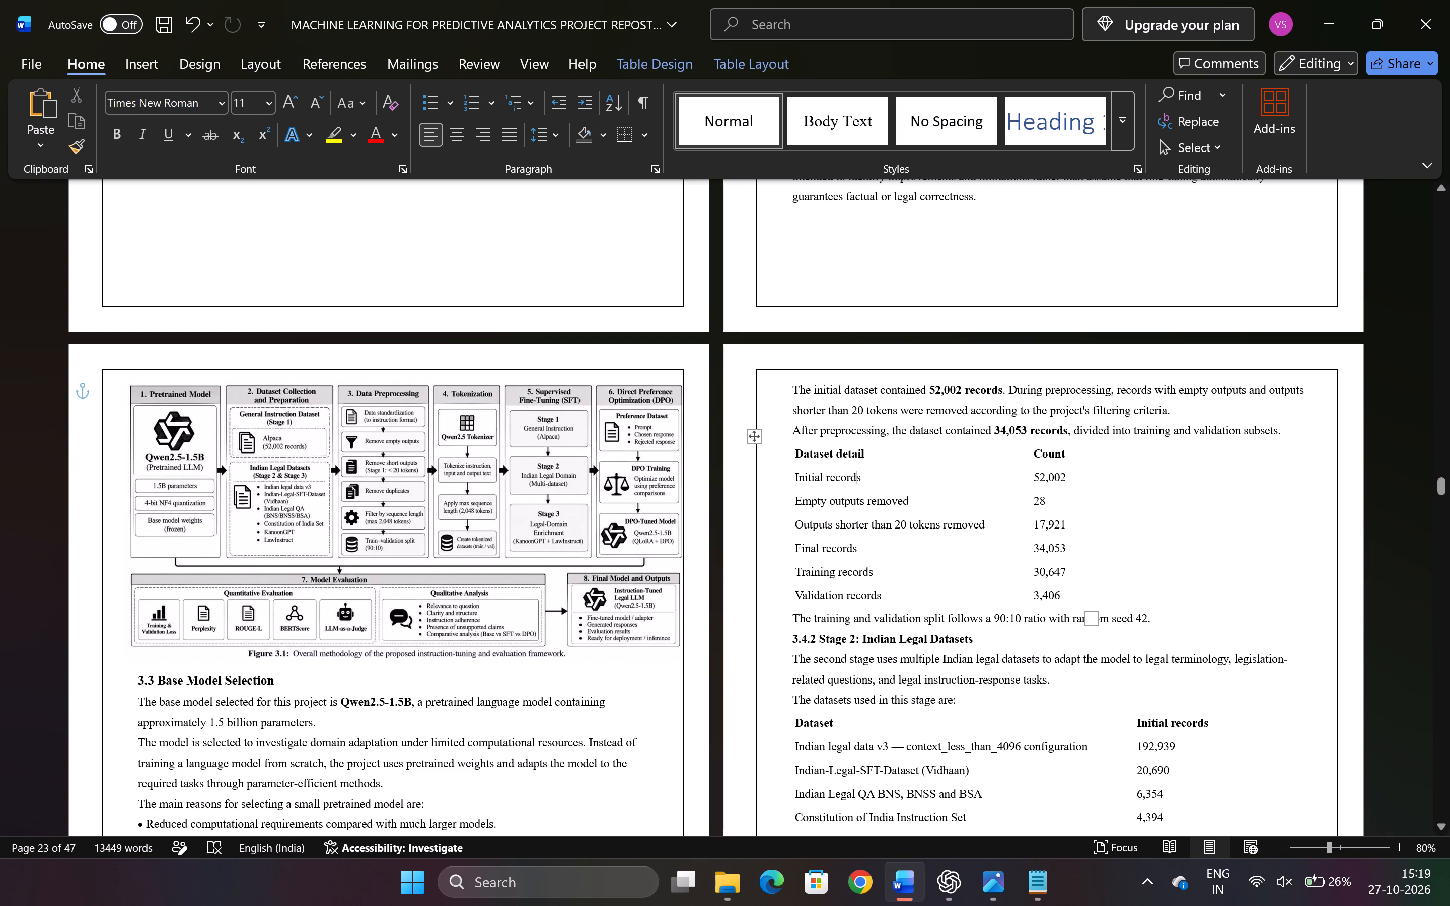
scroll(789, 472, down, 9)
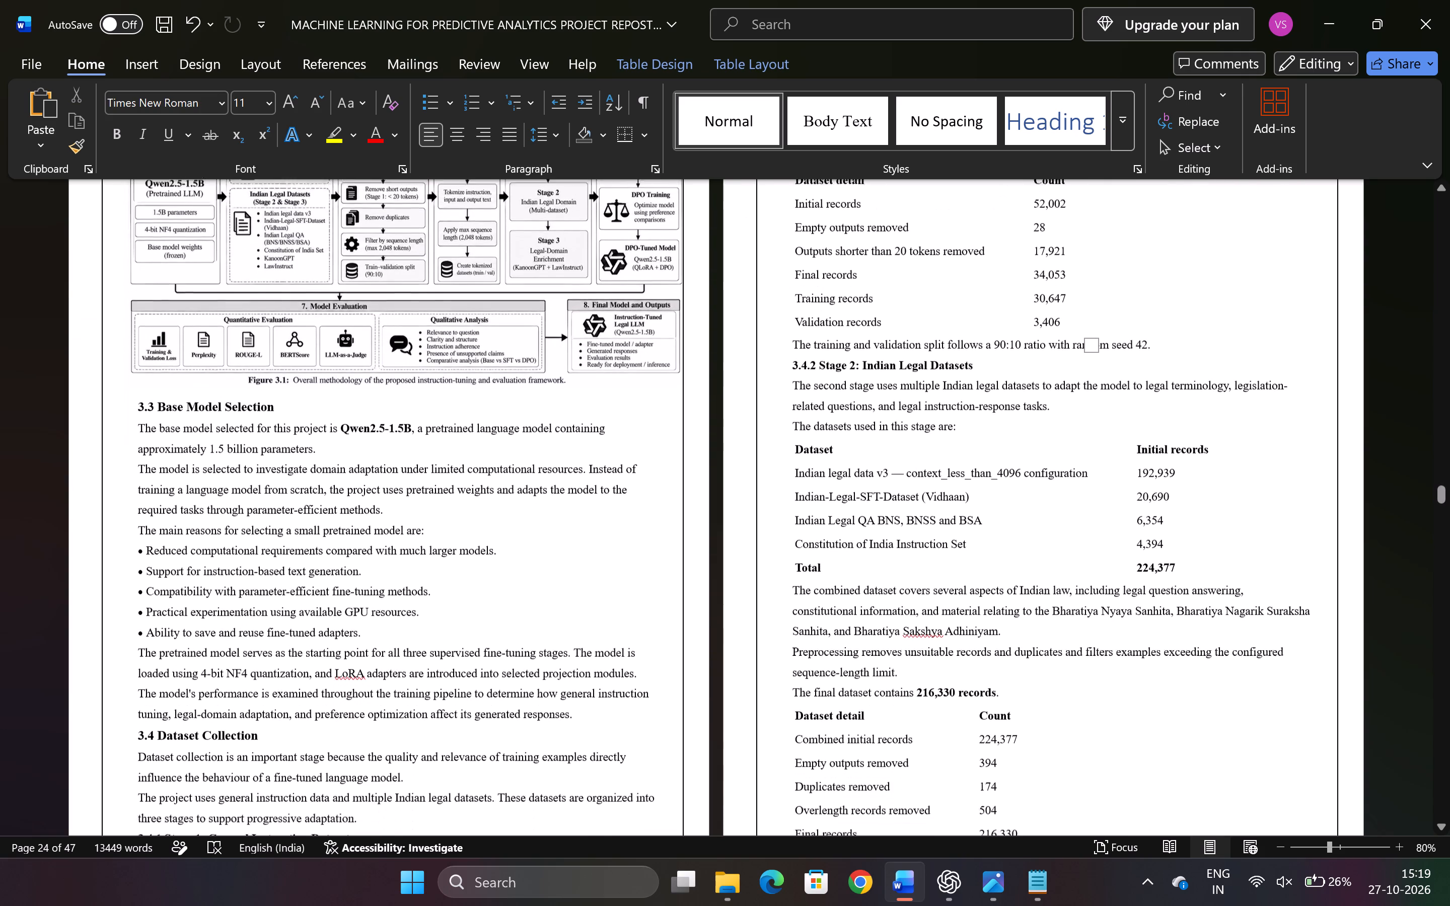
Apply the plain bordered grid table style to the Stage 1 dataset detail and count table, keeping its text left-aligned.
scroll(789, 472, down, 5)
scroll(789, 472, up, 11)
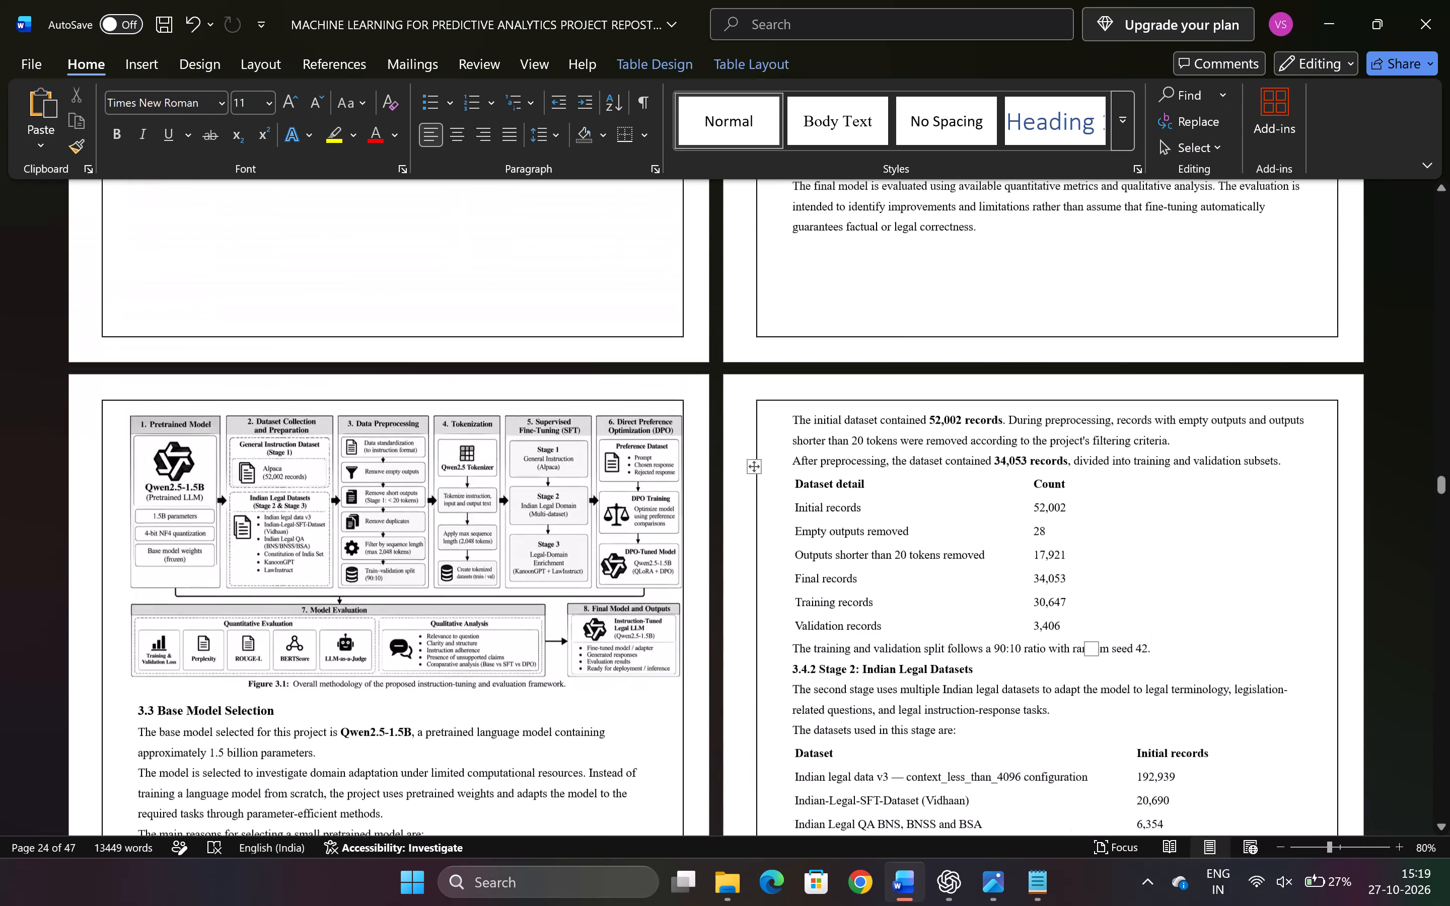
scroll(789, 472, up, 5)
scroll(789, 472, down, 13)
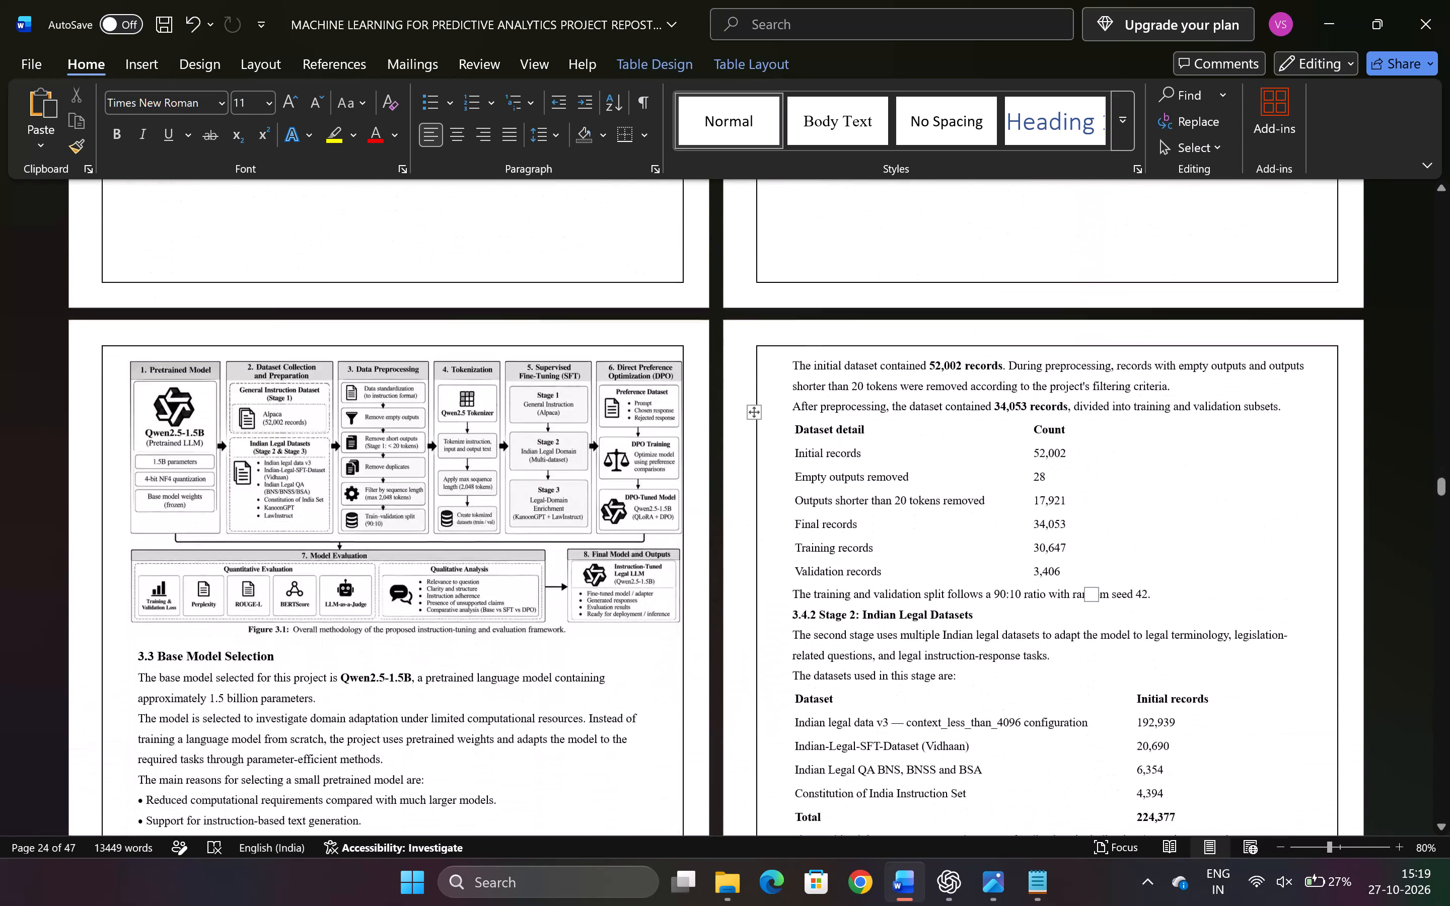
click(754, 412)
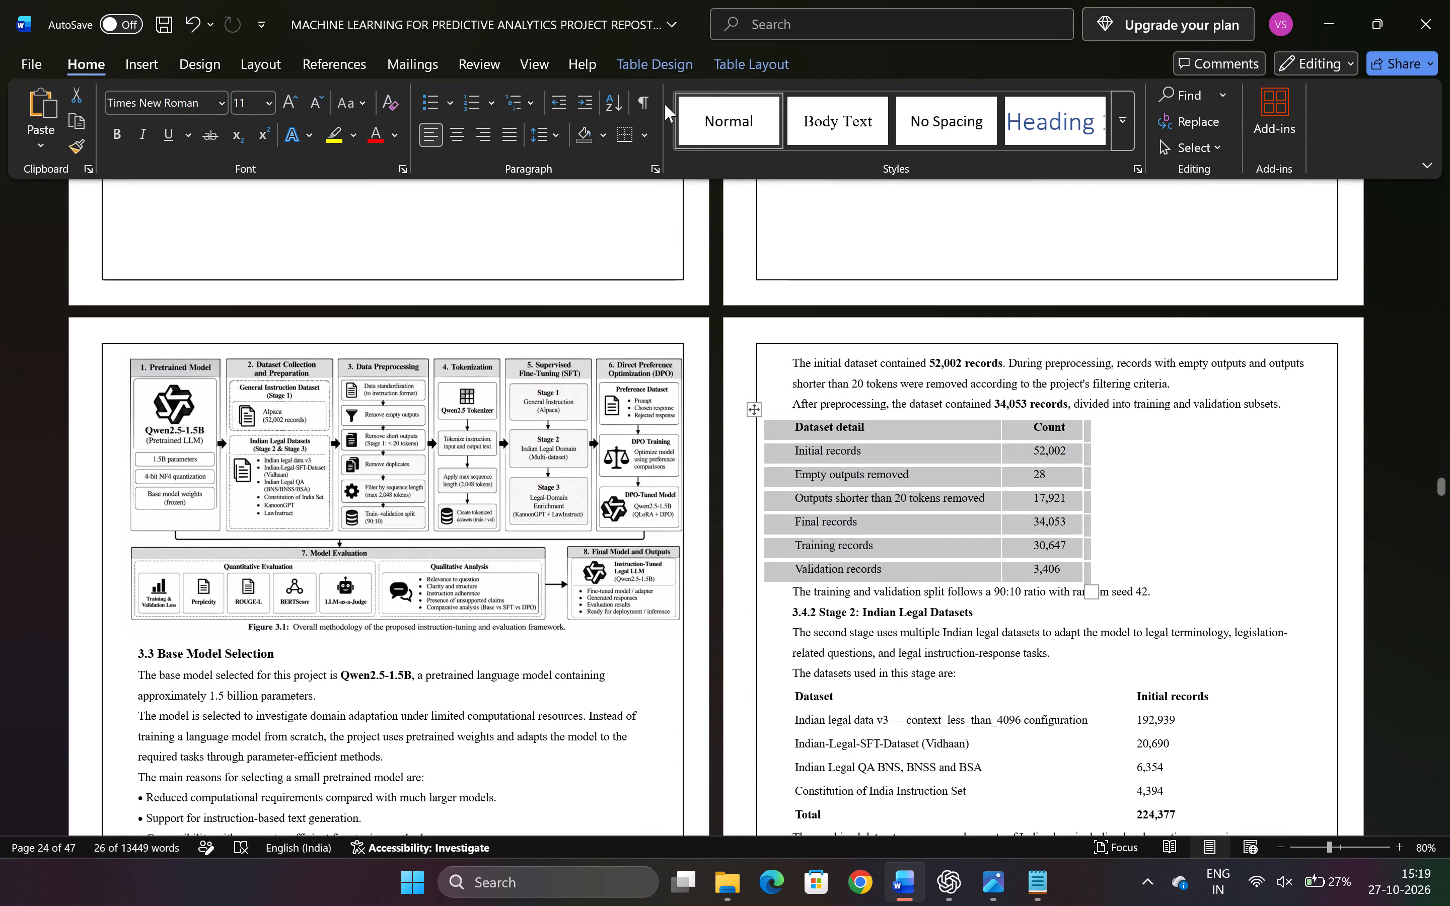
click(651, 65)
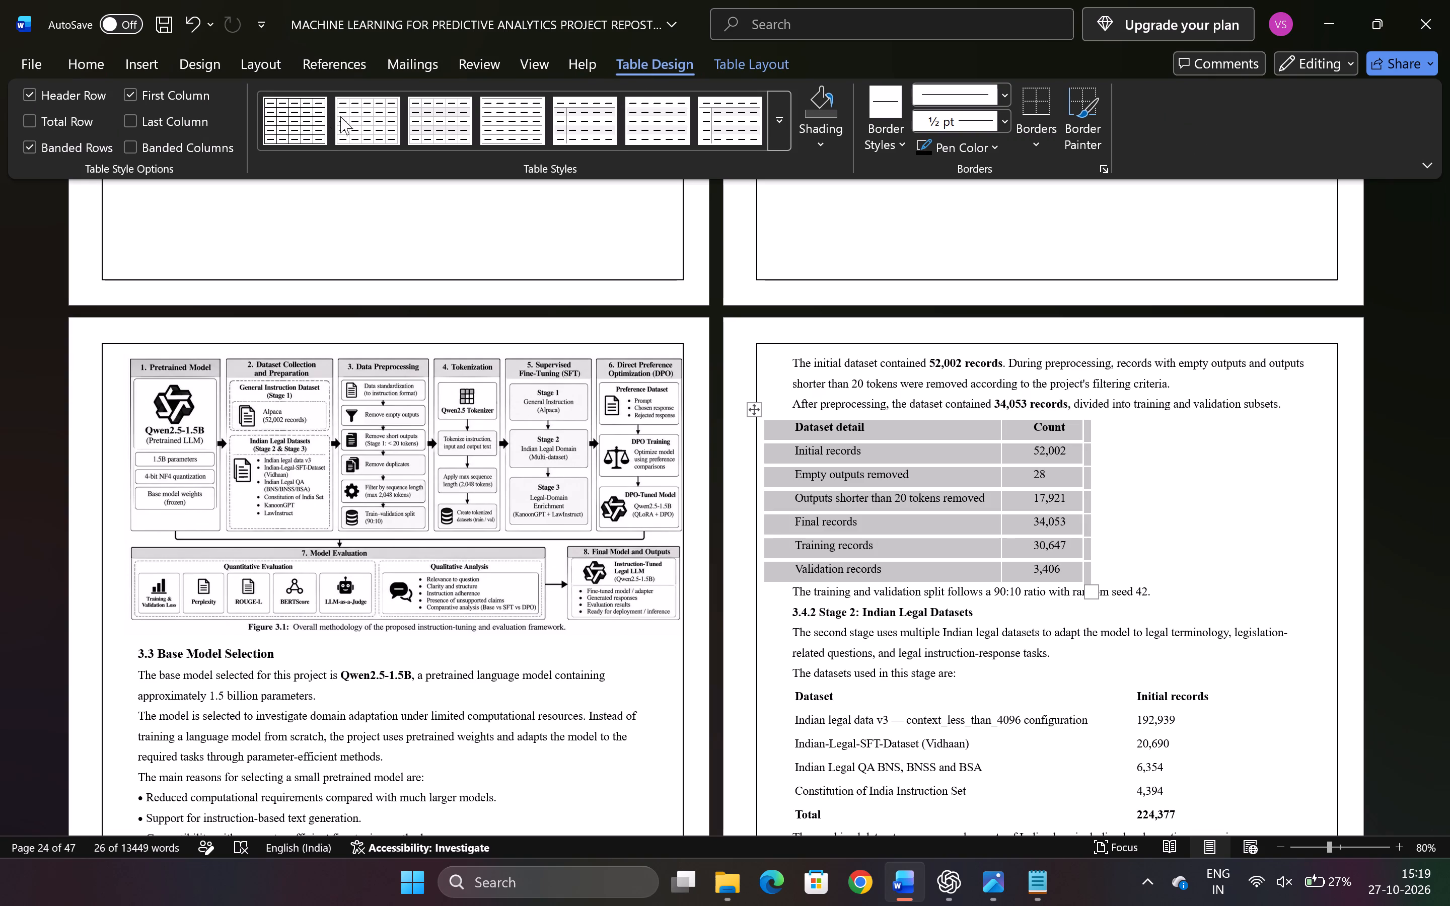
click(293, 109)
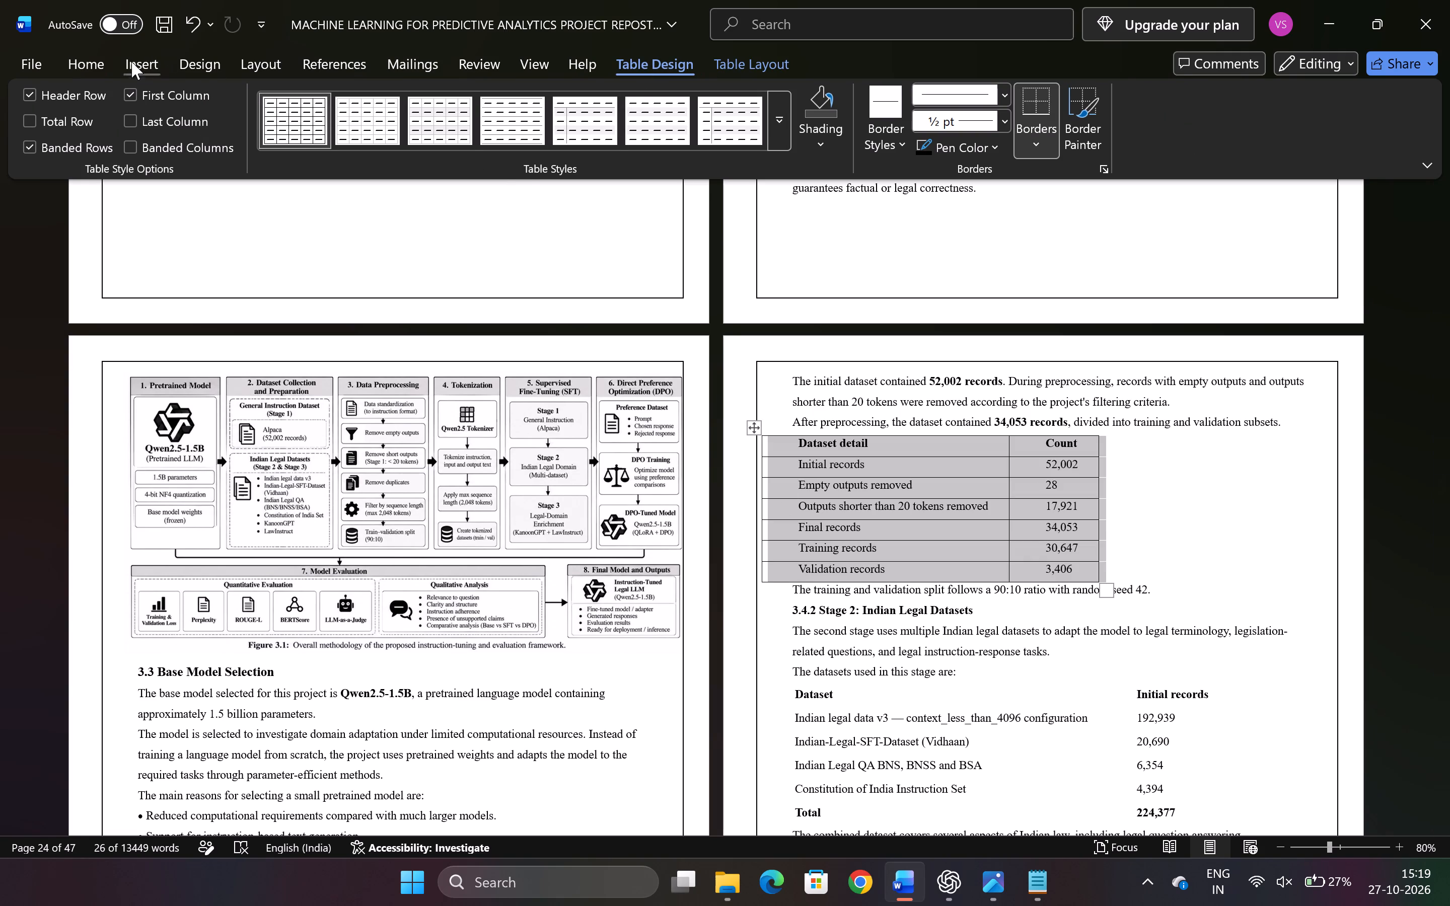
click(76, 57)
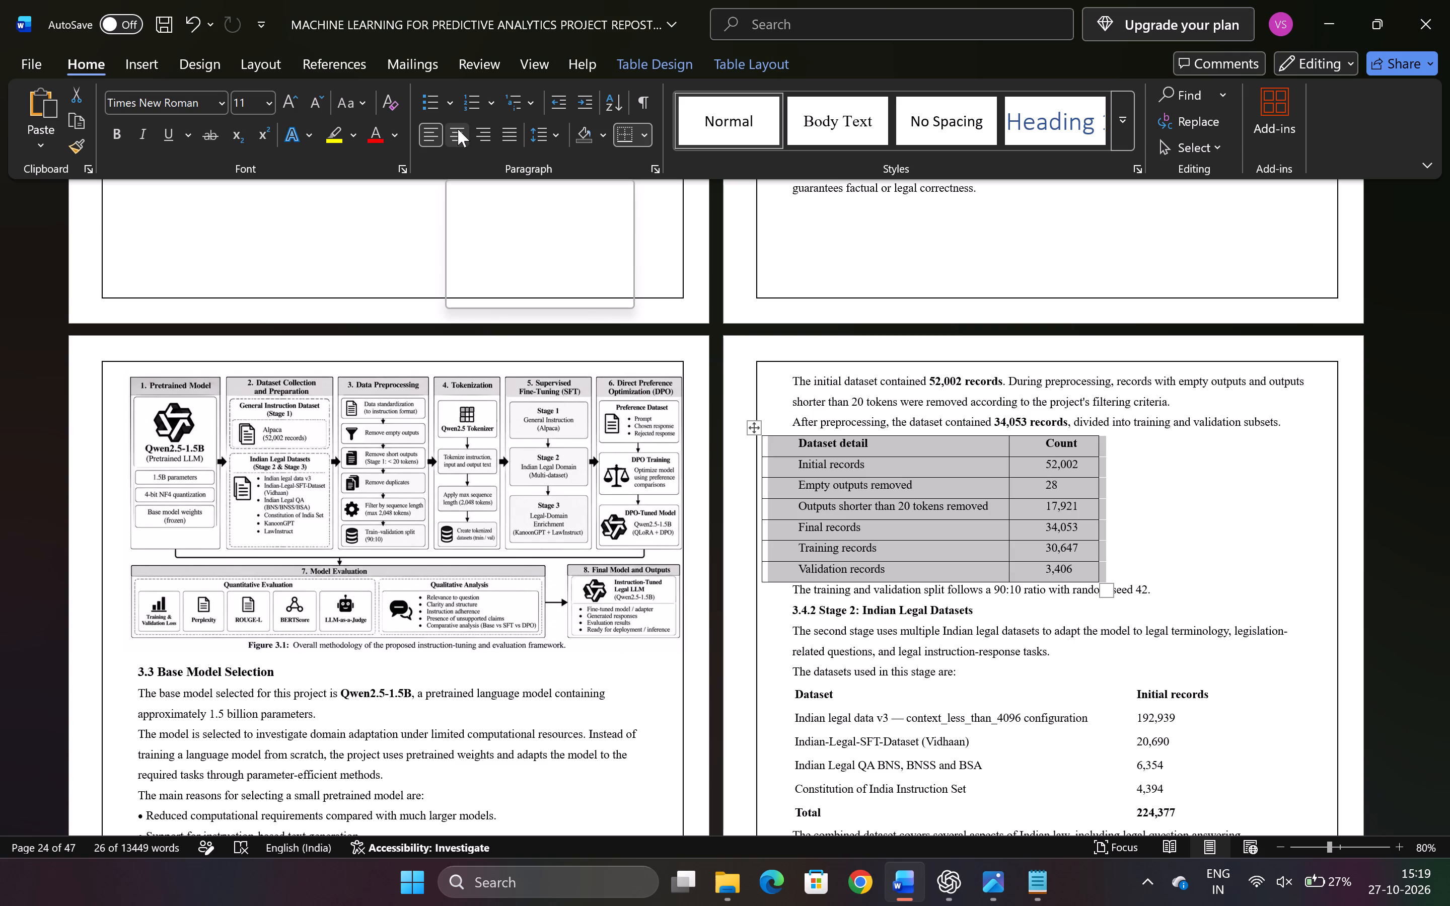
click(432, 132)
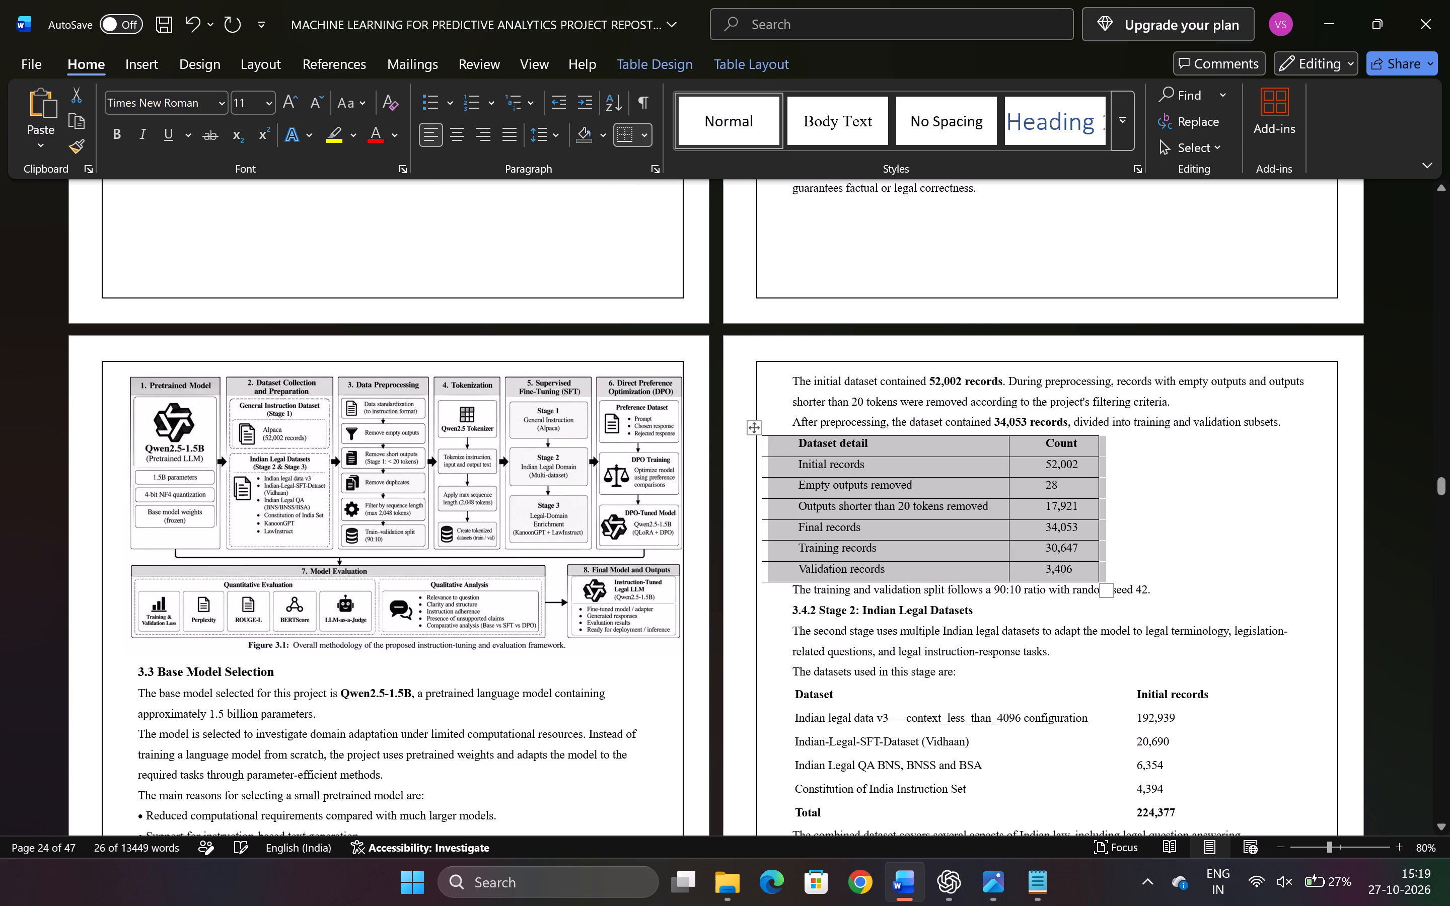
Narrow the first column of the Stage 1 table by pulling its left border inward.
ctrl+scroll(802, 387, up, 8)
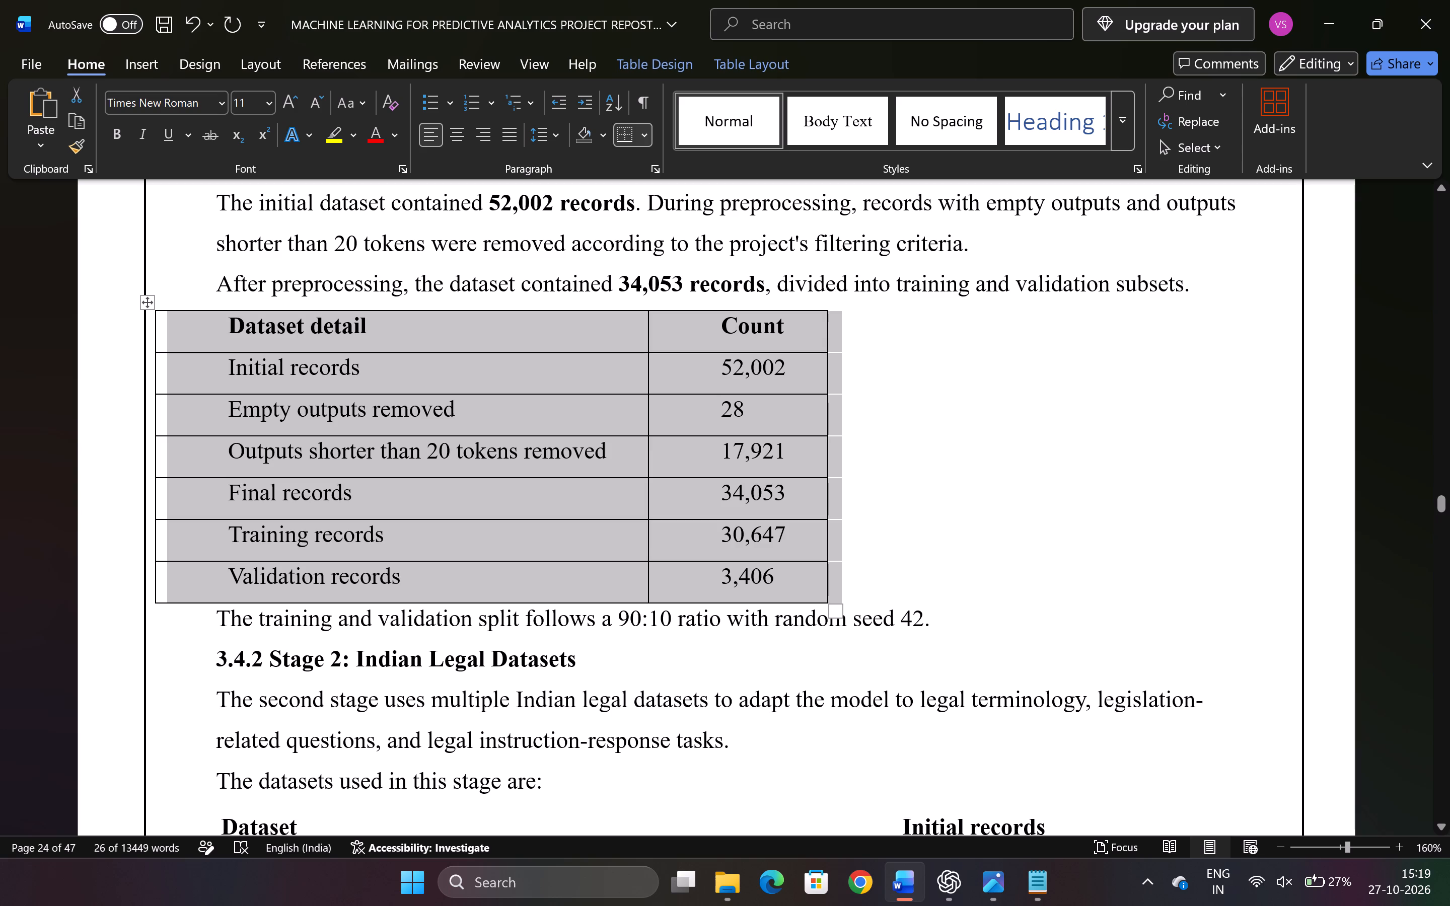
click(163, 455)
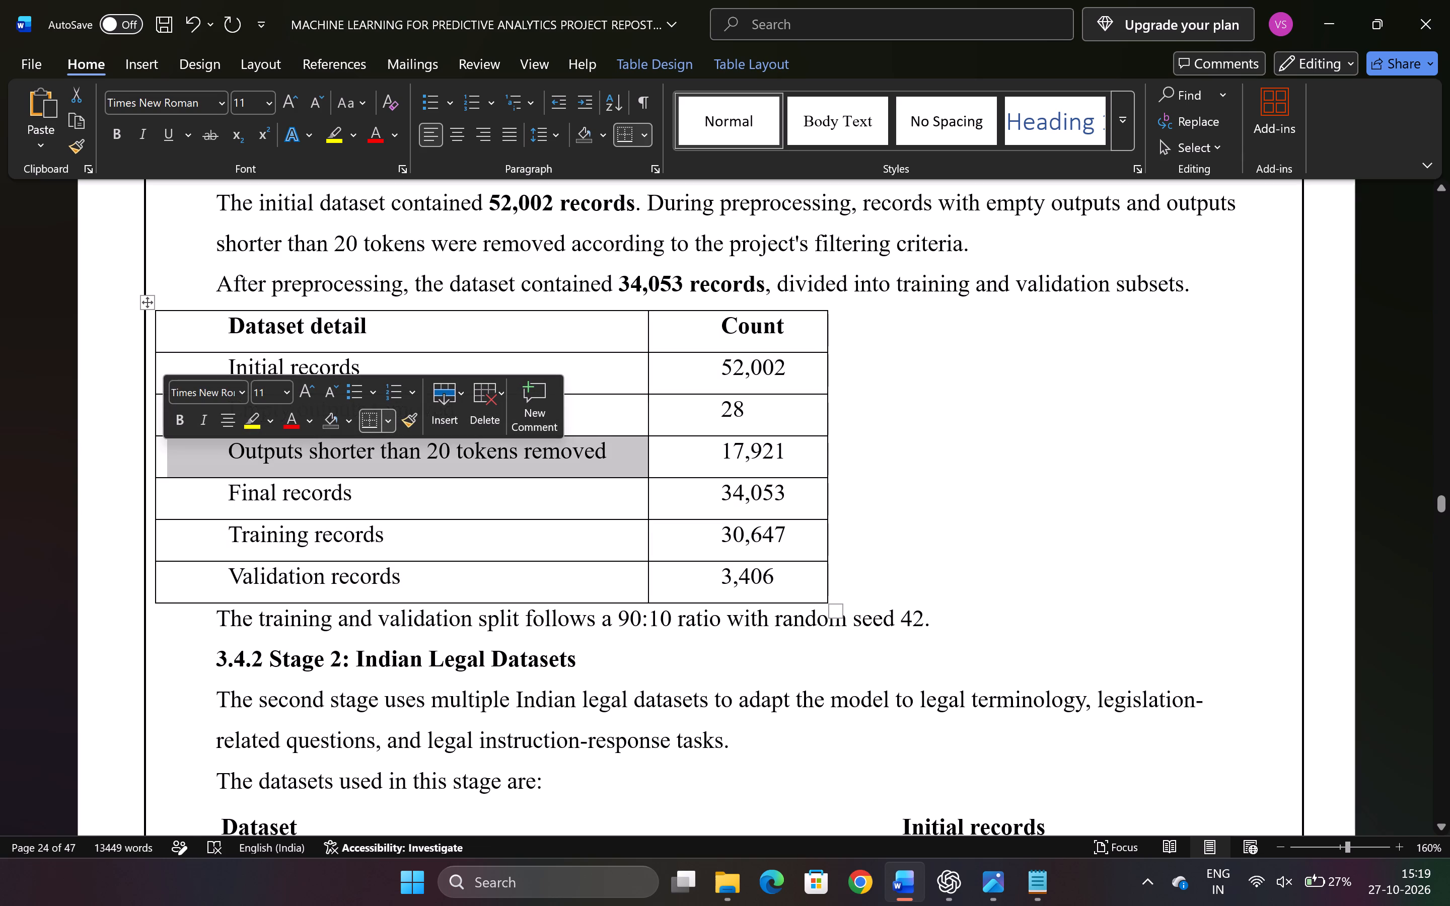
drag(155, 460, 216, 456)
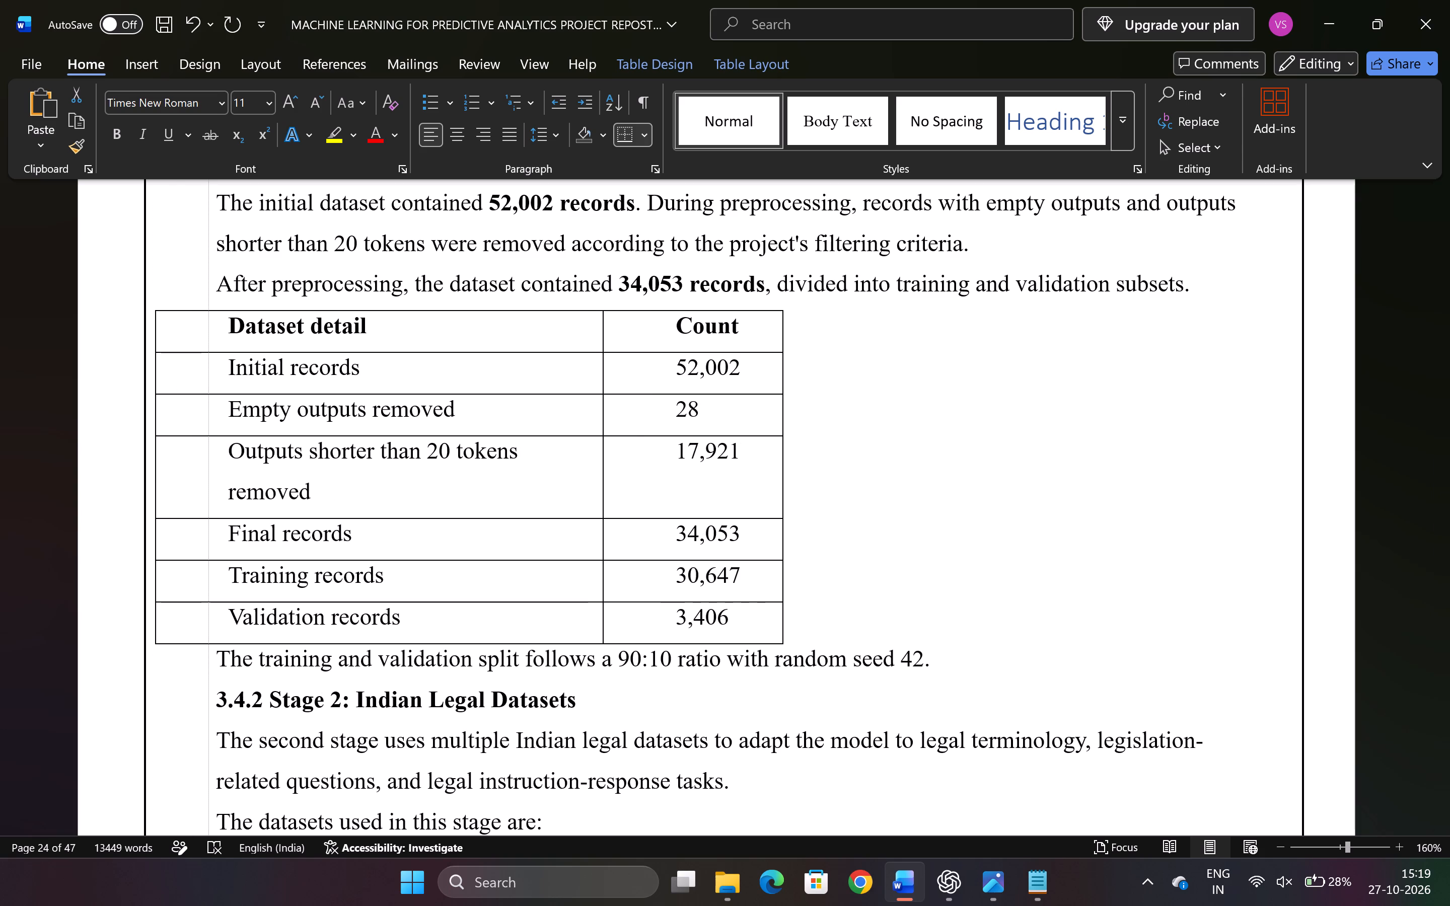
drag(216, 456, 219, 456)
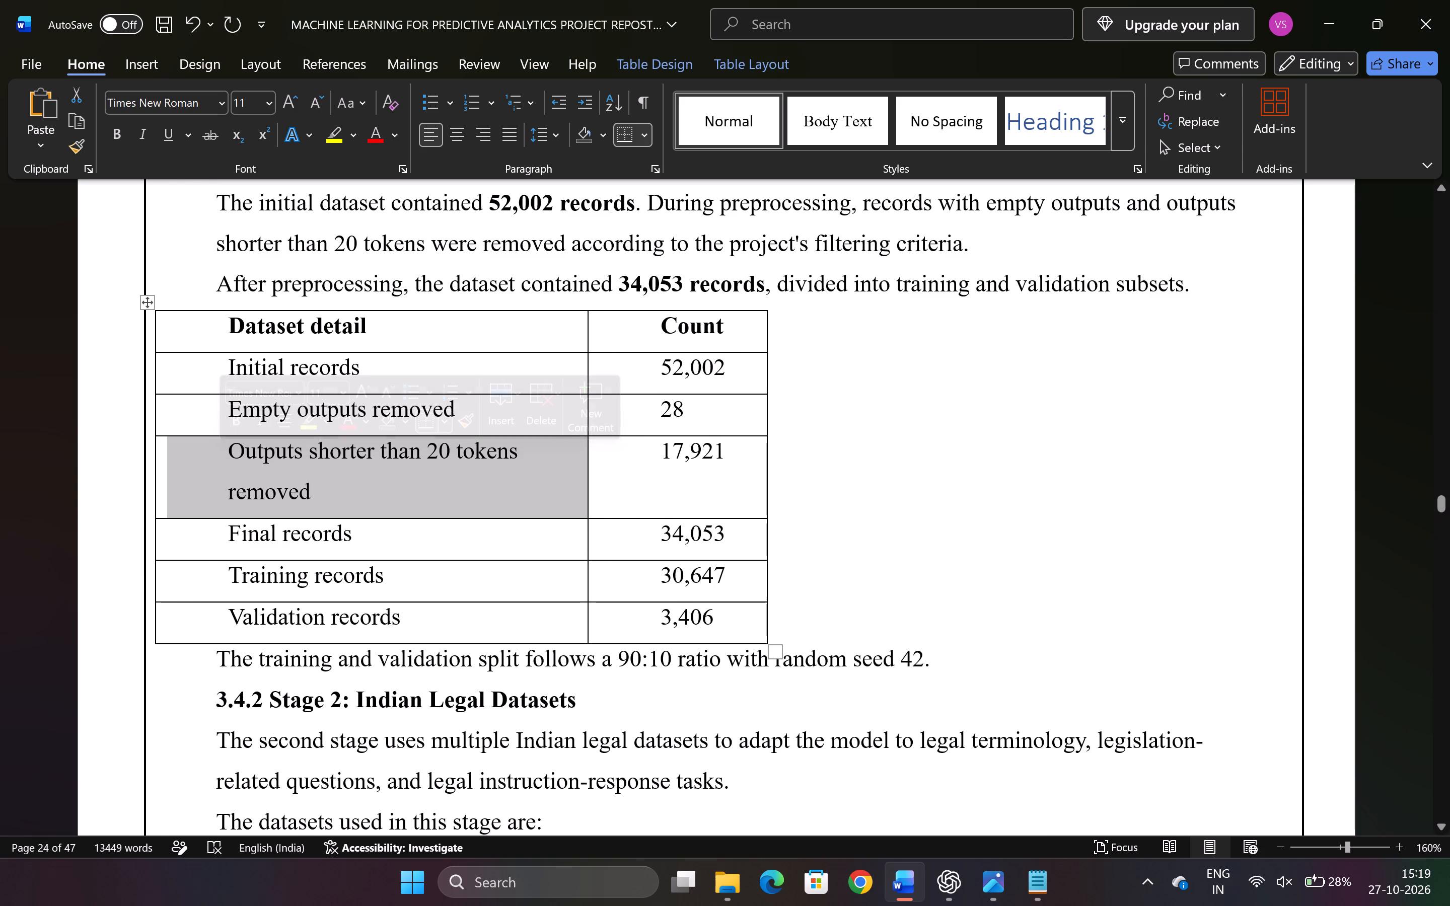
Move the Stage 1 table rightward so its left border sits just inside the body text's left edge.
click(147, 310)
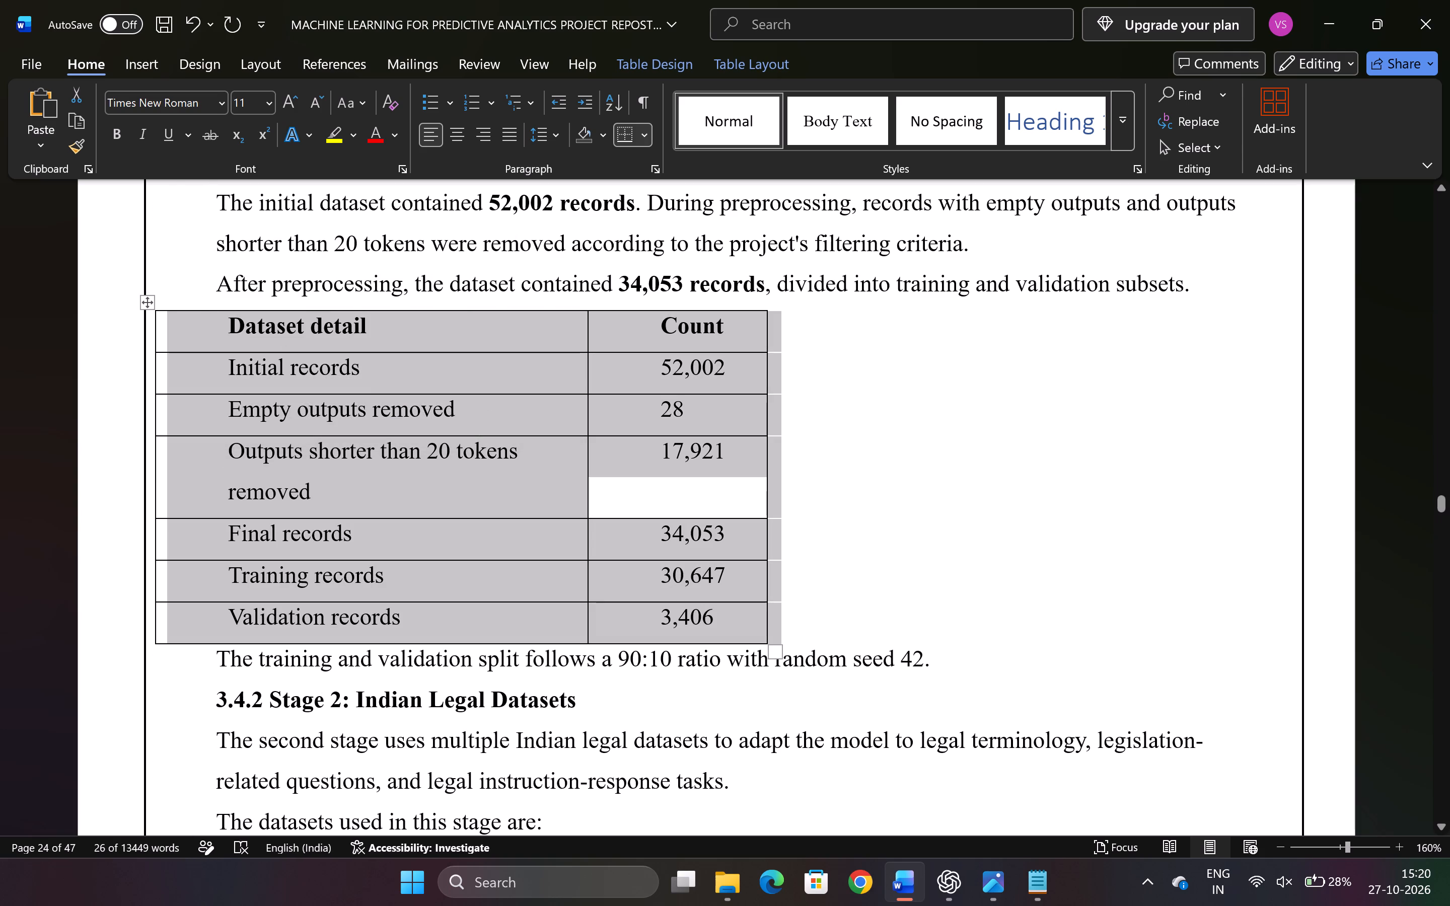
drag(148, 299, 226, 288)
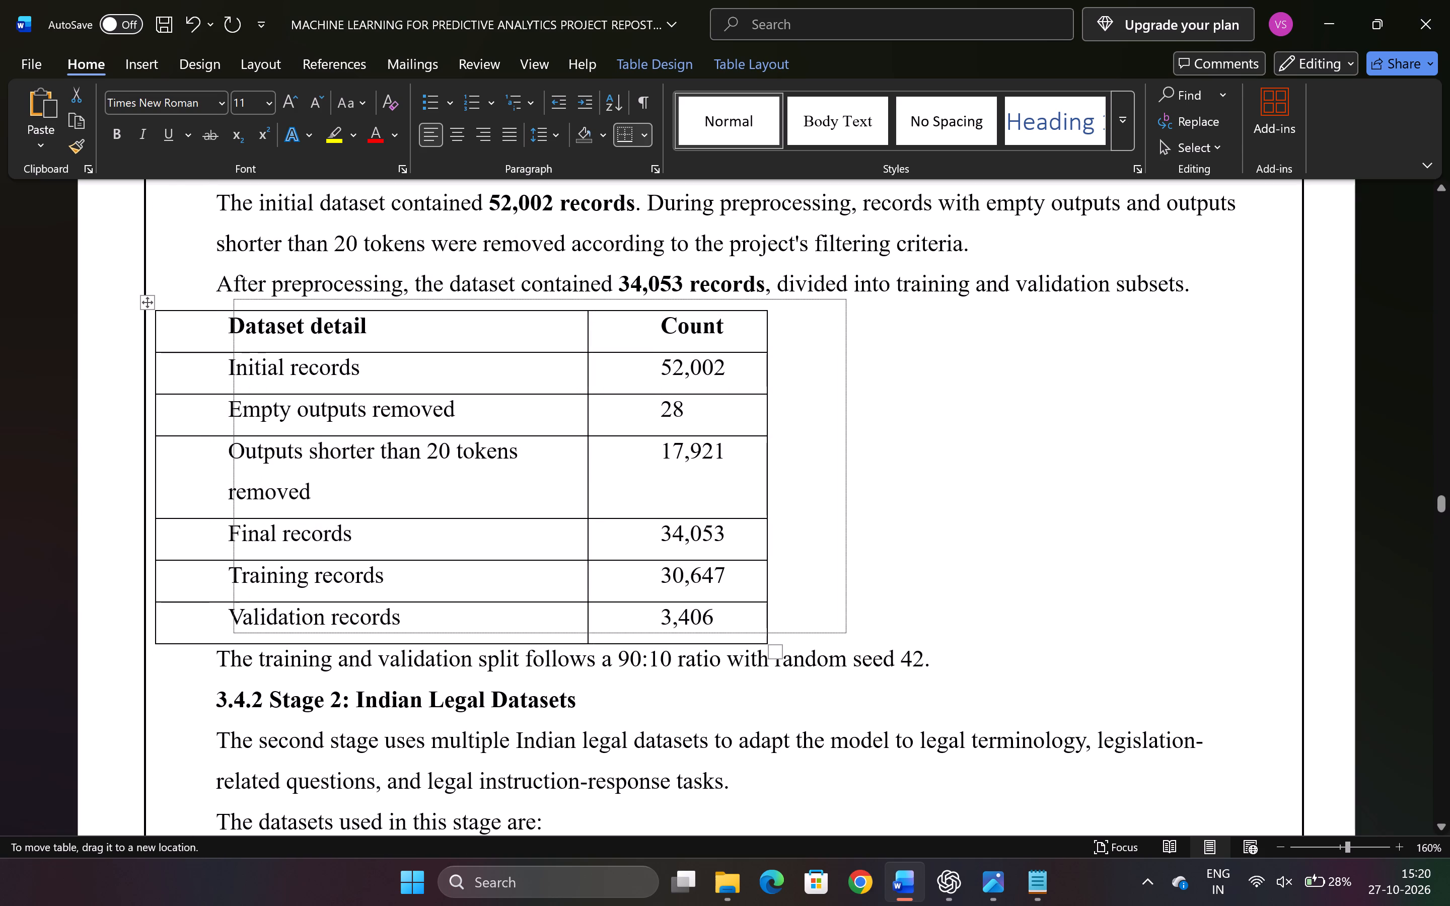
drag(226, 288, 227, 299)
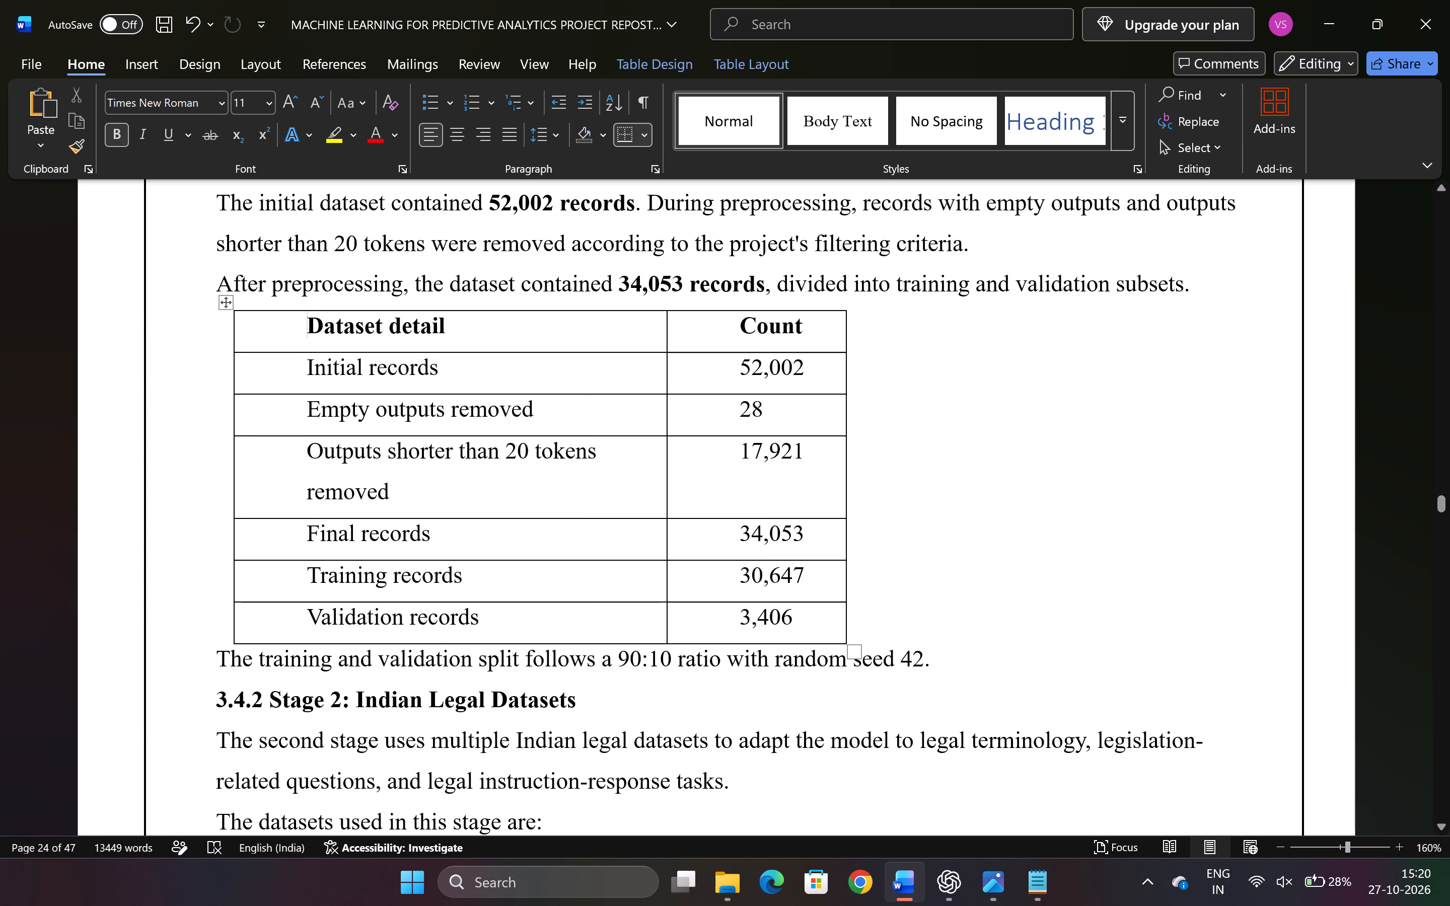
Set the left indent of all cells in the Stage 1 dataset detail table to 0.
drag(294, 331, 725, 567)
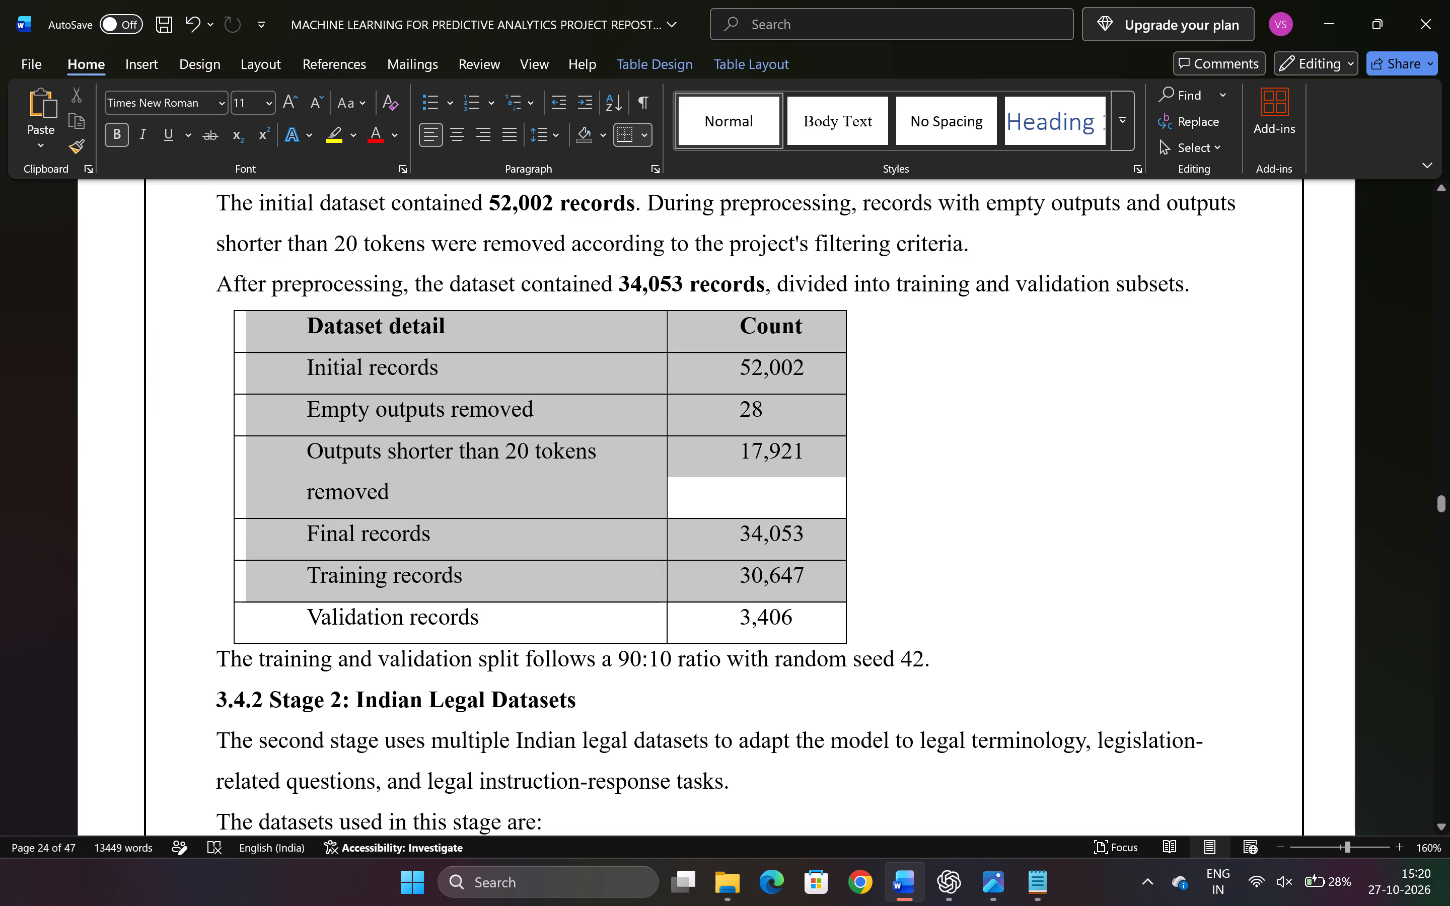
drag(725, 567, 789, 620)
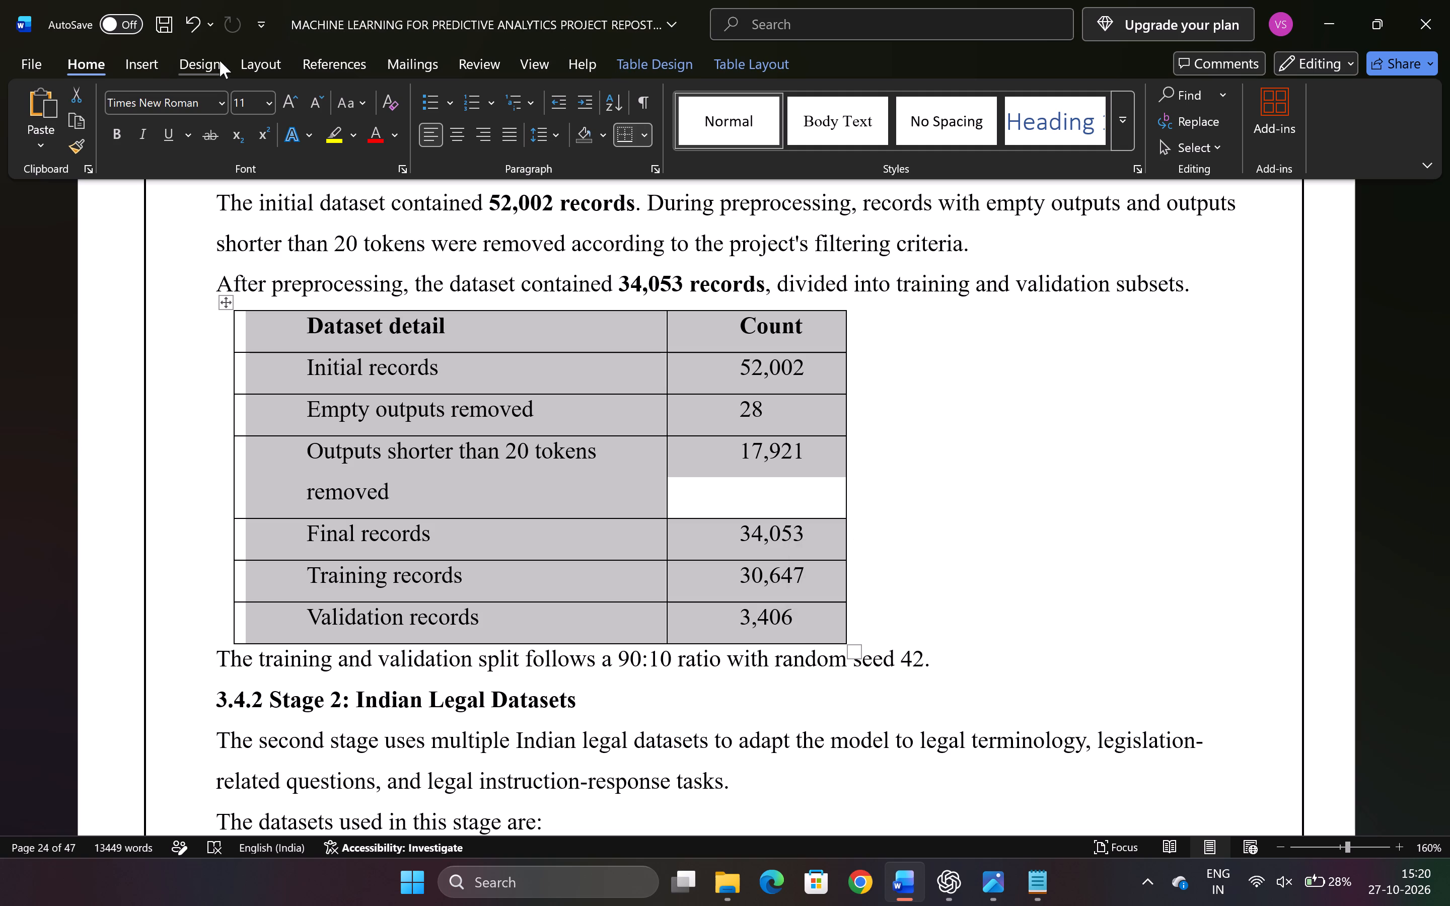
click(234, 62)
click(446, 123)
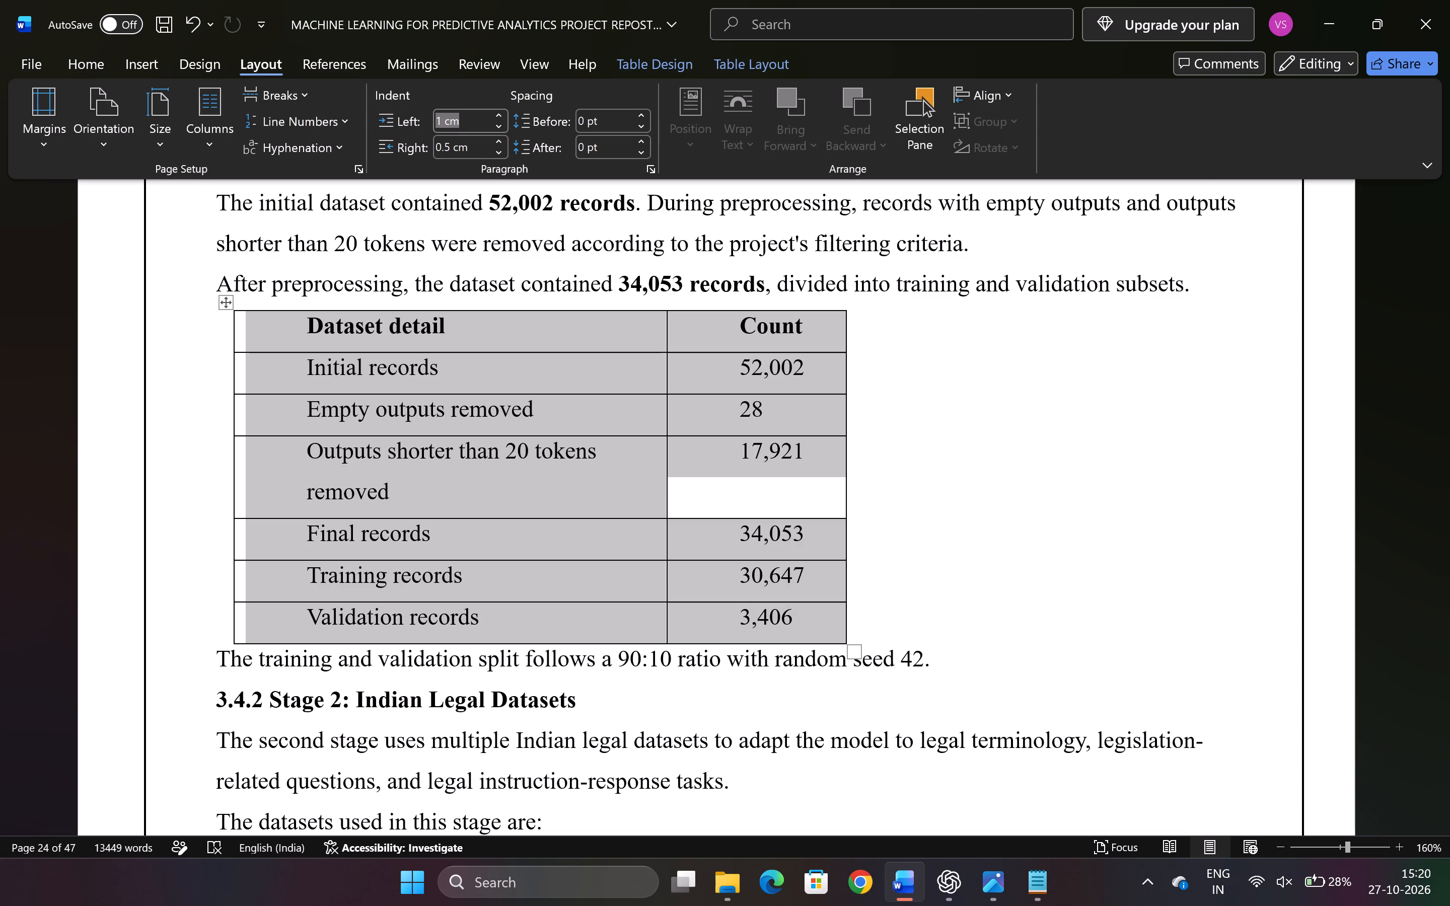
key(0)
key(Return)
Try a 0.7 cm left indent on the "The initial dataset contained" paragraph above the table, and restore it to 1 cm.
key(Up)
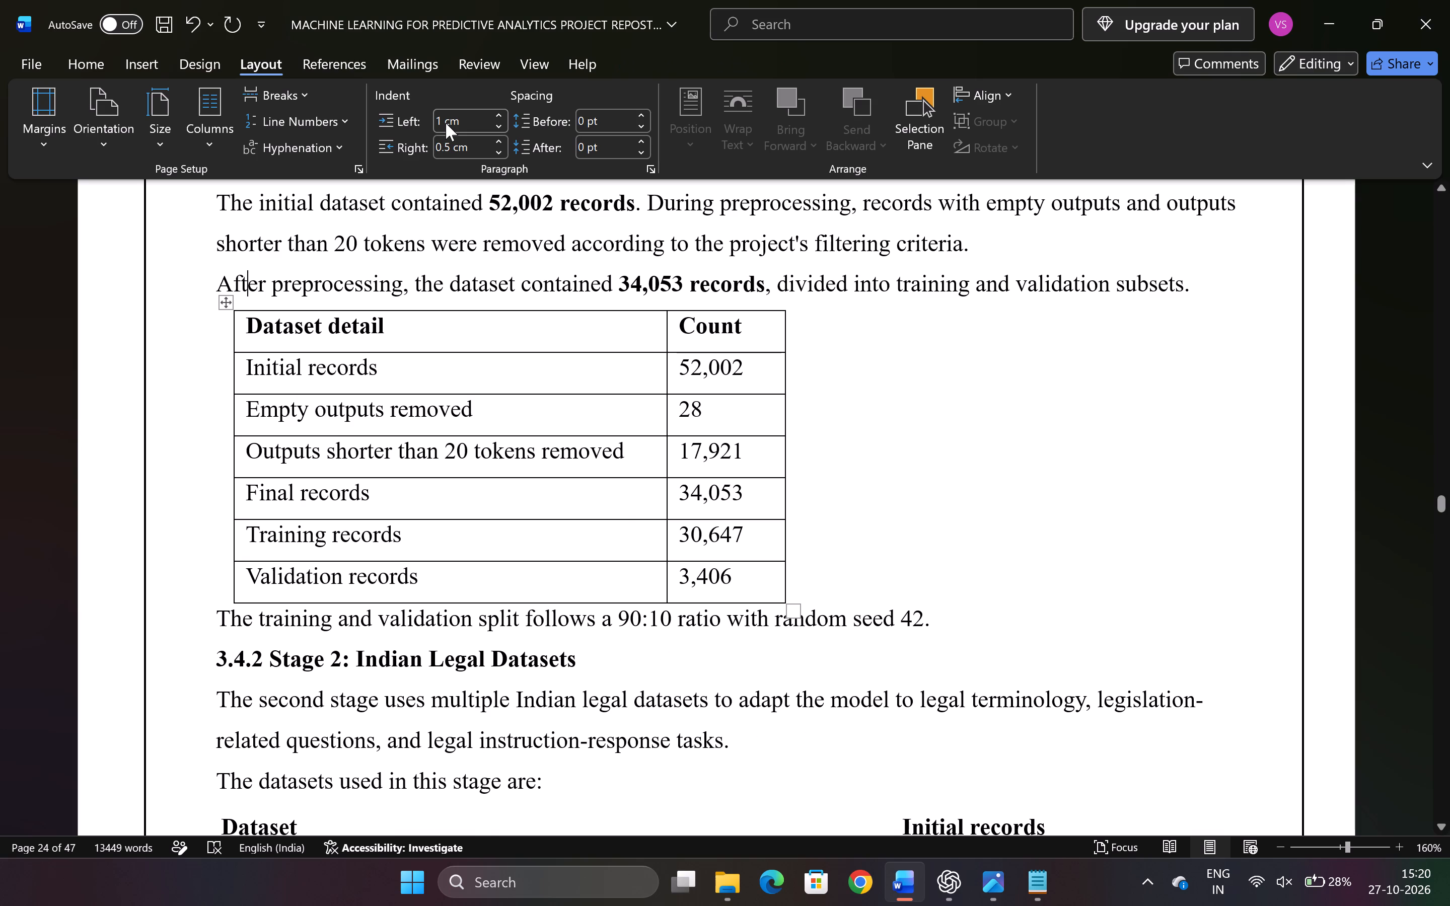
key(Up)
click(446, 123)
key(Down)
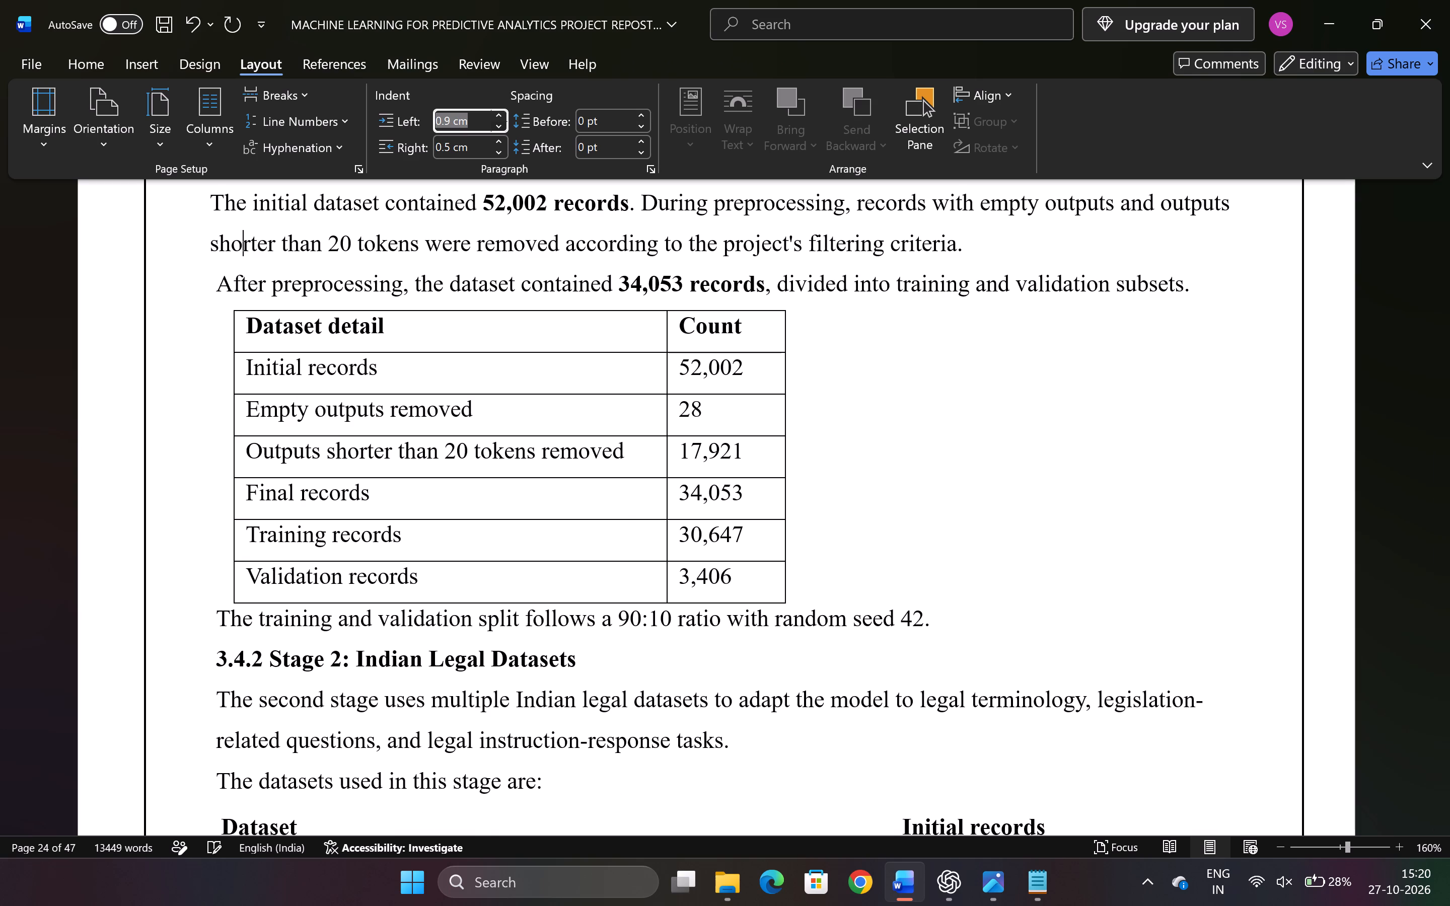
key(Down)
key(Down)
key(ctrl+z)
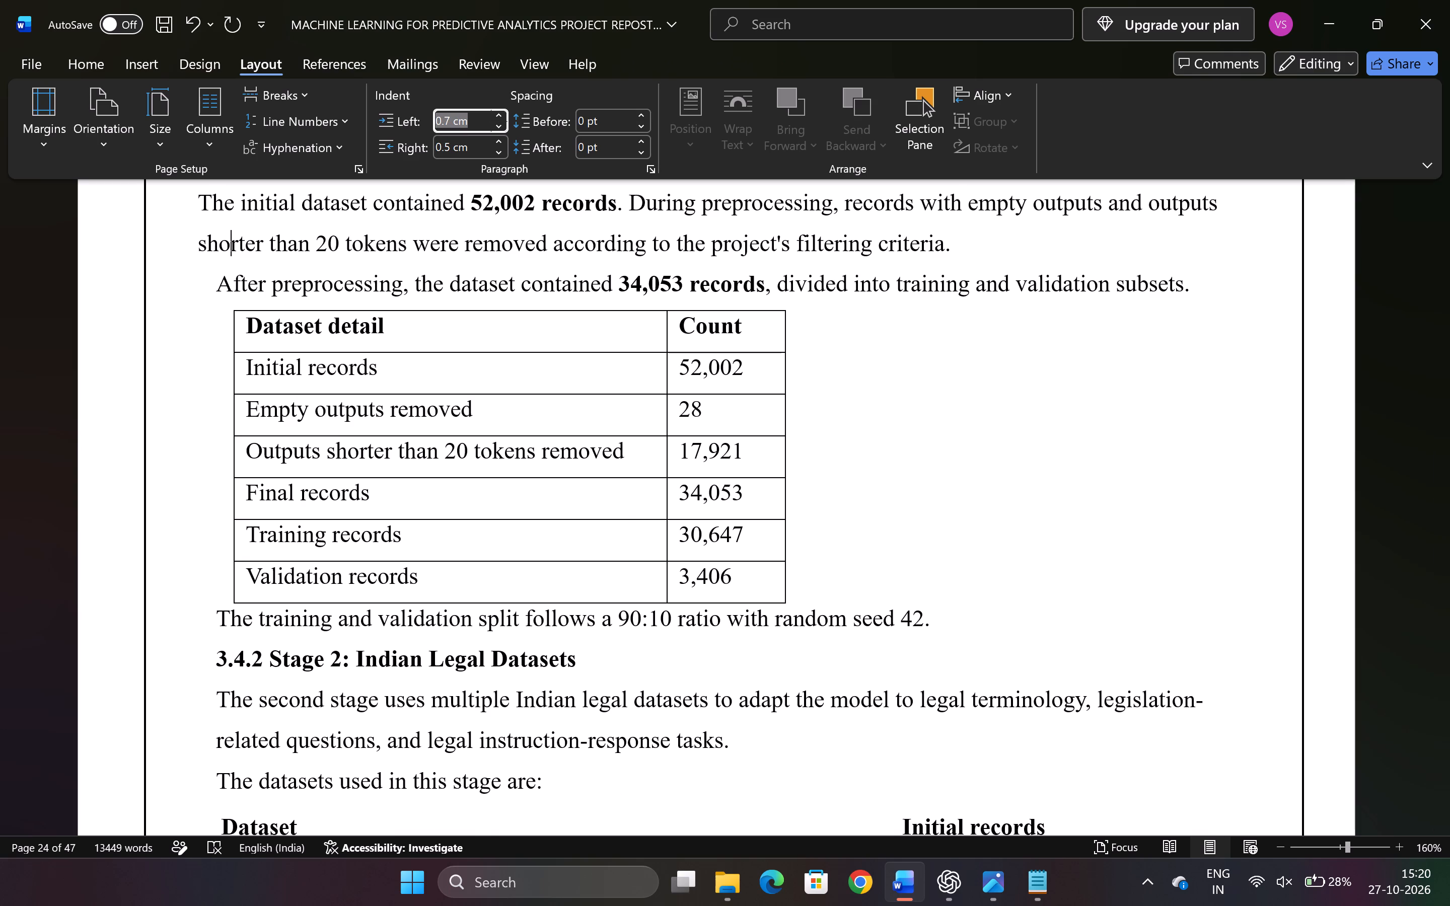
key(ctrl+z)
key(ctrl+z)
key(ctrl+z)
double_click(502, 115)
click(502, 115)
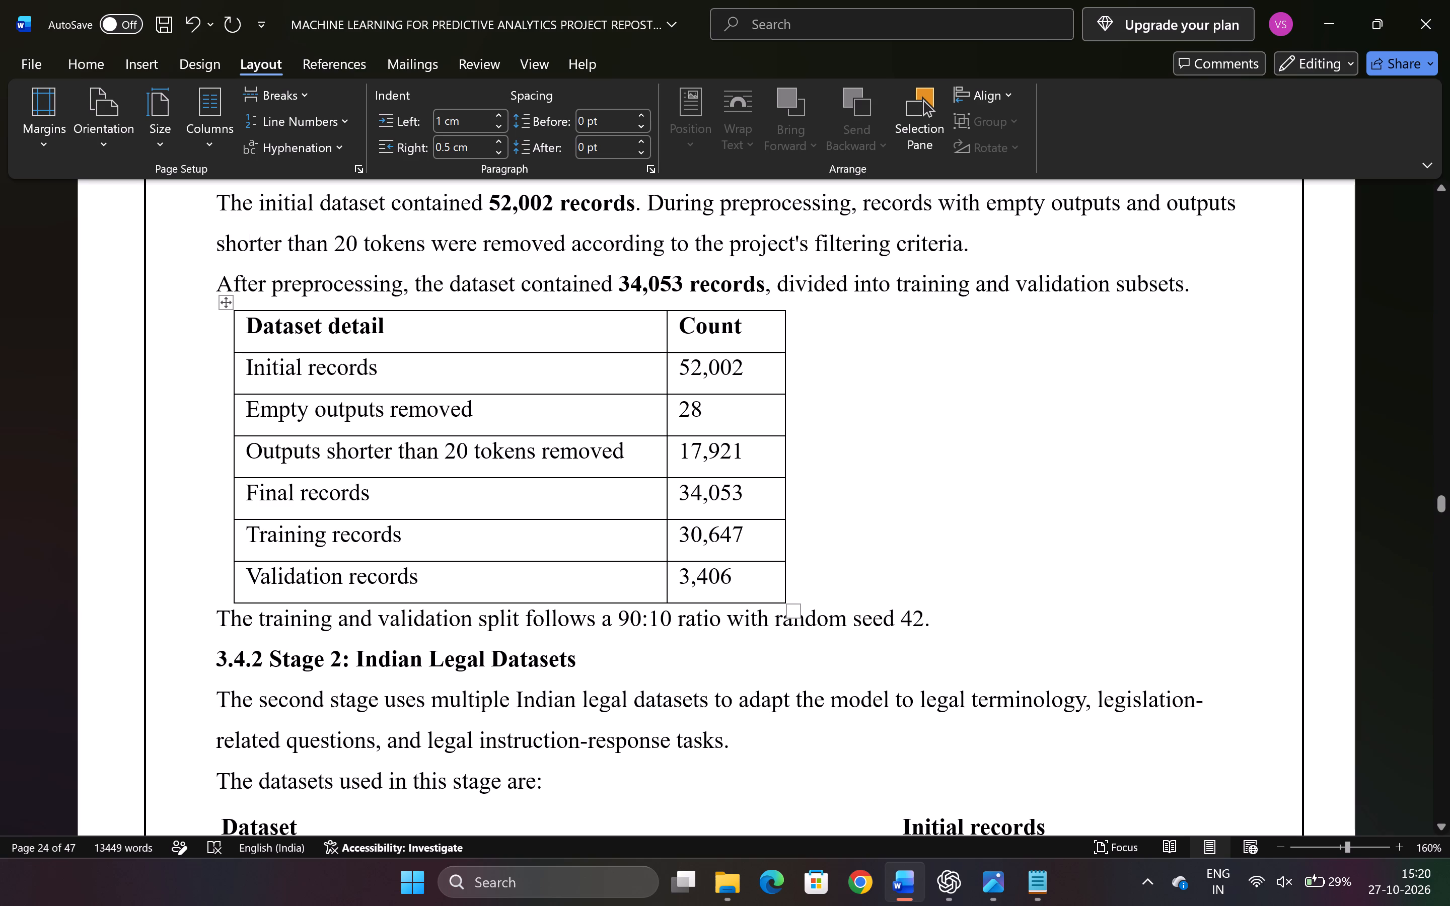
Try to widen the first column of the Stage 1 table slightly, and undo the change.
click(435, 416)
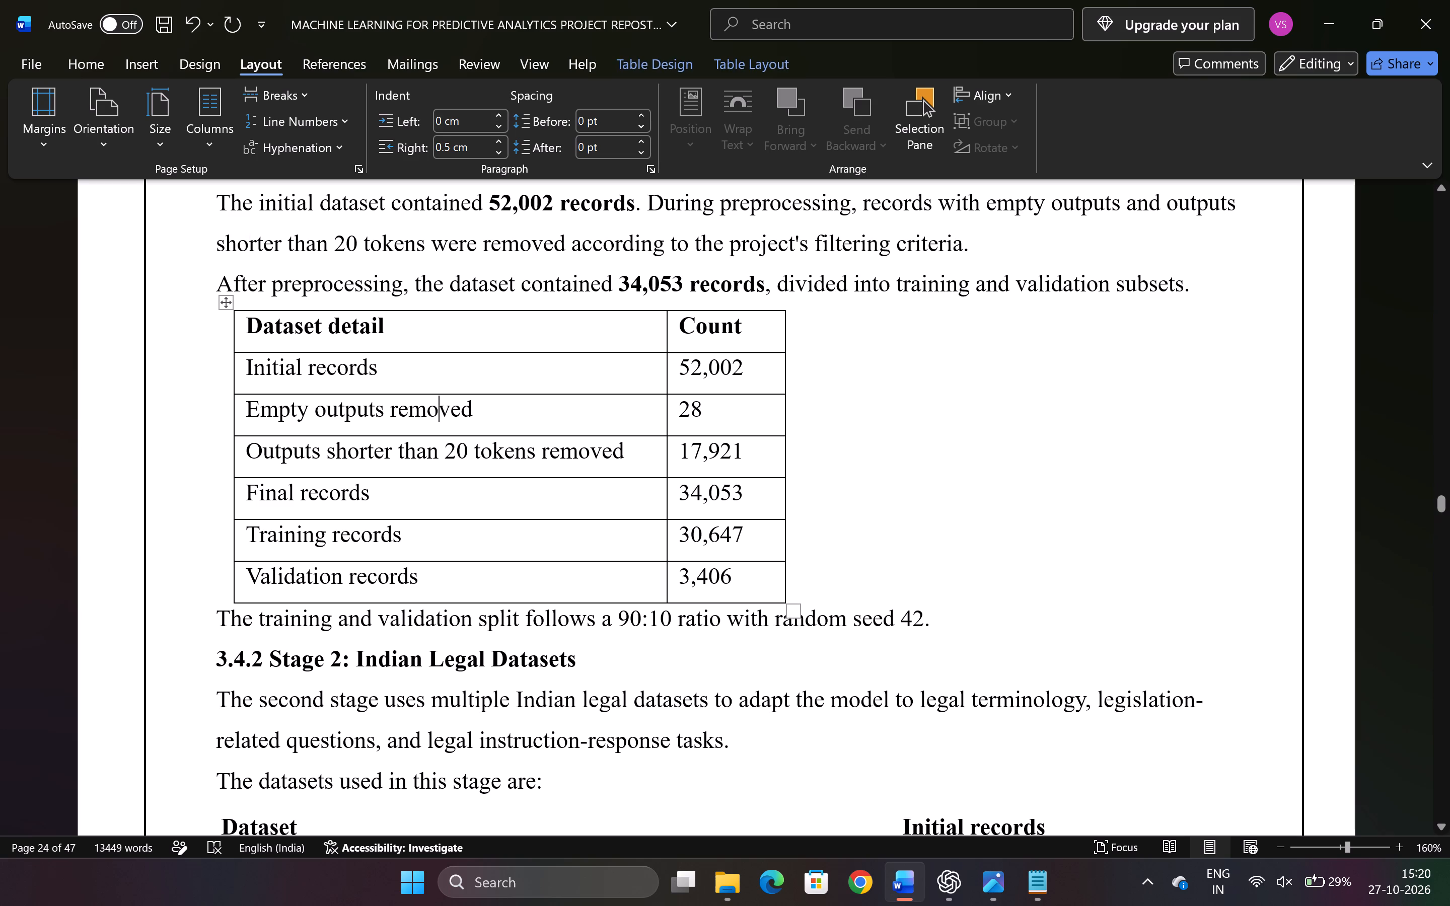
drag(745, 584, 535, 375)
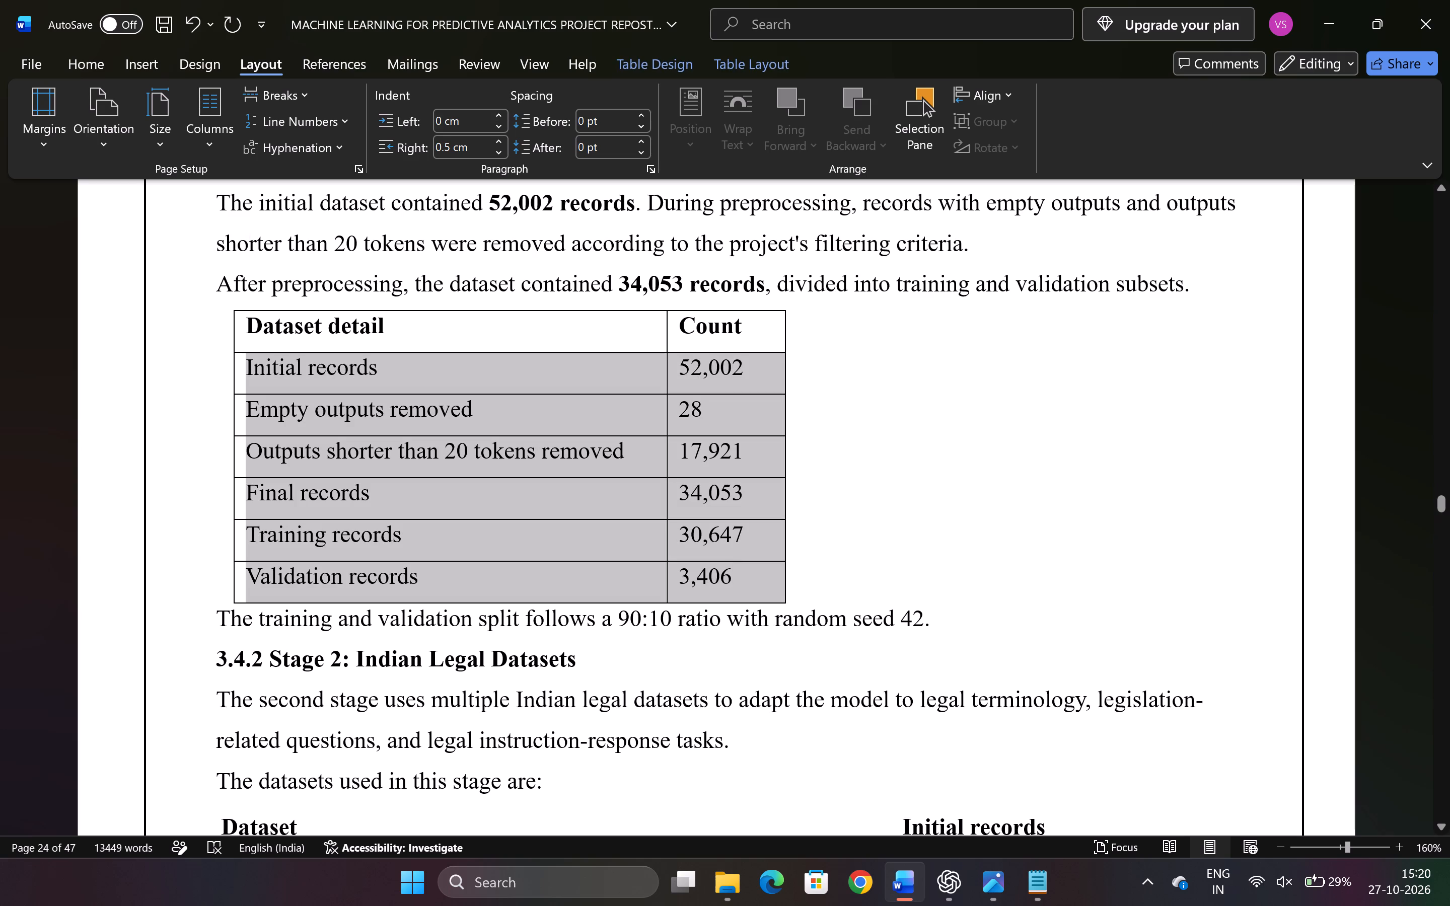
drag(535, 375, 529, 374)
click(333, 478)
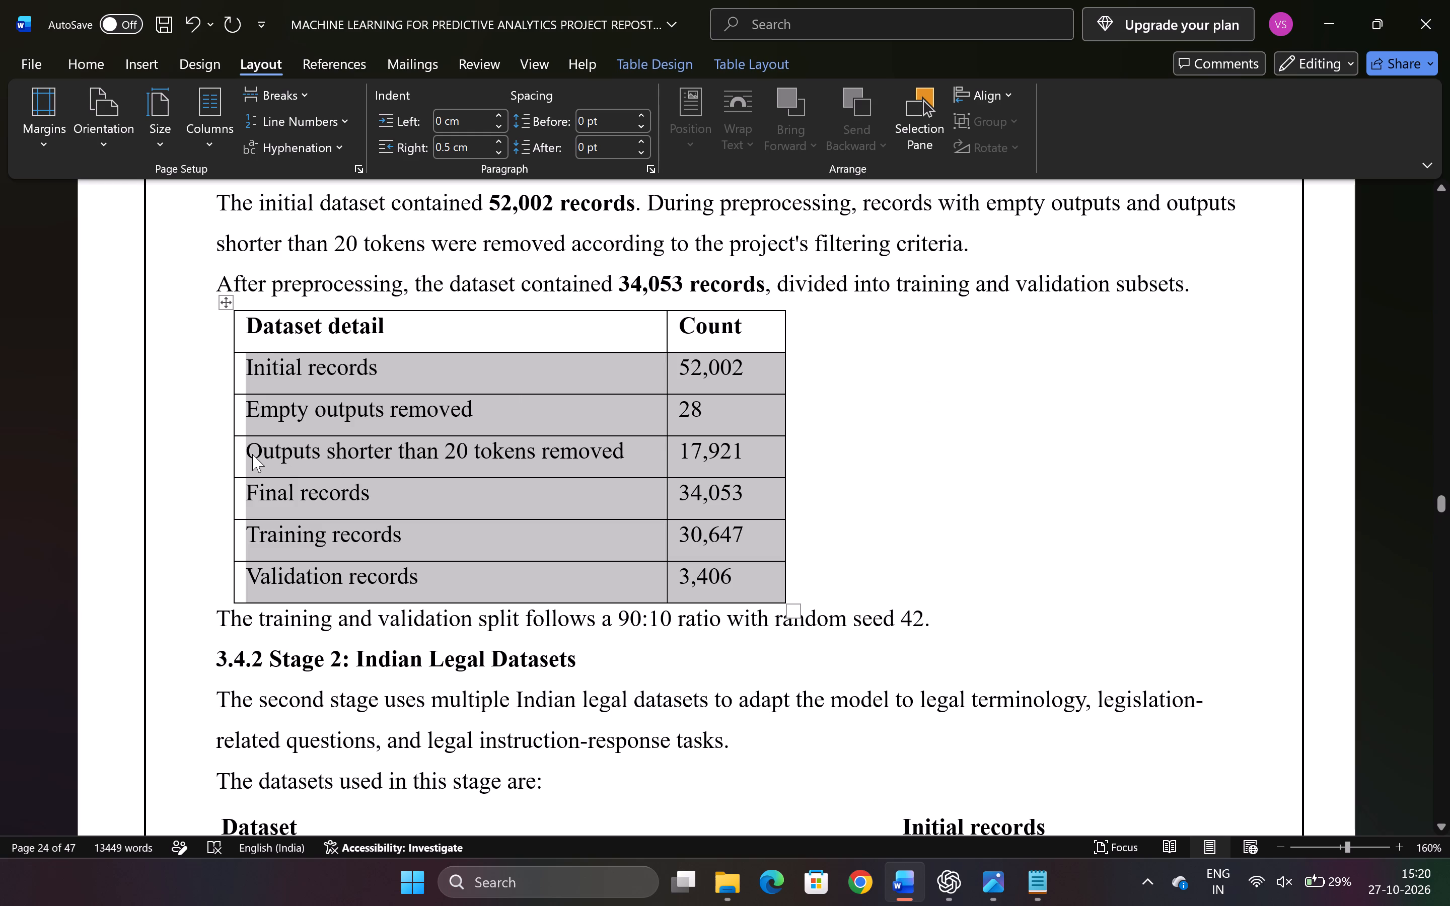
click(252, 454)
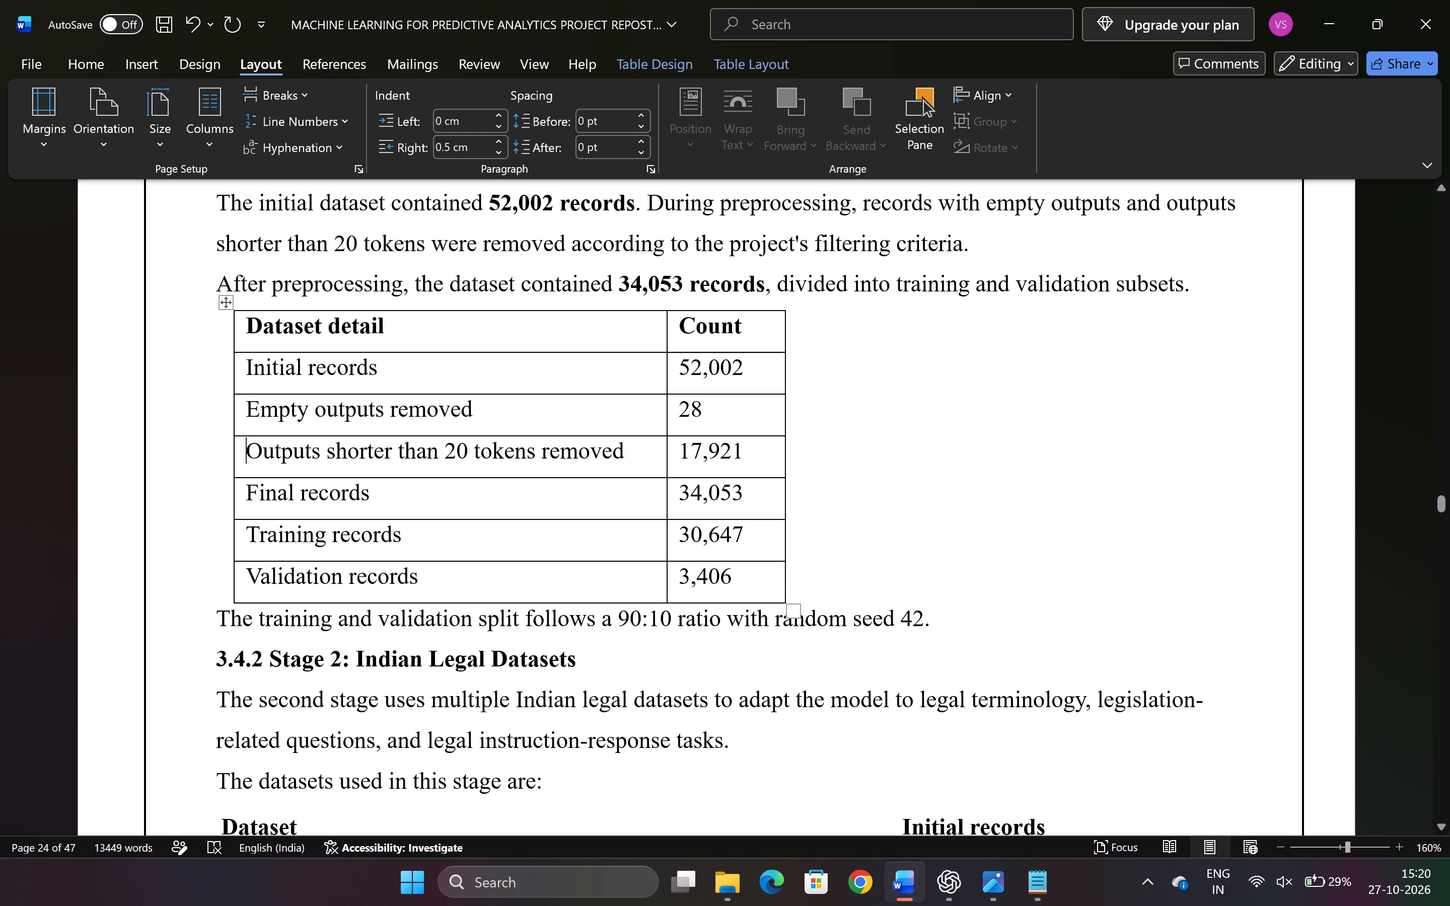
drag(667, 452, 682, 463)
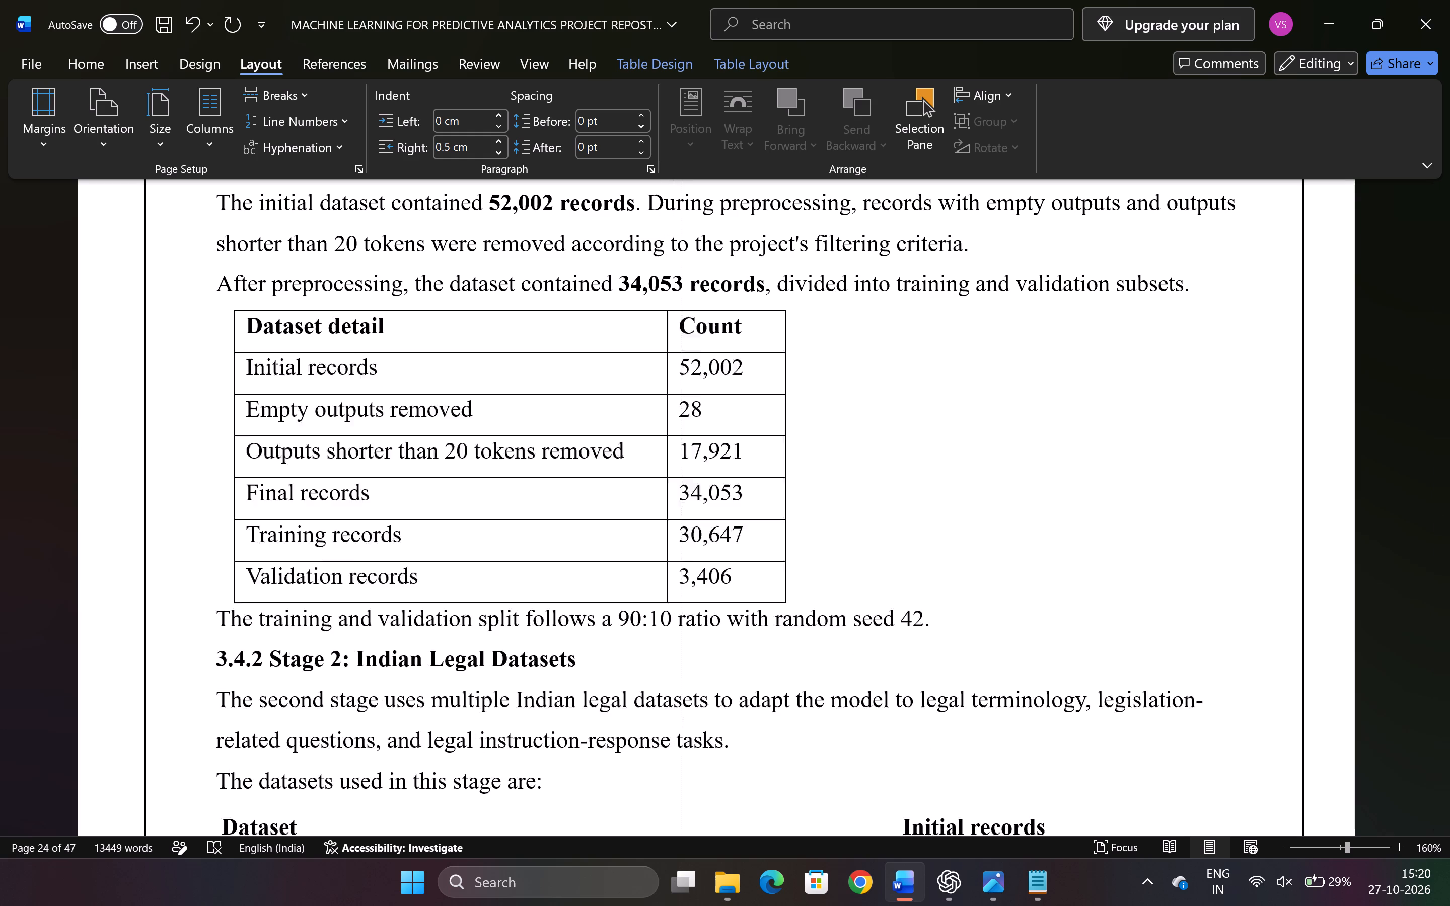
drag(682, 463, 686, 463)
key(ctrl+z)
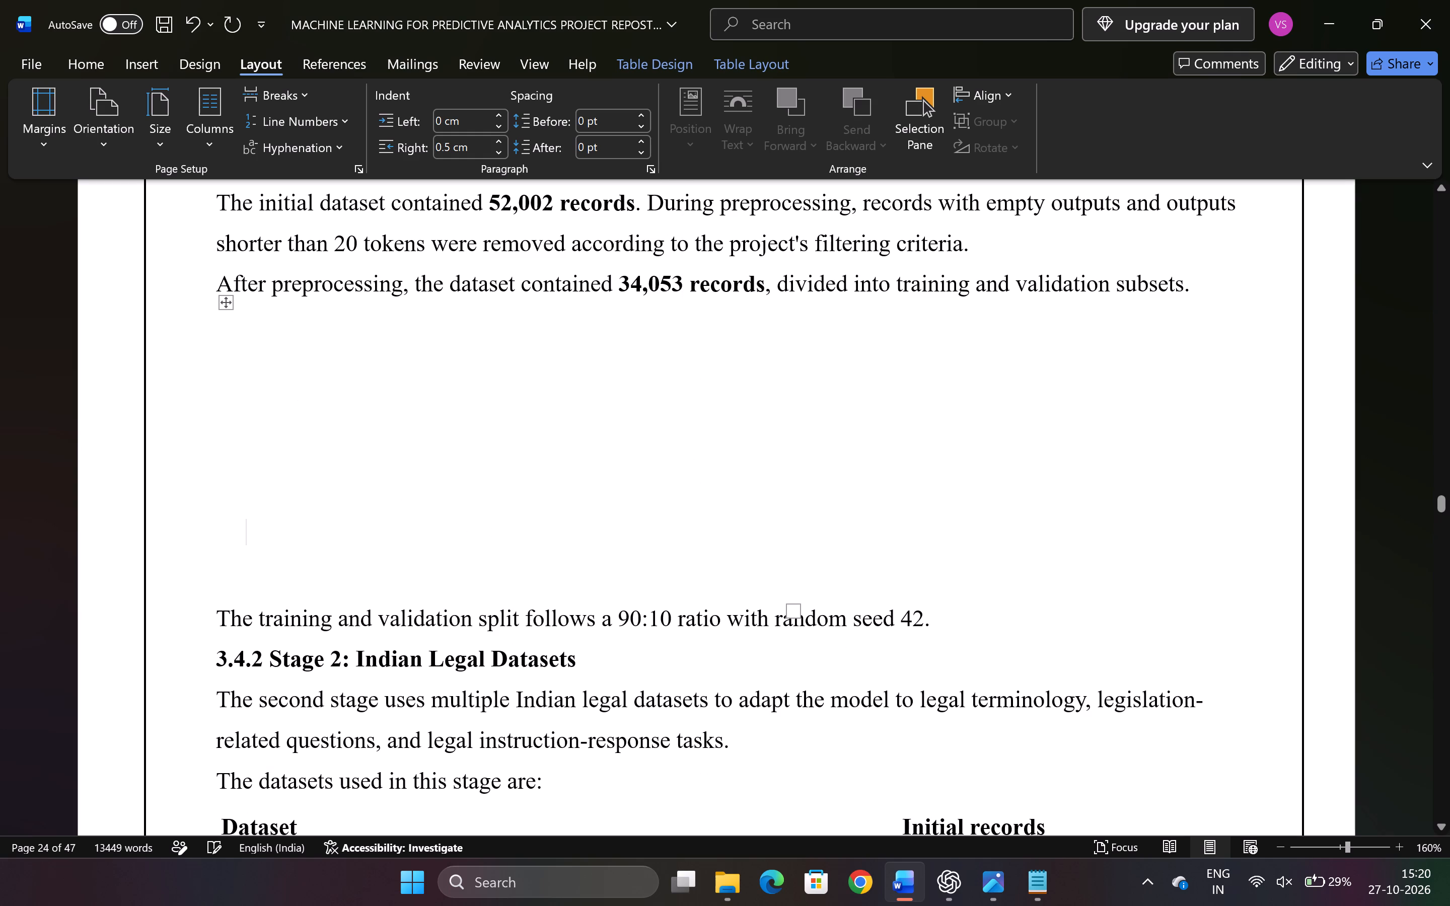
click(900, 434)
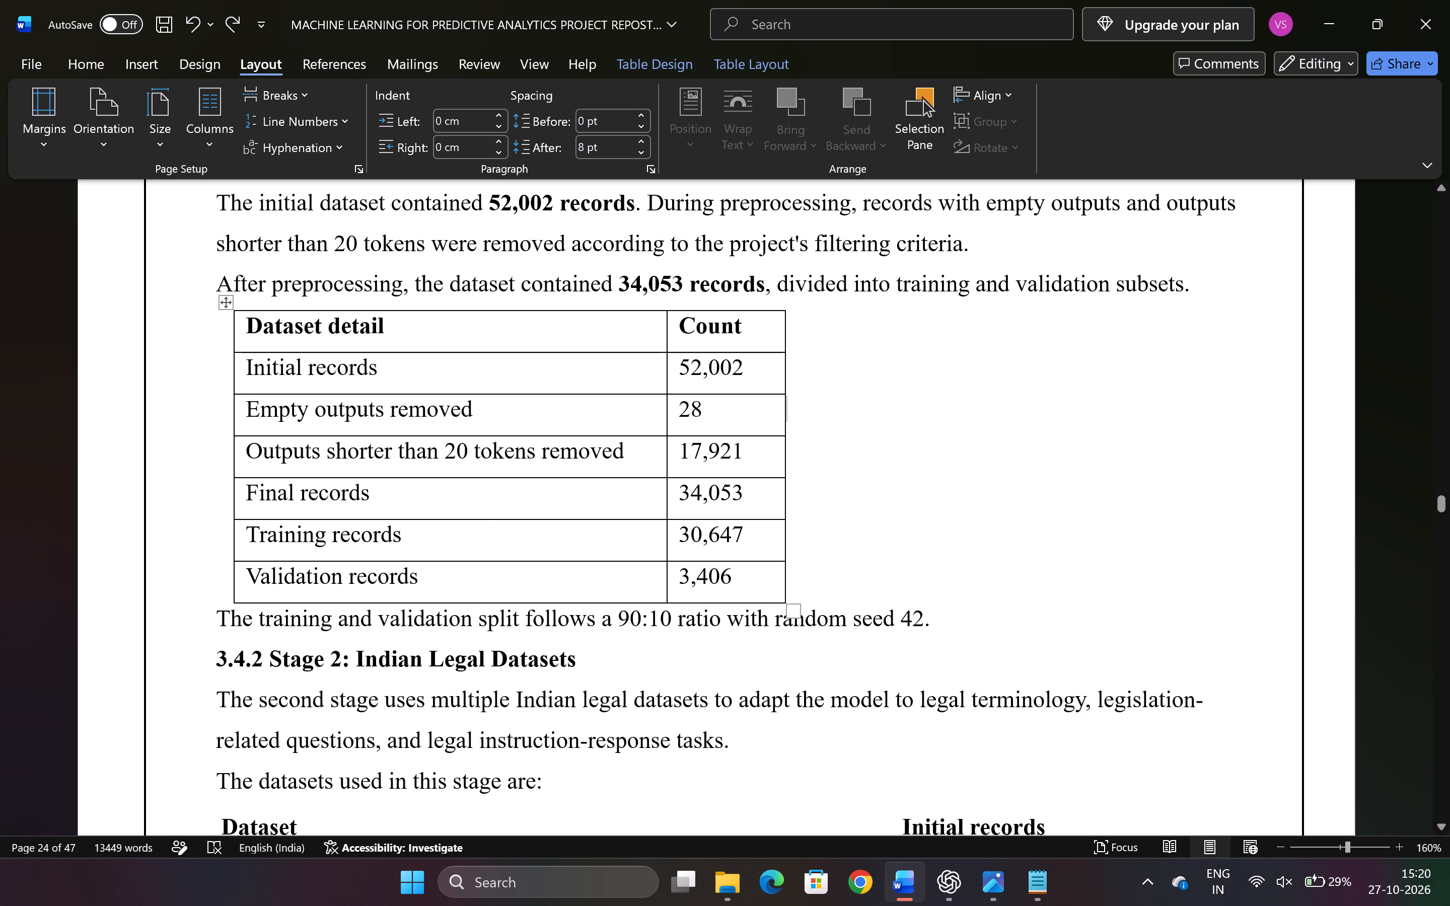
Apply the same bordered grid style to the table of Indian legal datasets and initial records in section 3.4.2.
ctrl+scroll(900, 434, down, 2)
scroll(900, 434, down, 2)
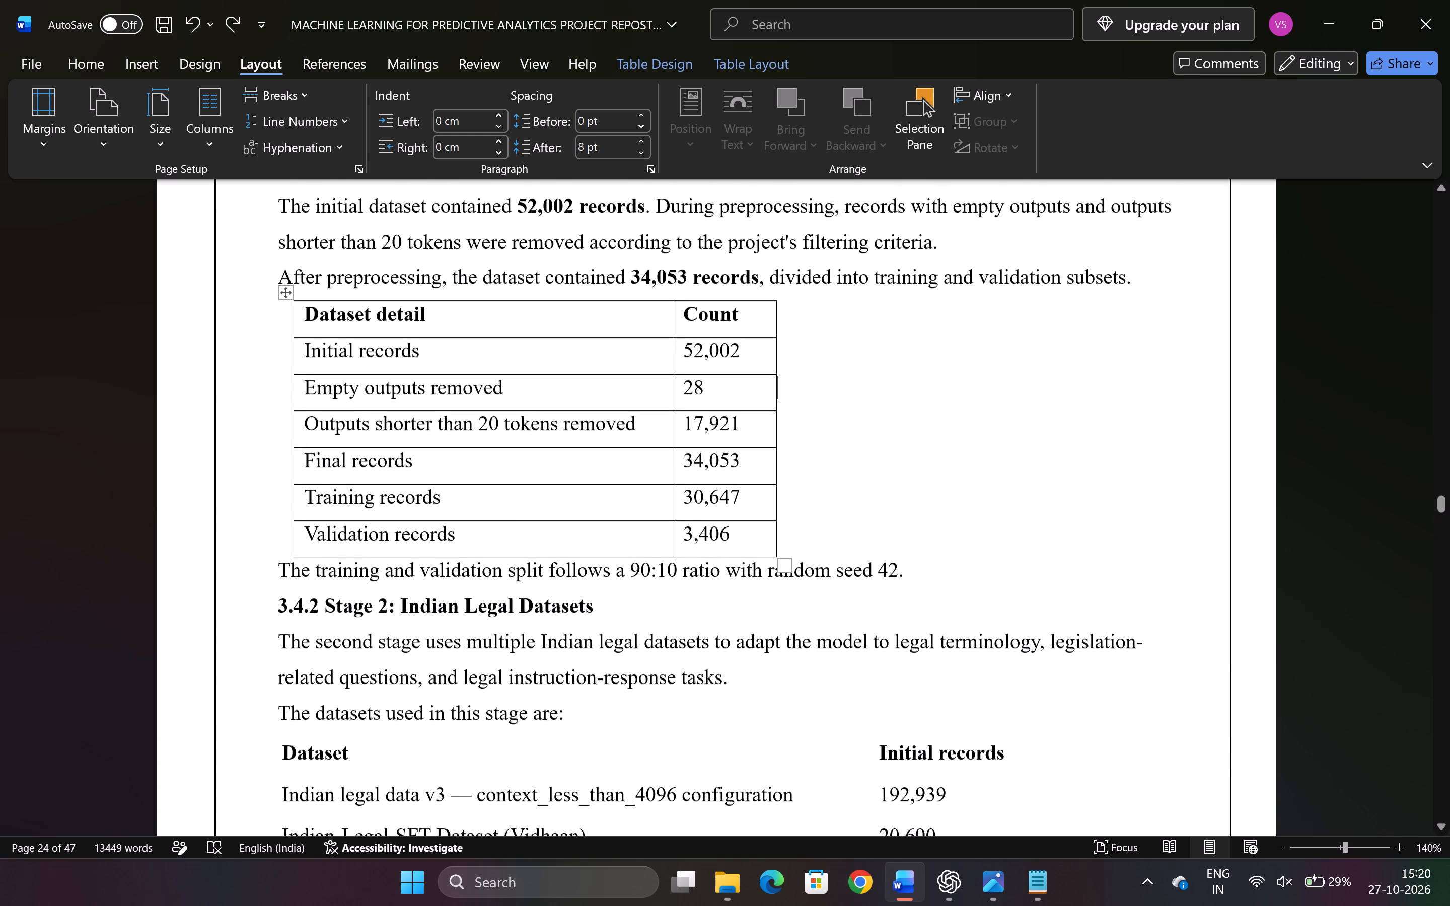
scroll(900, 434, down, 4)
click(693, 463)
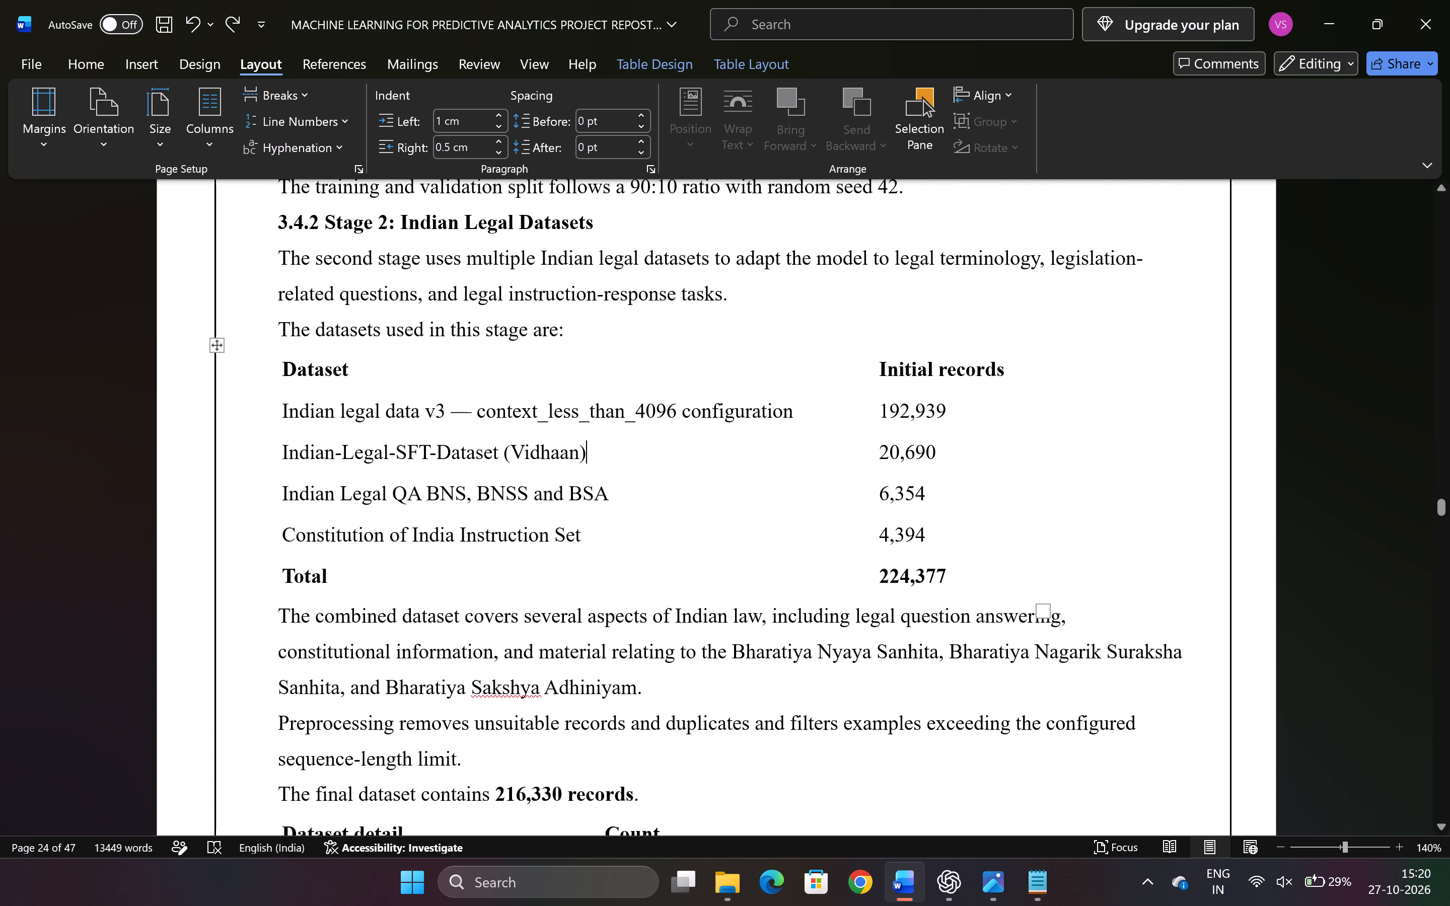
click(216, 348)
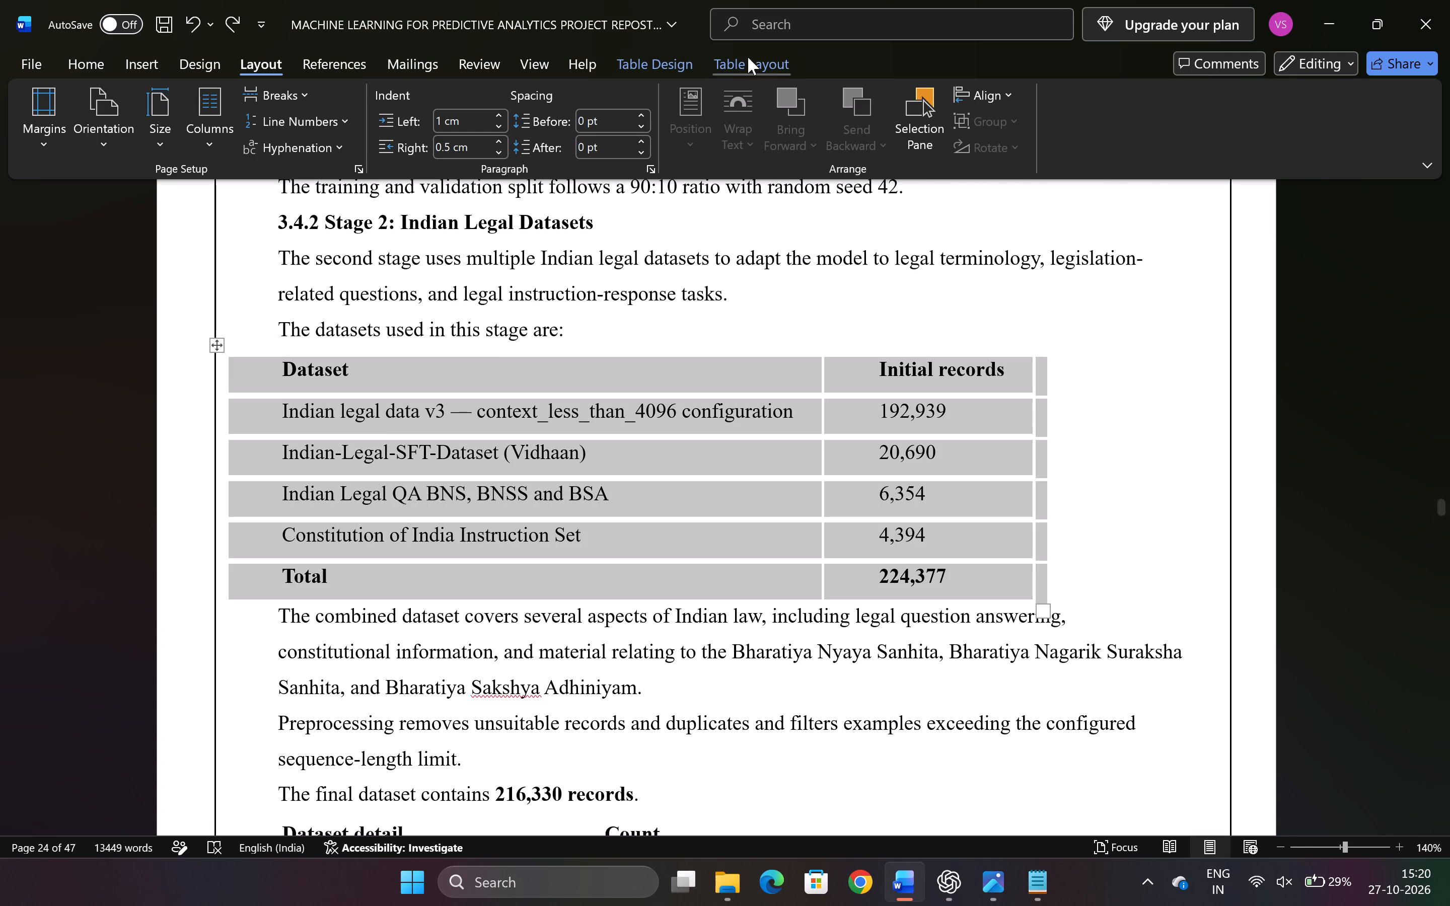
click(690, 61)
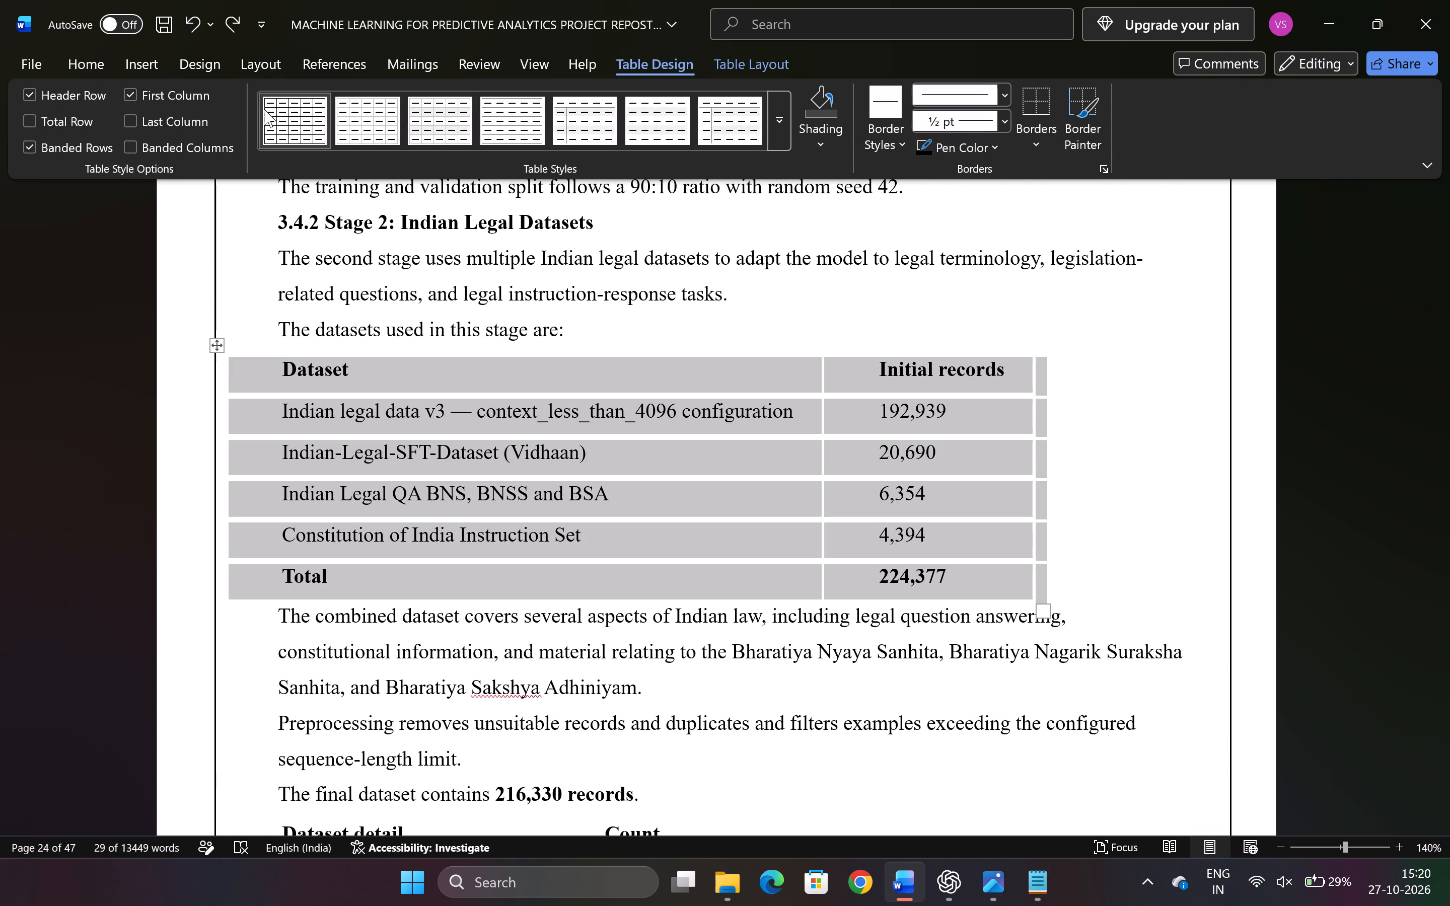
click(294, 116)
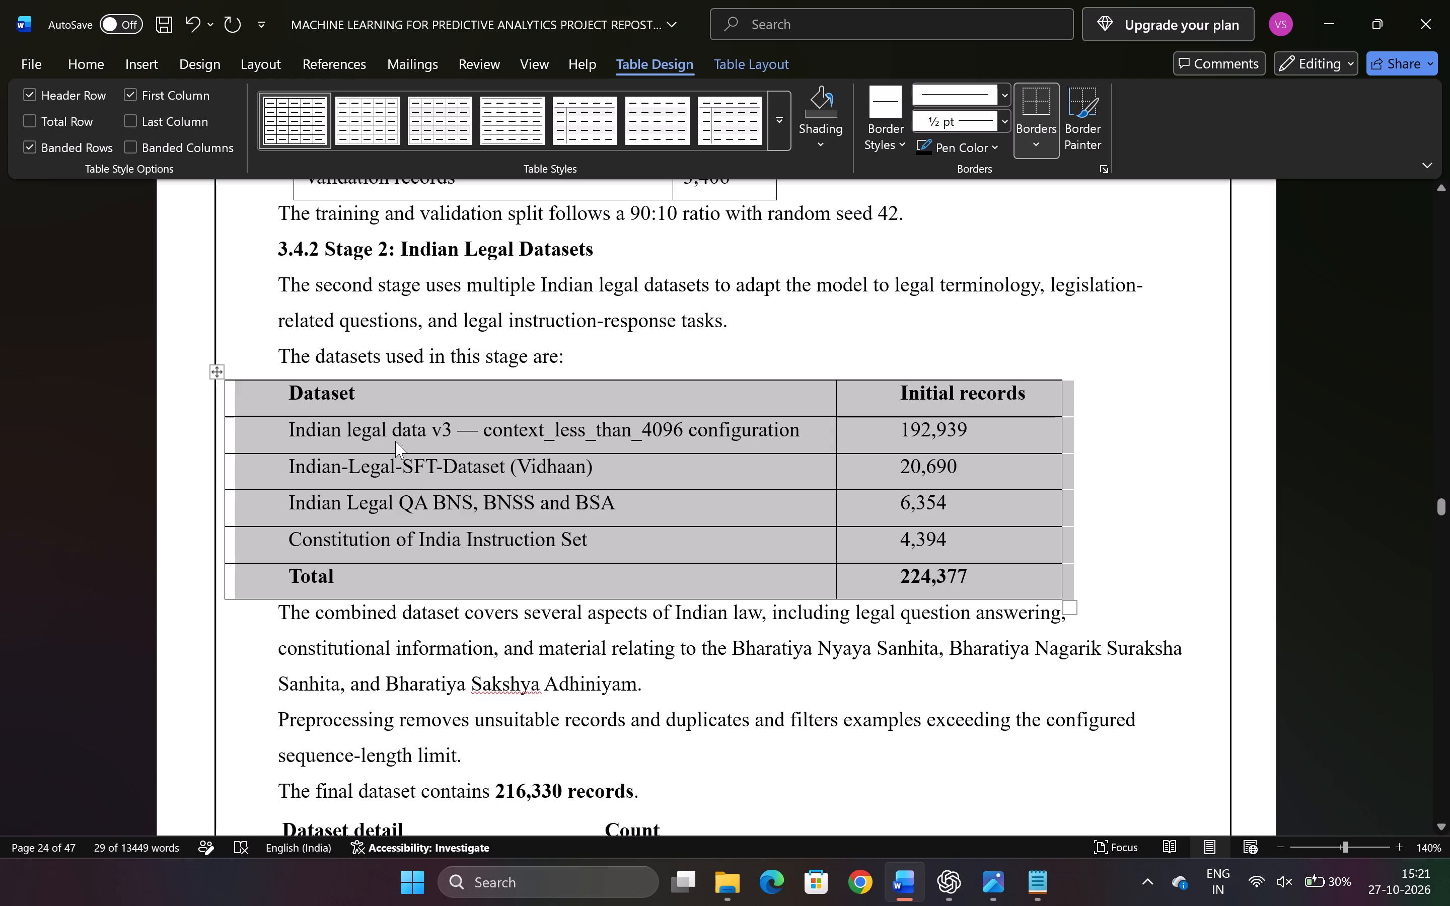
Set the left and right indents of all cells in the Indian legal datasets table to 0 cm.
click(272, 64)
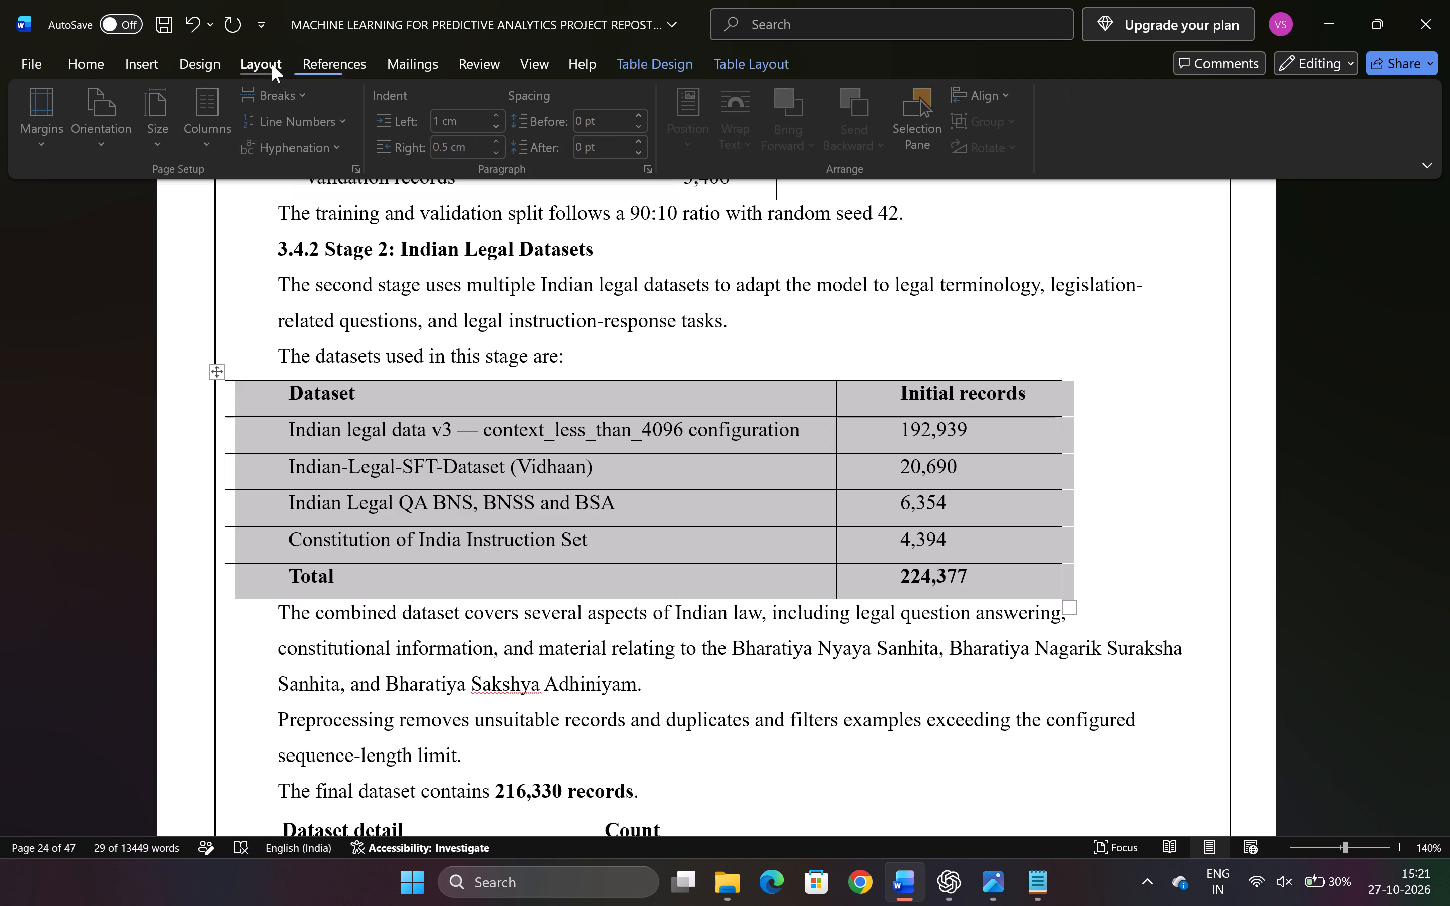
click(463, 118)
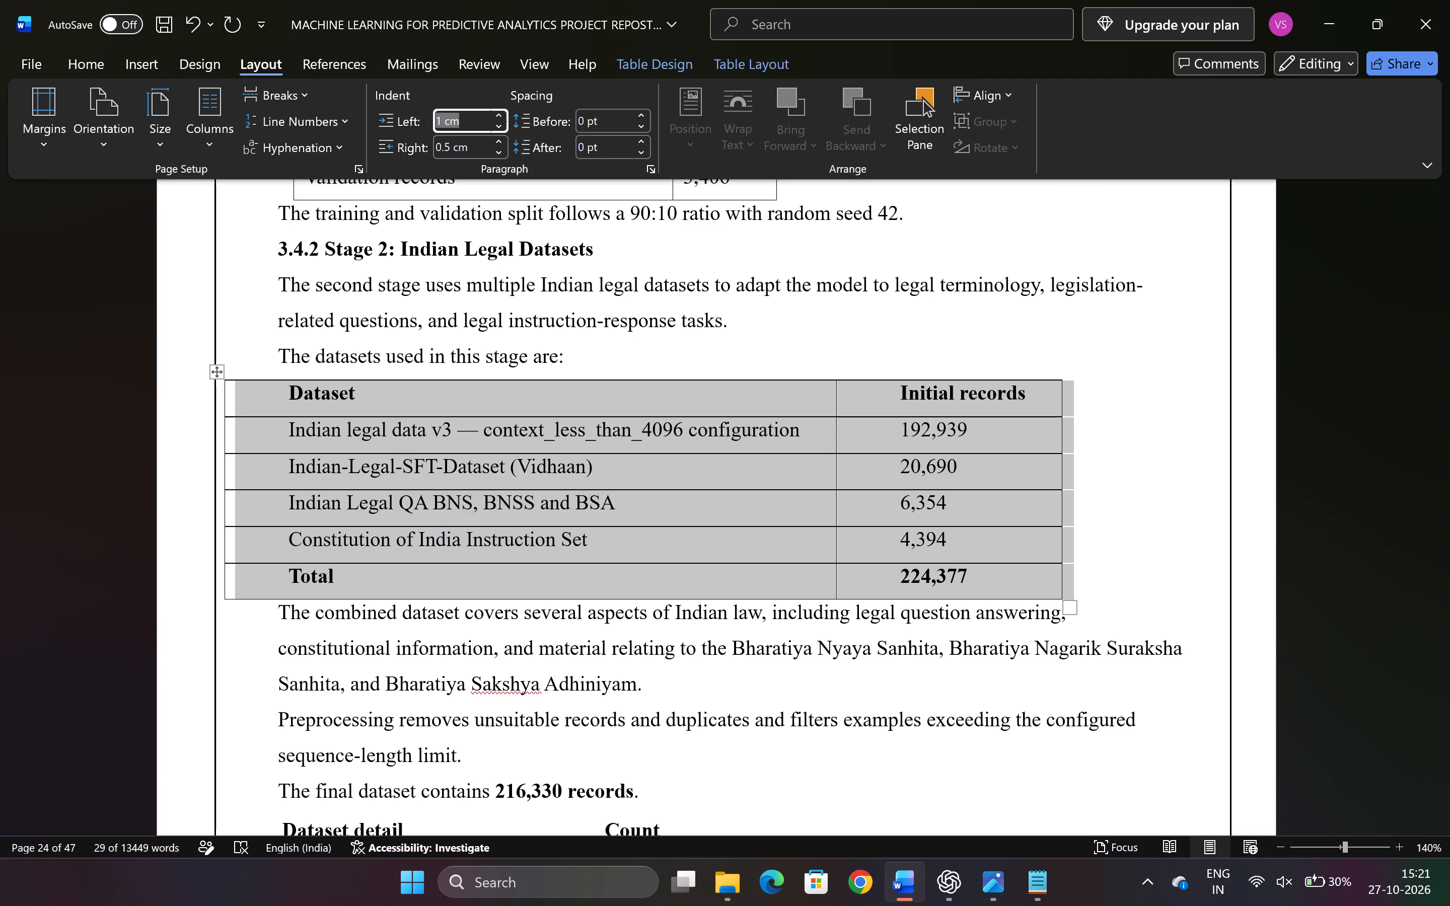
key(0)
key(Return)
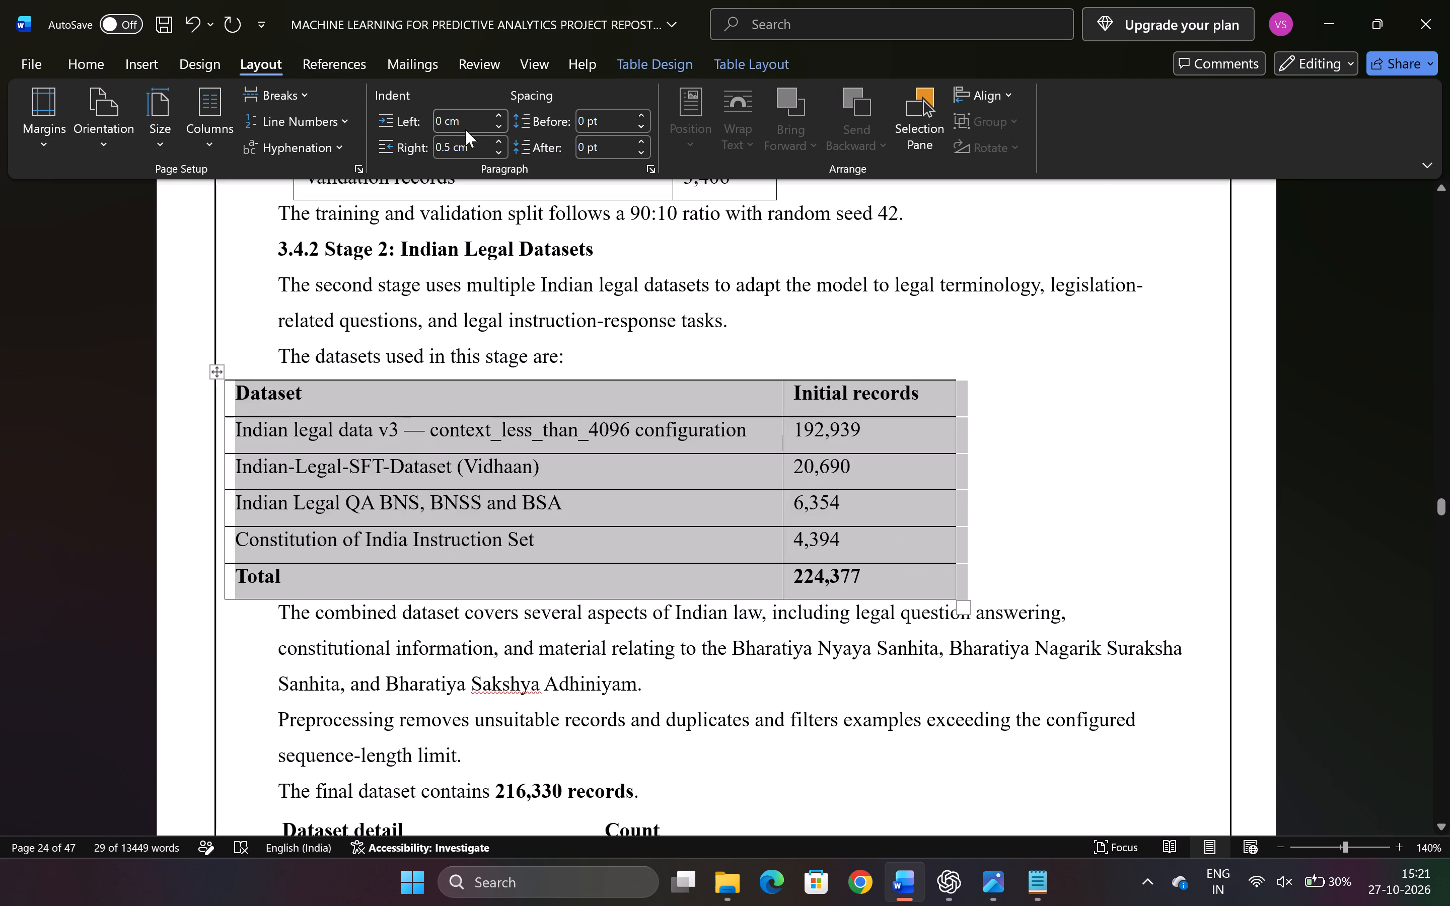
click(462, 145)
text(0\)
key(Return)
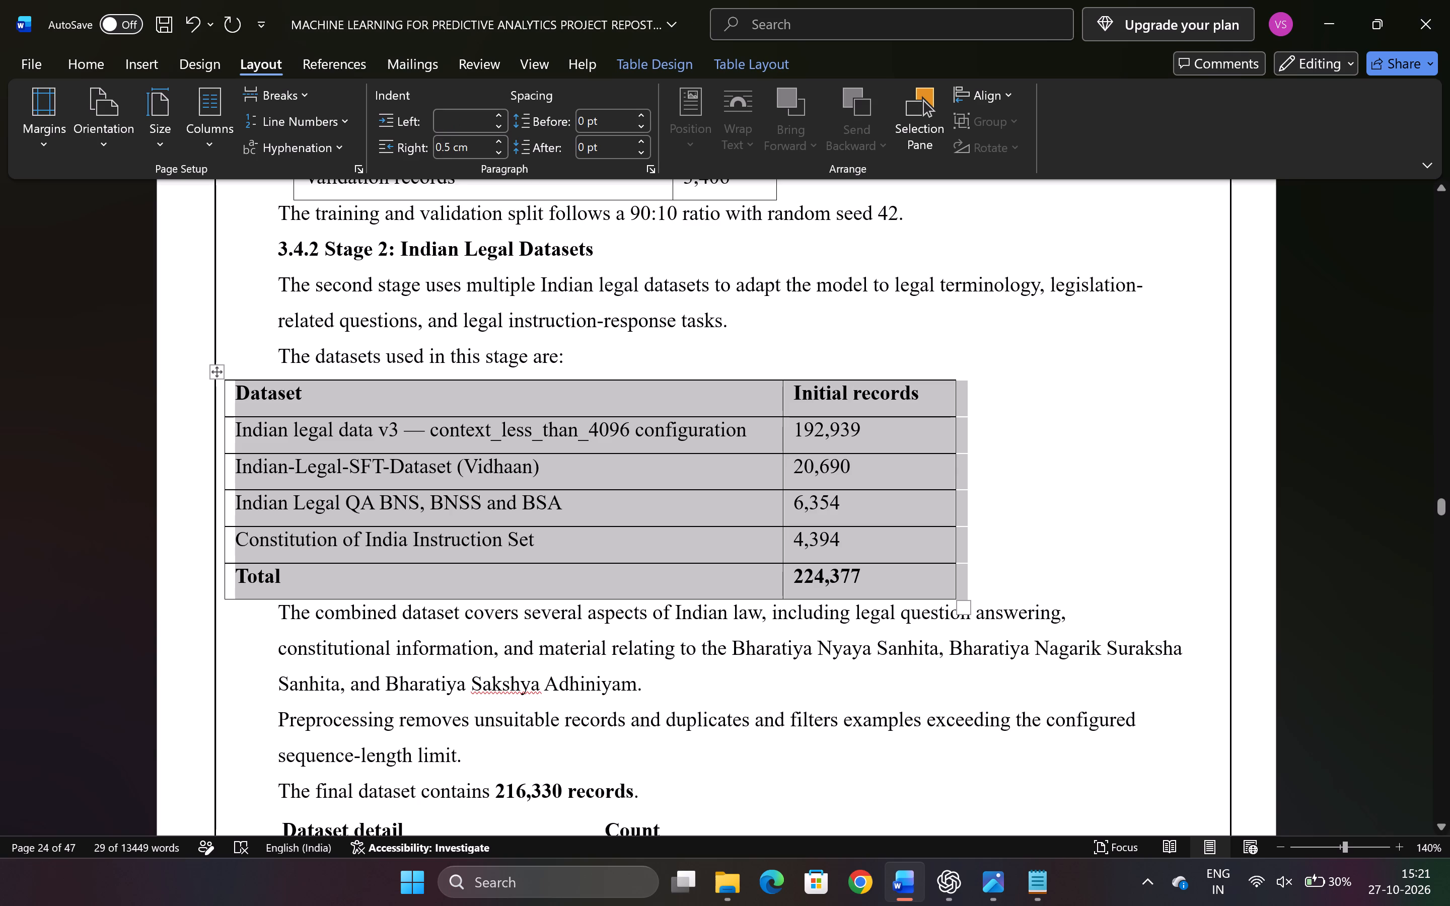
click(453, 148)
key(0)
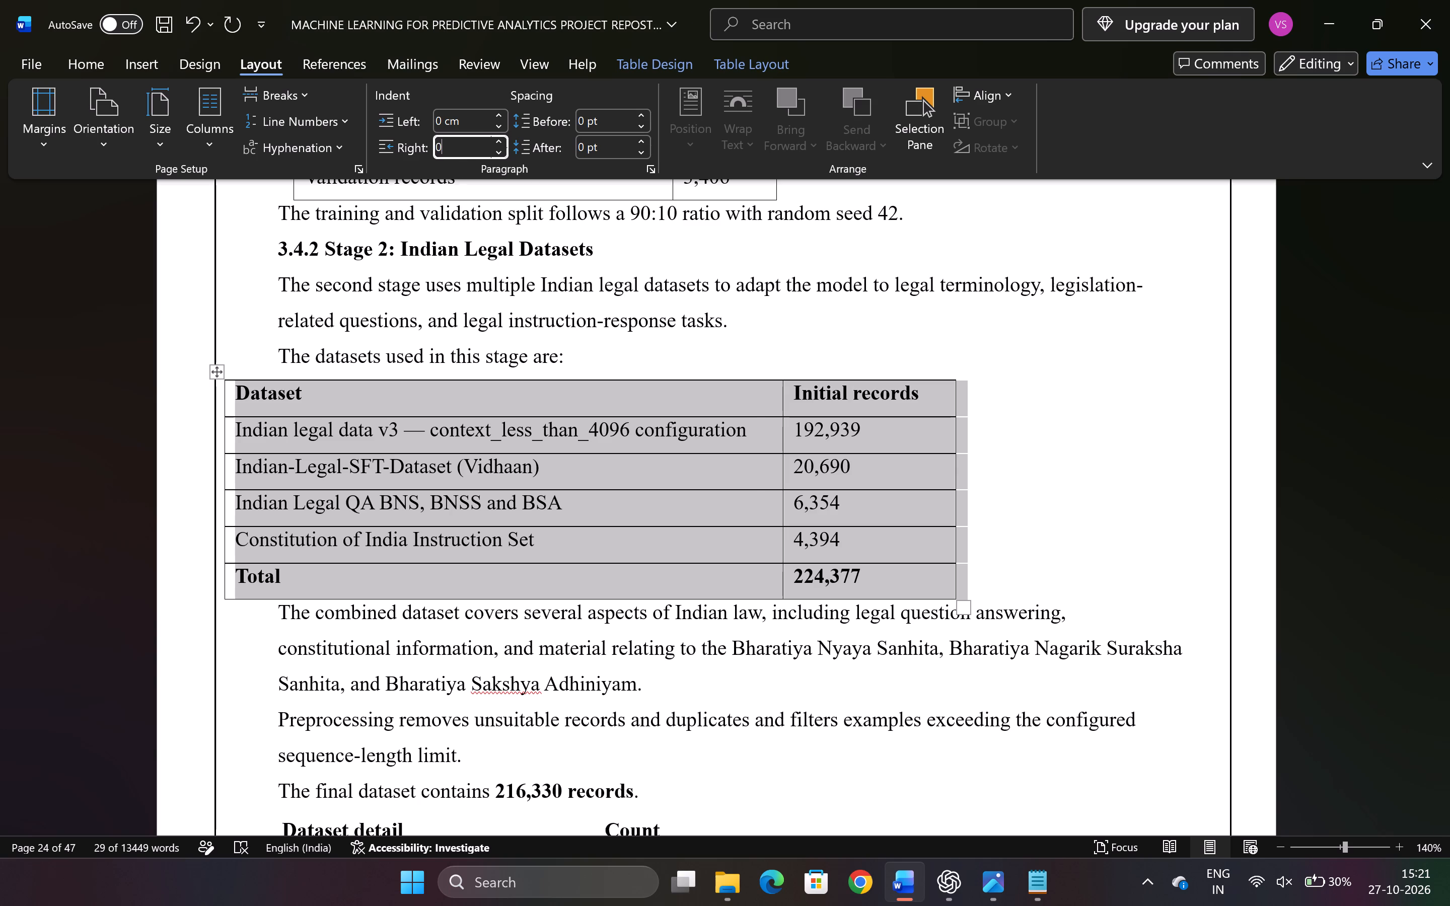
key(Return)
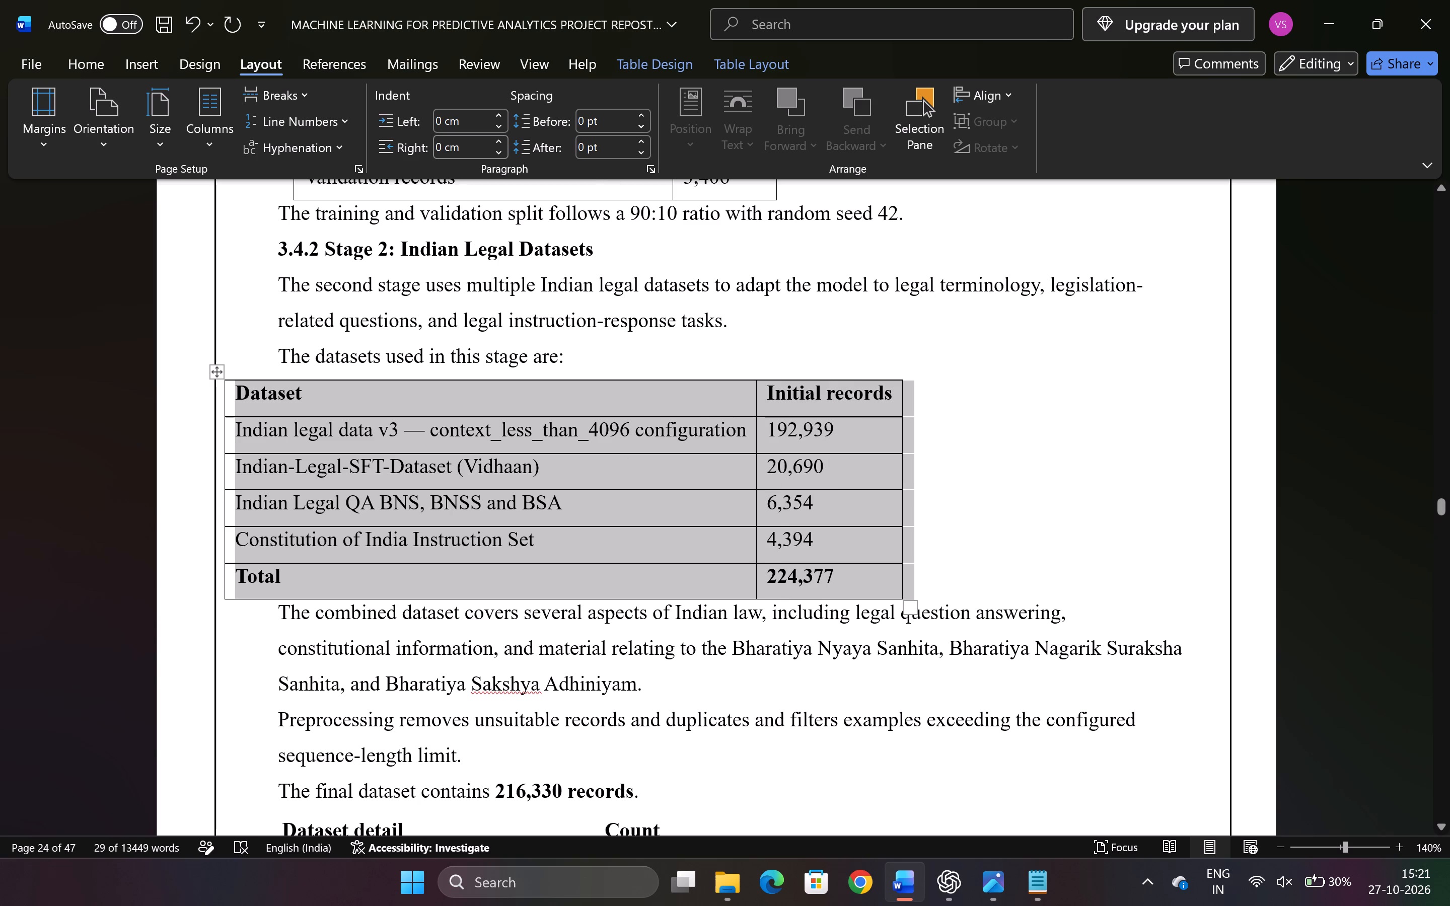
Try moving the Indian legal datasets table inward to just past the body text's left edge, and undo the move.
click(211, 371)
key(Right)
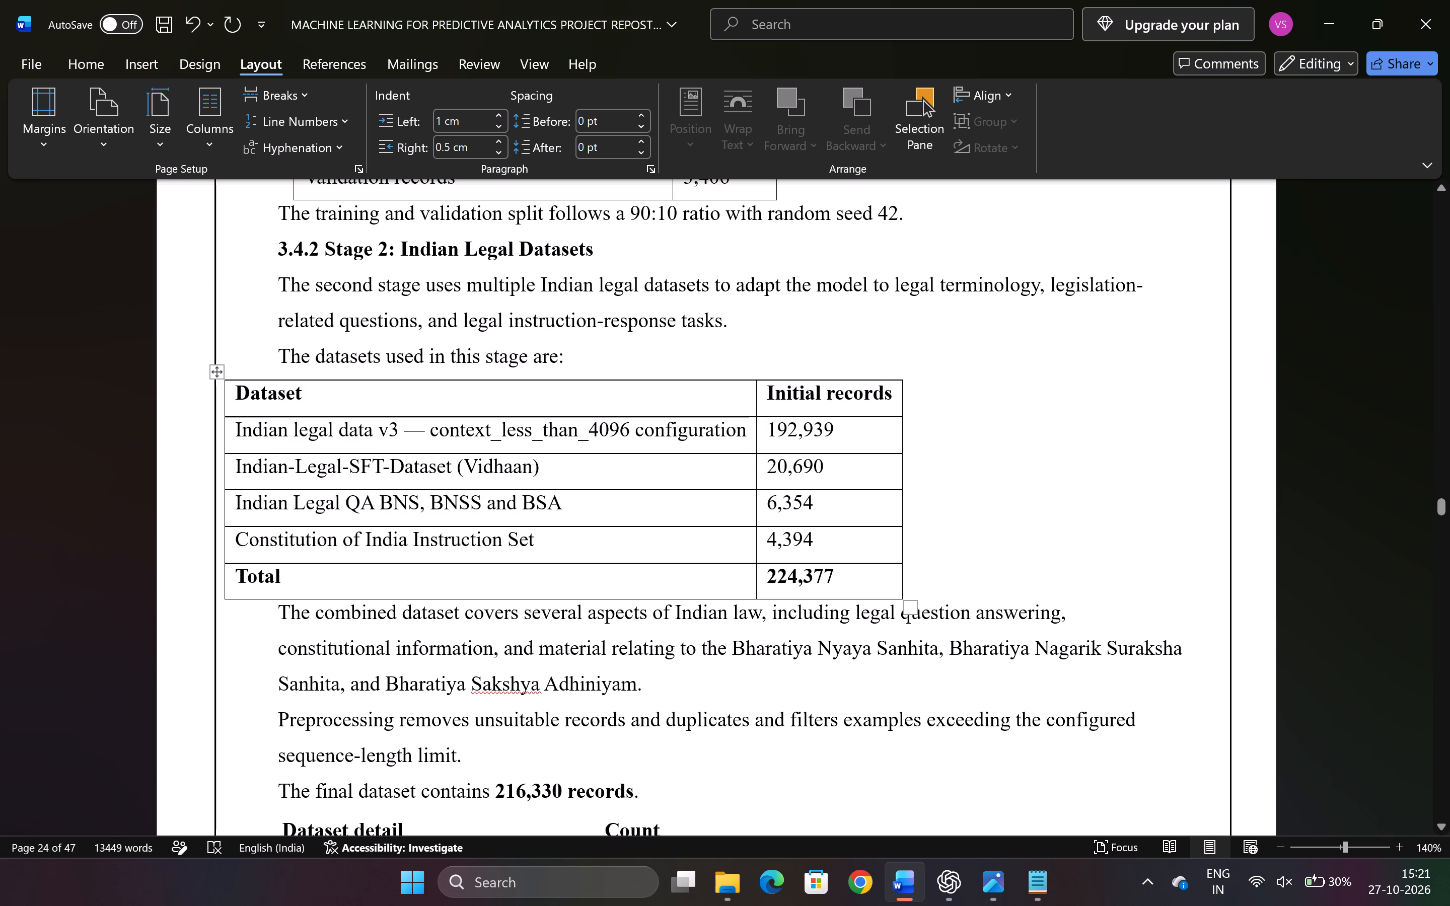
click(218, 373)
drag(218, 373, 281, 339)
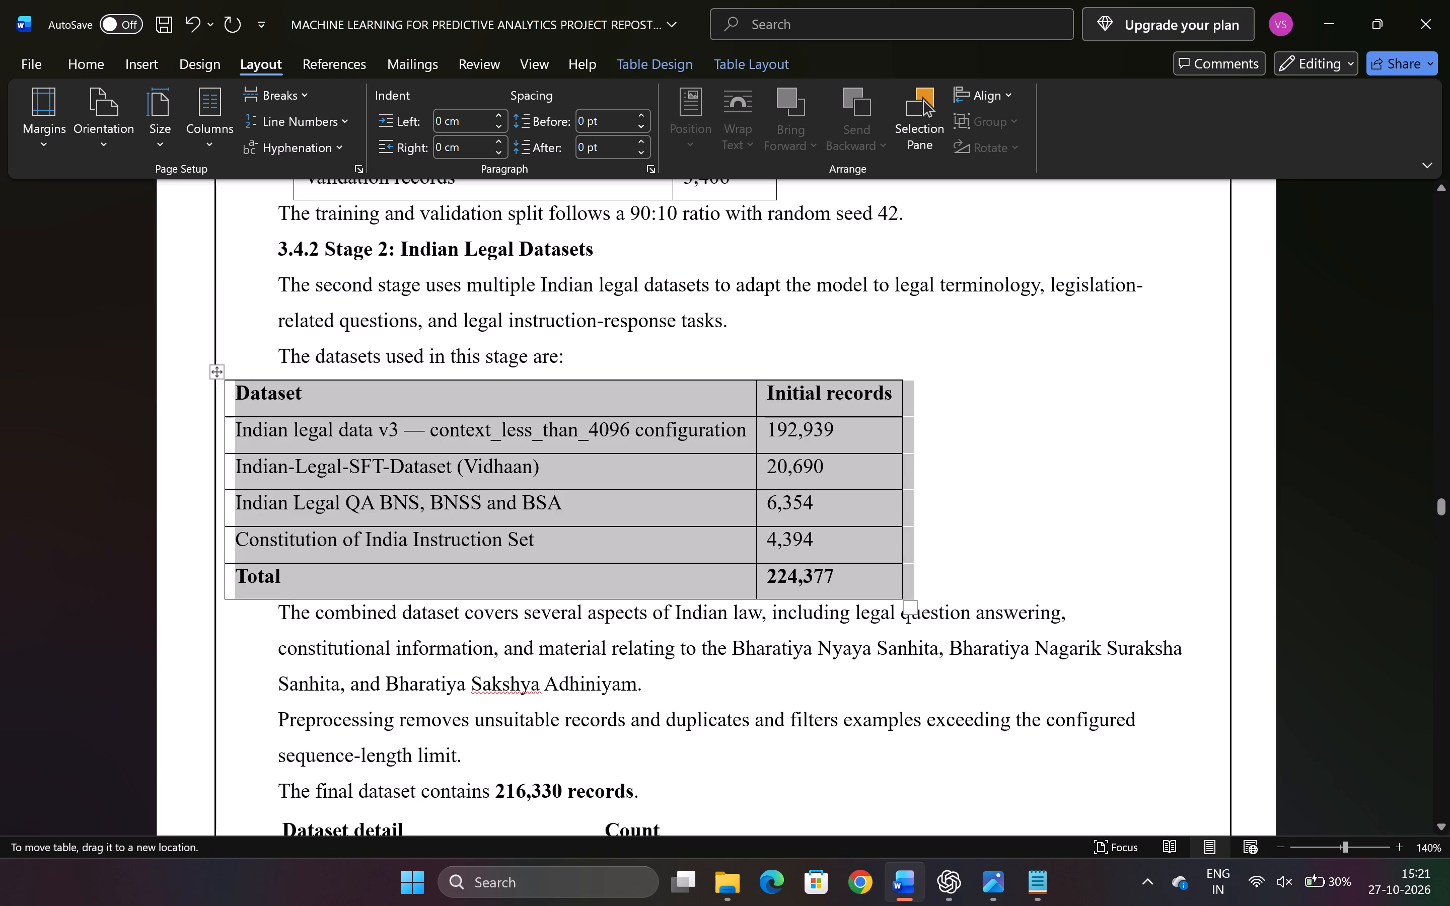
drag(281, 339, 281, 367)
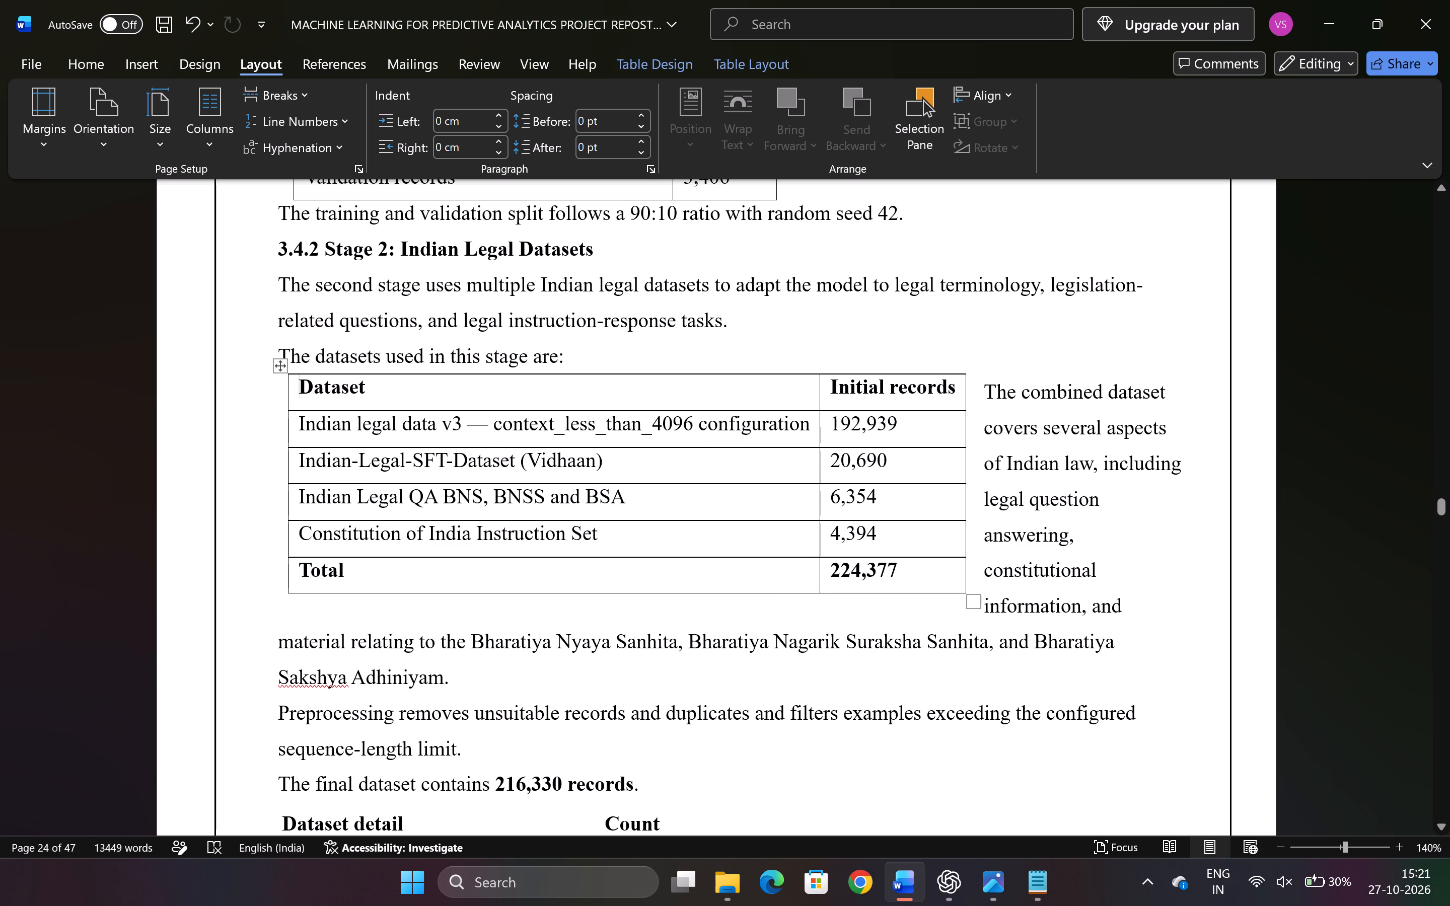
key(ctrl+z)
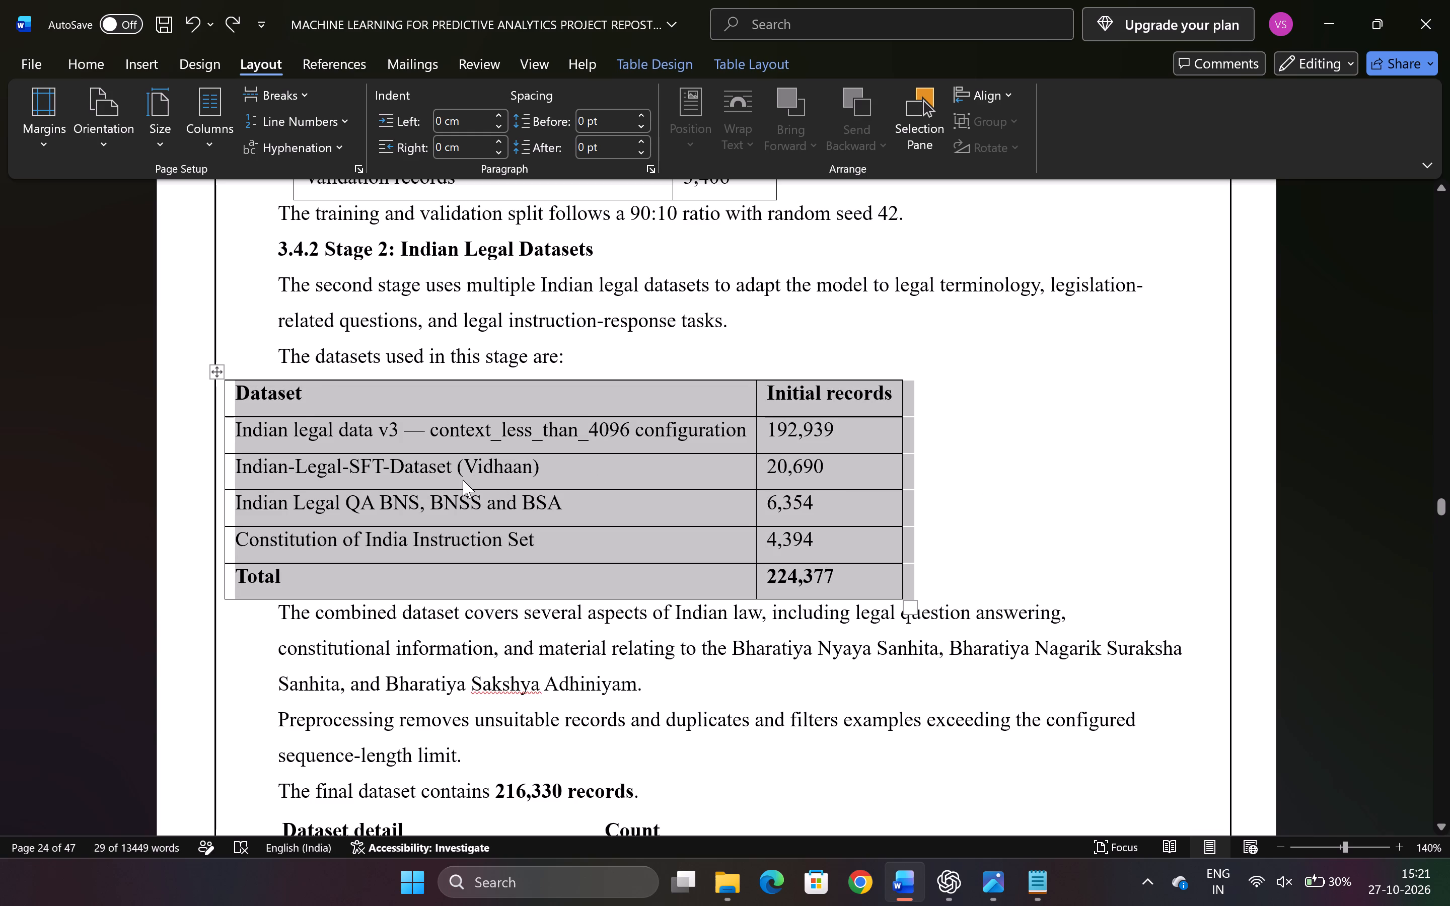
Move the Indian legal datasets table inward so its left border lines up with the body text under "The datasets used in this stage are:".
drag(216, 374, 243, 374)
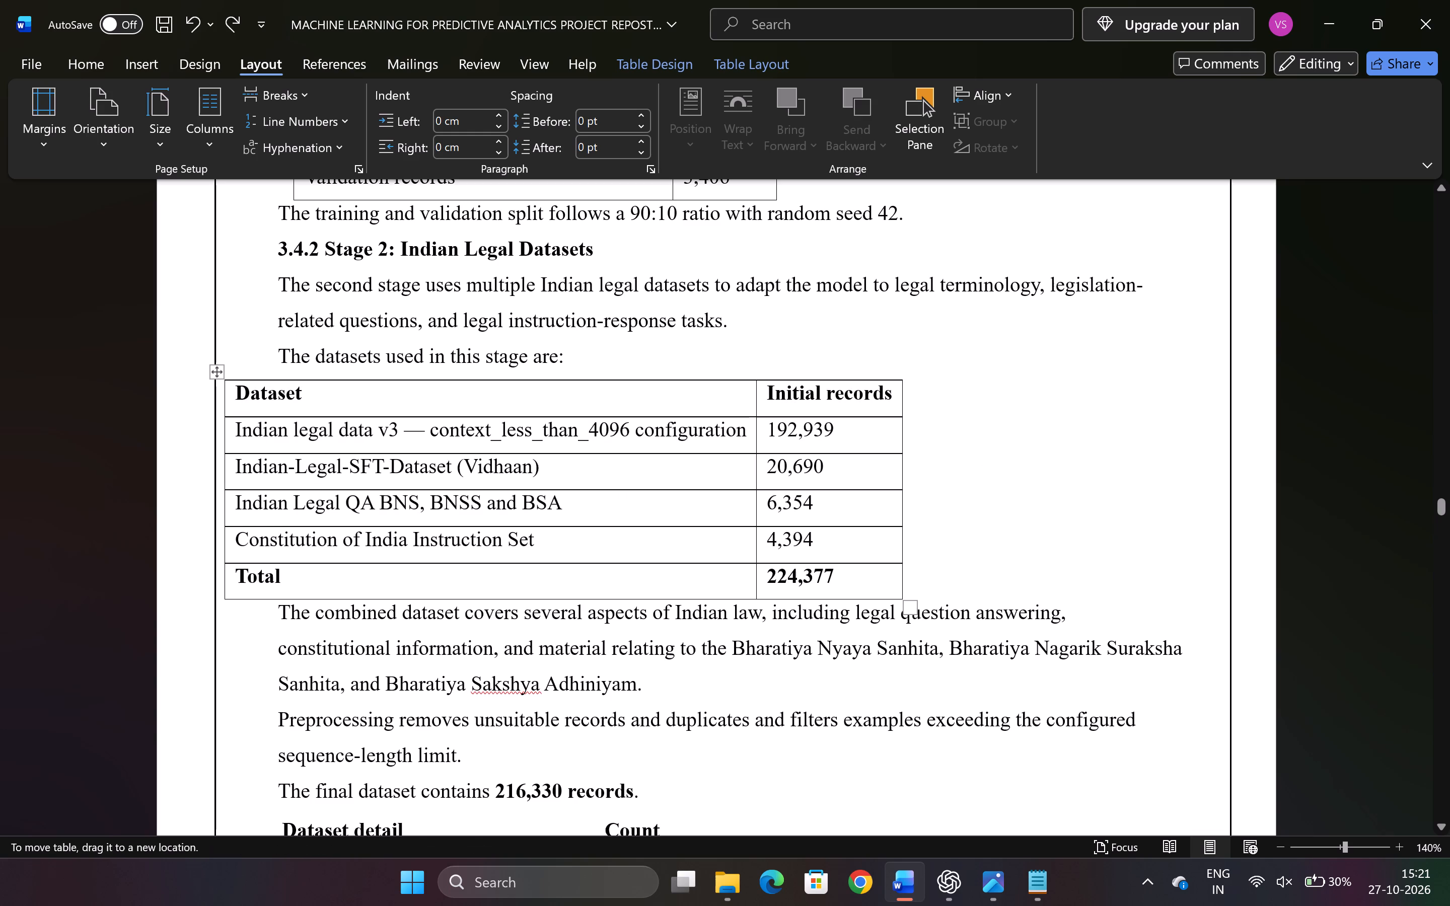
drag(243, 374, 269, 368)
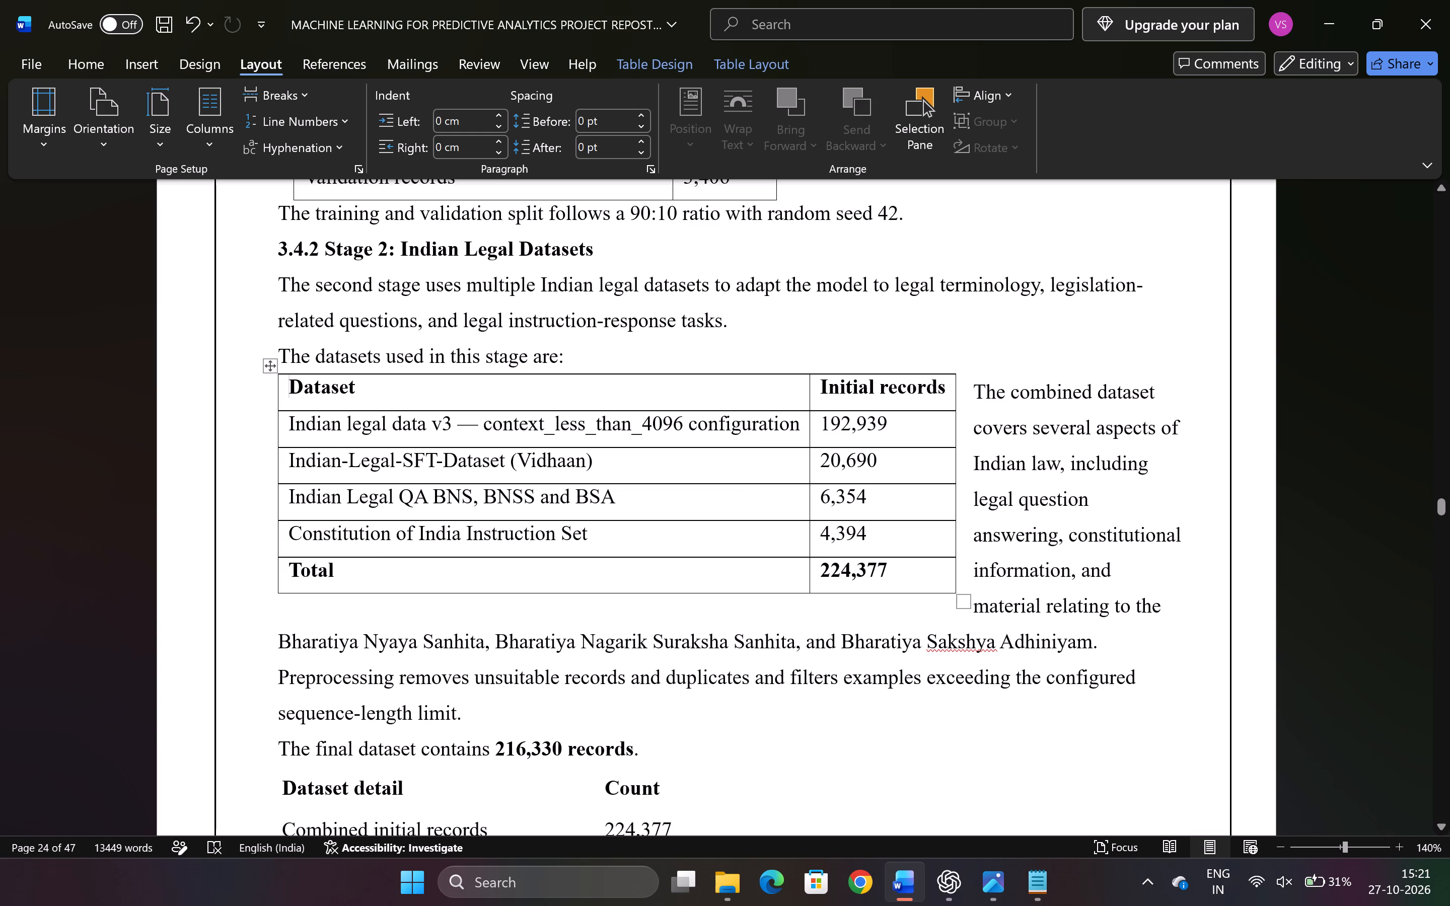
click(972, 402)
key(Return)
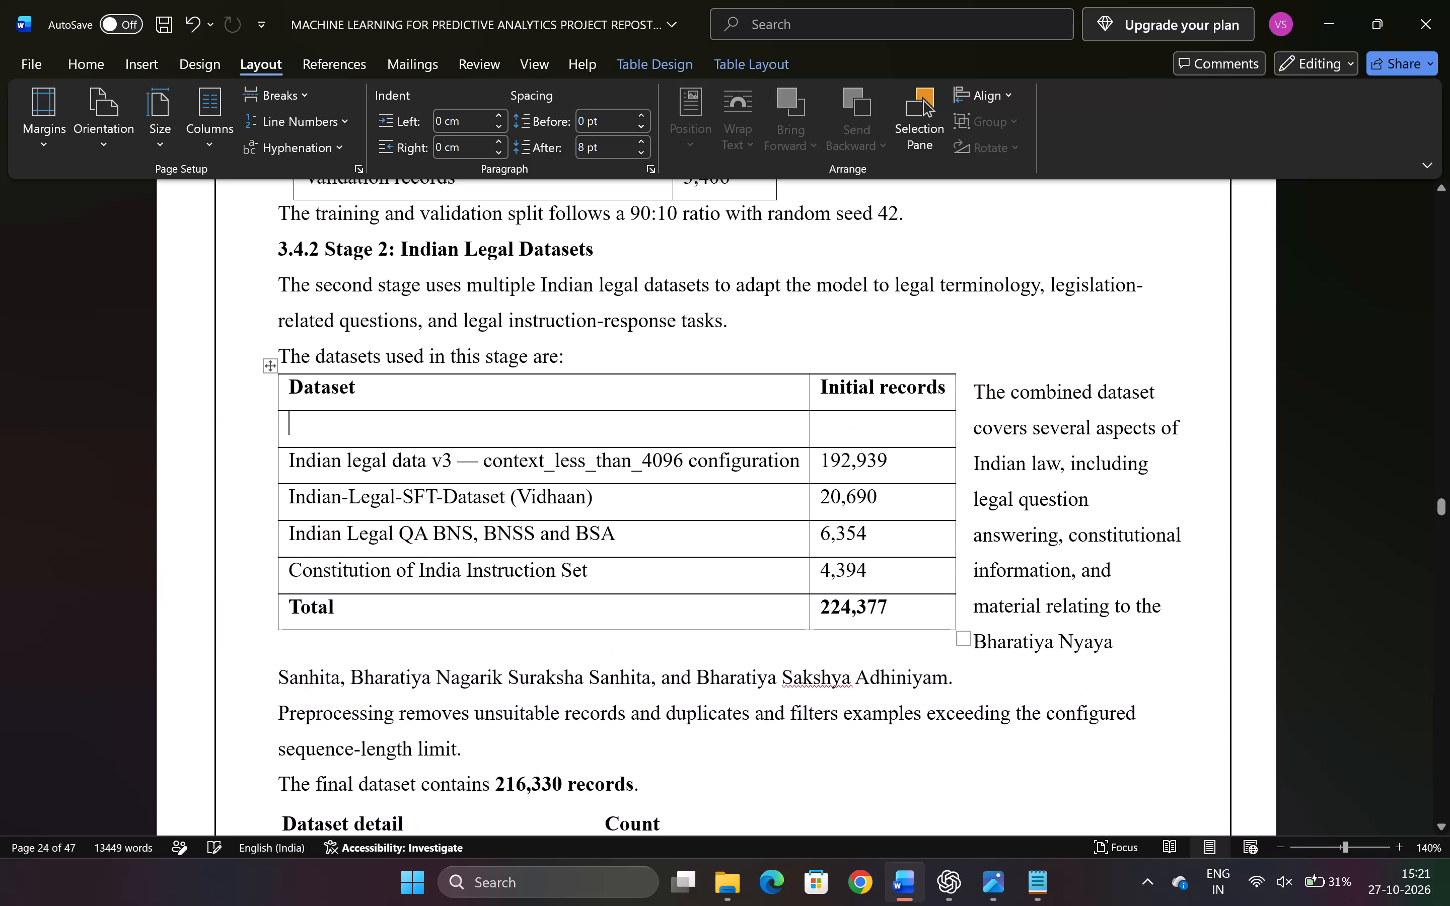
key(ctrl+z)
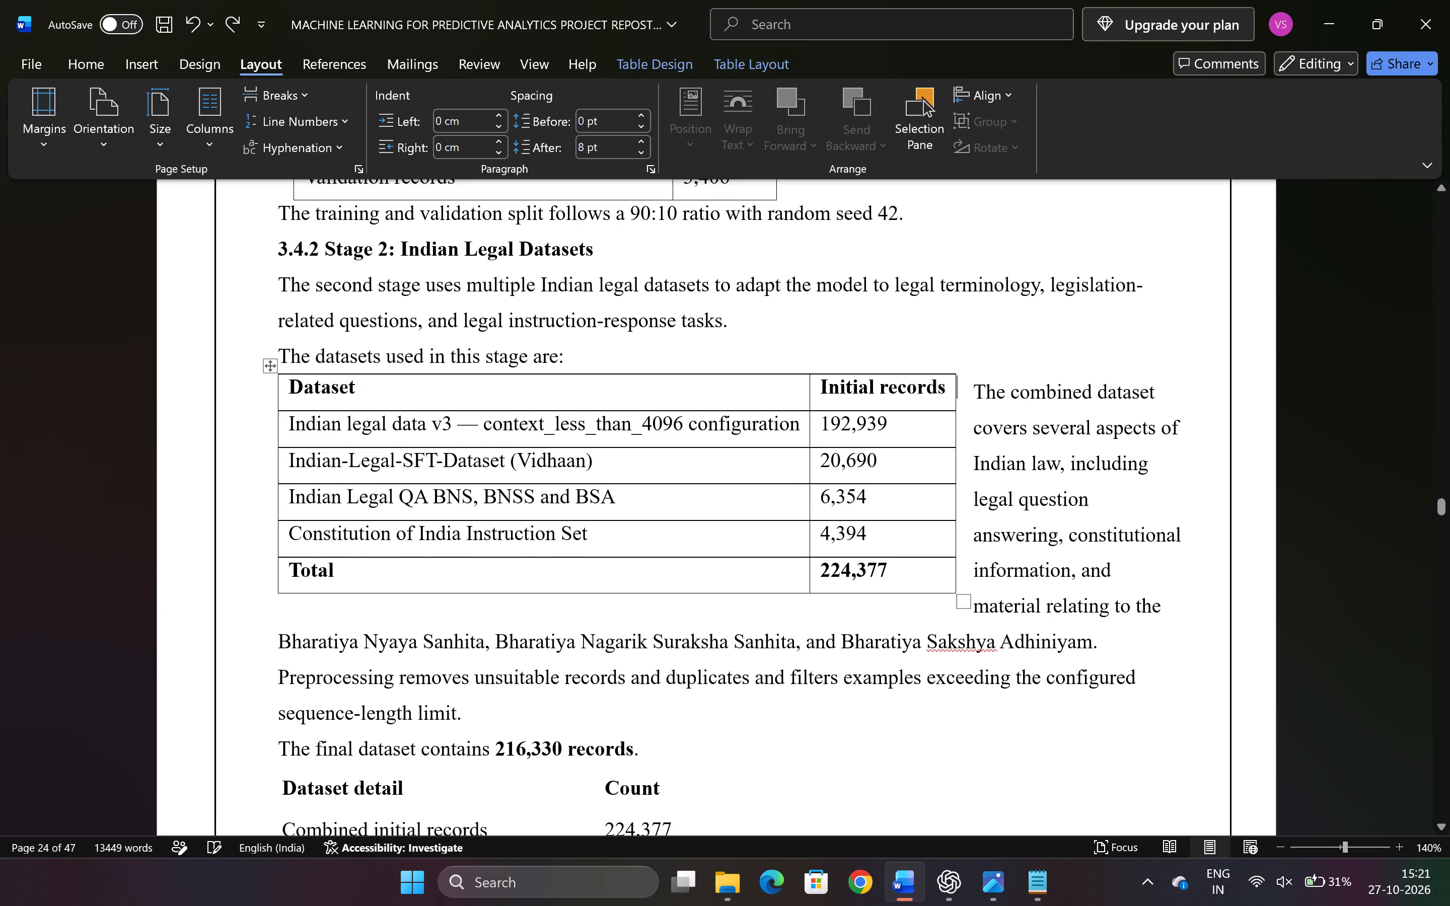
Insert seven blank lines before "The combined dataset covers several aspects" so the paragraph starts below the table at full width.
click(982, 391)
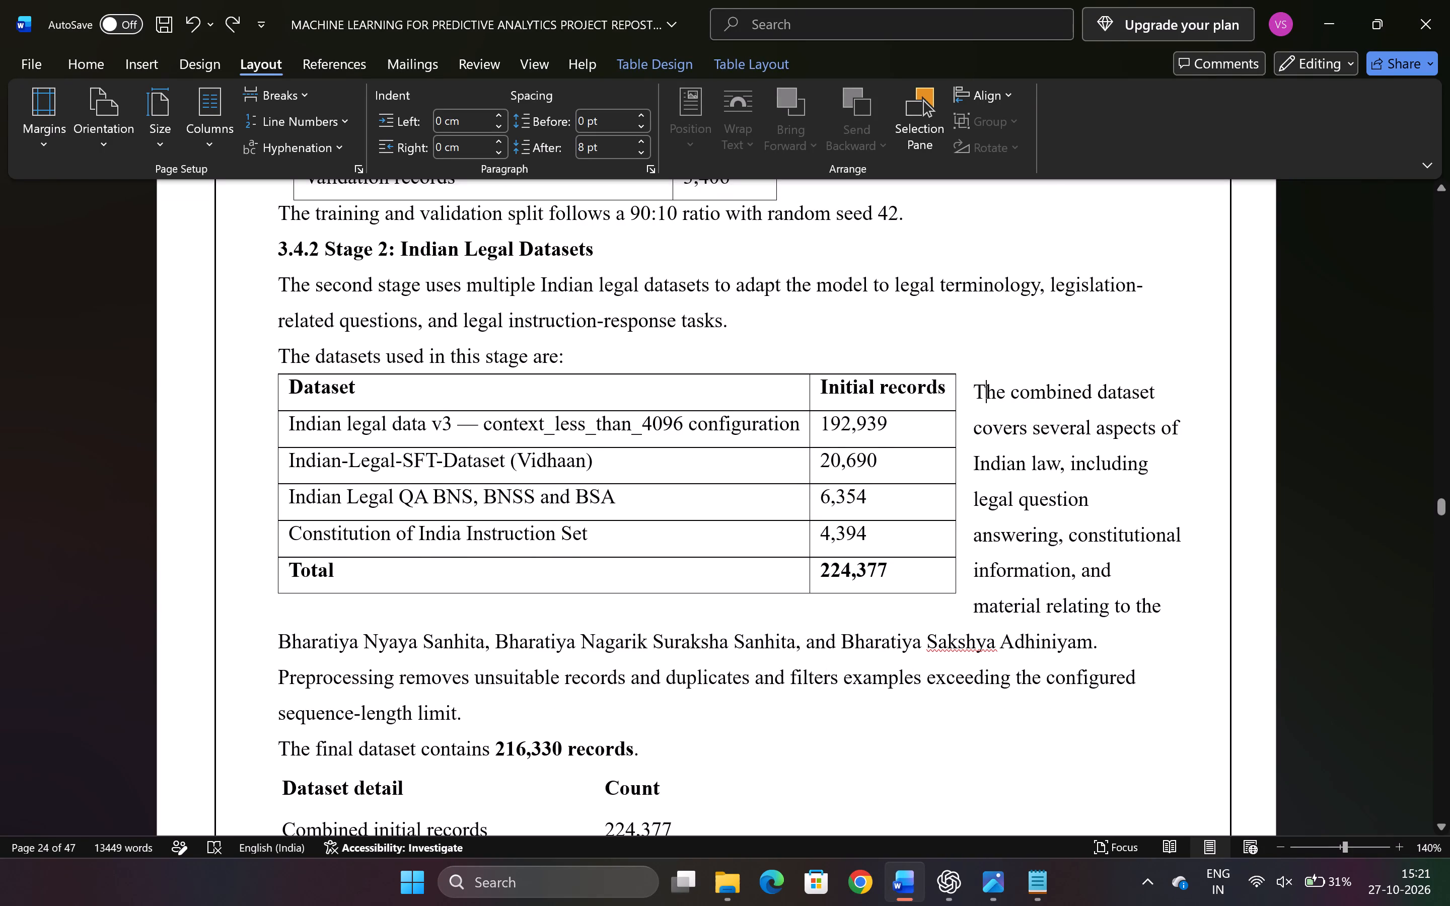
key(Left)
key(Return)
key(Return)
key(Return)
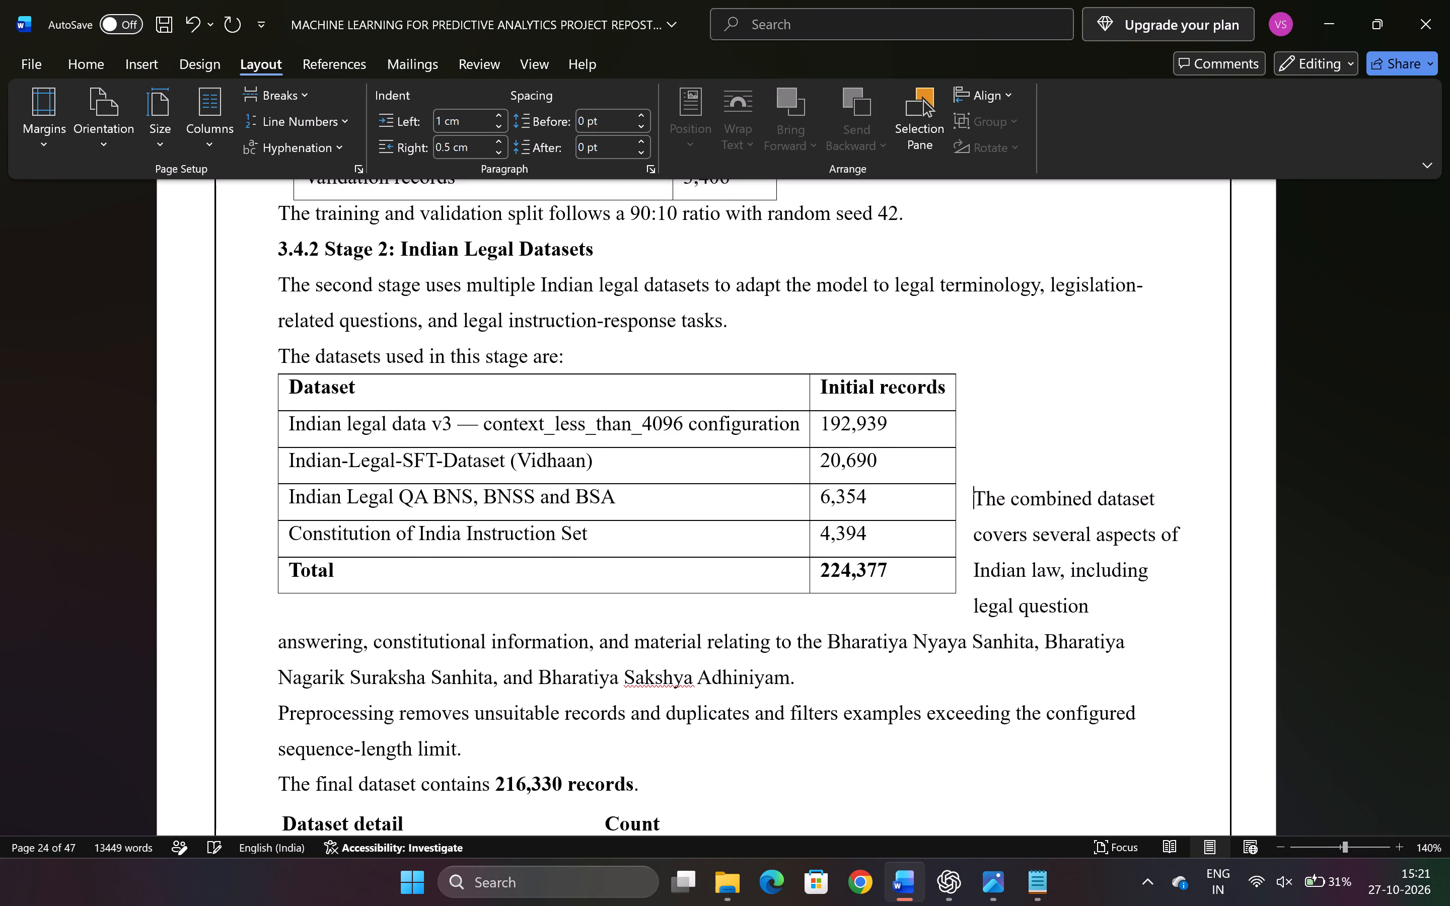
key(Return)
key(Return)
key(Return)
key(Return)
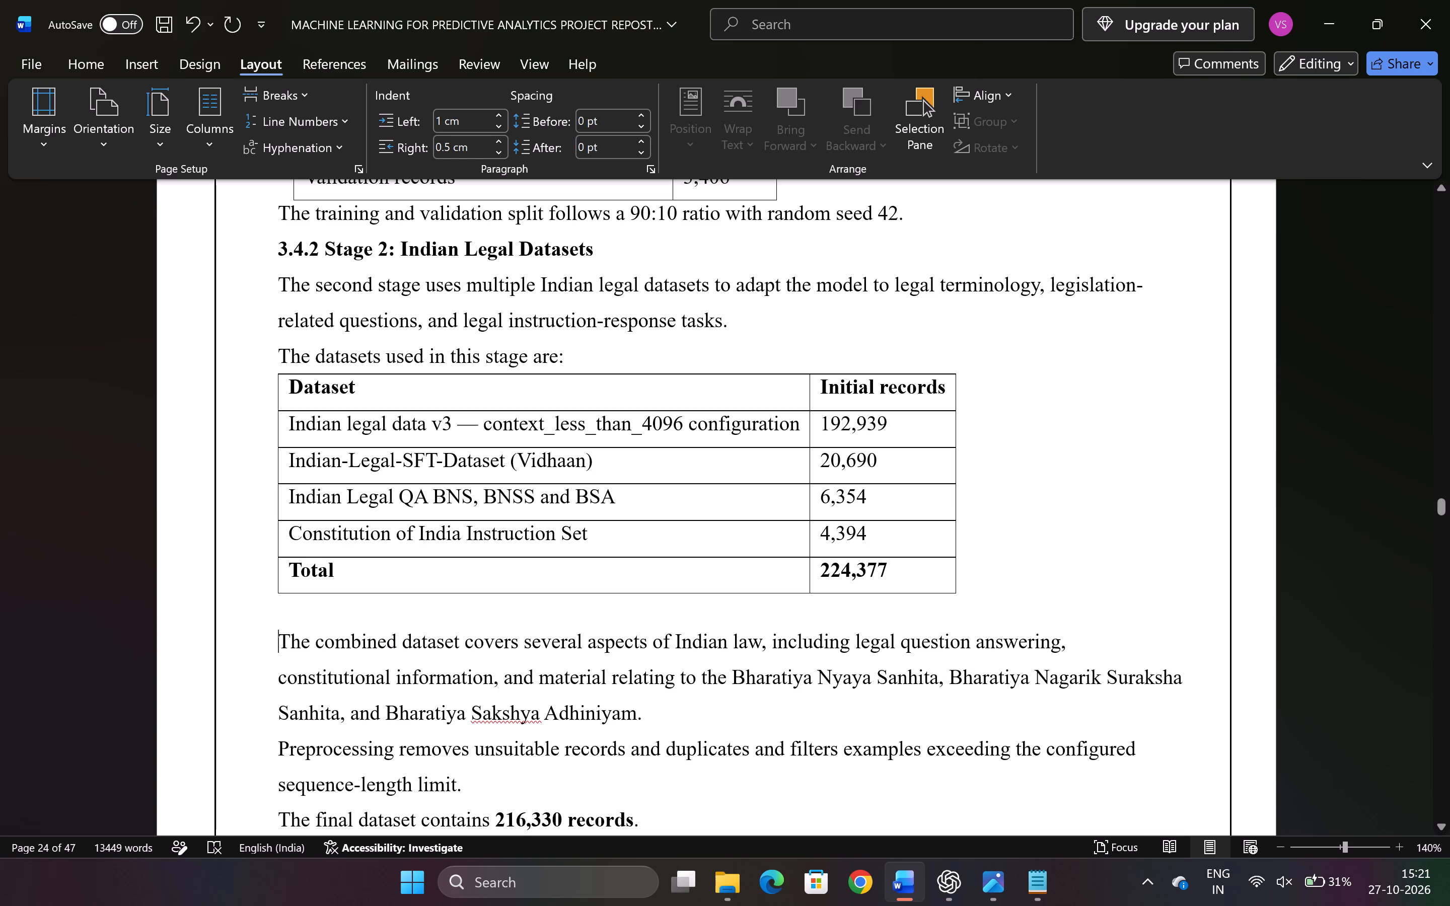
Justify the two paragraphs below the table, from "The combined dataset covers" to "sequence-length limit.".
click(908, 690)
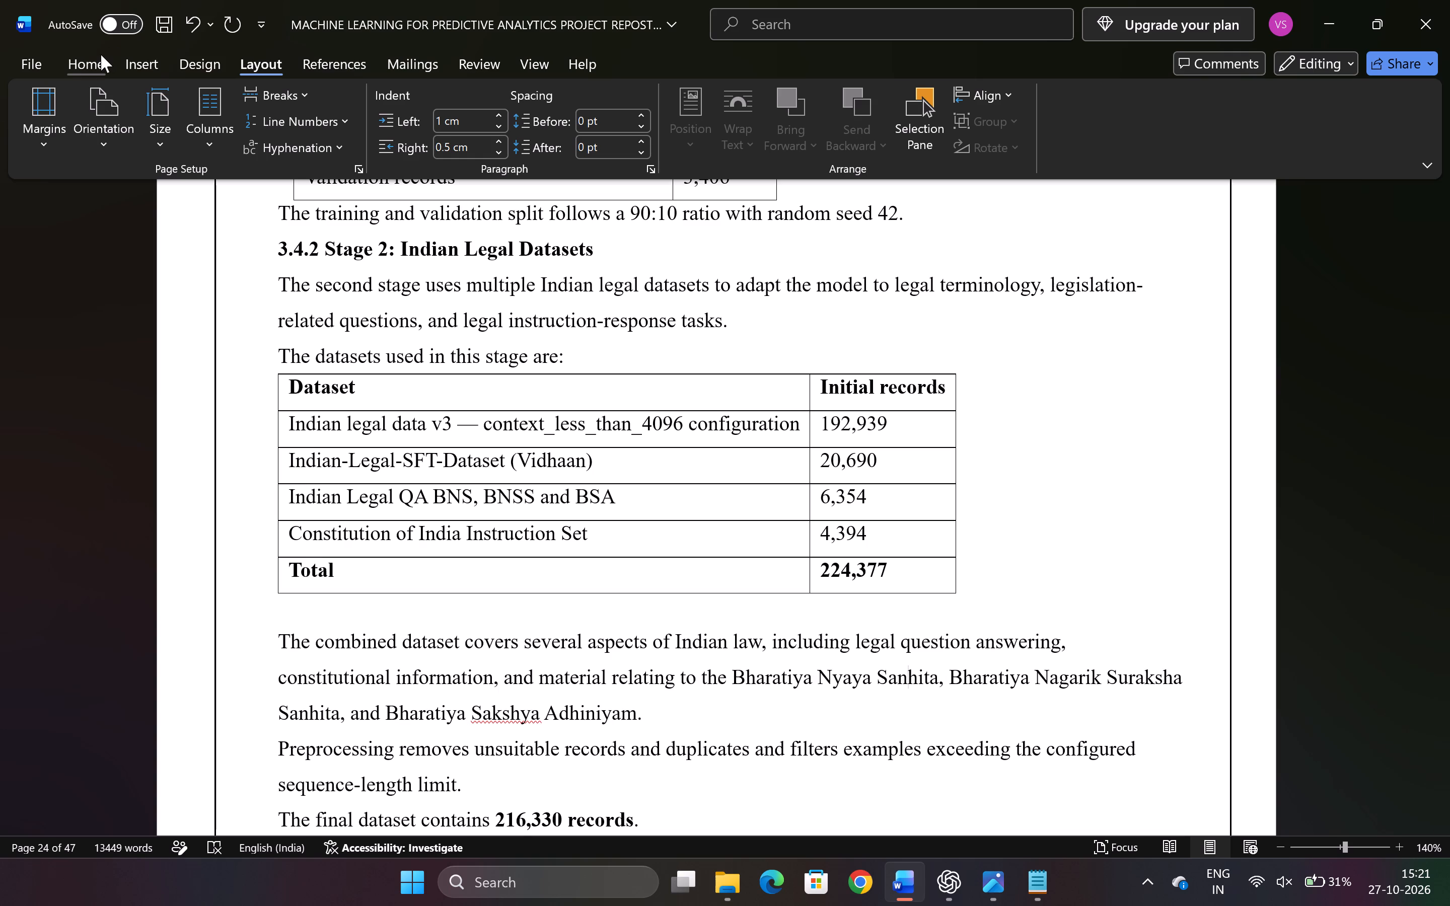
click(101, 54)
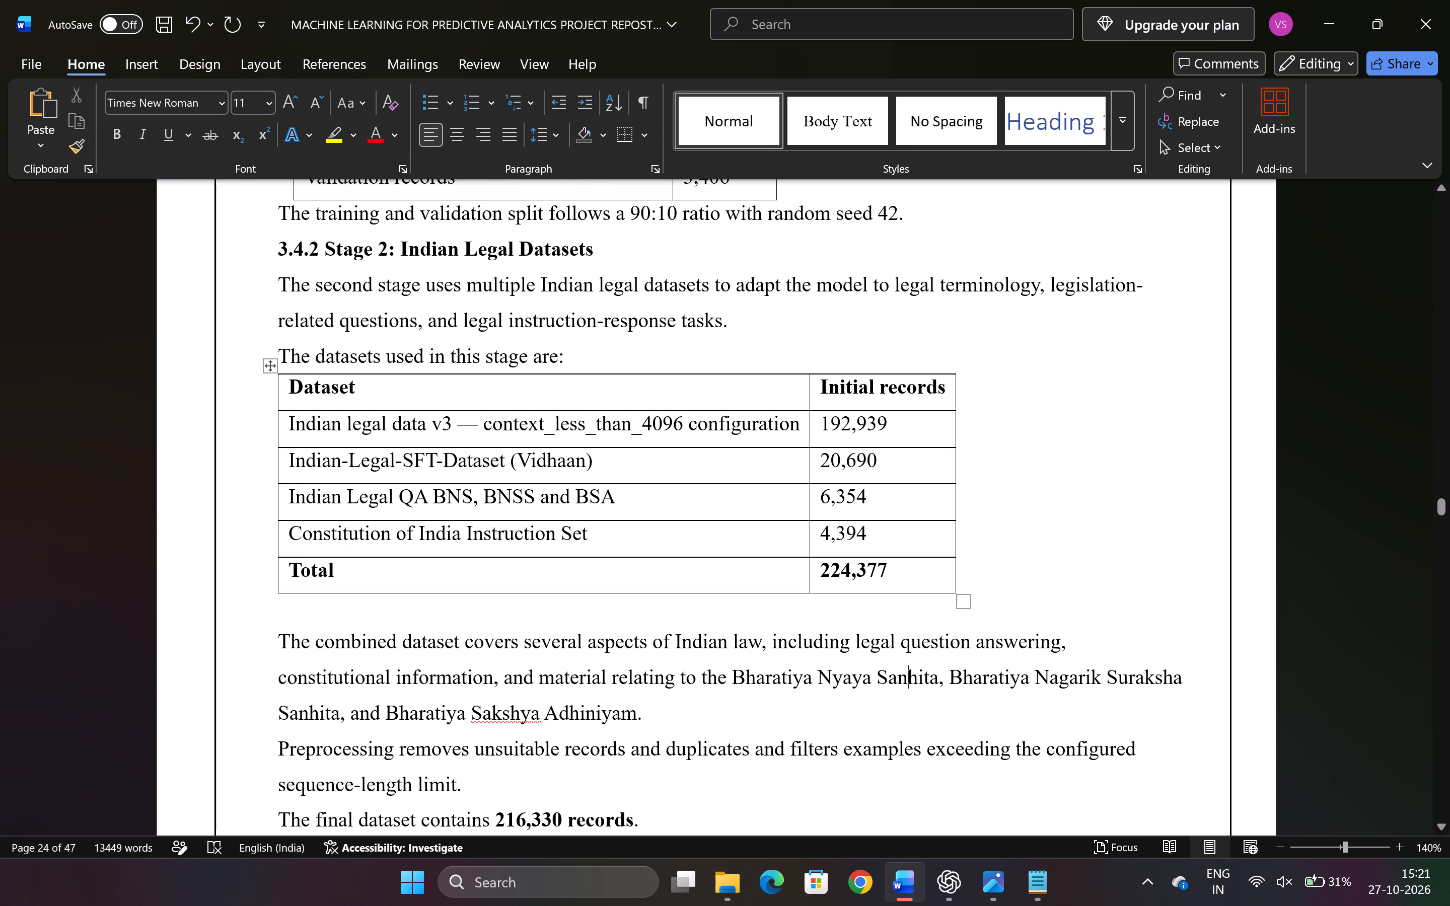
drag(601, 785, 394, 673)
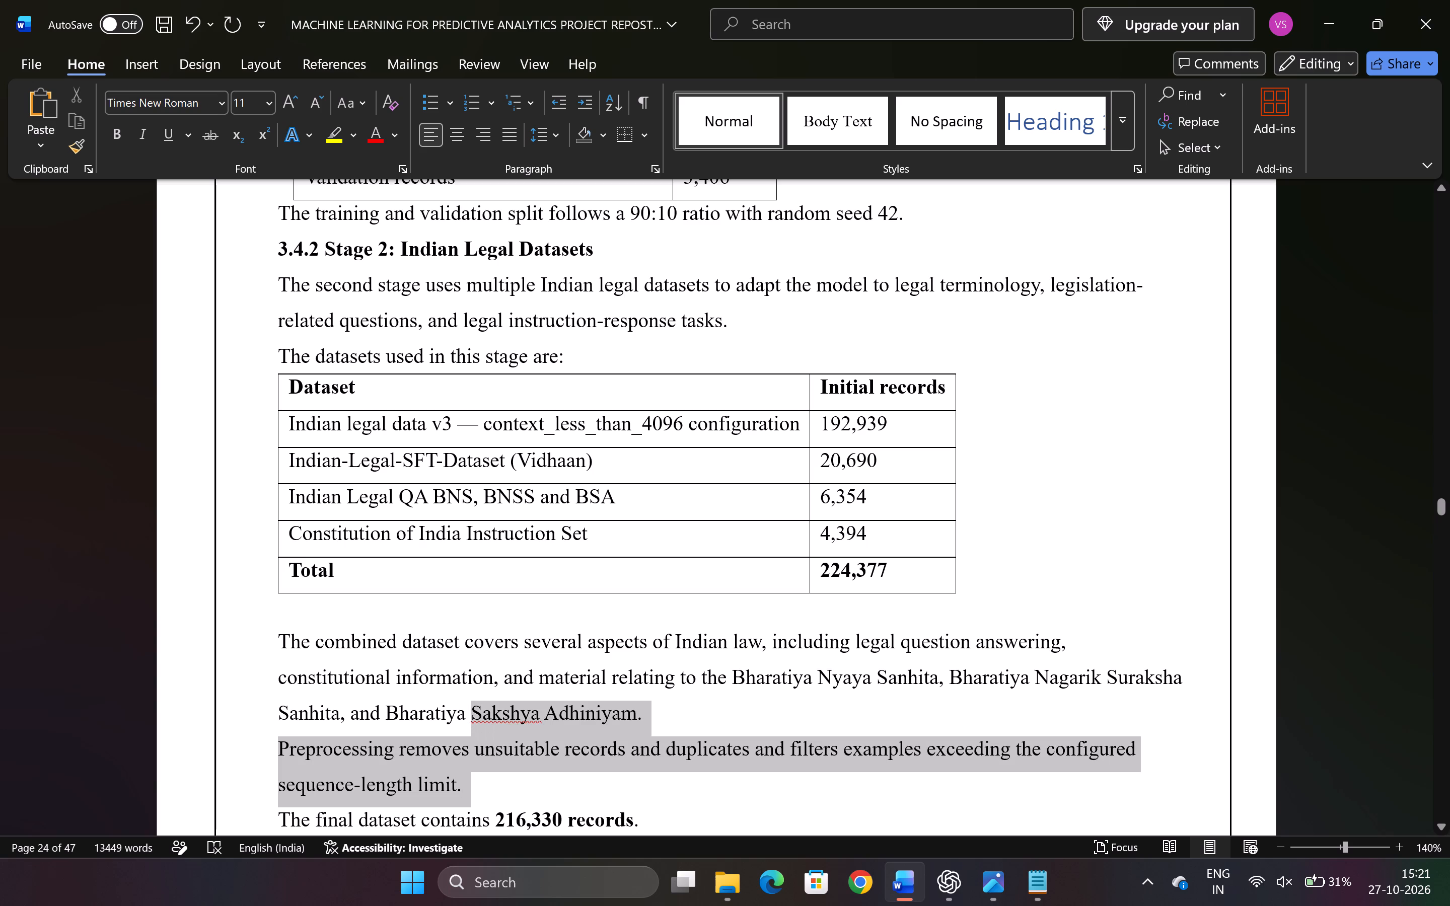
drag(394, 673, 283, 638)
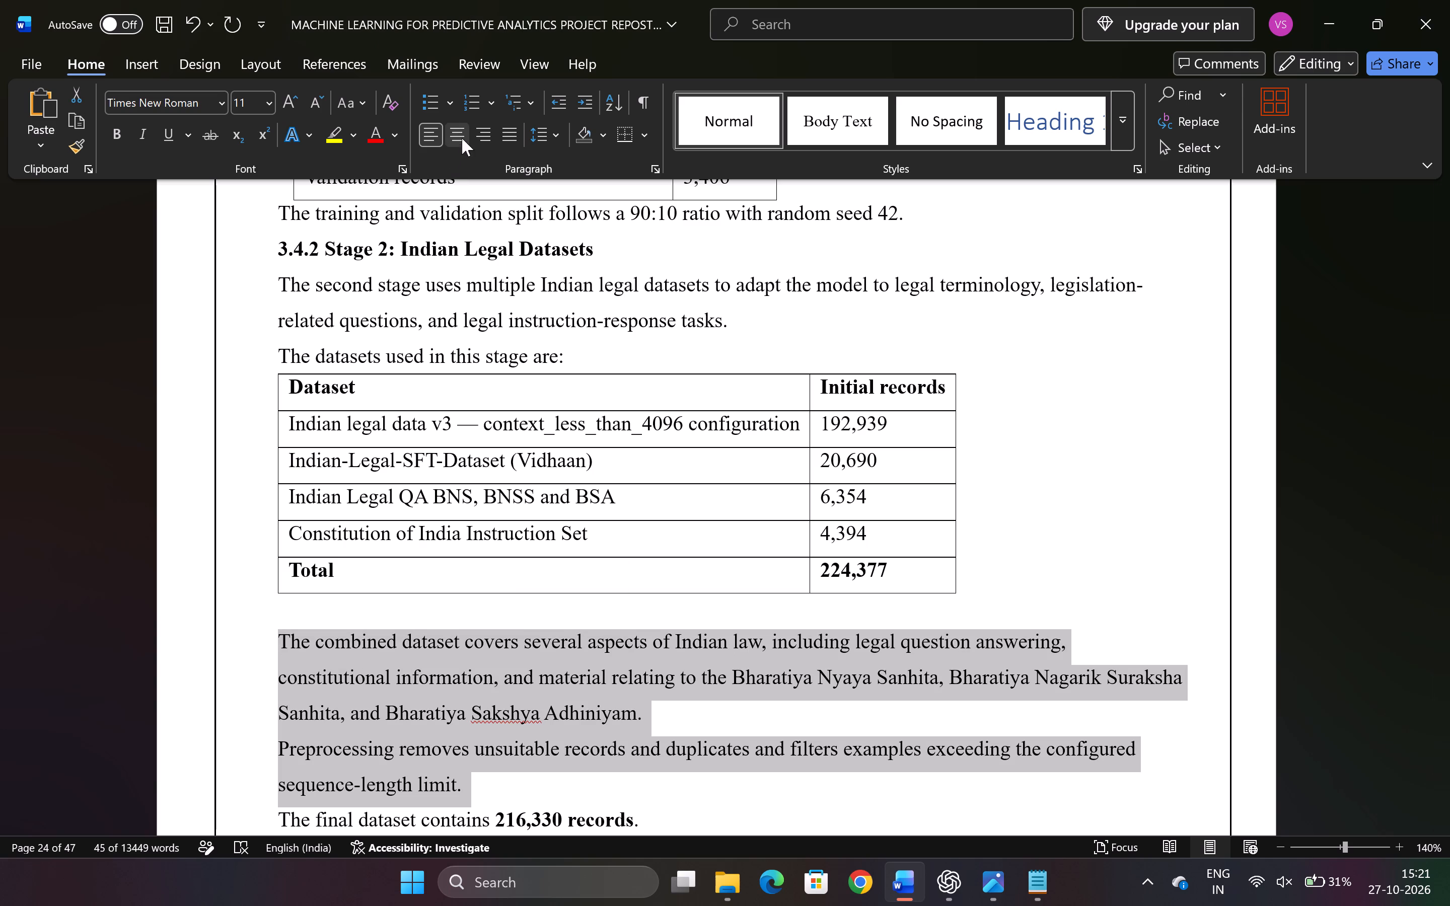
click(514, 136)
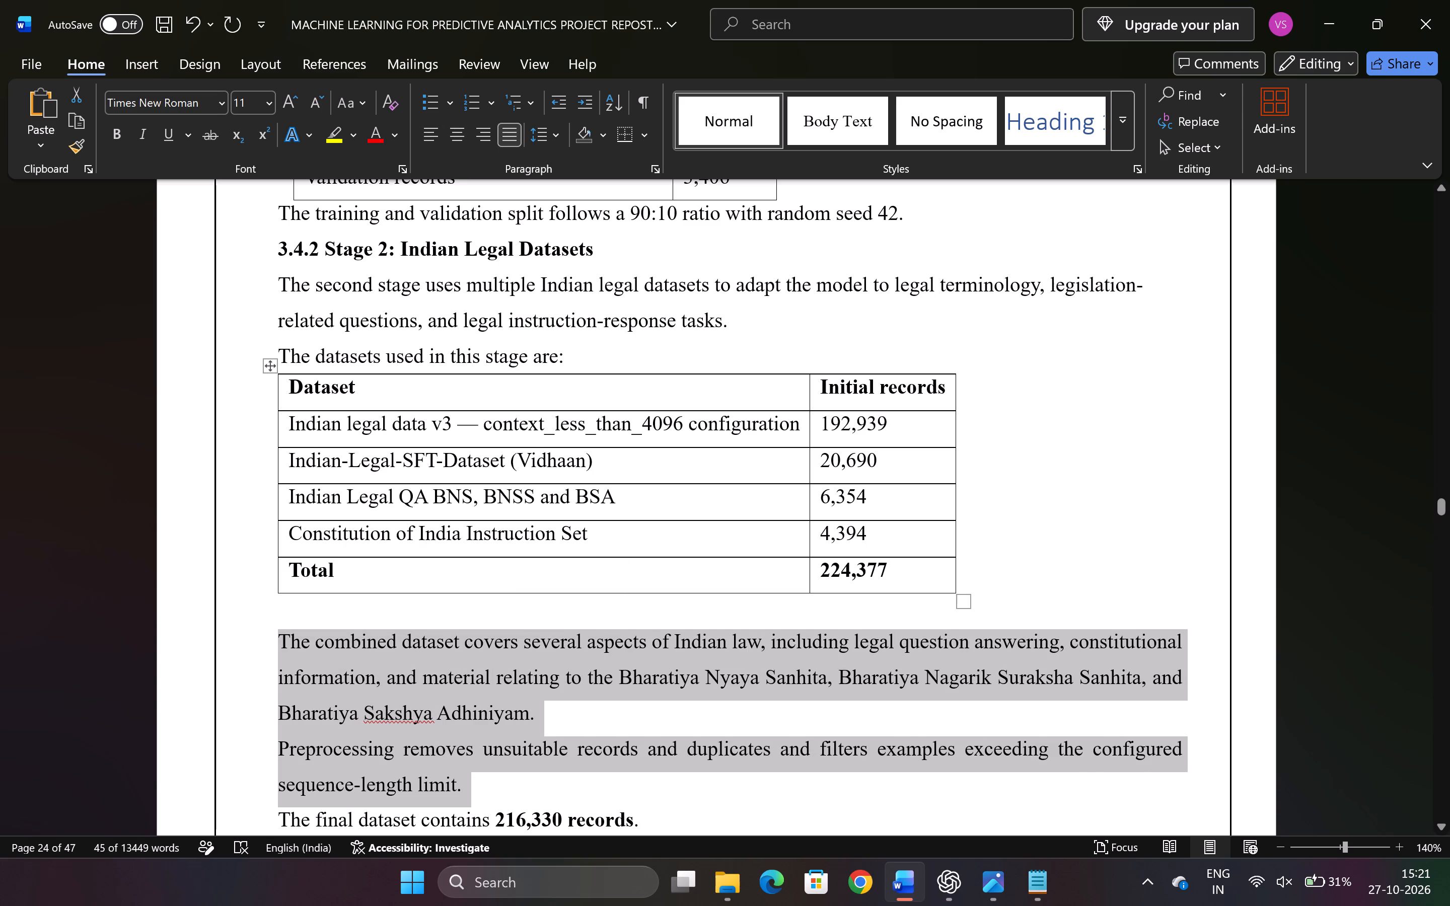
Move the Indian legal datasets table slightly down to leave a gap below "The datasets used in this stage are:", keeping its left alignment.
click(292, 611)
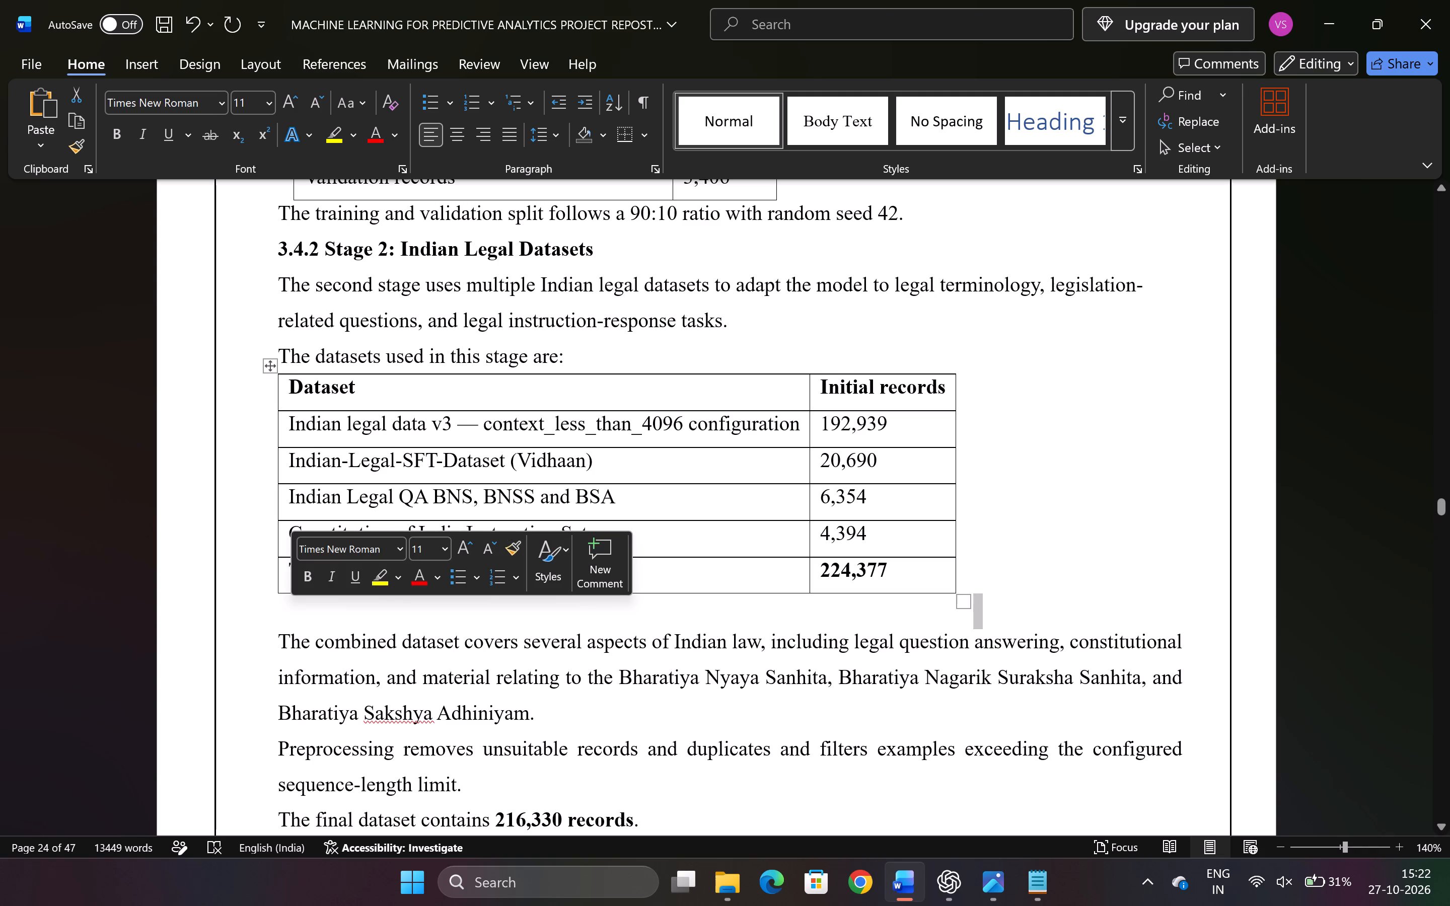
drag(270, 370, 263, 405)
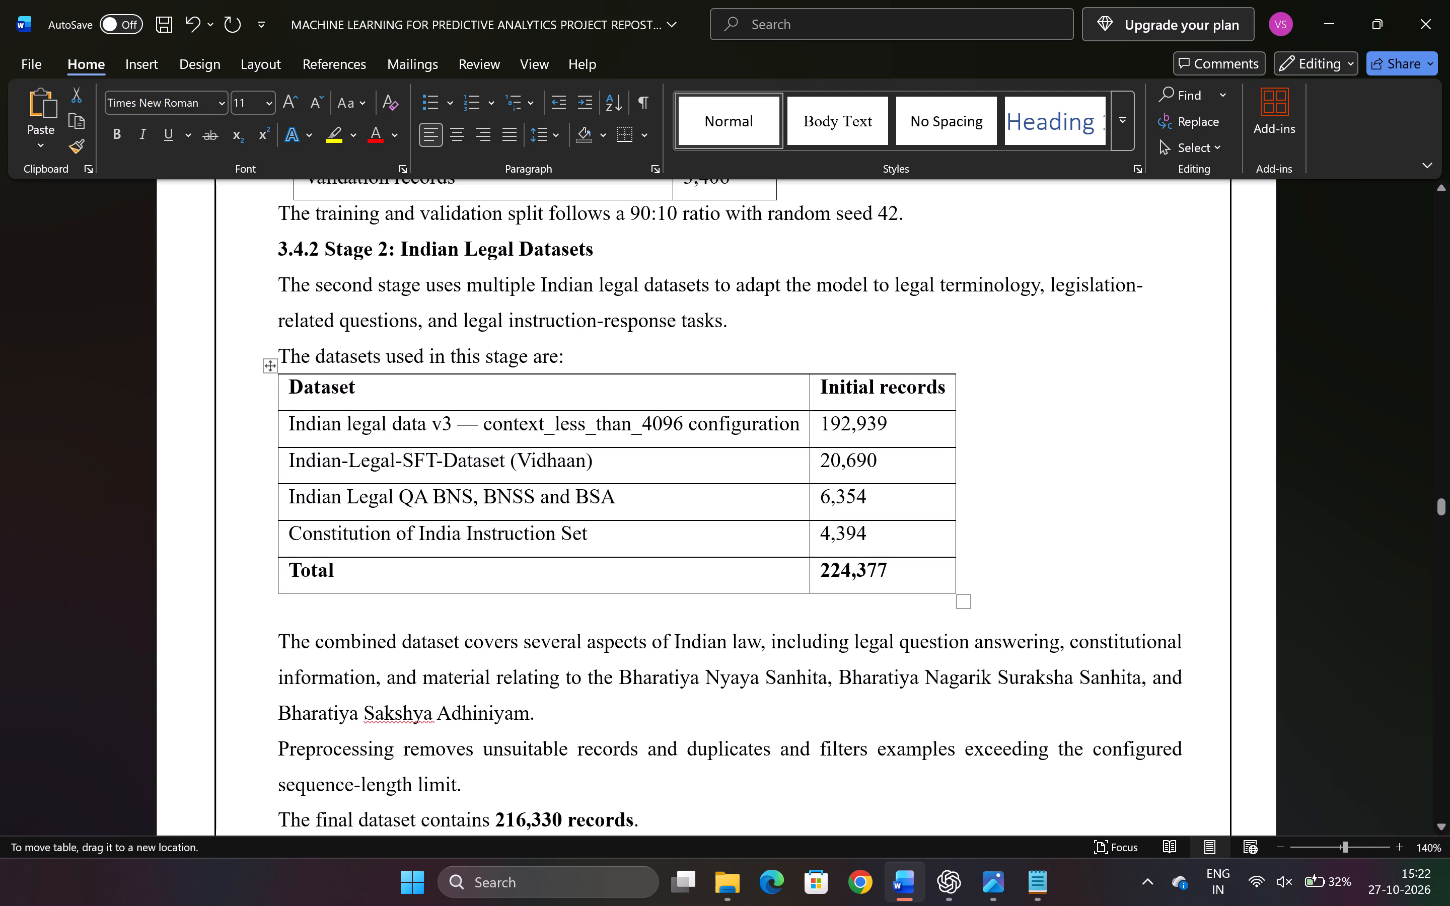
drag(263, 405, 268, 364)
drag(268, 364, 265, 401)
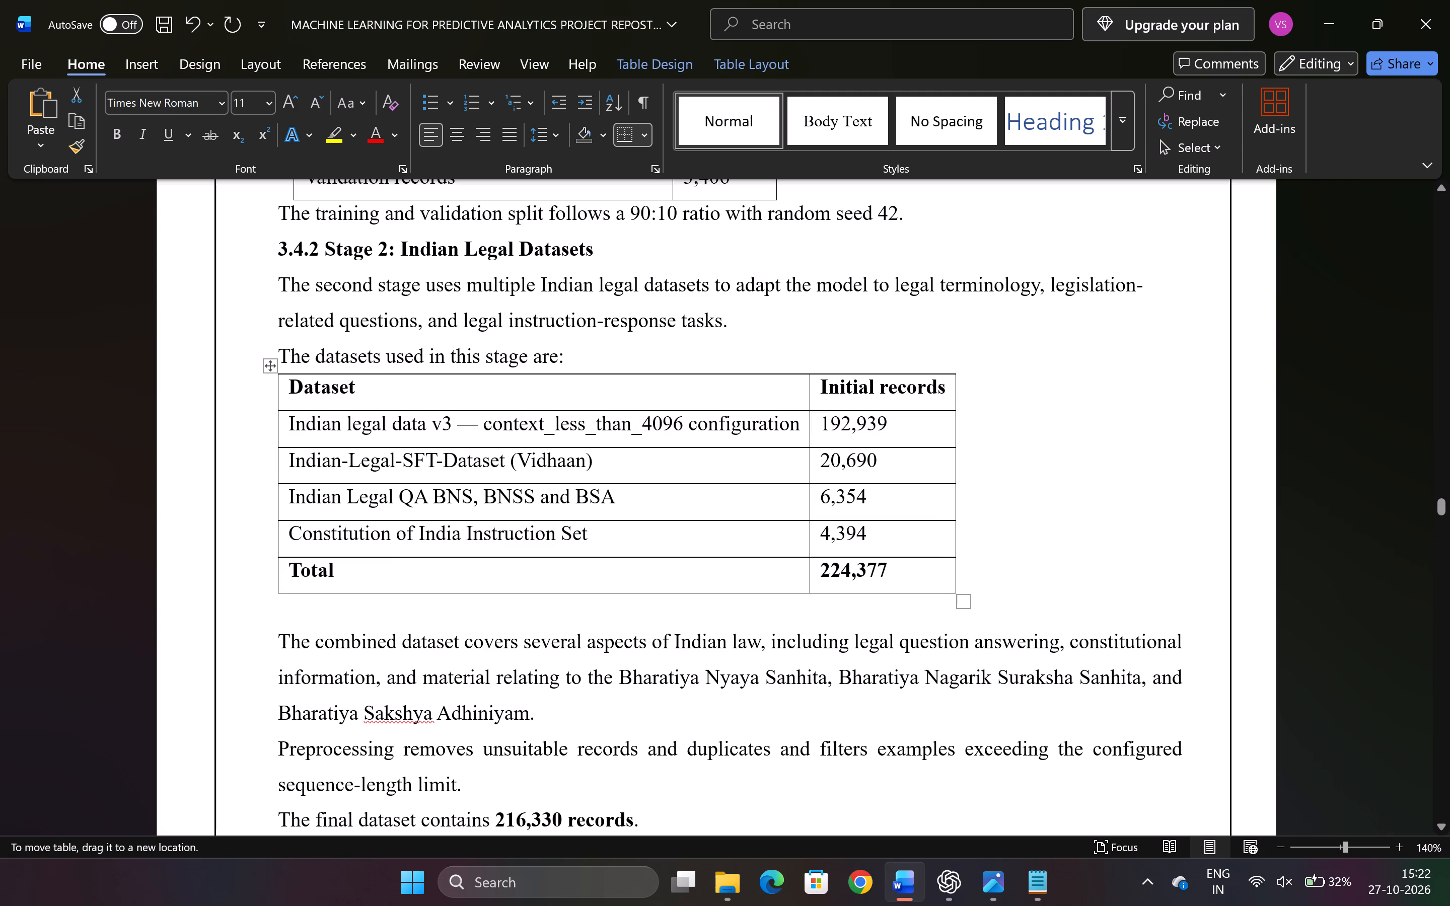
drag(265, 401, 268, 386)
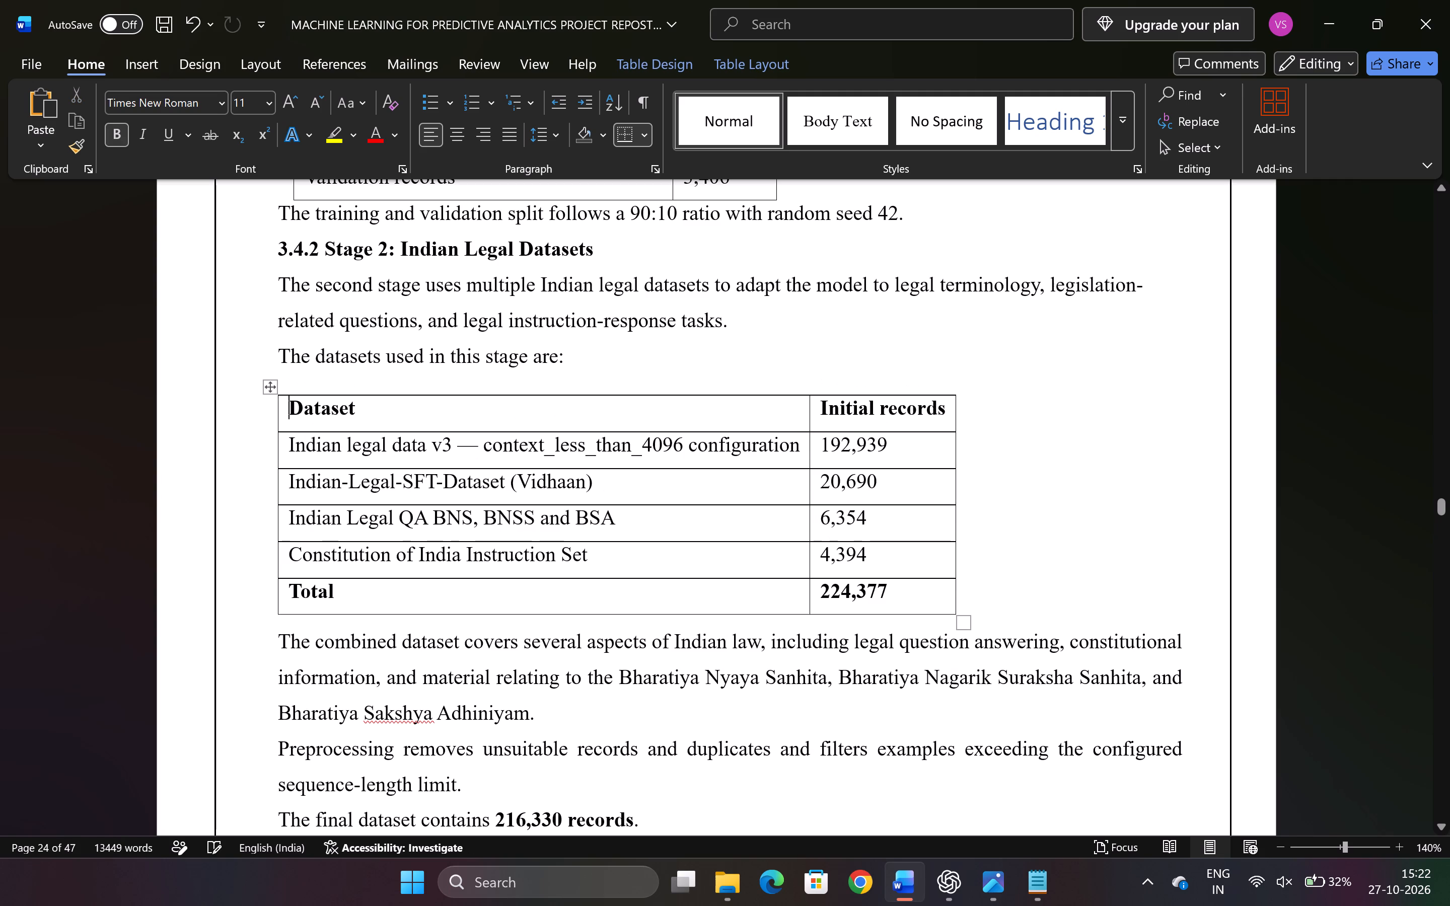
click(1059, 511)
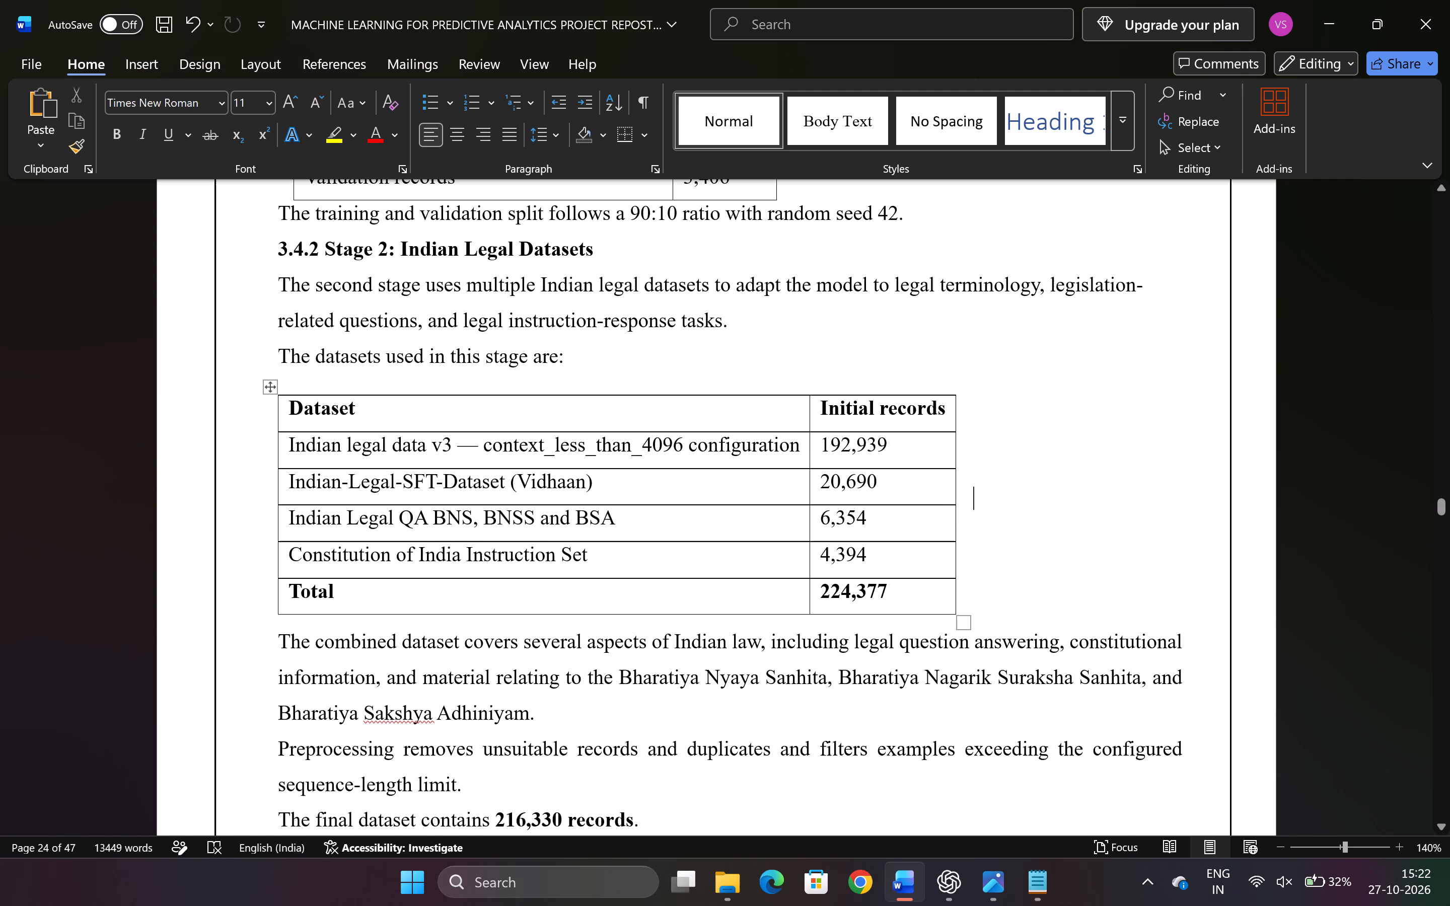
Set the left and right indents of the Dataset detail table below "The final dataset contains 216,330 records." to 0 cm.
scroll(534, 445, down, 1)
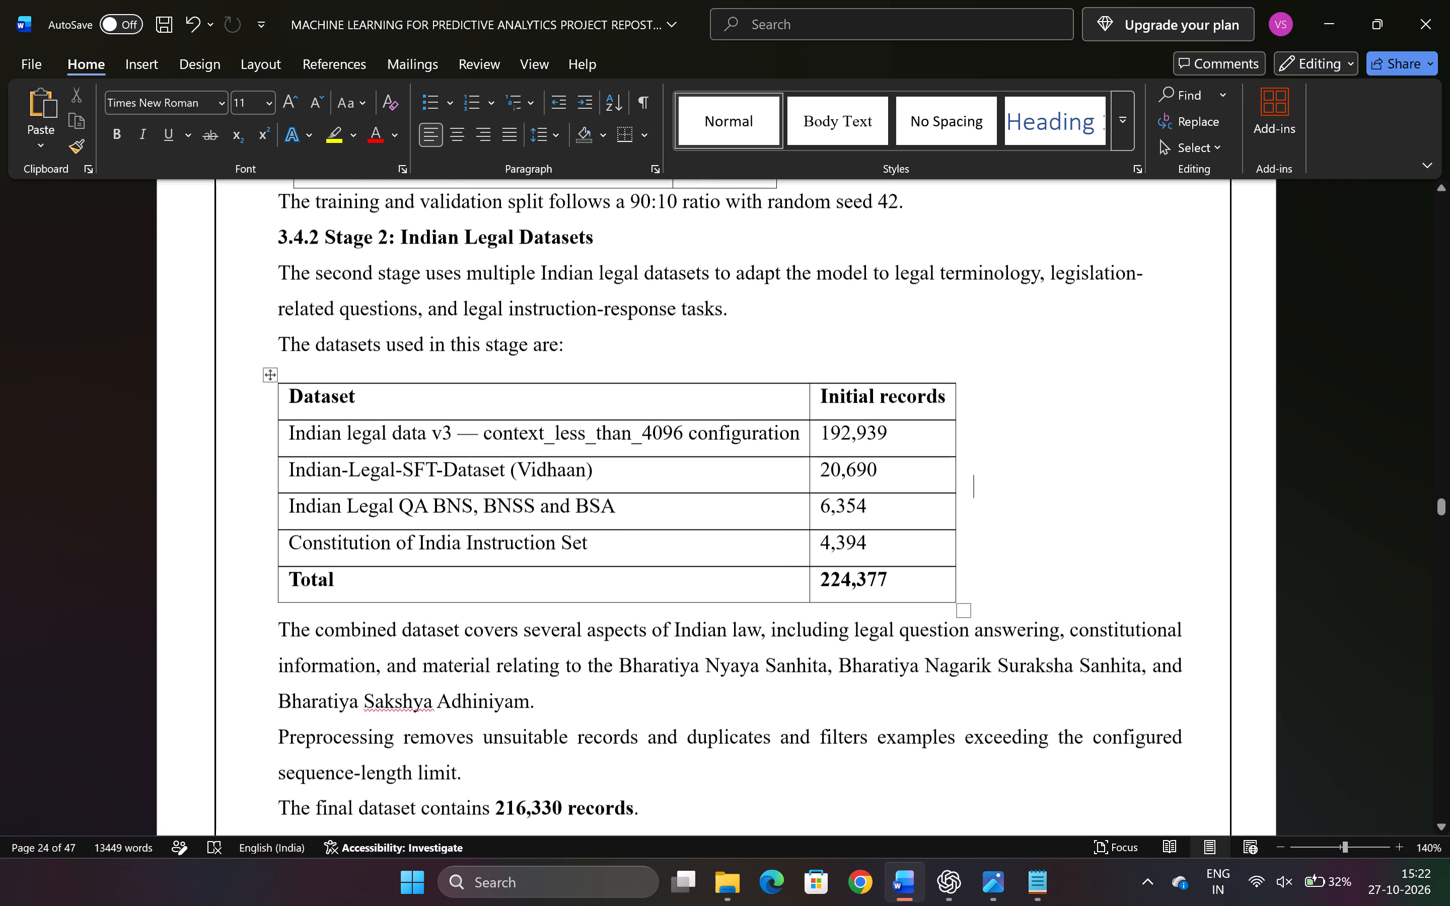
scroll(534, 445, down, 1)
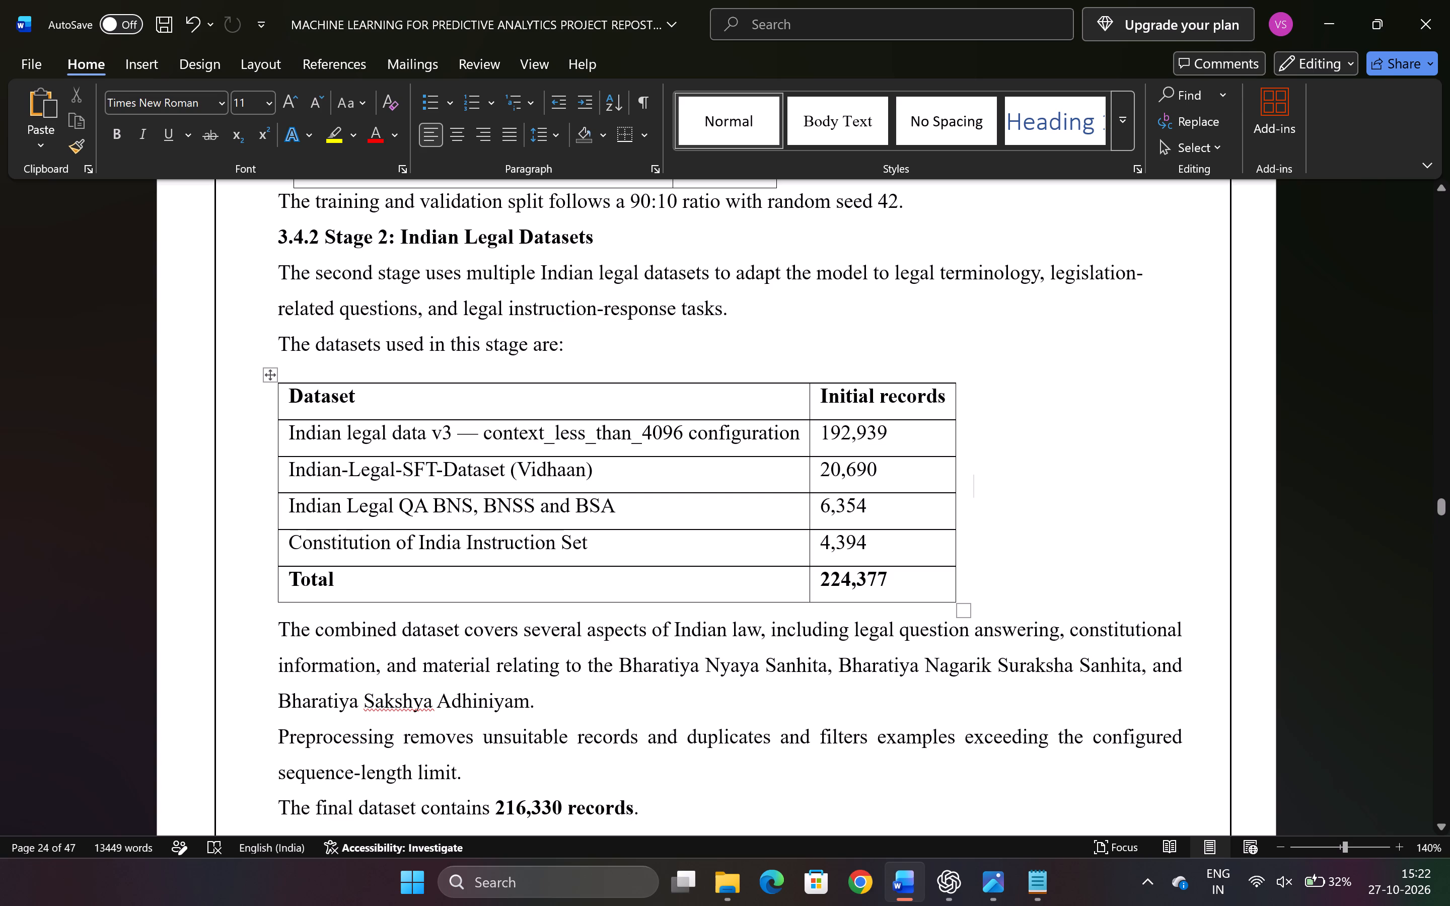
scroll(534, 445, down, 5)
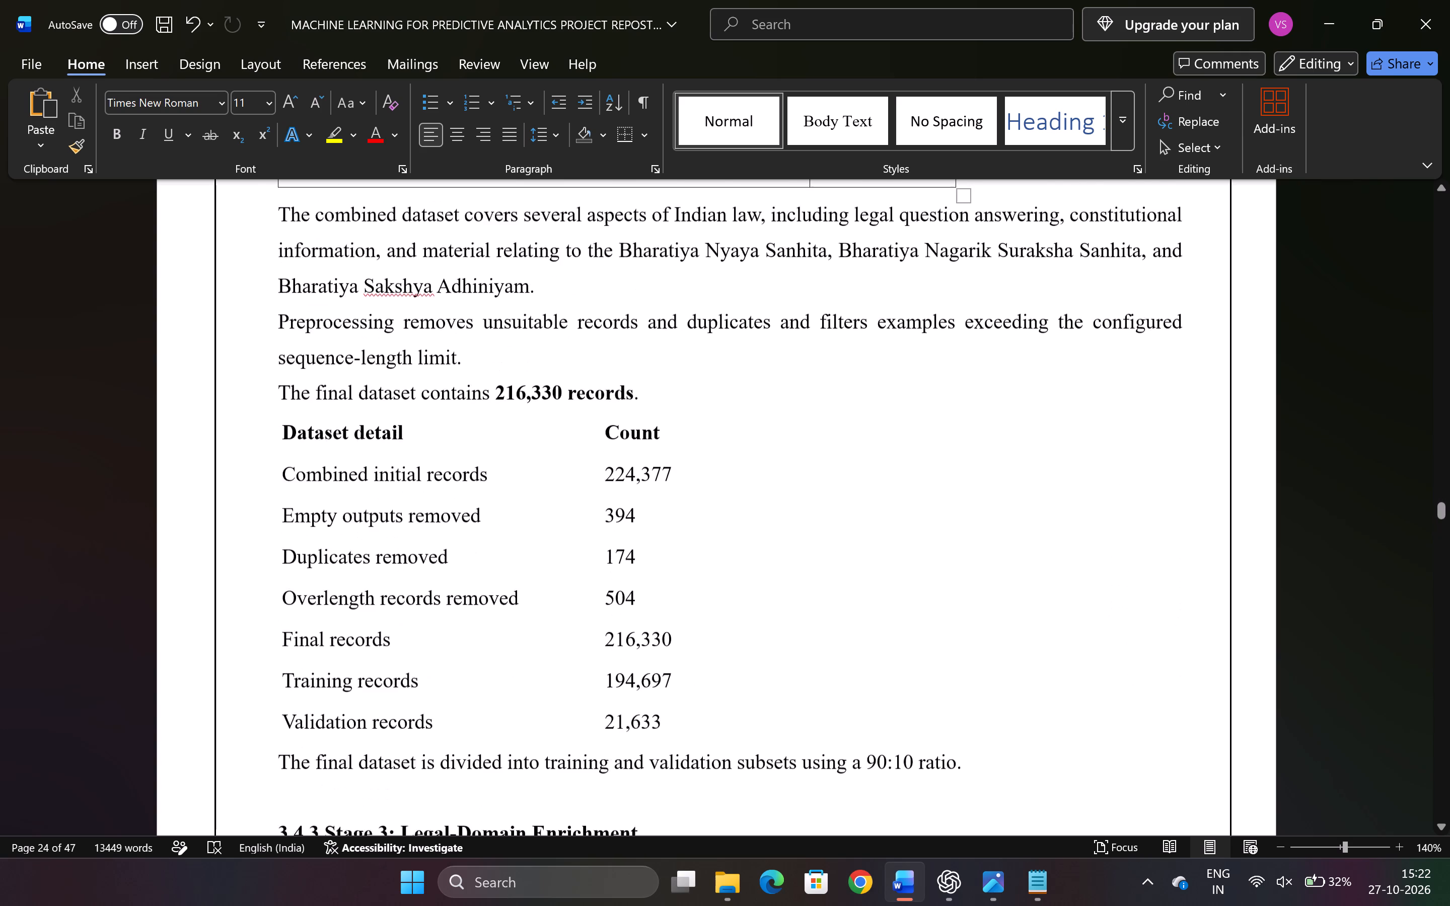
scroll(534, 445, down, 1)
click(494, 463)
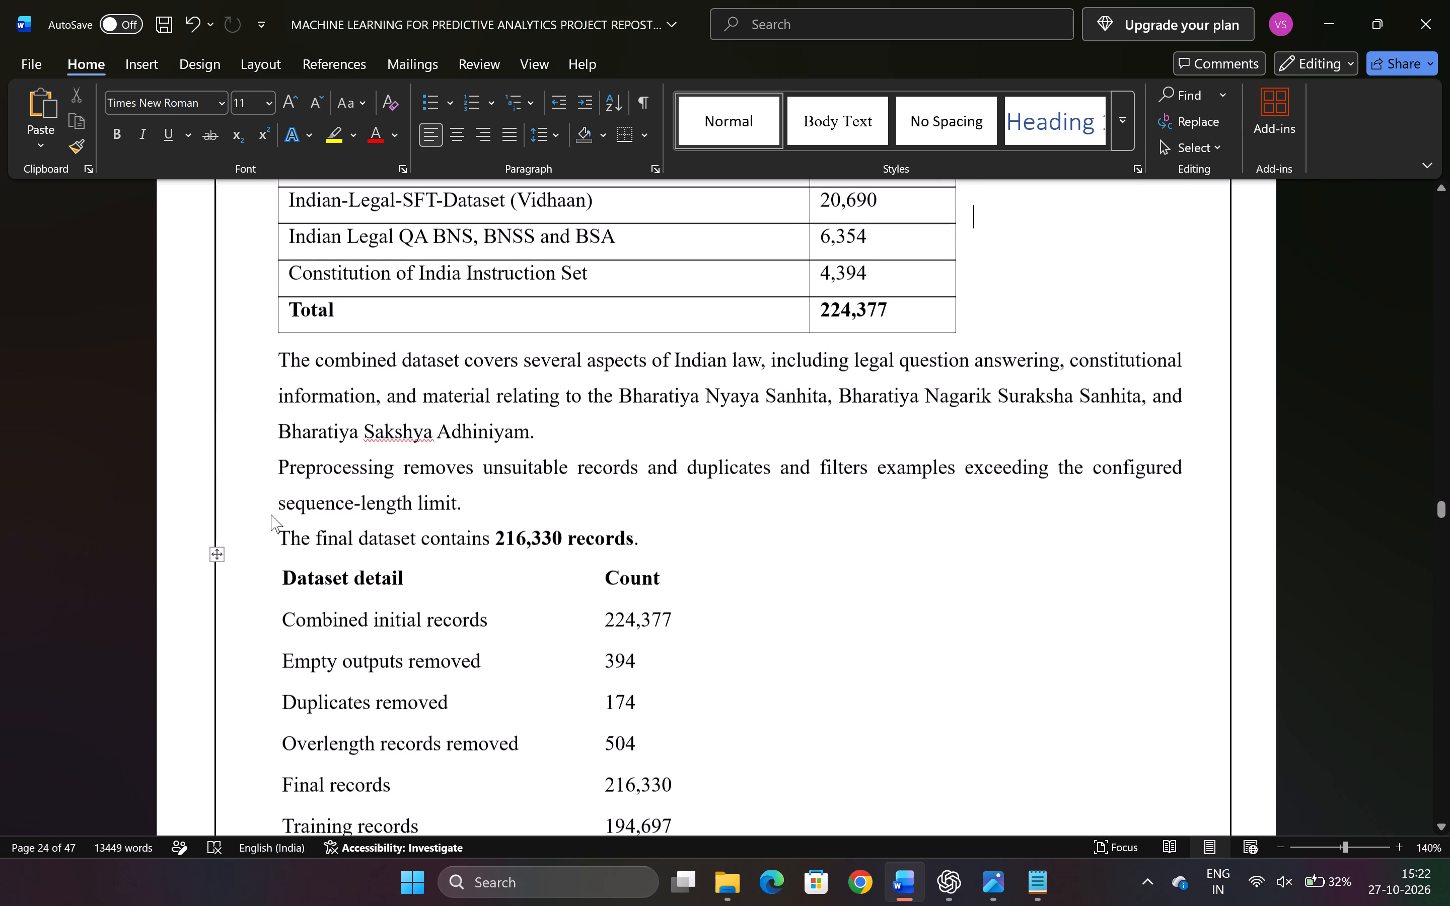
click(222, 559)
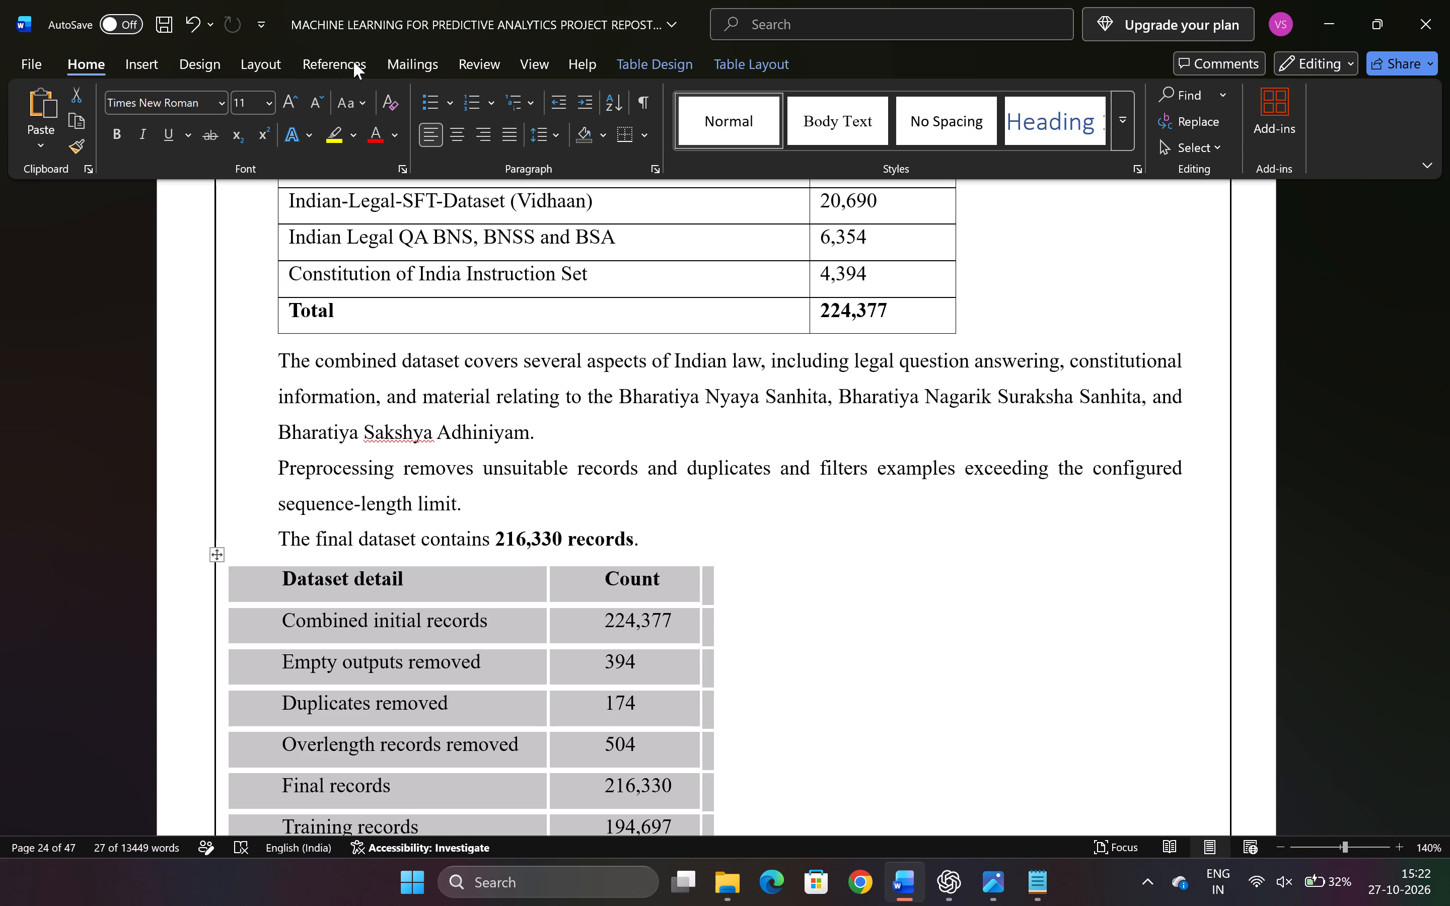
click(288, 66)
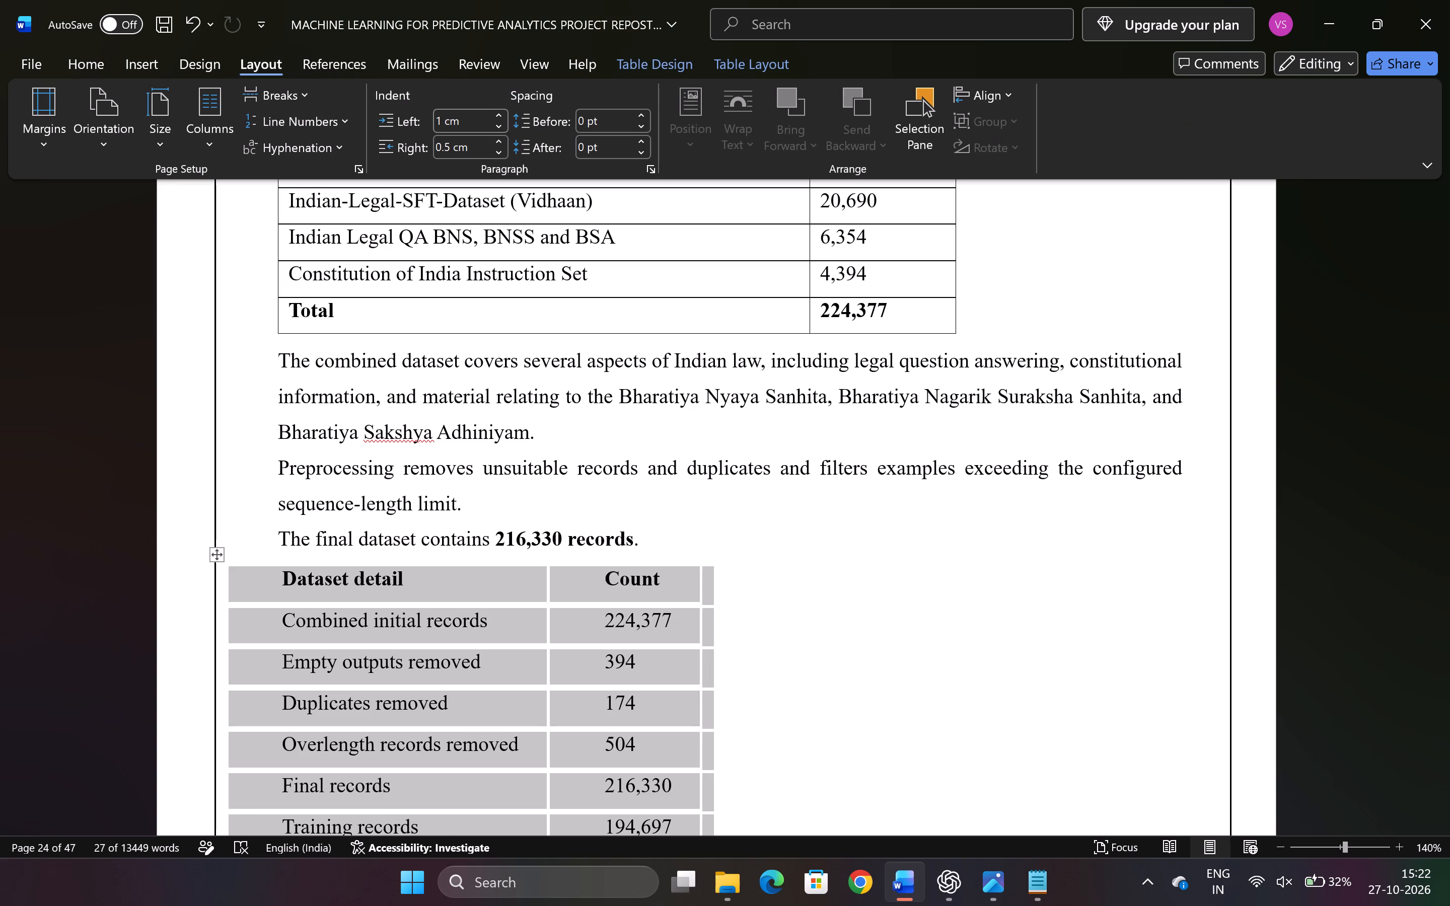
click(496, 127)
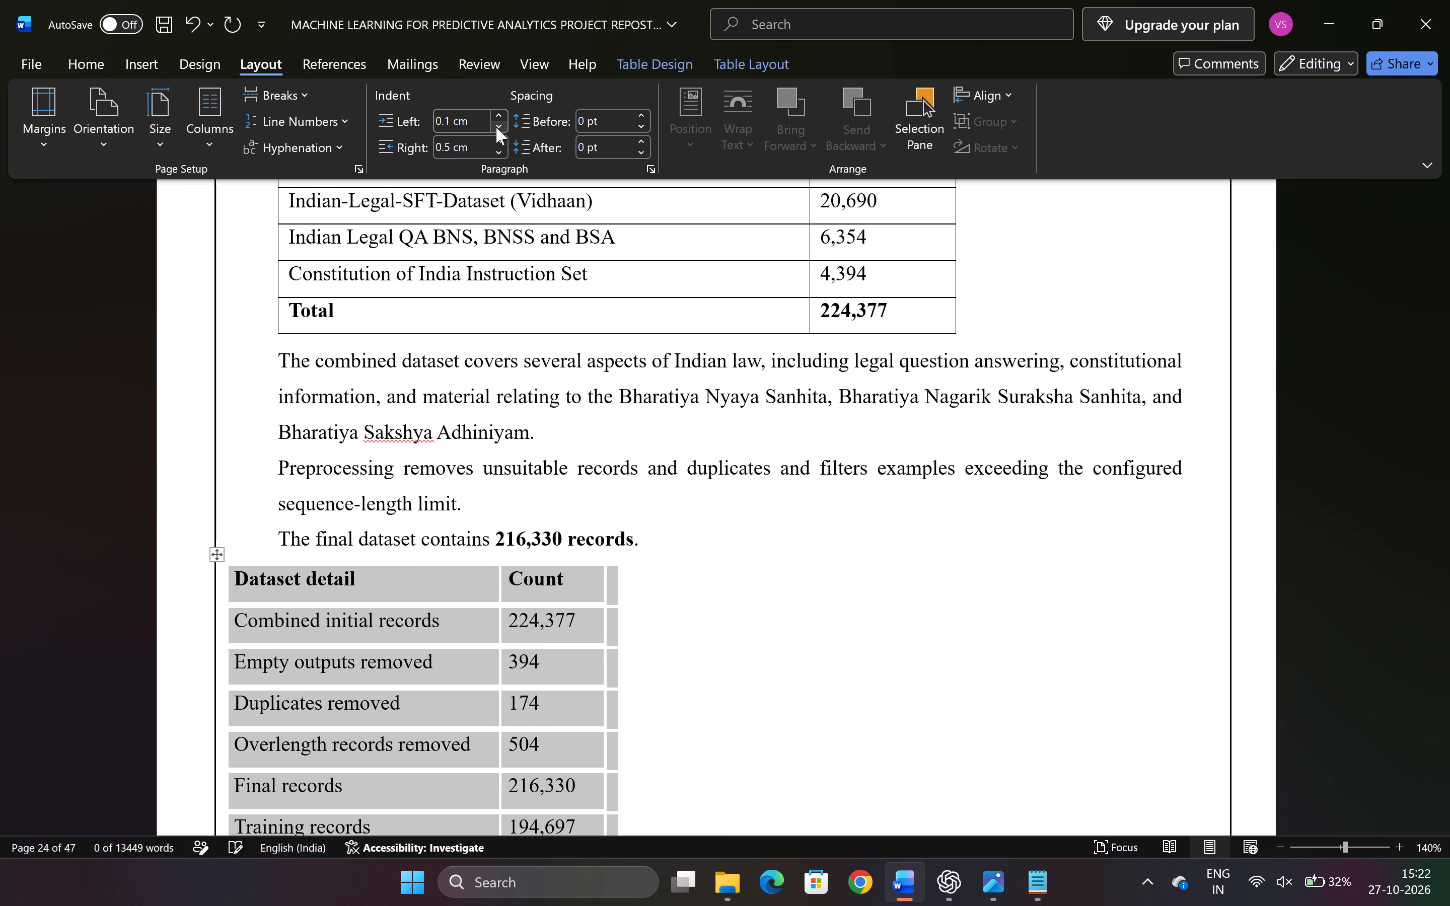
click(496, 127)
click(505, 155)
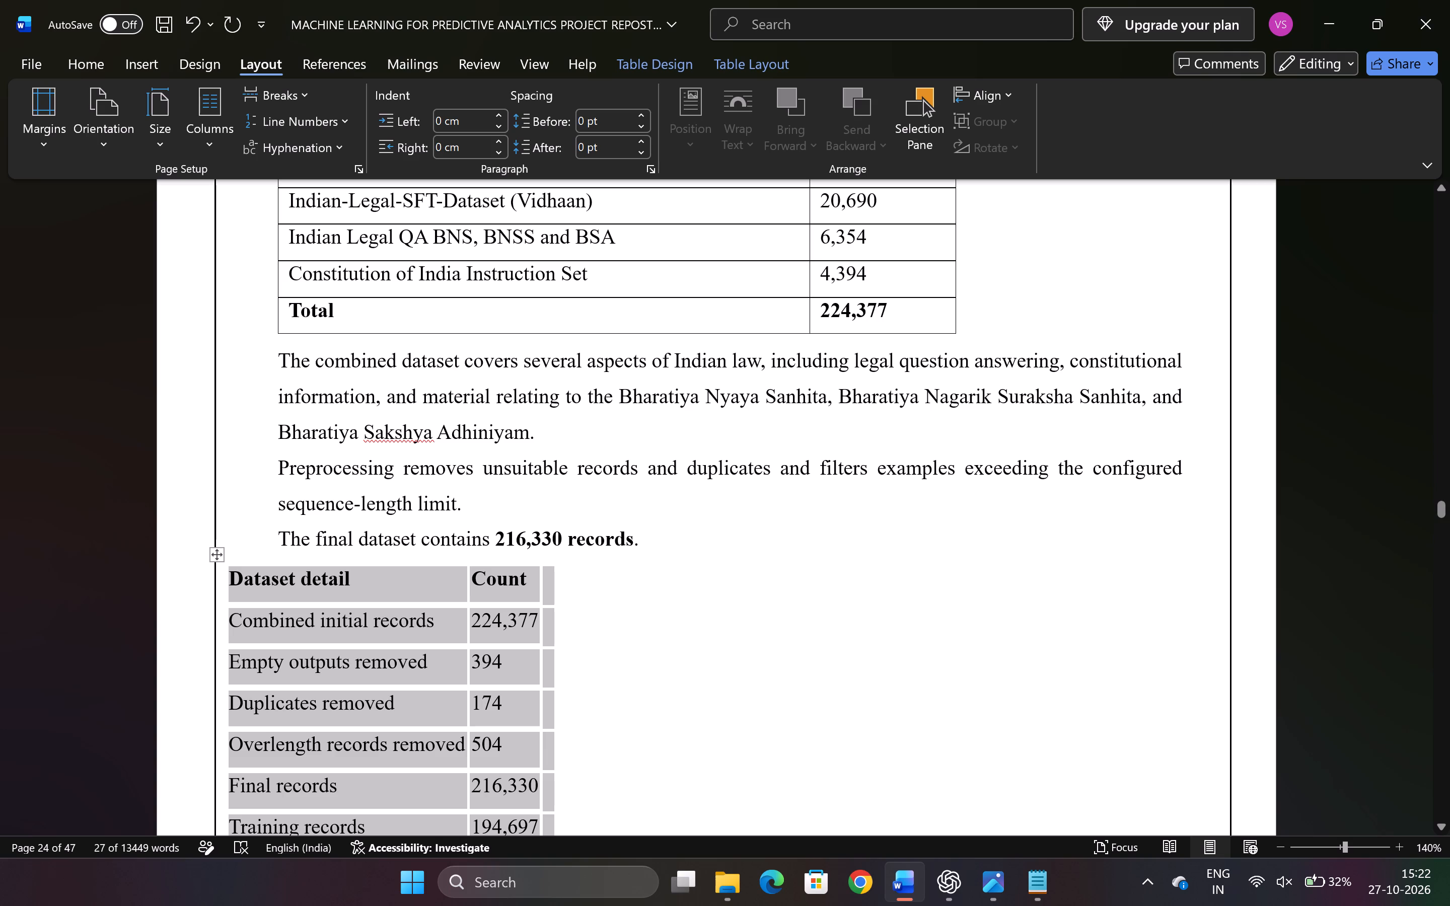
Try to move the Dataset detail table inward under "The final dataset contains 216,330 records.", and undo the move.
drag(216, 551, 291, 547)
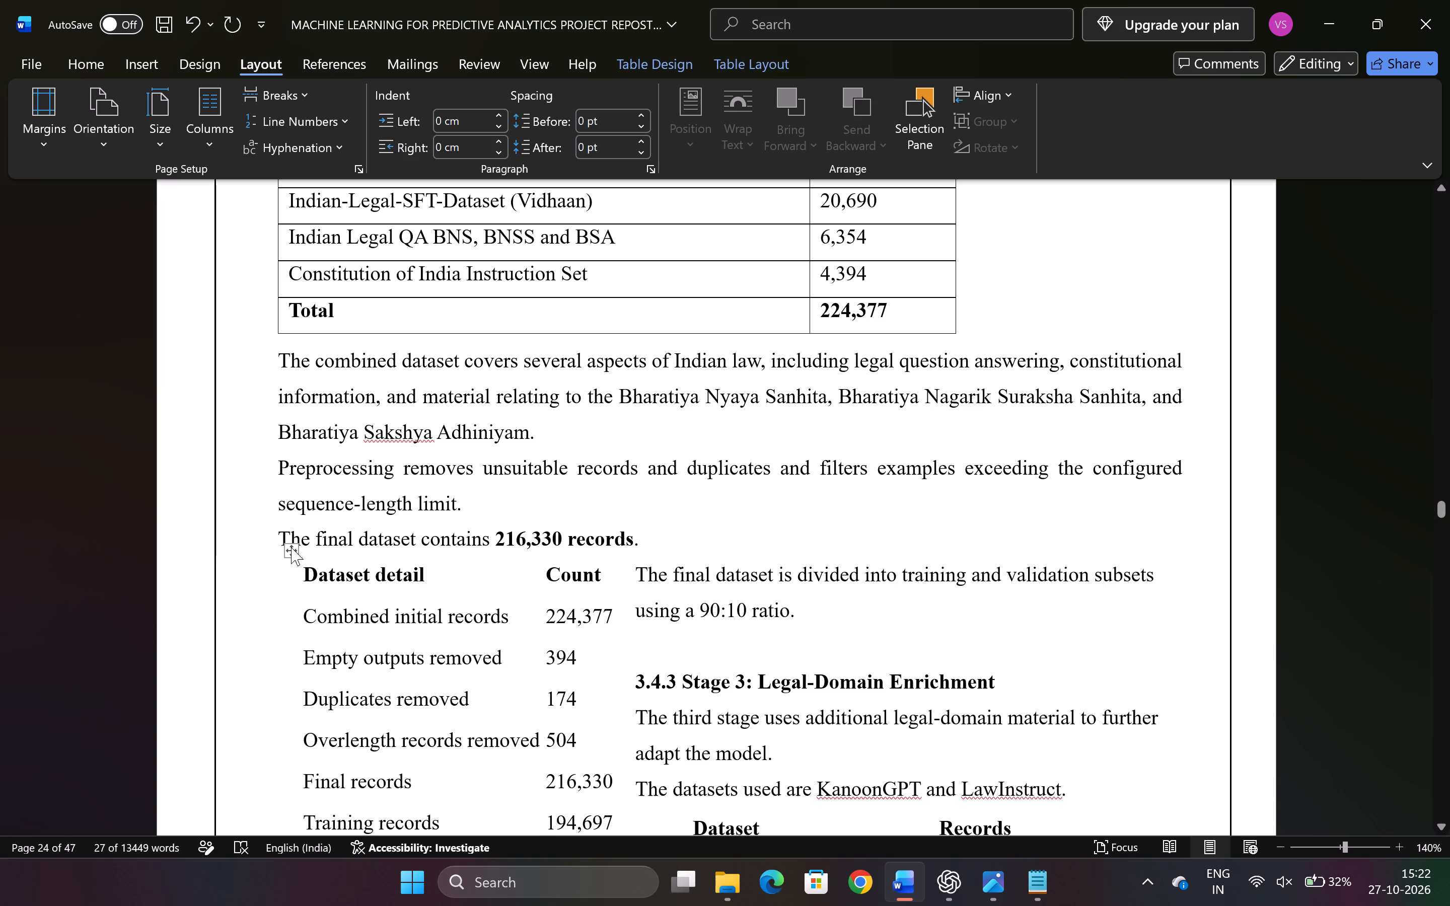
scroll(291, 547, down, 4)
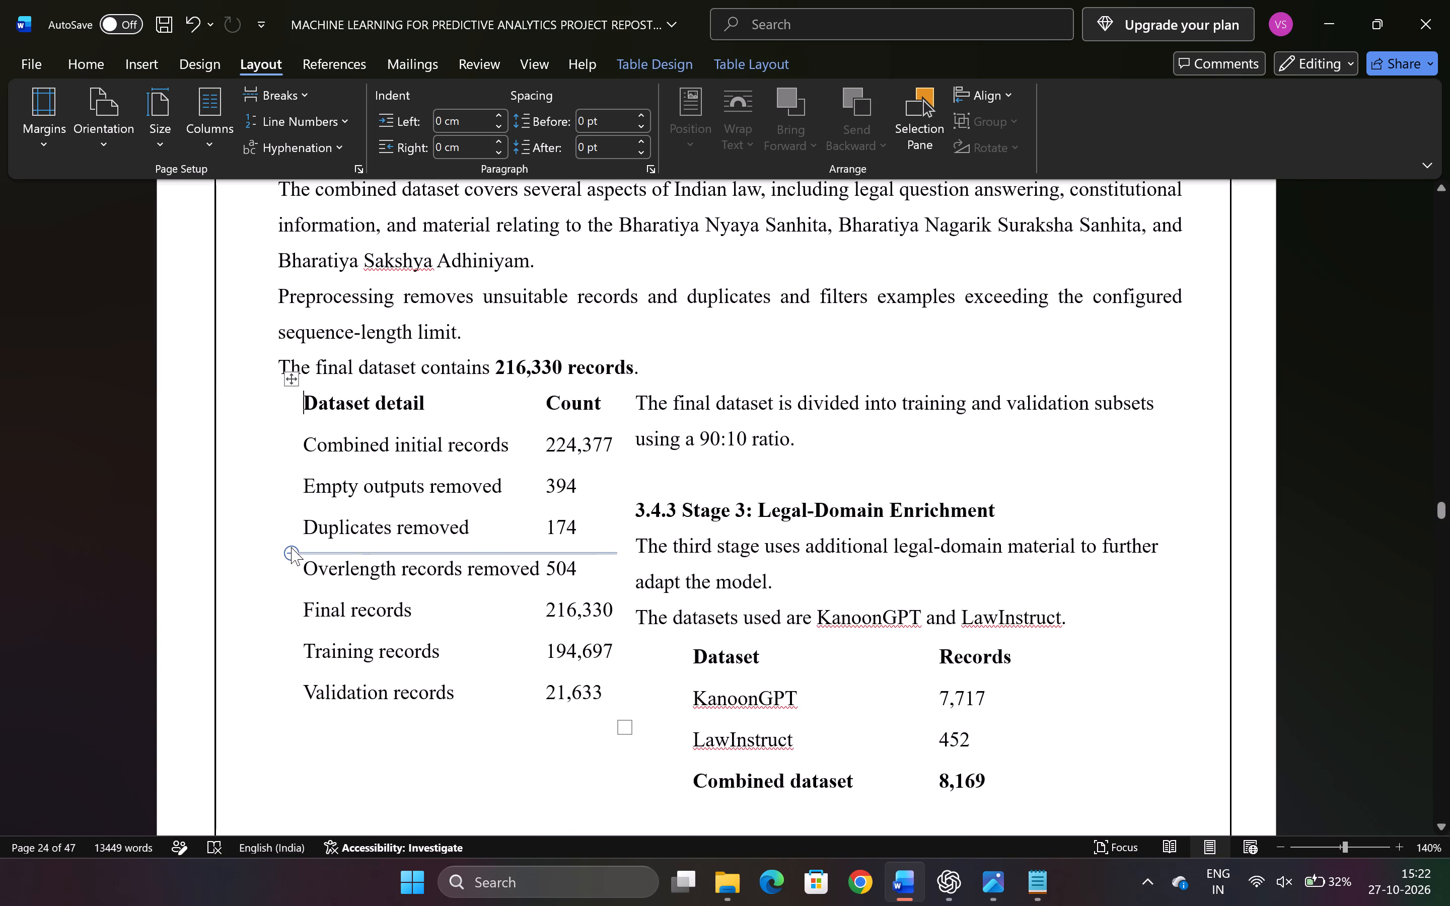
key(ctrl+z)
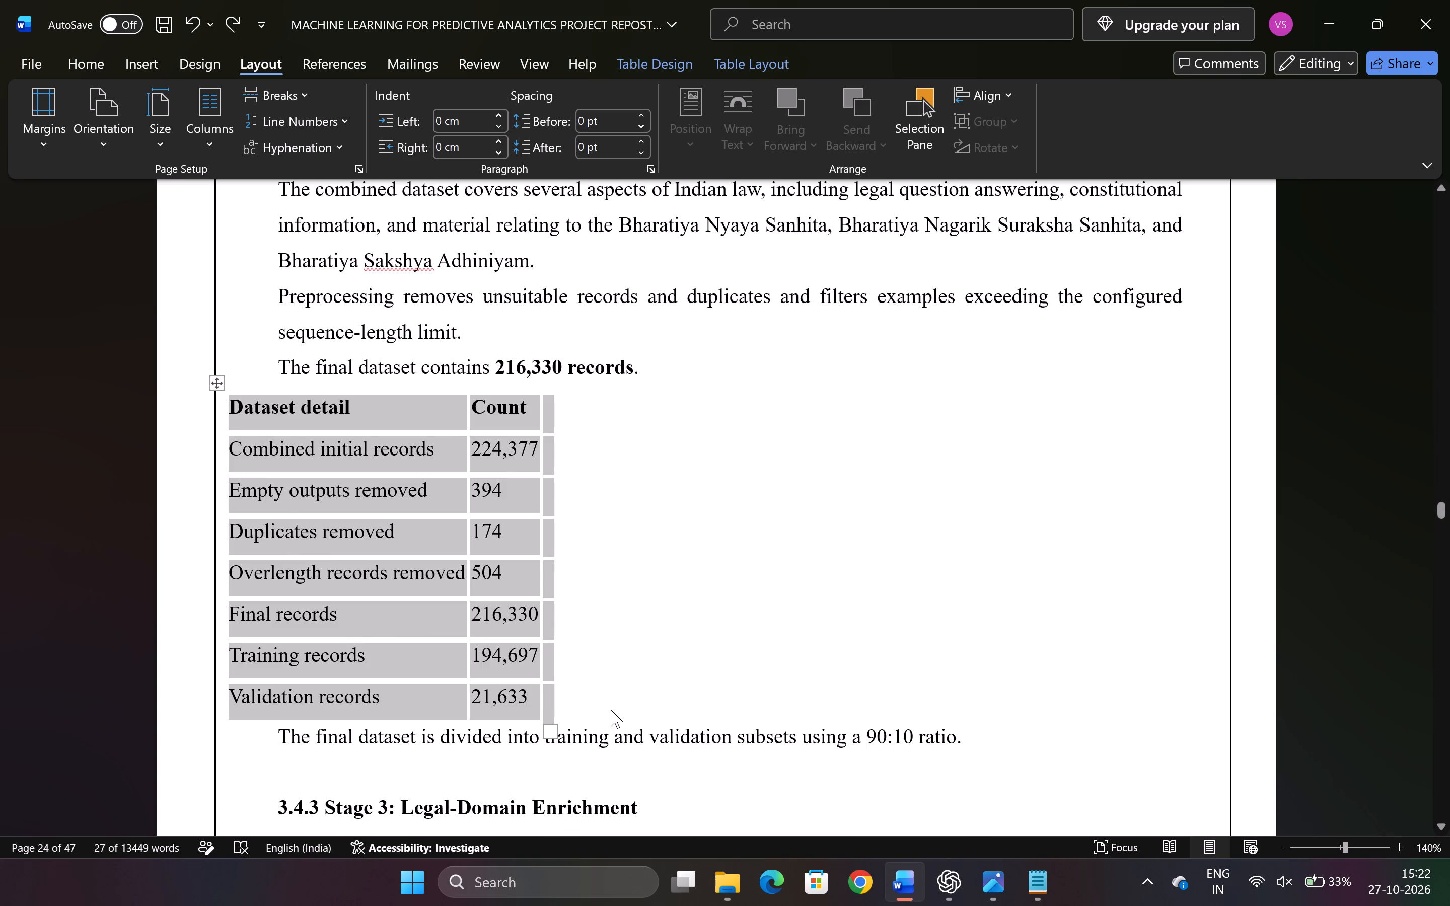
Insert two blank lines before "The final dataset is divided into training and validation subsets" below the Dataset detail table.
click(611, 710)
click(284, 739)
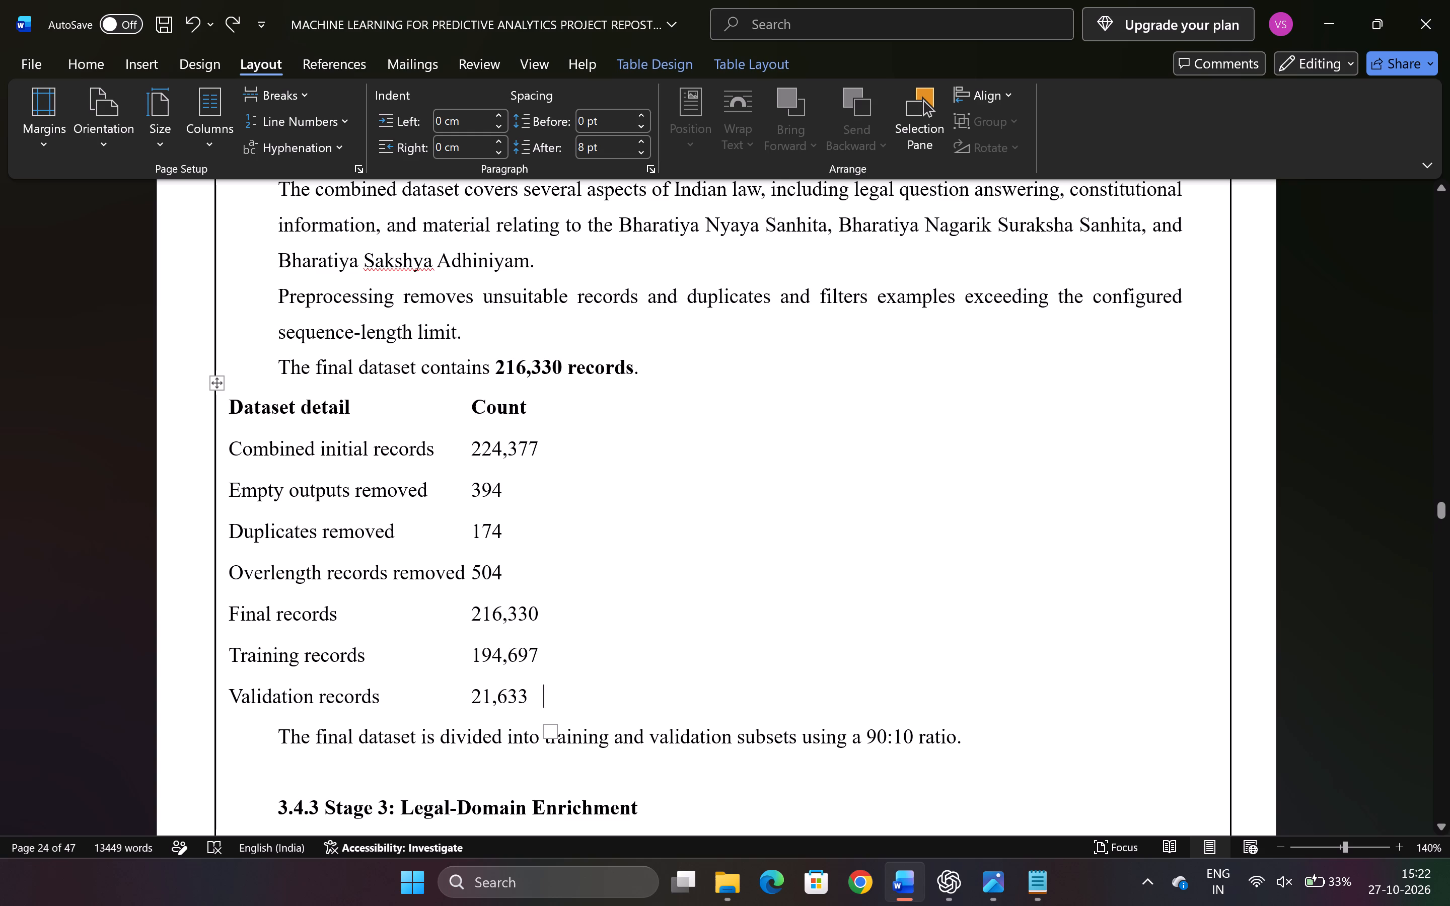
key(Left)
key(Return)
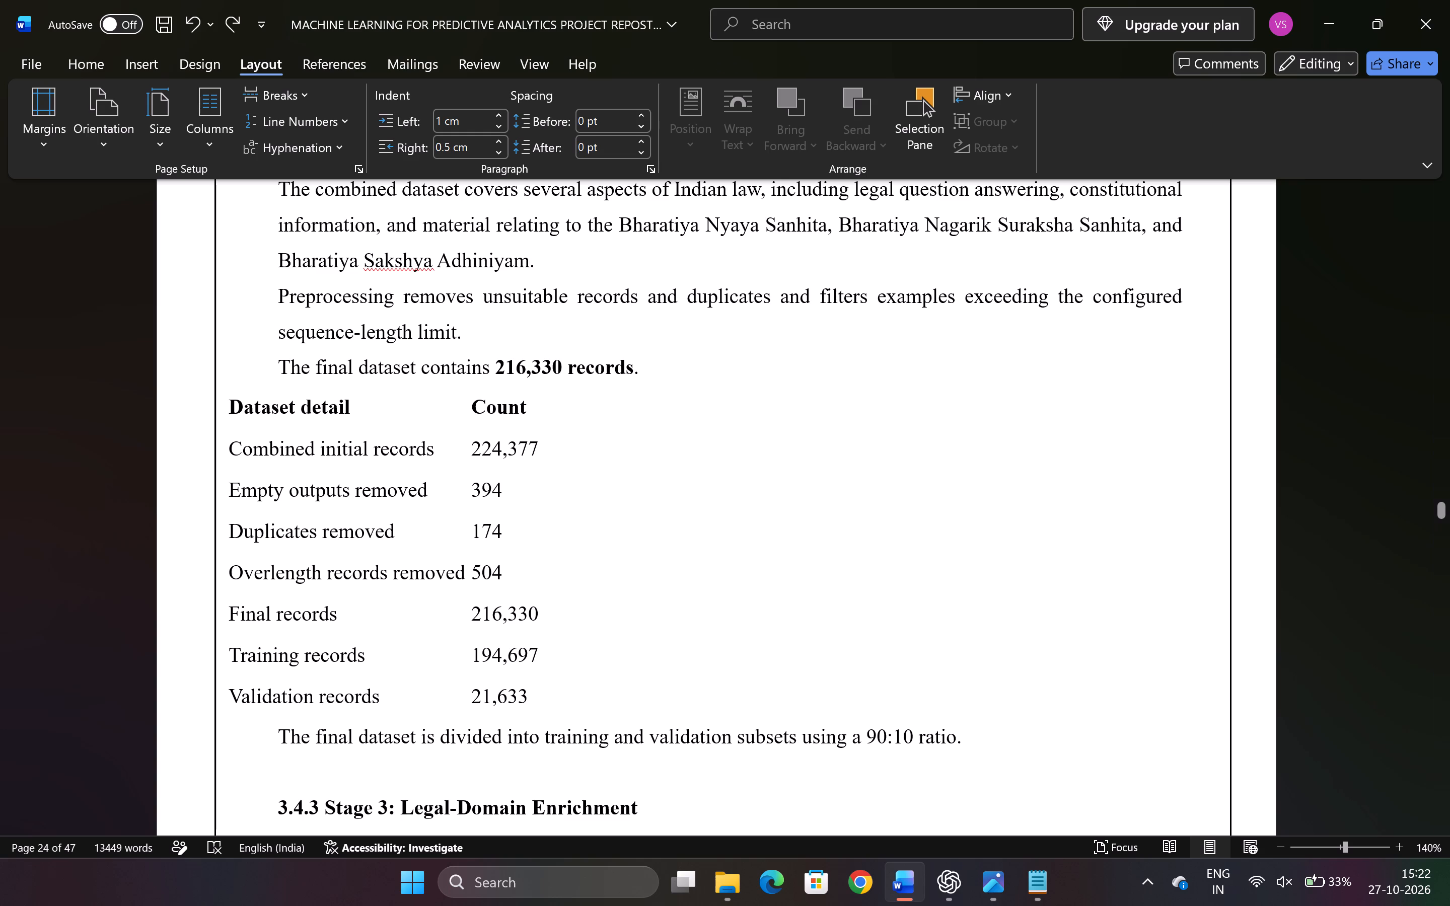
key(Return)
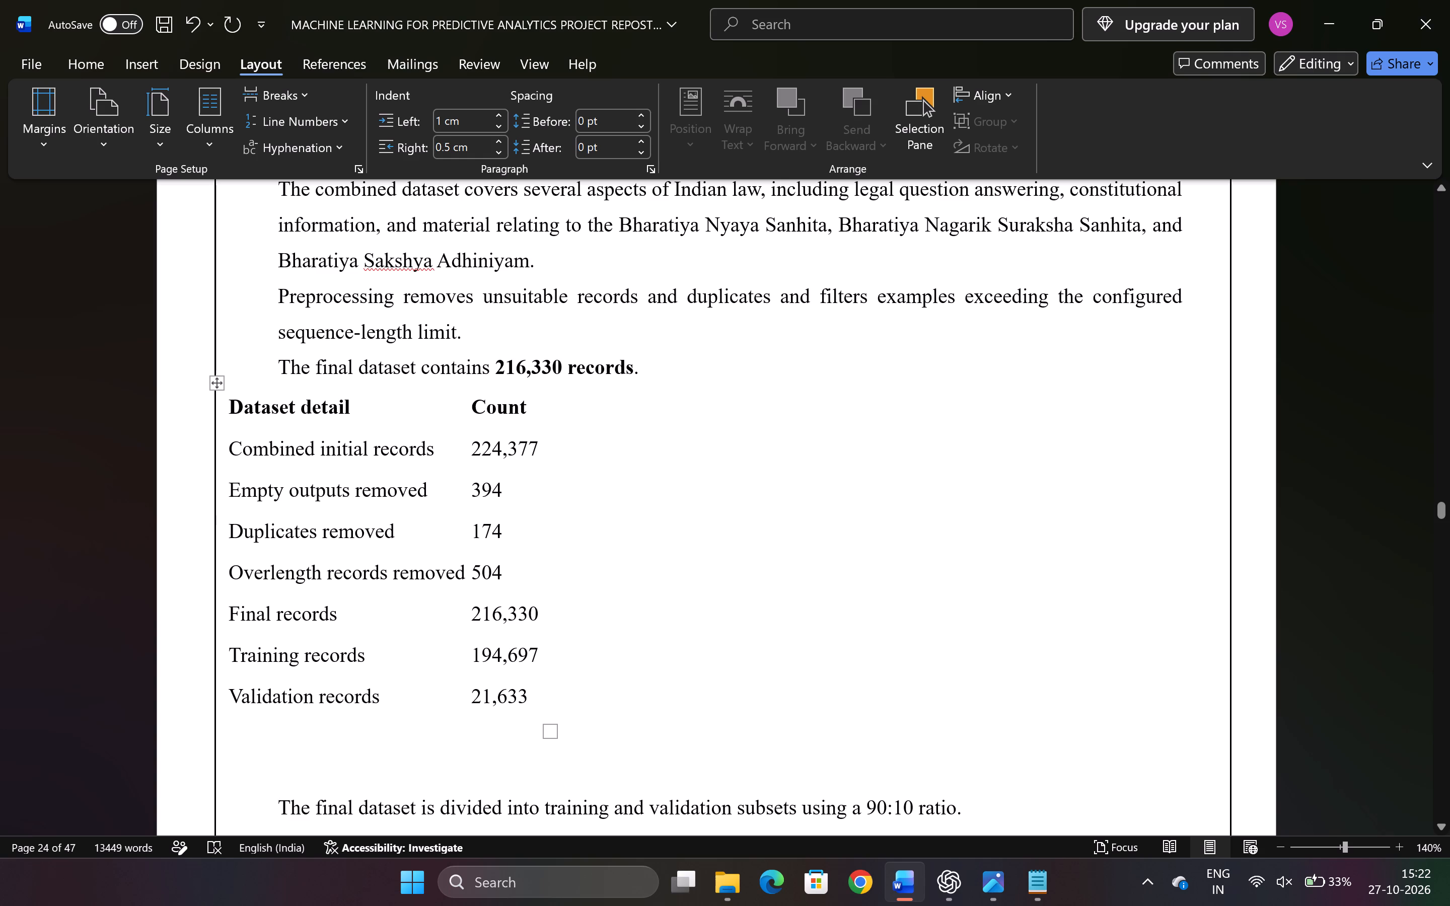
Move the Dataset detail table inward, slightly past the body text's left edge, directly below "The final dataset contains 216,330 records.".
drag(222, 385, 350, 443)
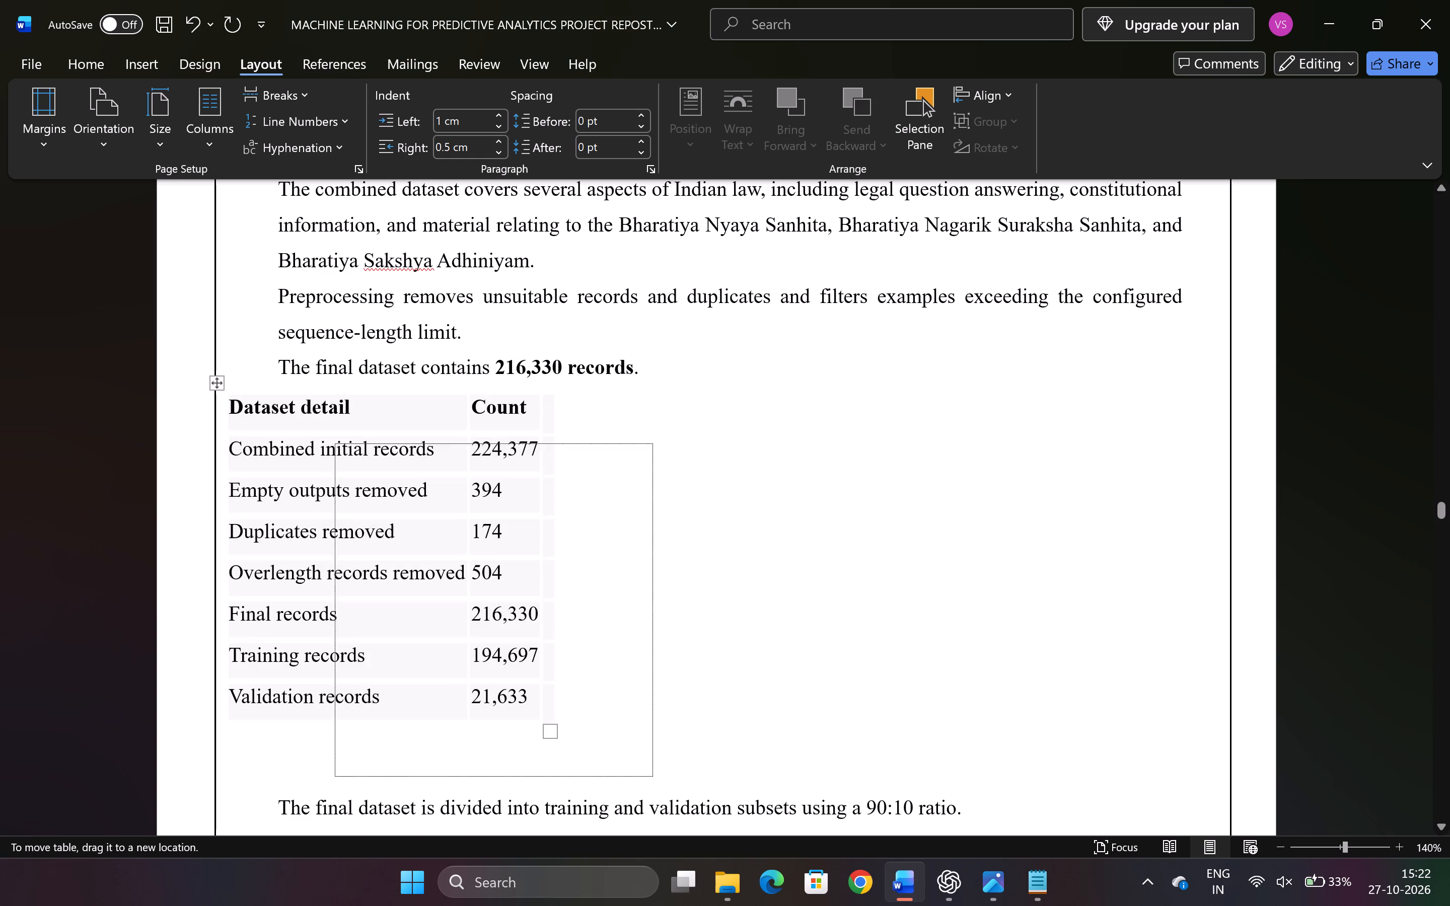
drag(350, 443, 315, 383)
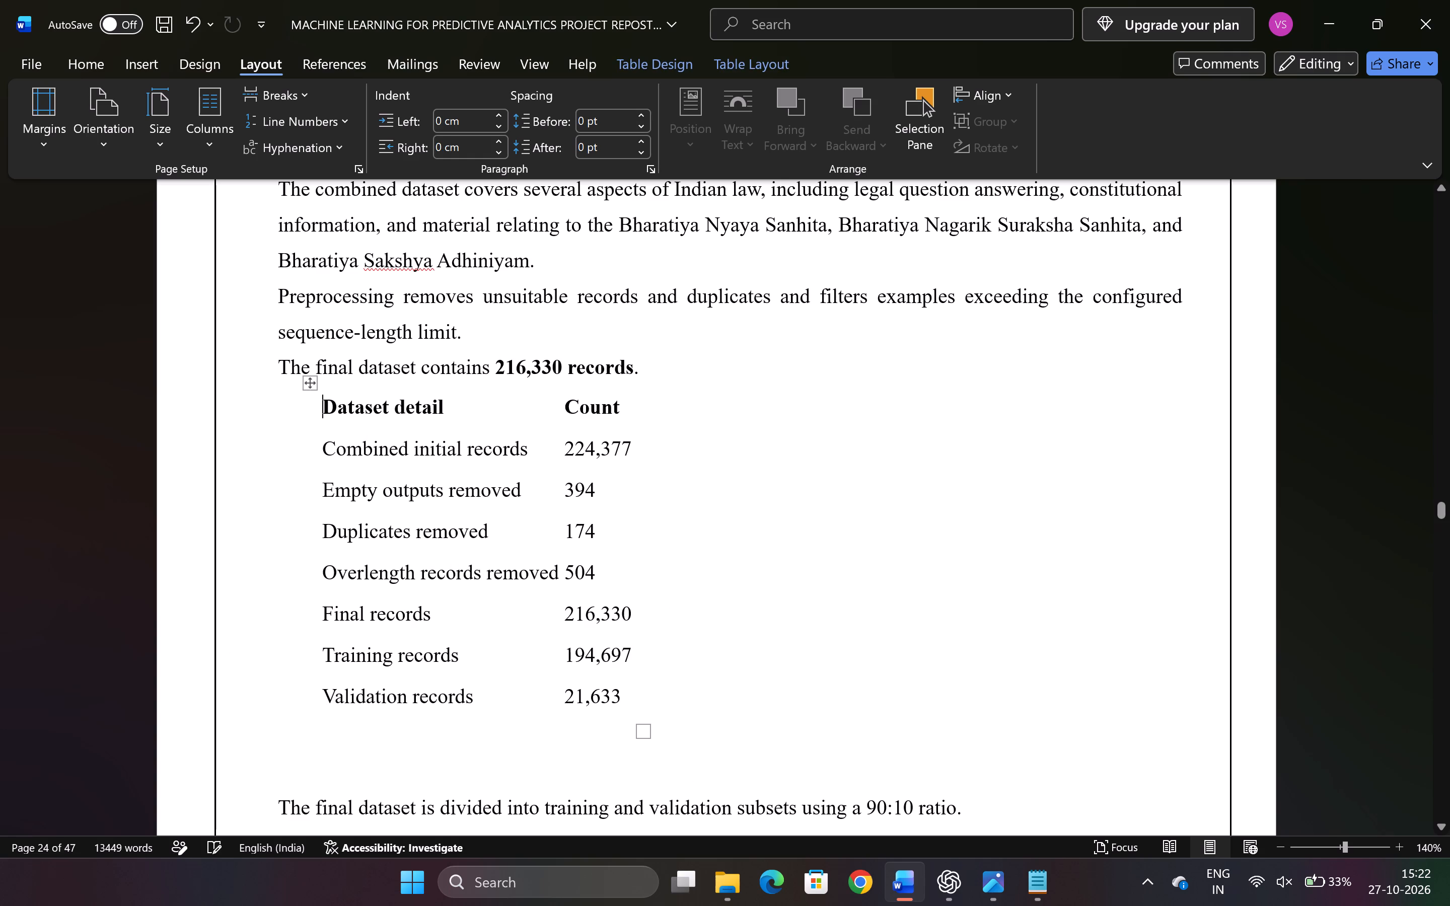
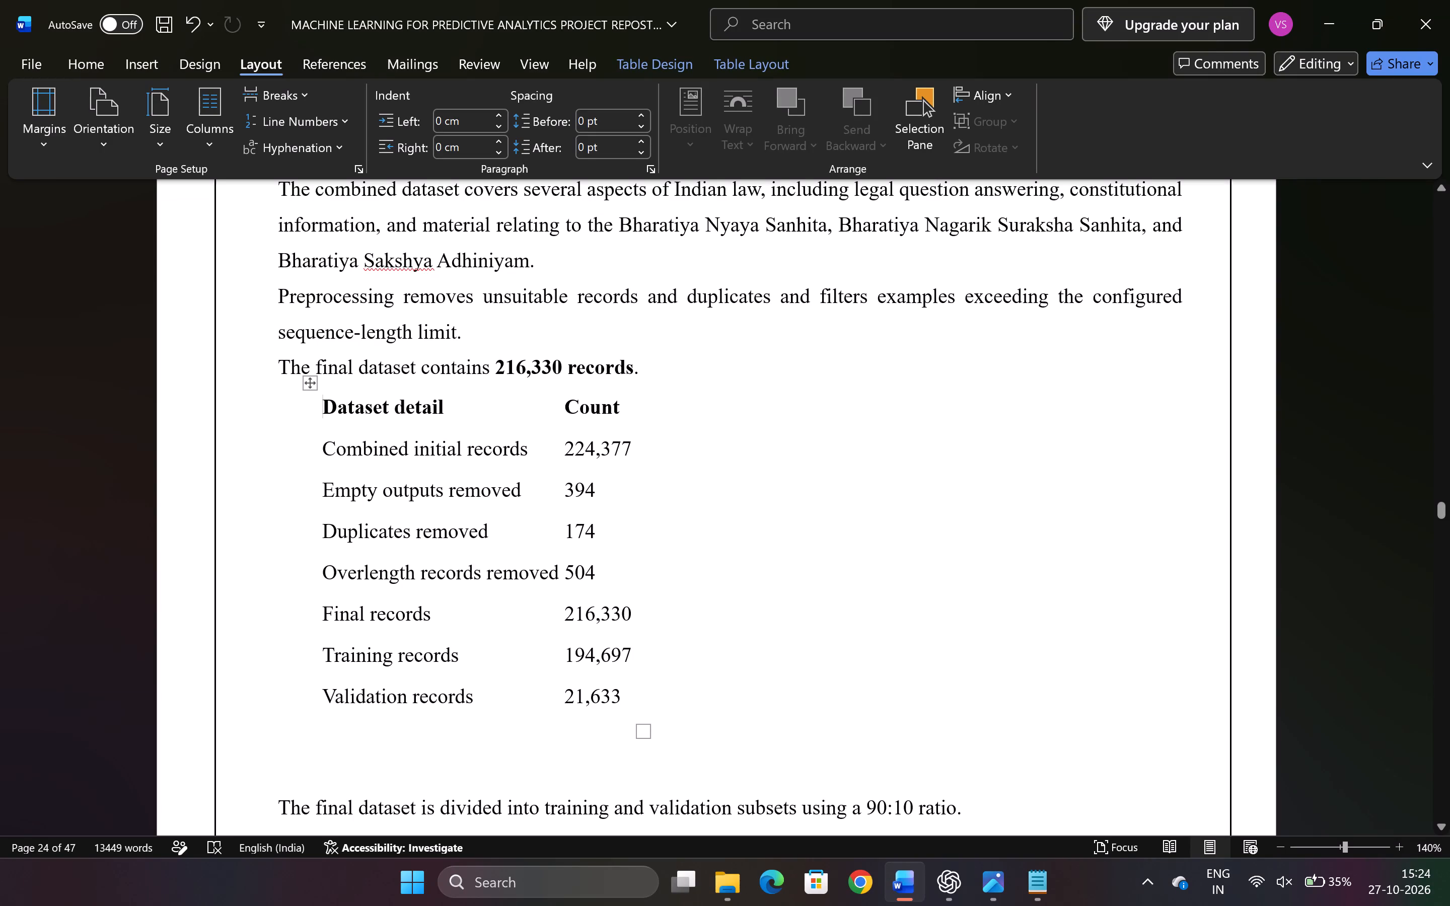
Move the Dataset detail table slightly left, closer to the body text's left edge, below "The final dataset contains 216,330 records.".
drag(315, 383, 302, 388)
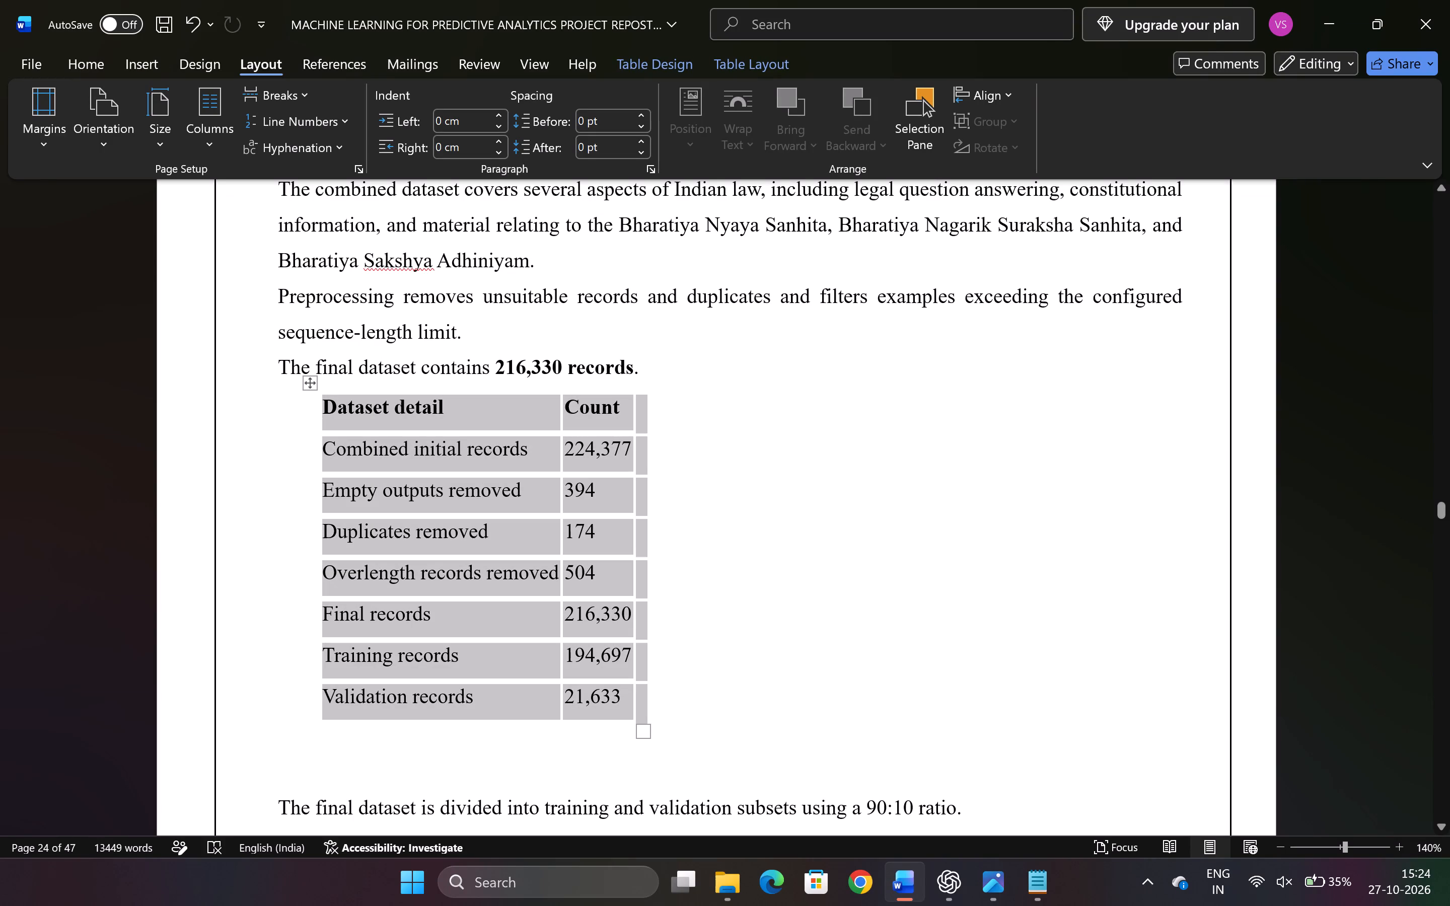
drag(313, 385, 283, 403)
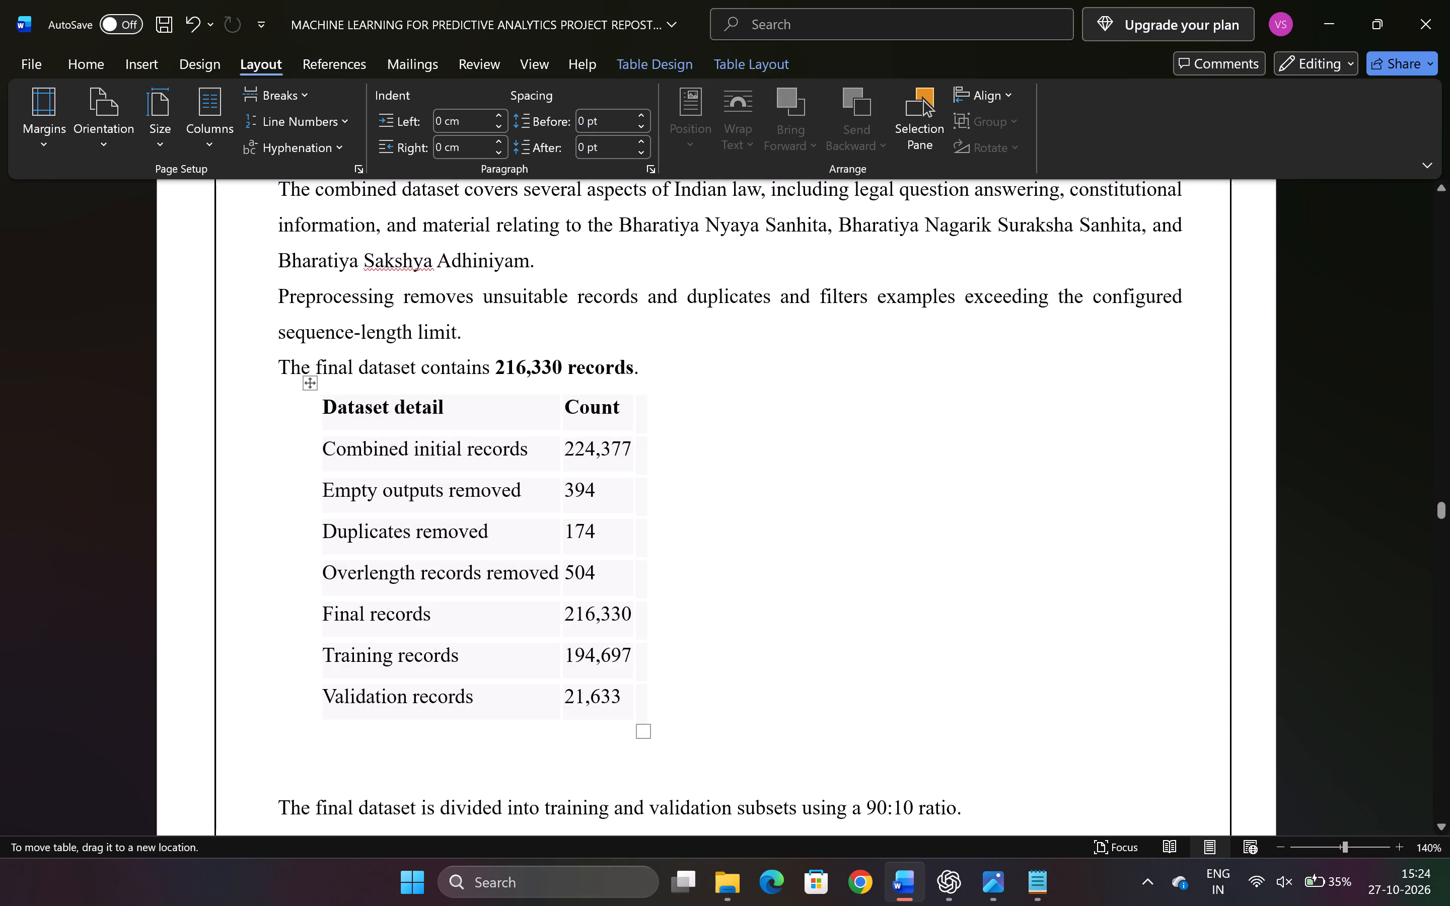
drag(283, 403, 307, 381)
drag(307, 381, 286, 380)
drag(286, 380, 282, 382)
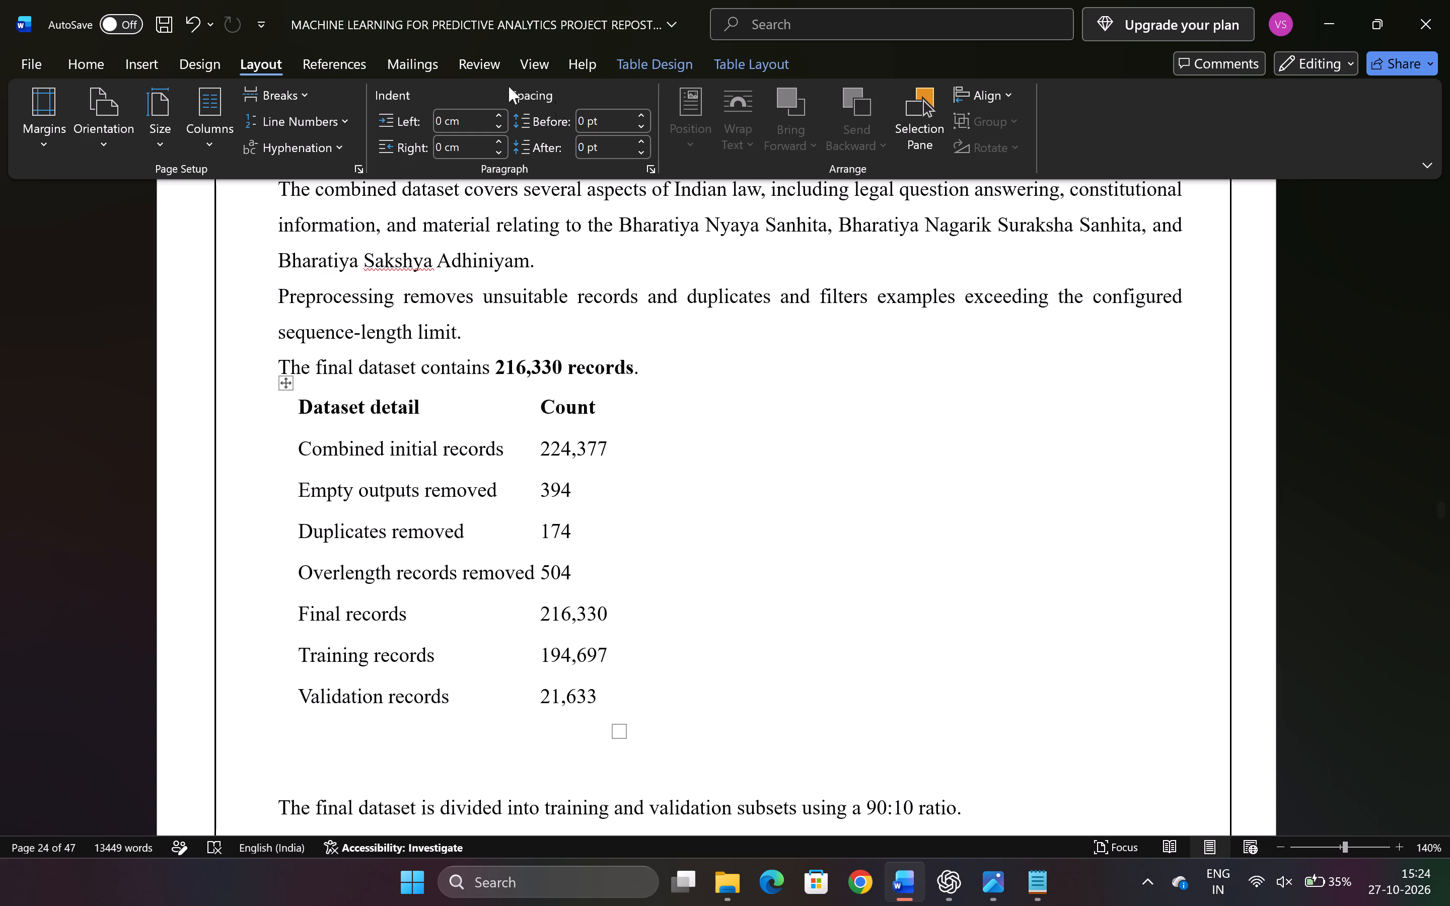
Apply the bordered grid table style to the Dataset detail table and move it inward, just past the body text's left edge.
click(647, 69)
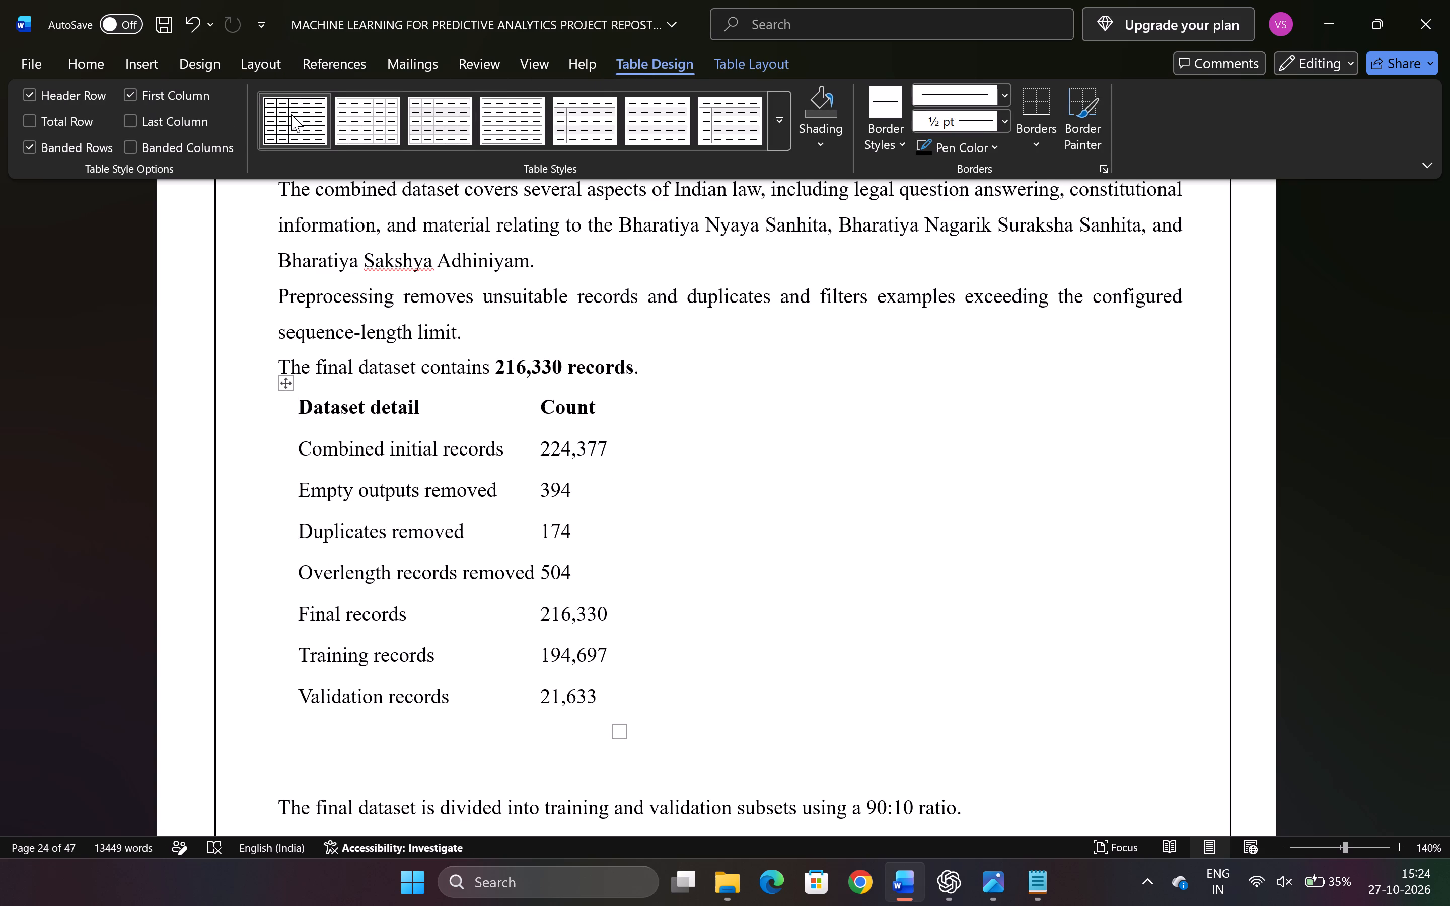
click(291, 114)
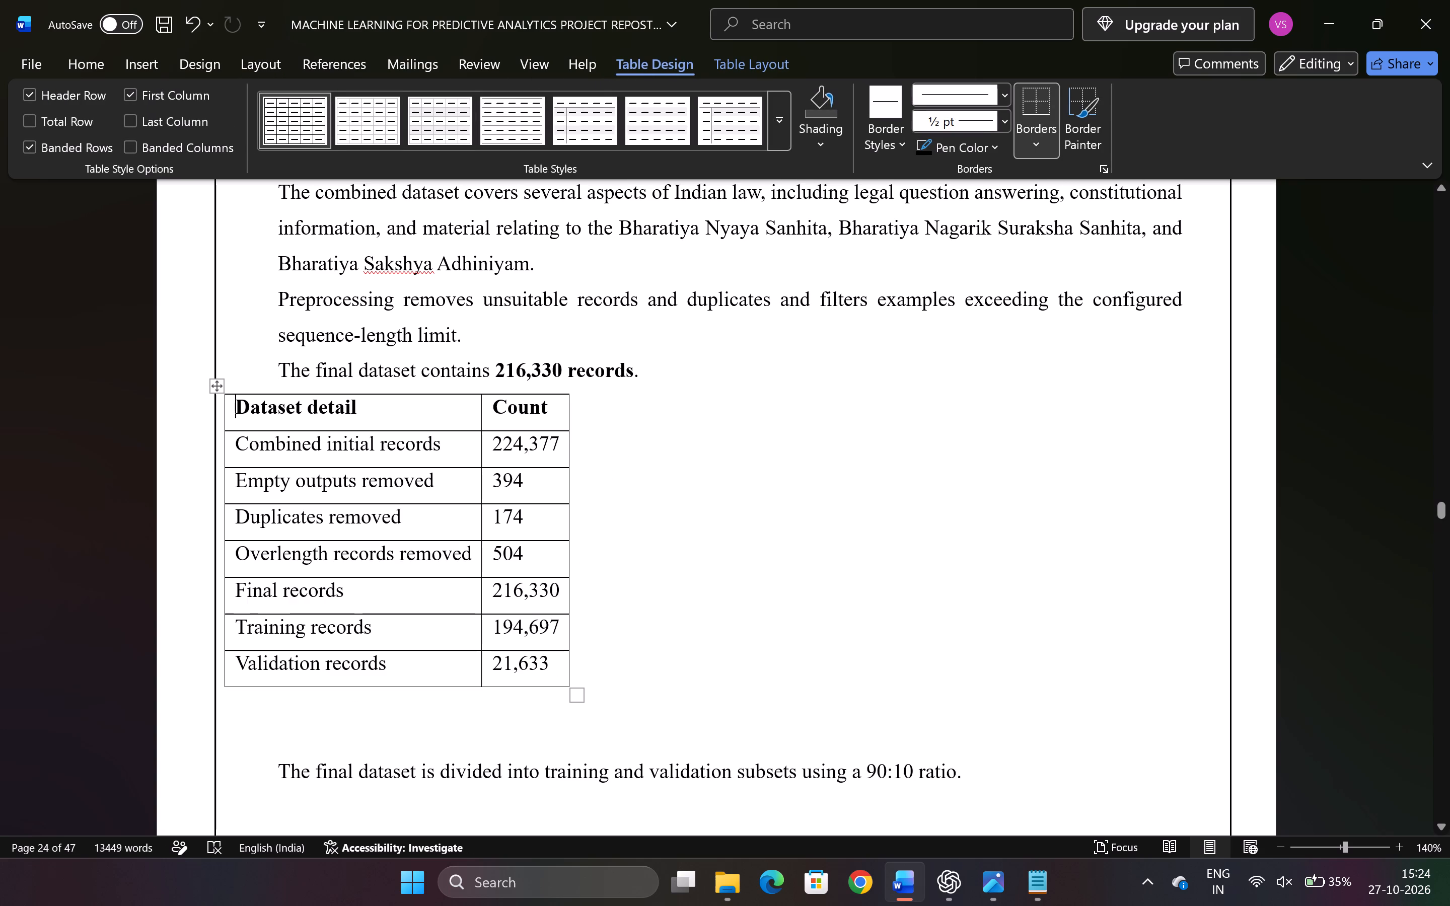
drag(219, 385, 335, 386)
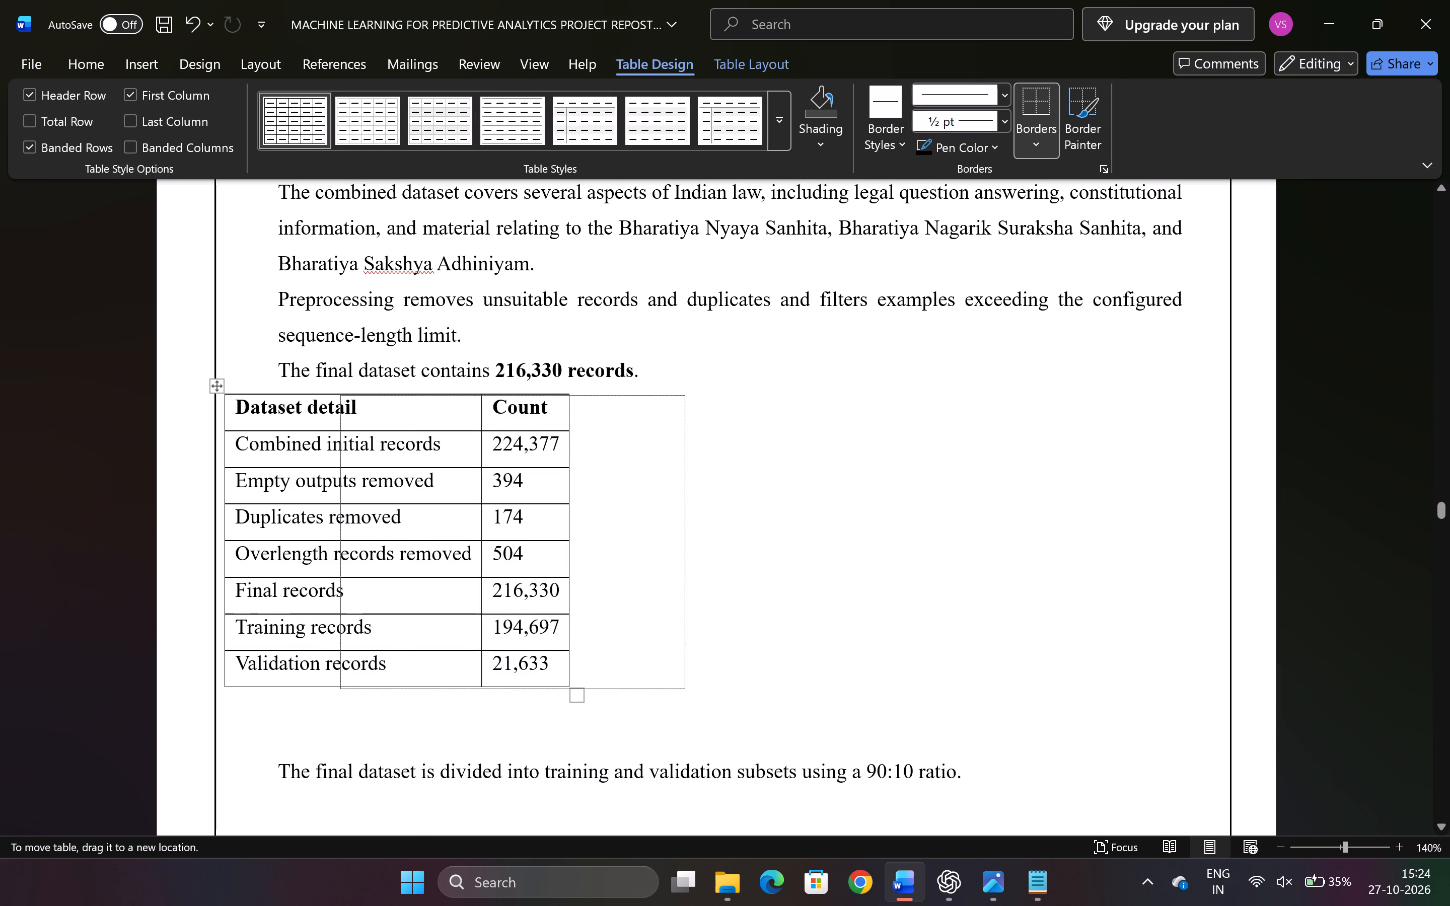
drag(335, 386, 289, 386)
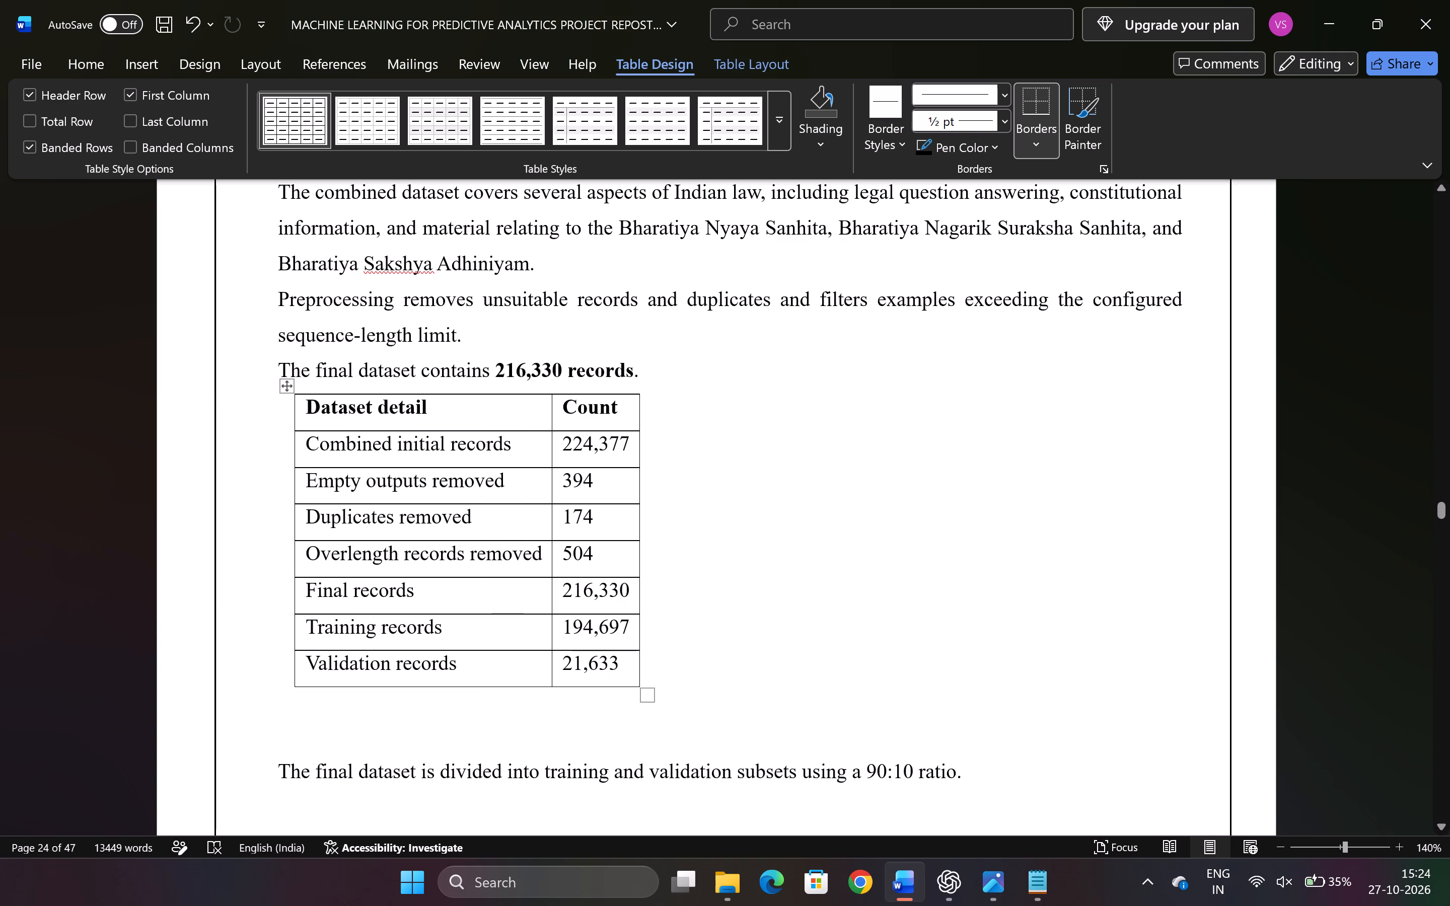
click(727, 517)
Delete the extra blank lines below the Dataset detail table and before the heading "3.4.3 Stage 3: Legal-Domain Enrichment".
scroll(727, 517, down, 4)
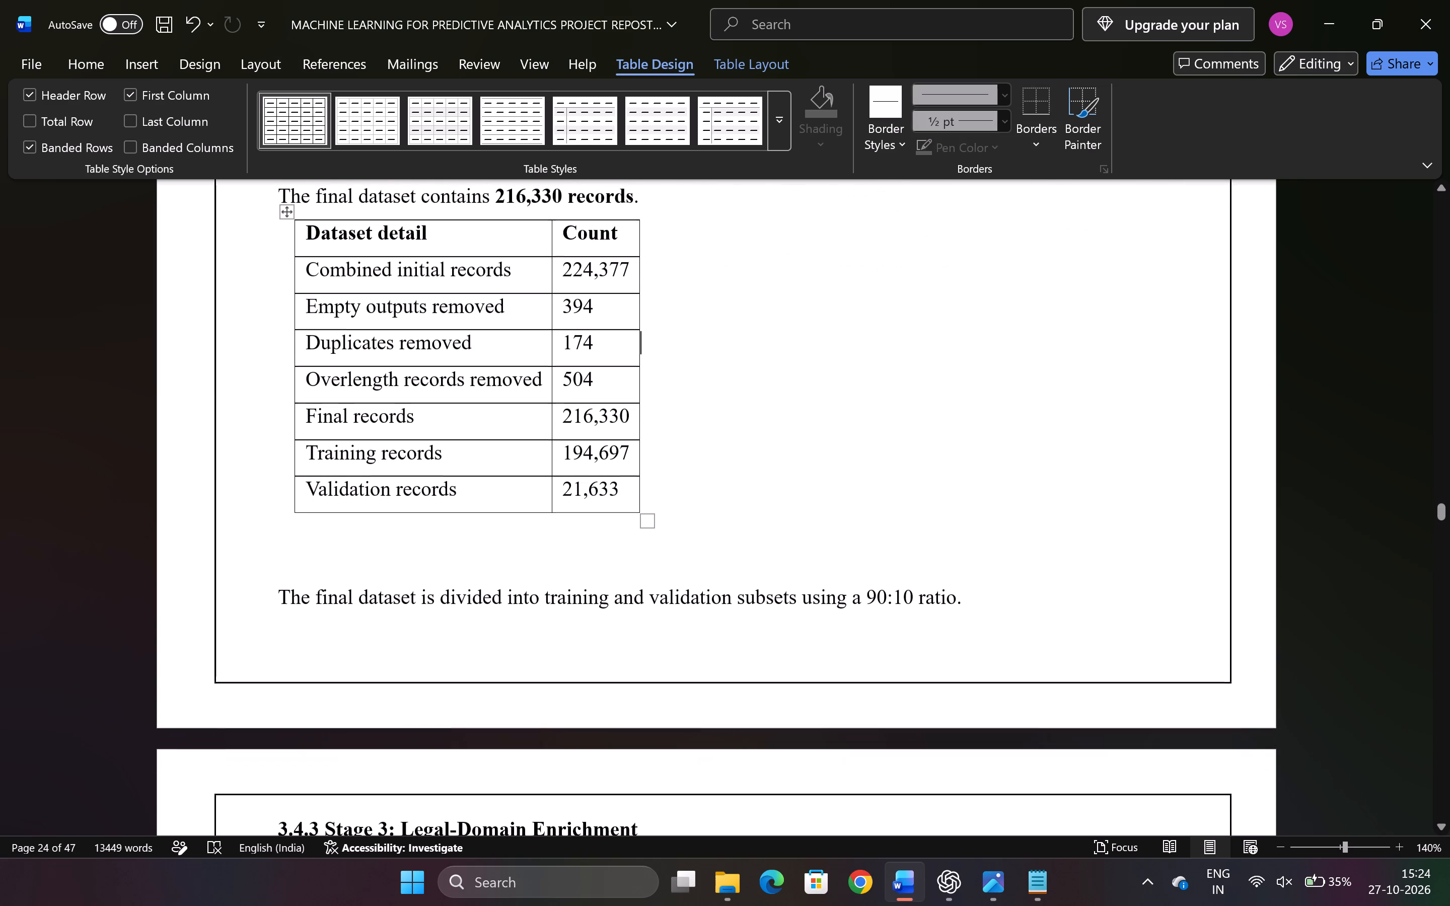
click(650, 565)
key(BackSpace)
key(BackSpace)
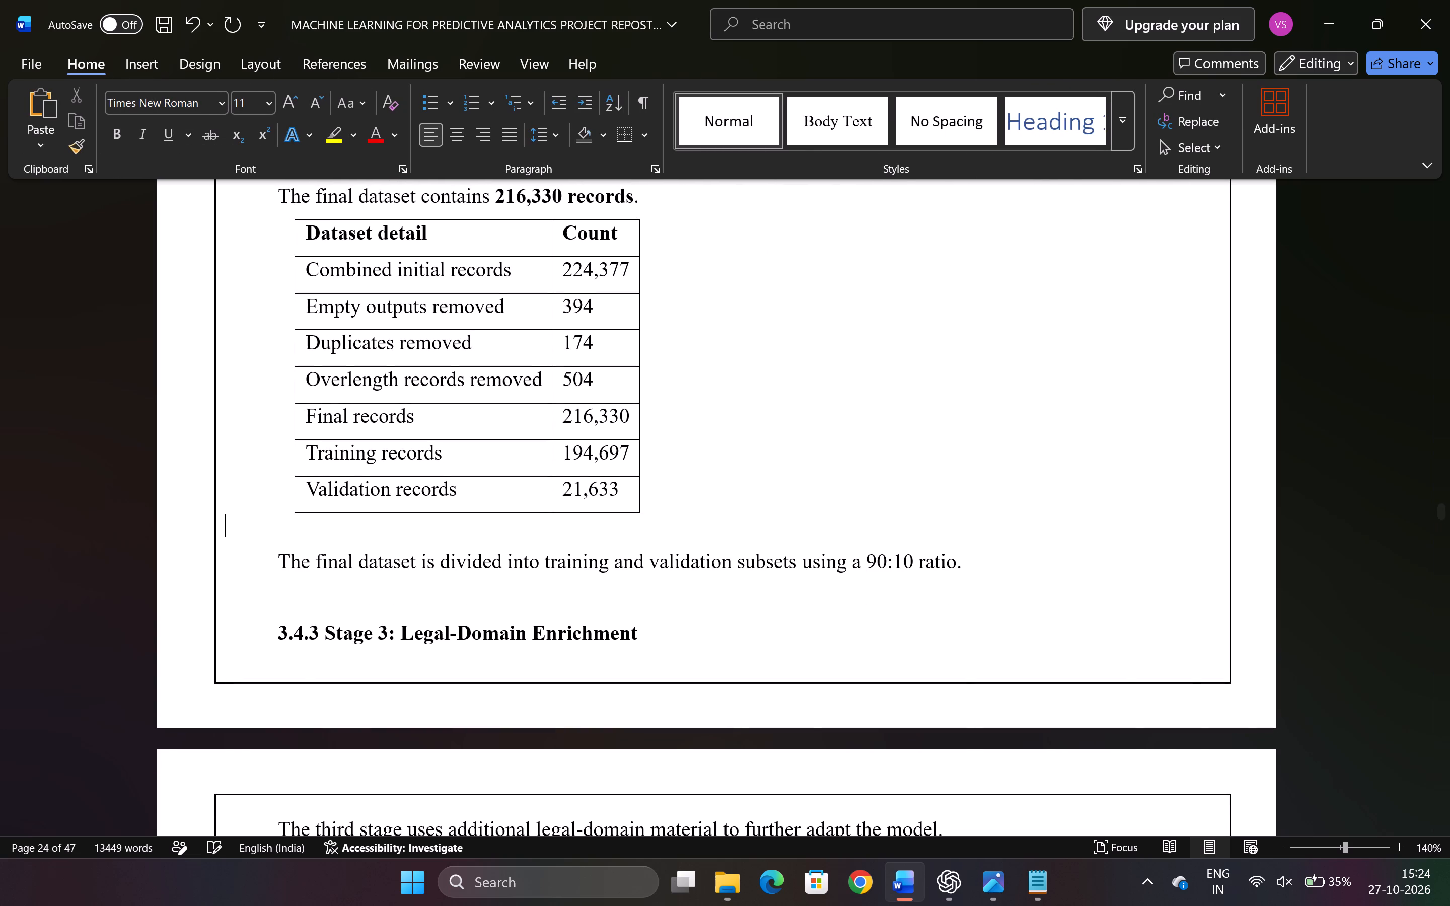
key(BackSpace)
key(BackSpace)
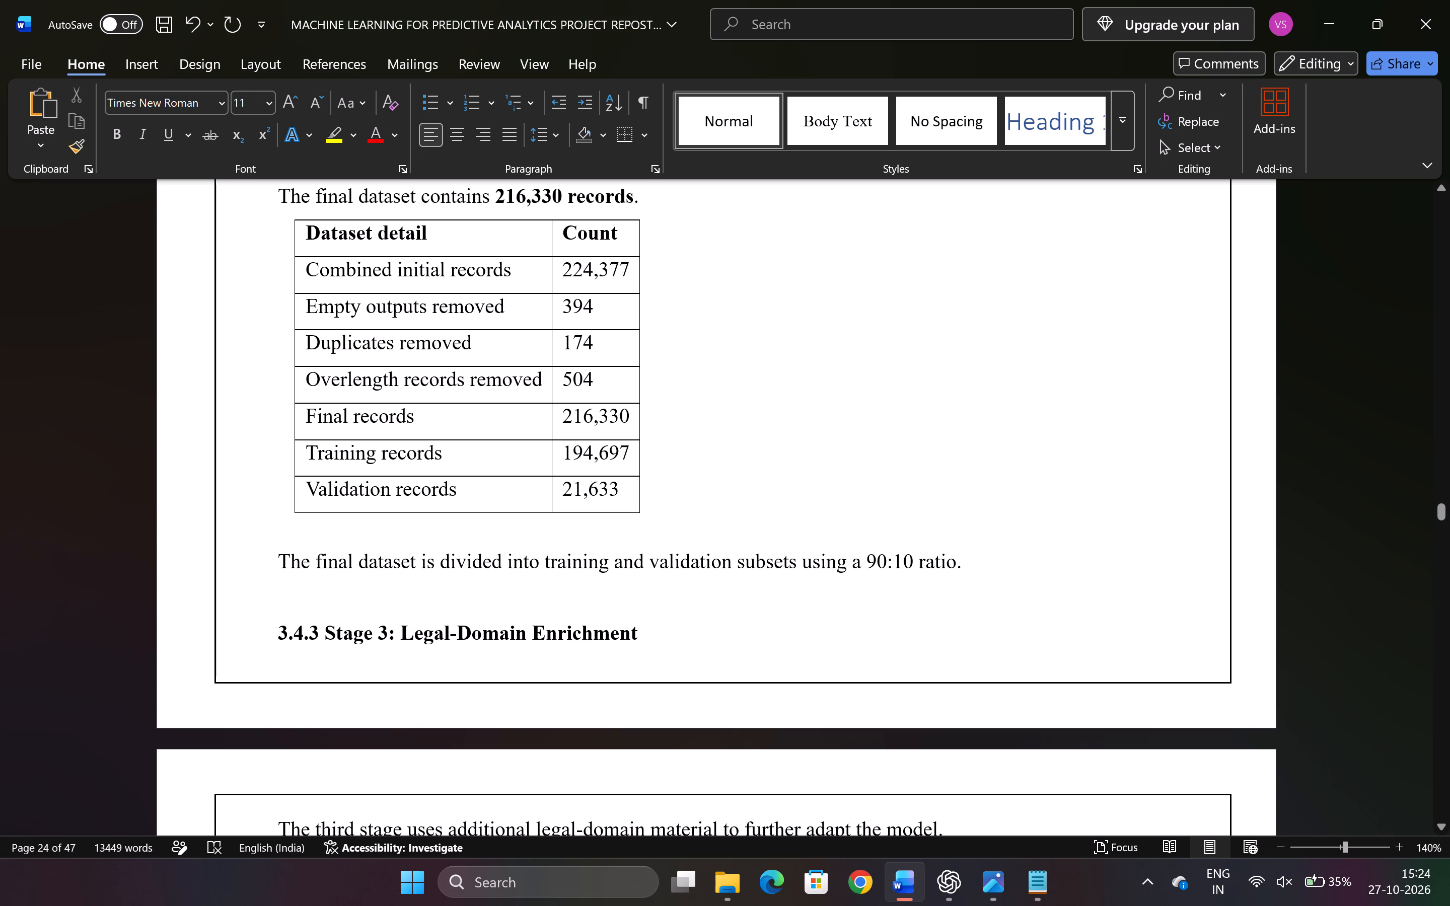
click(587, 606)
key(BackSpace)
key(BackSpace)
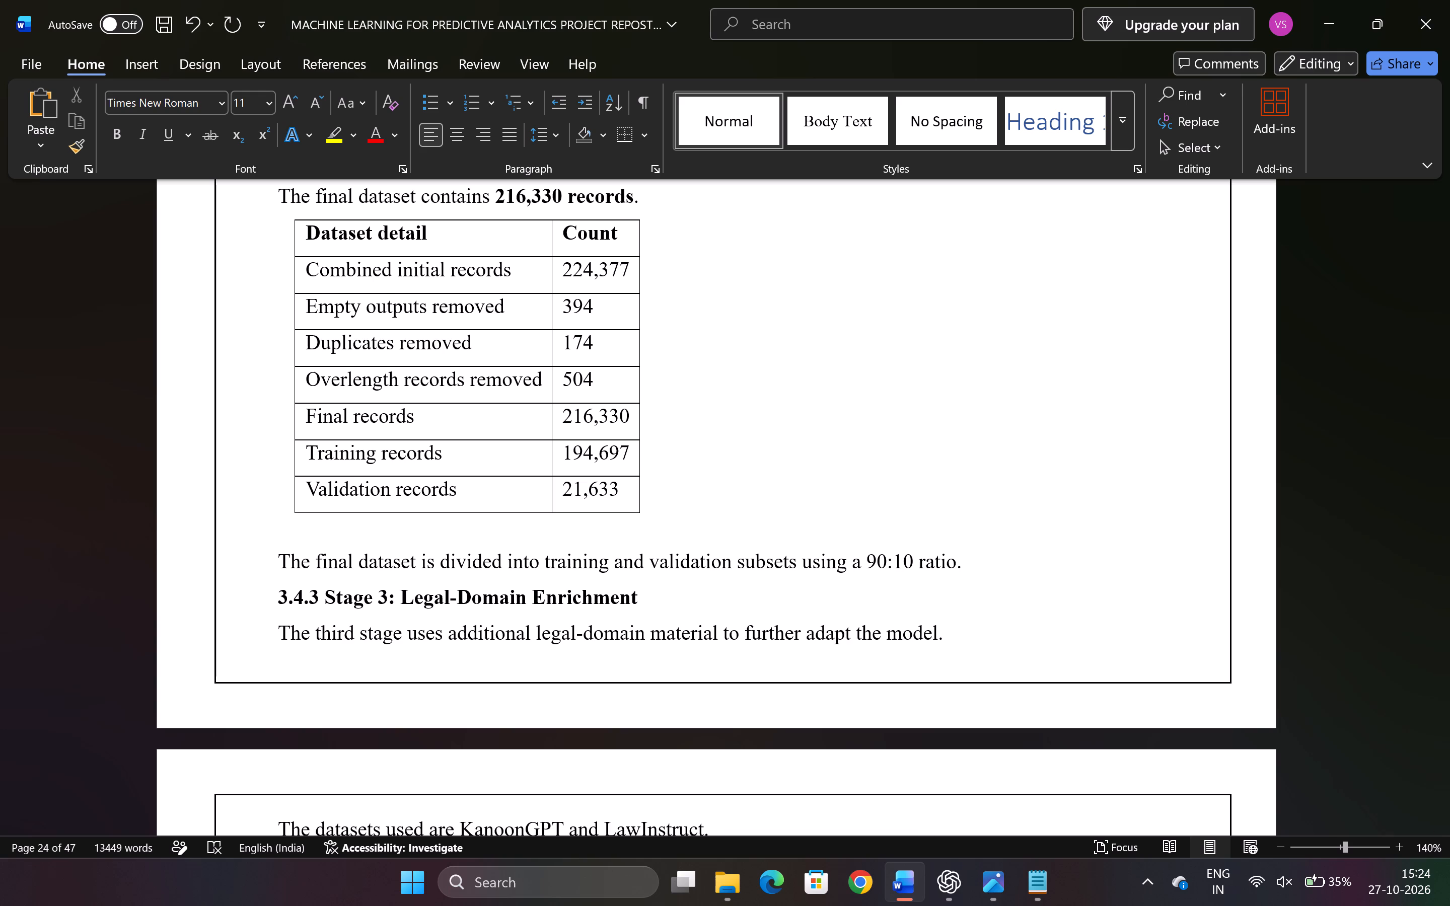
Set the left and right indents of the Dataset/Records table below "The datasets used are KanoonGPT and LawInstruct." to 0 cm.
scroll(587, 606, down, 4)
ctrl+scroll(587, 606, down, 2)
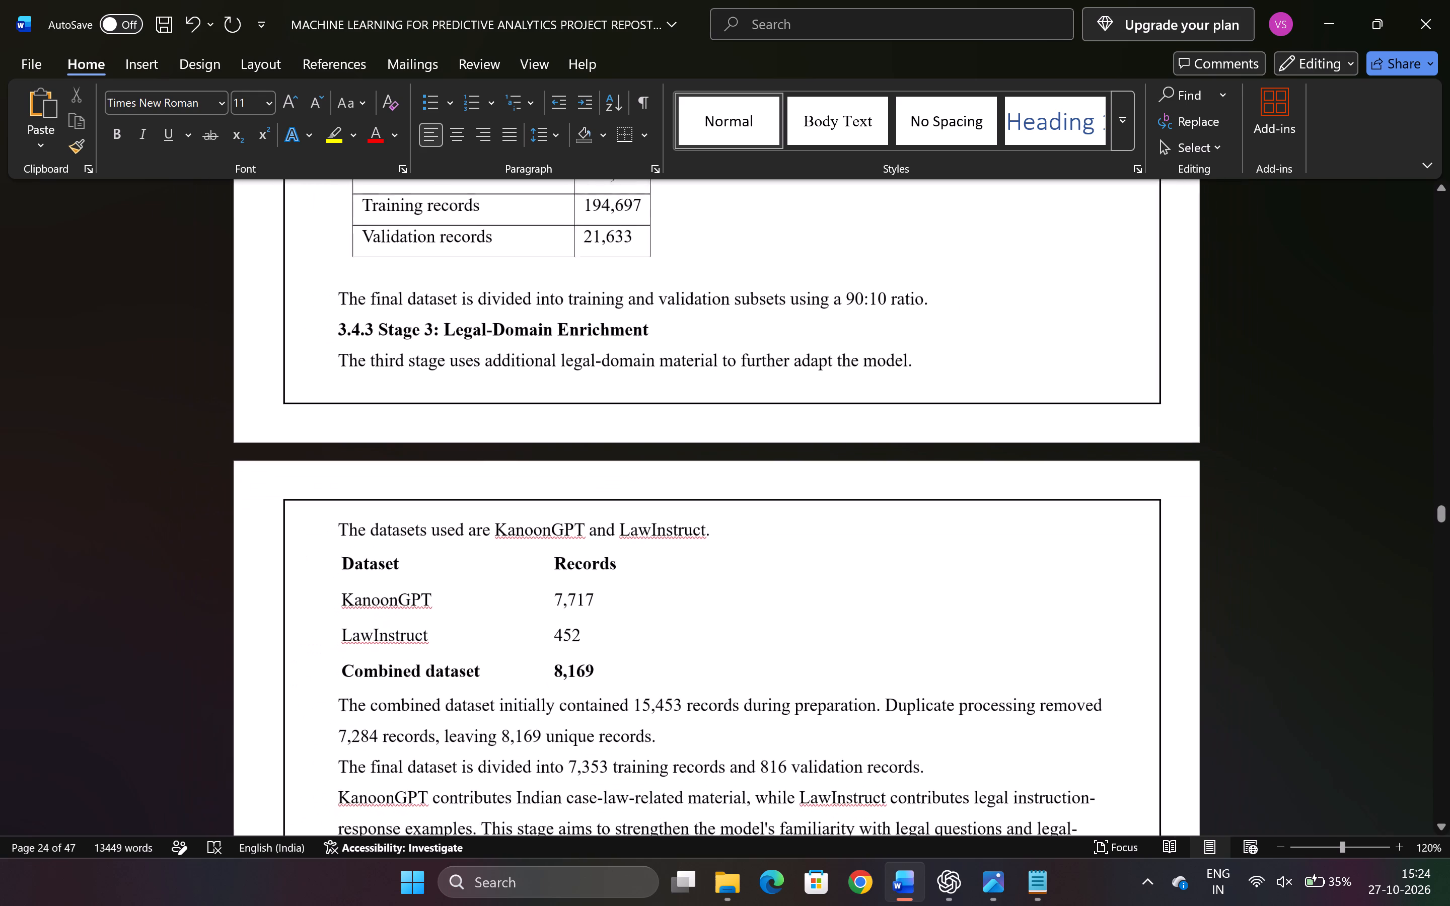
scroll(587, 606, up, 5)
ctrl+scroll(587, 606, down, 1)
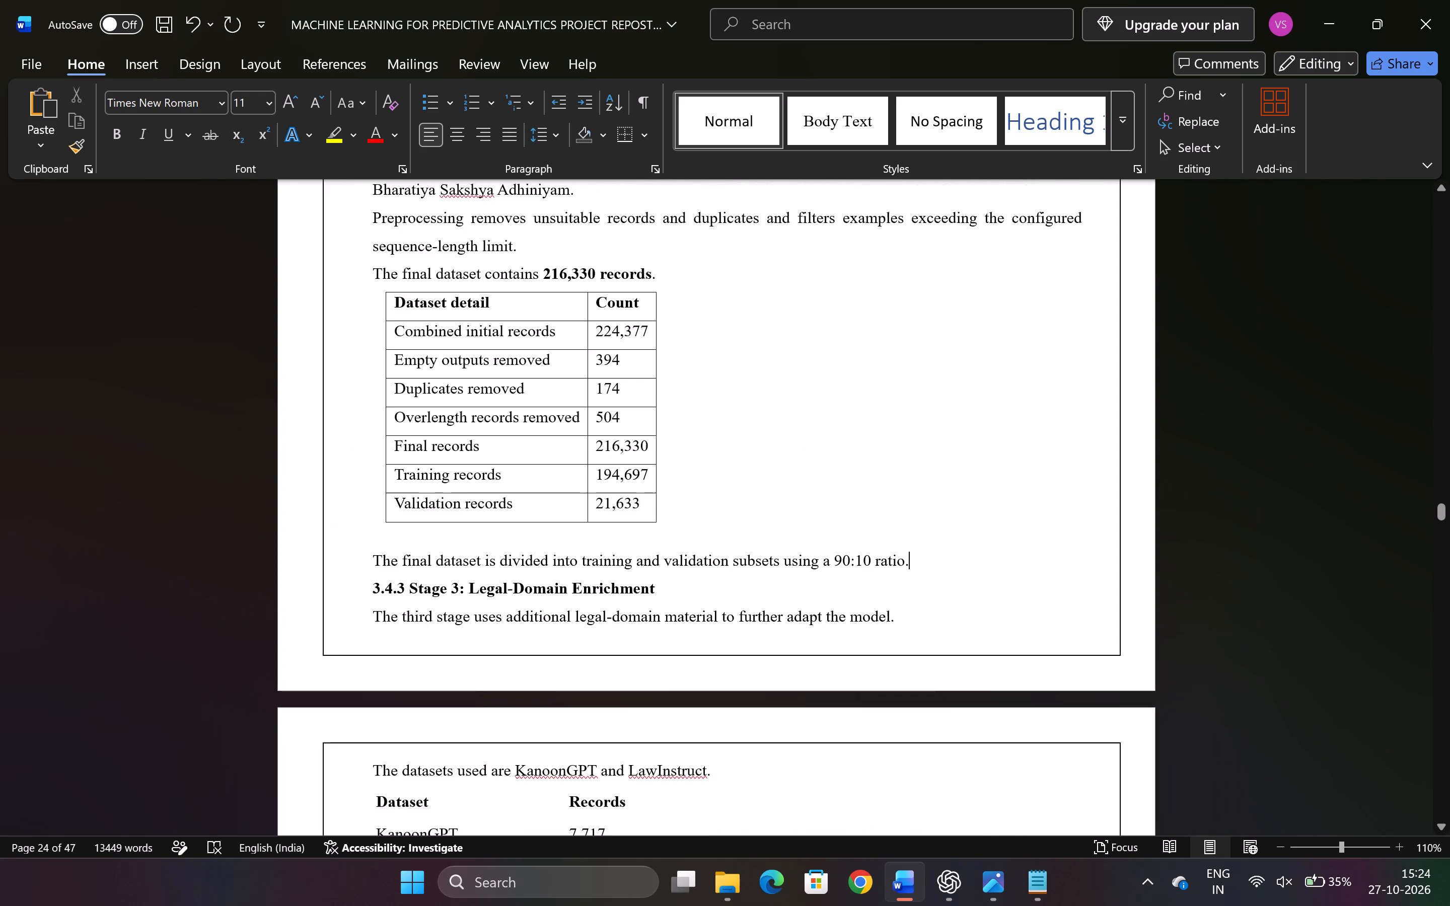
scroll(587, 606, down, 5)
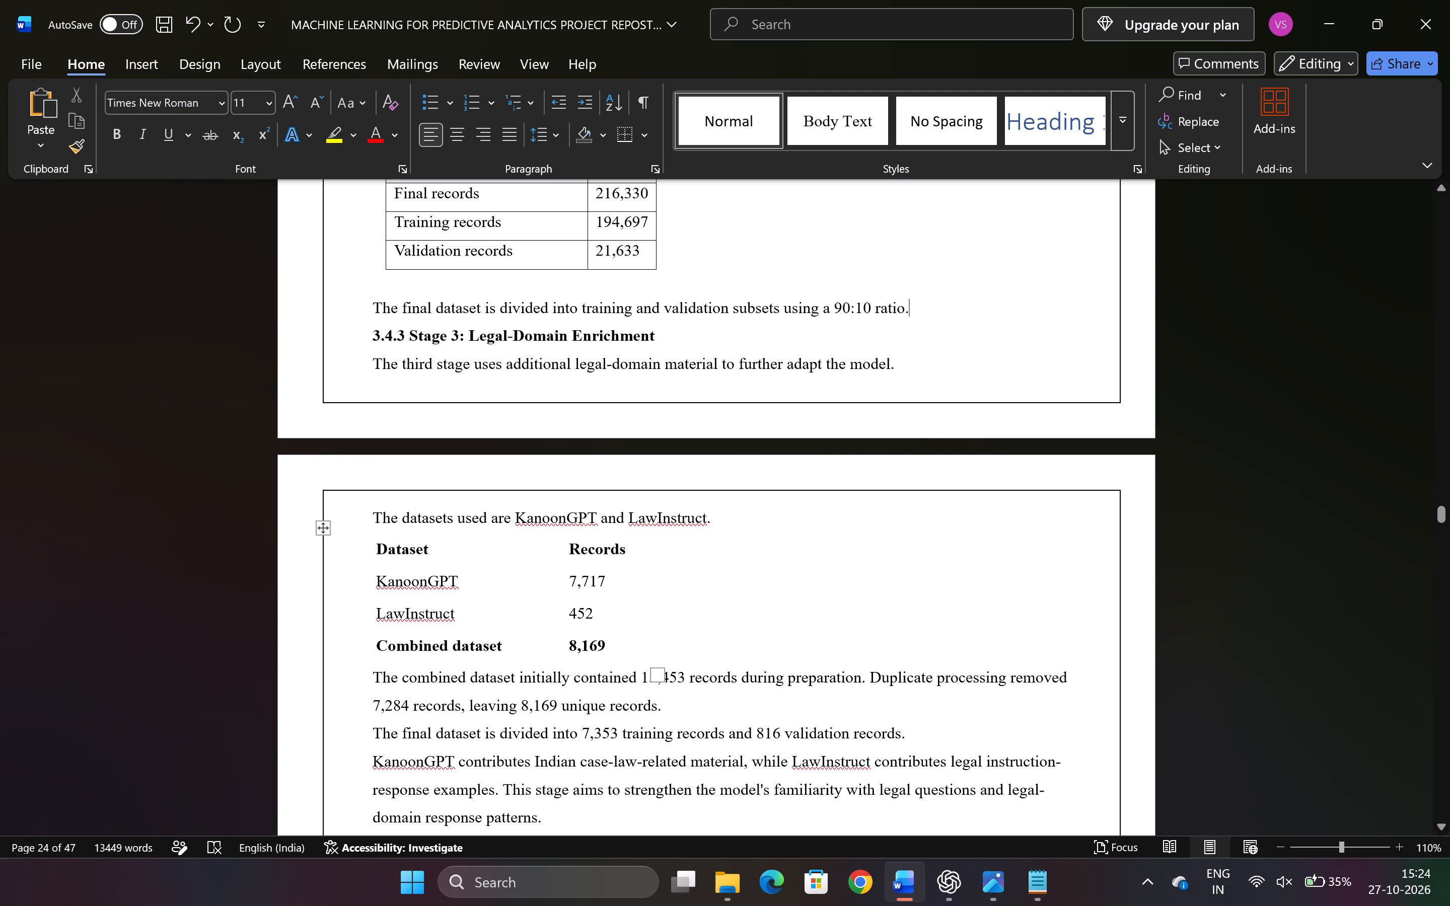
click(322, 528)
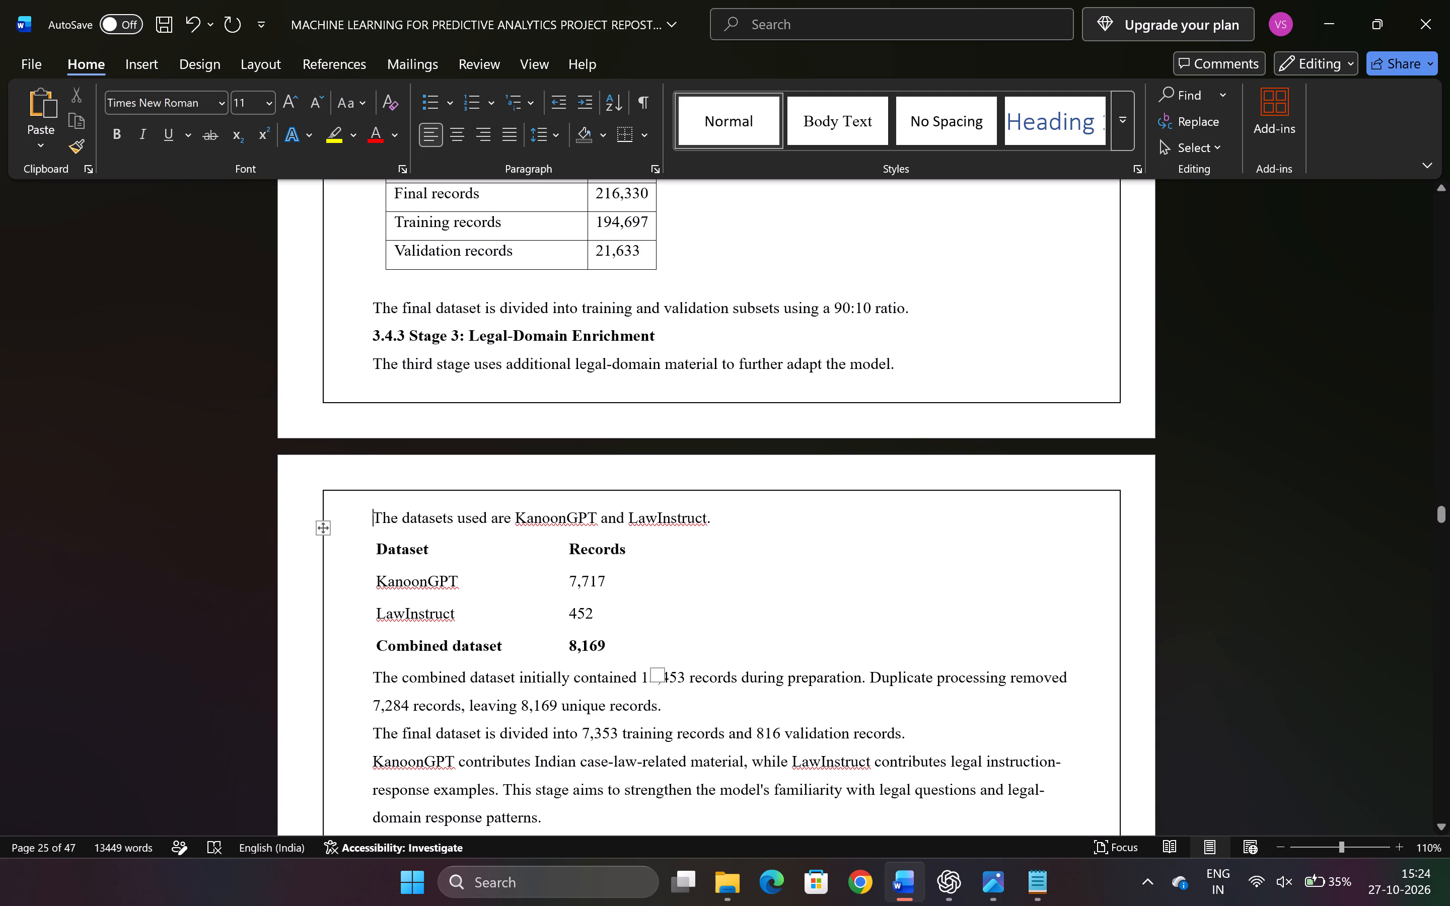
click(325, 529)
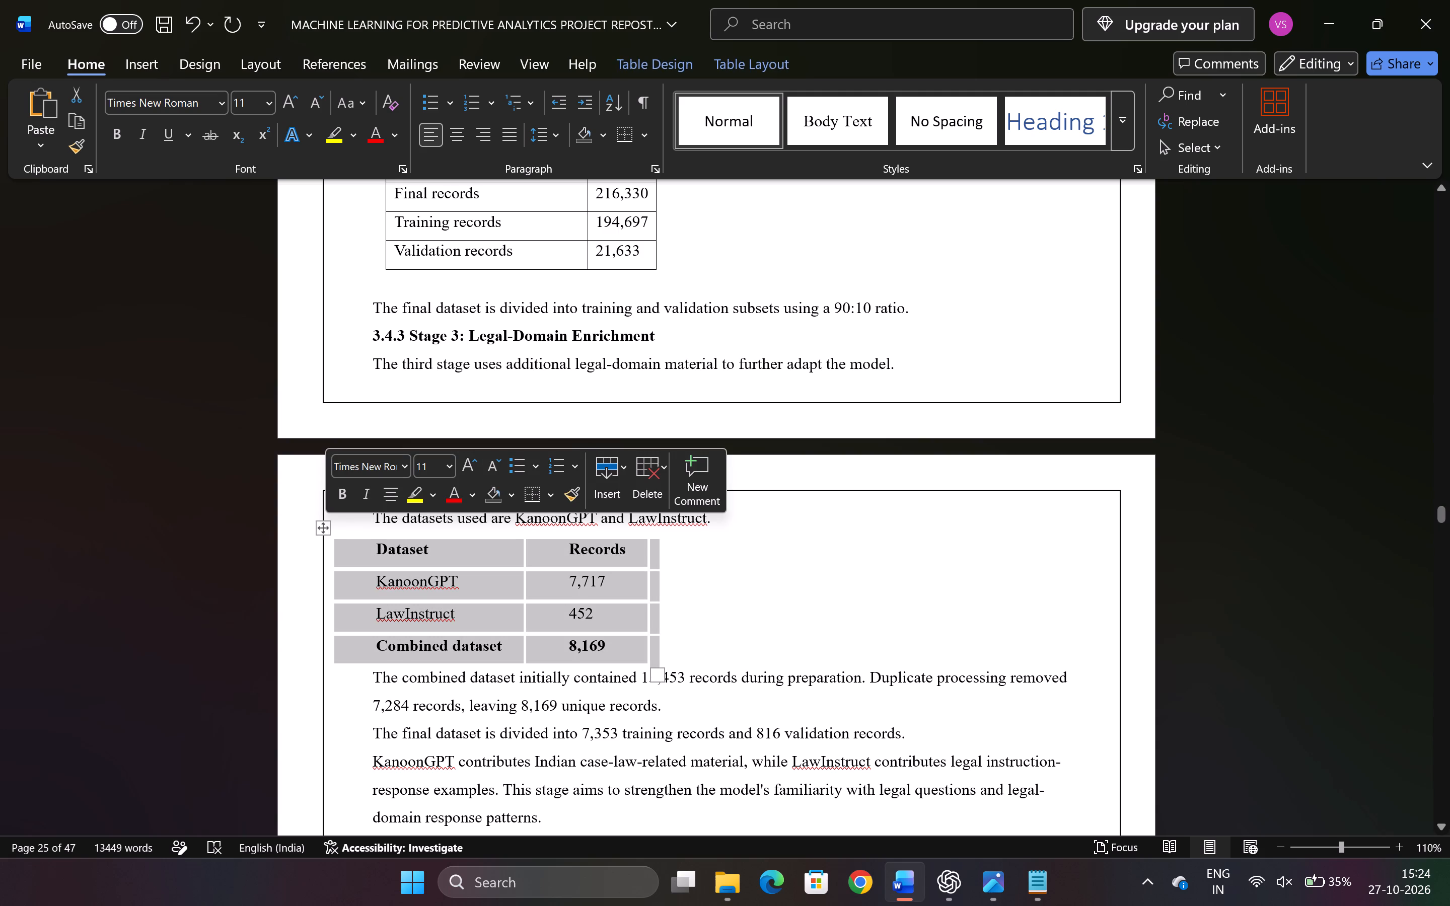
click(262, 62)
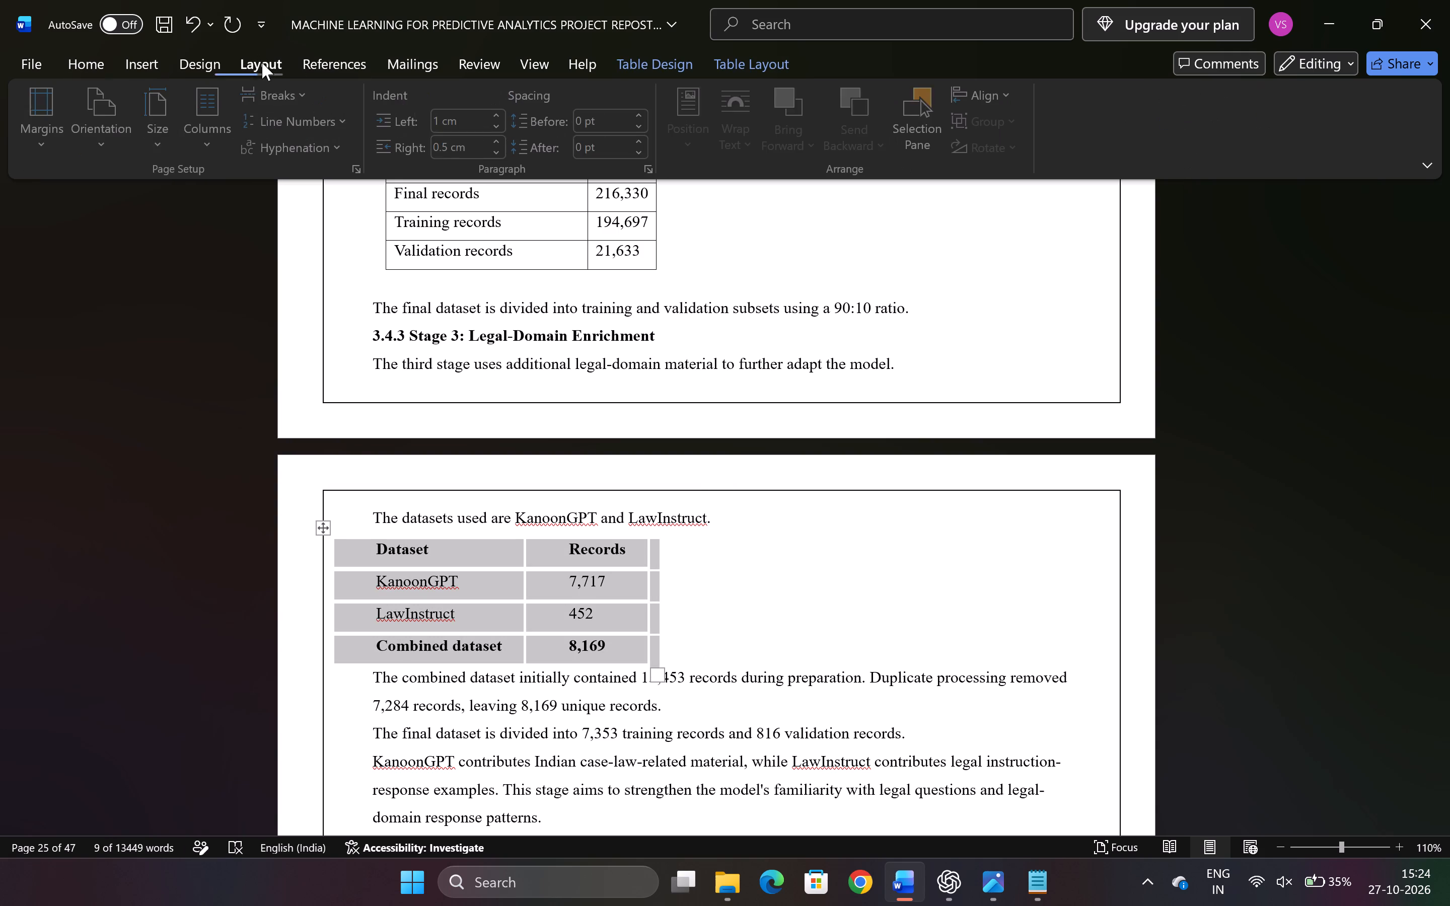
click(477, 120)
key(0)
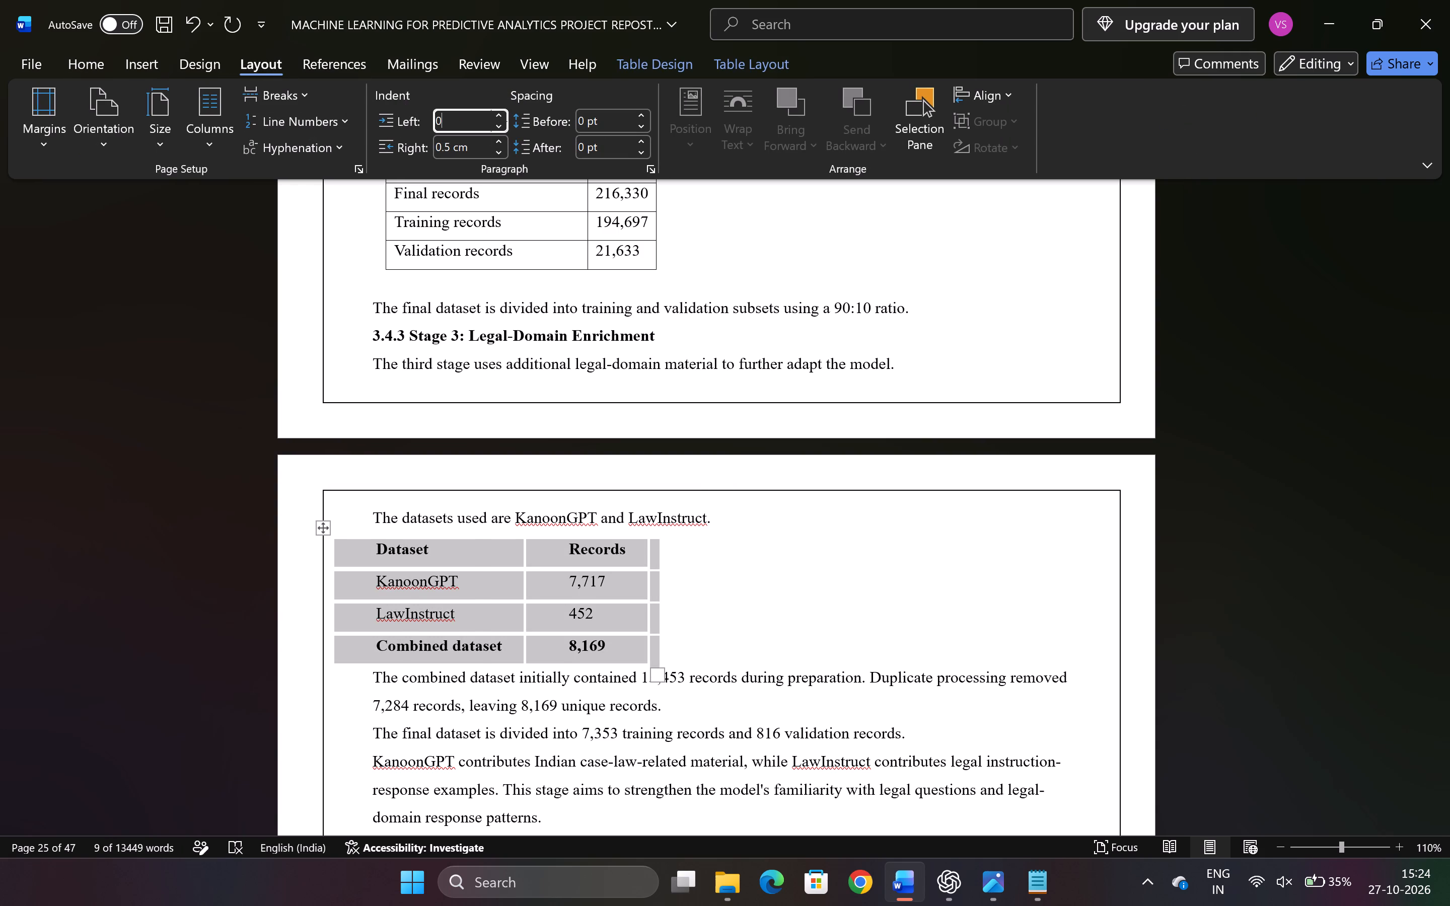
key(Return)
click(464, 142)
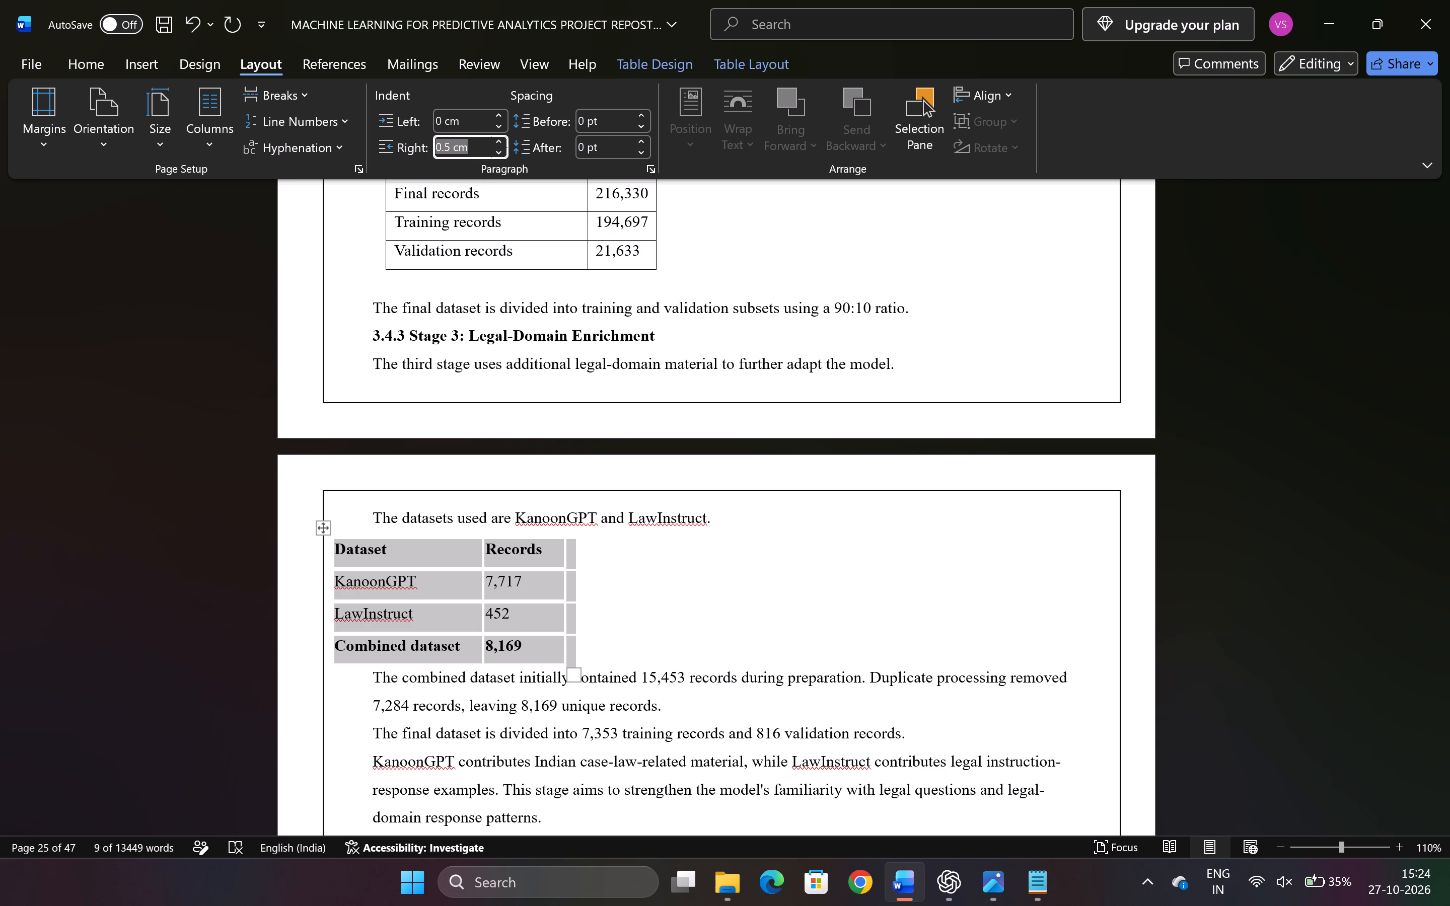
key(0)
key(Return)
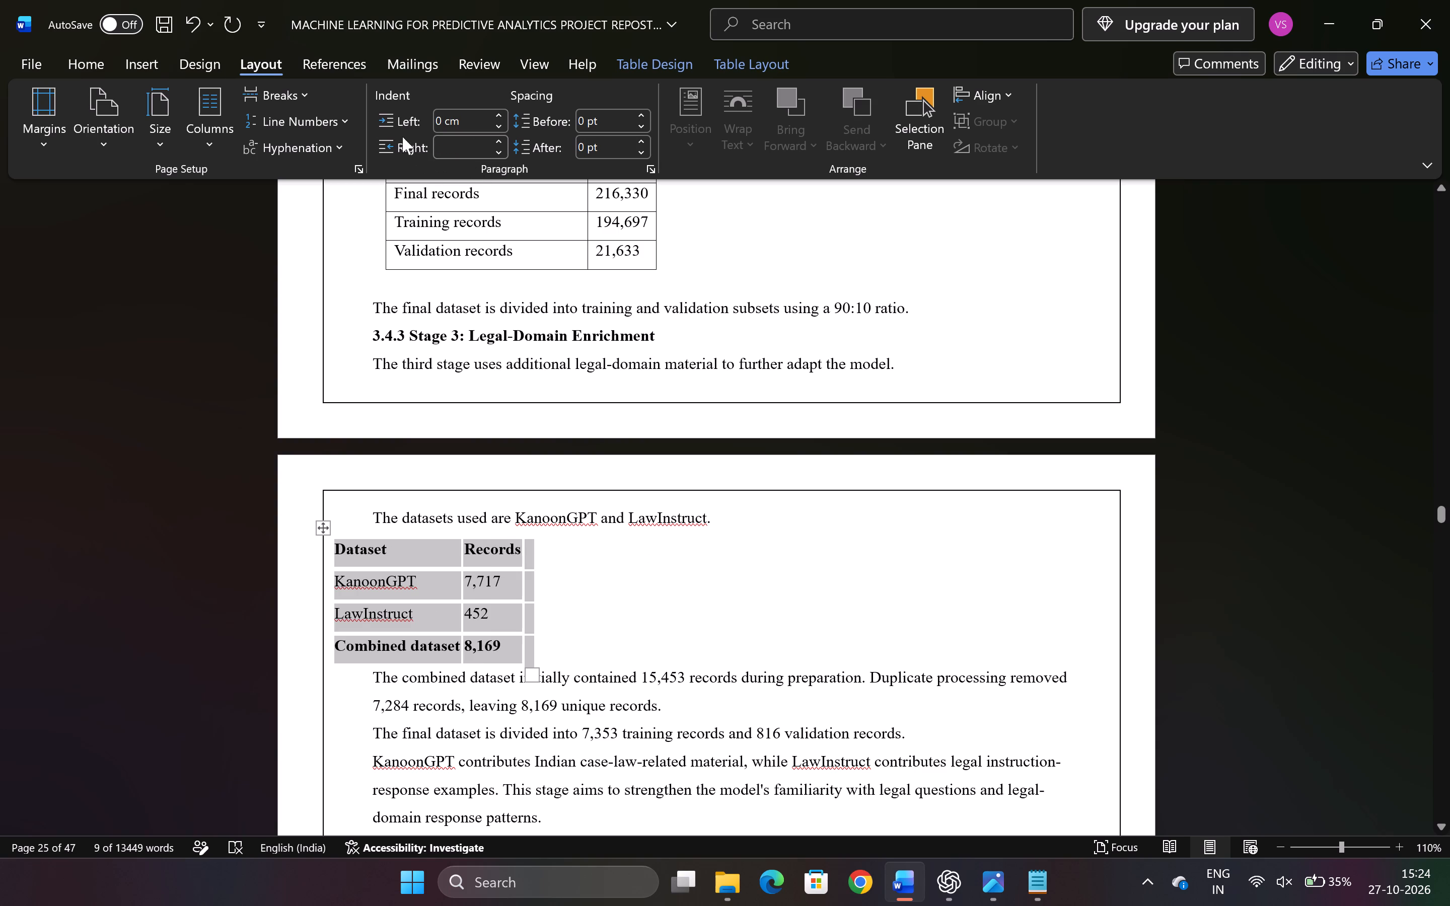
Apply the bordered grid style to the KanoonGPT and LawInstruct records table and move it inward, just past the body text's left edge.
click(621, 57)
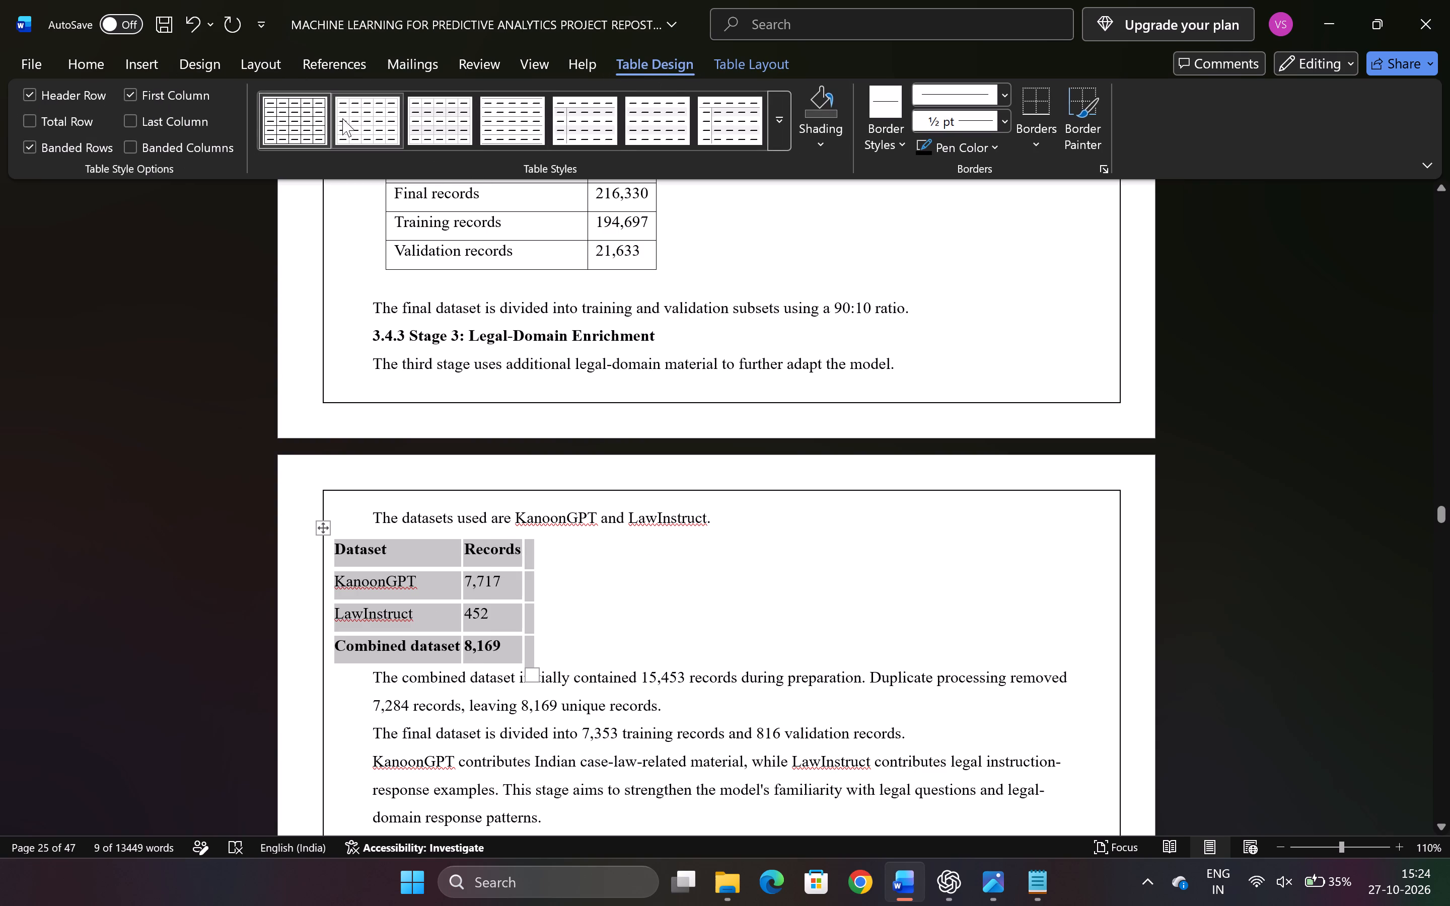
click(321, 113)
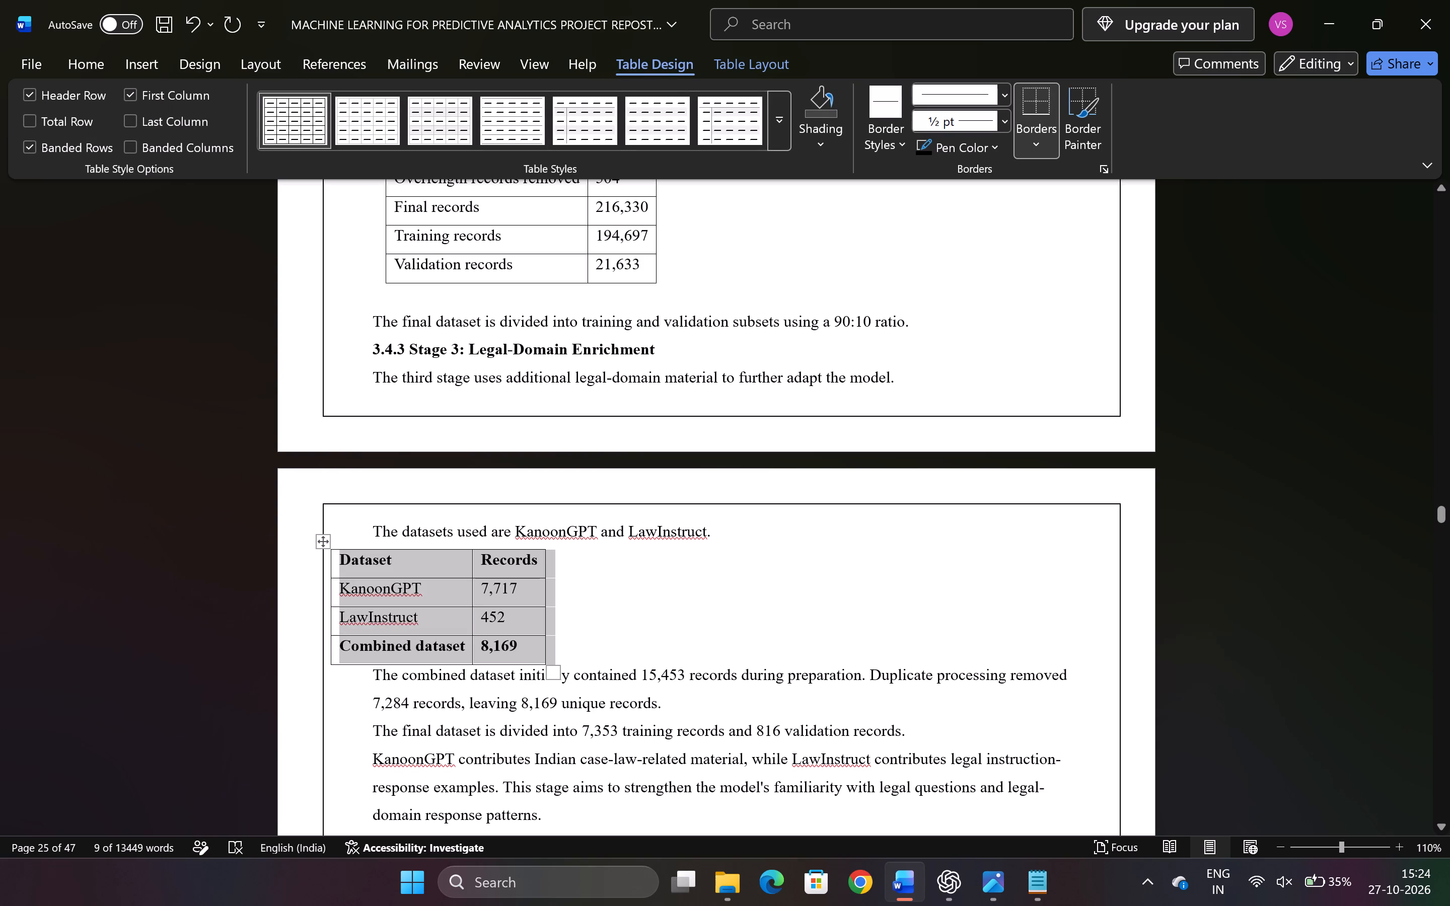
drag(321, 543, 379, 541)
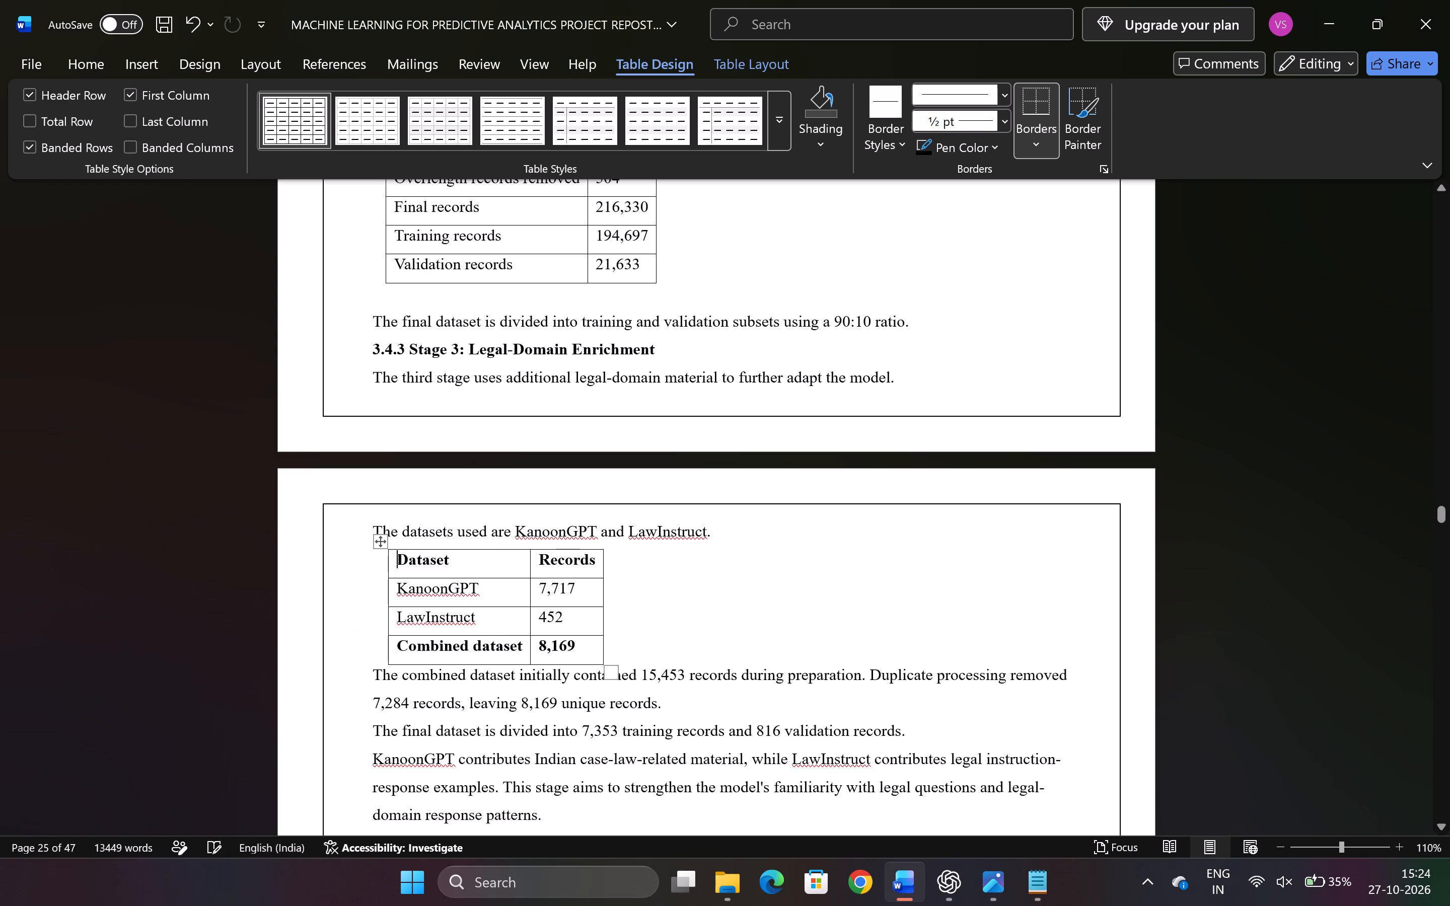
click(698, 633)
Insert three blank lines after the section 3.5.6 paragraph ending in "semantic content.", above the dataset preprocessing pipeline figure.
scroll(698, 633, down, 4)
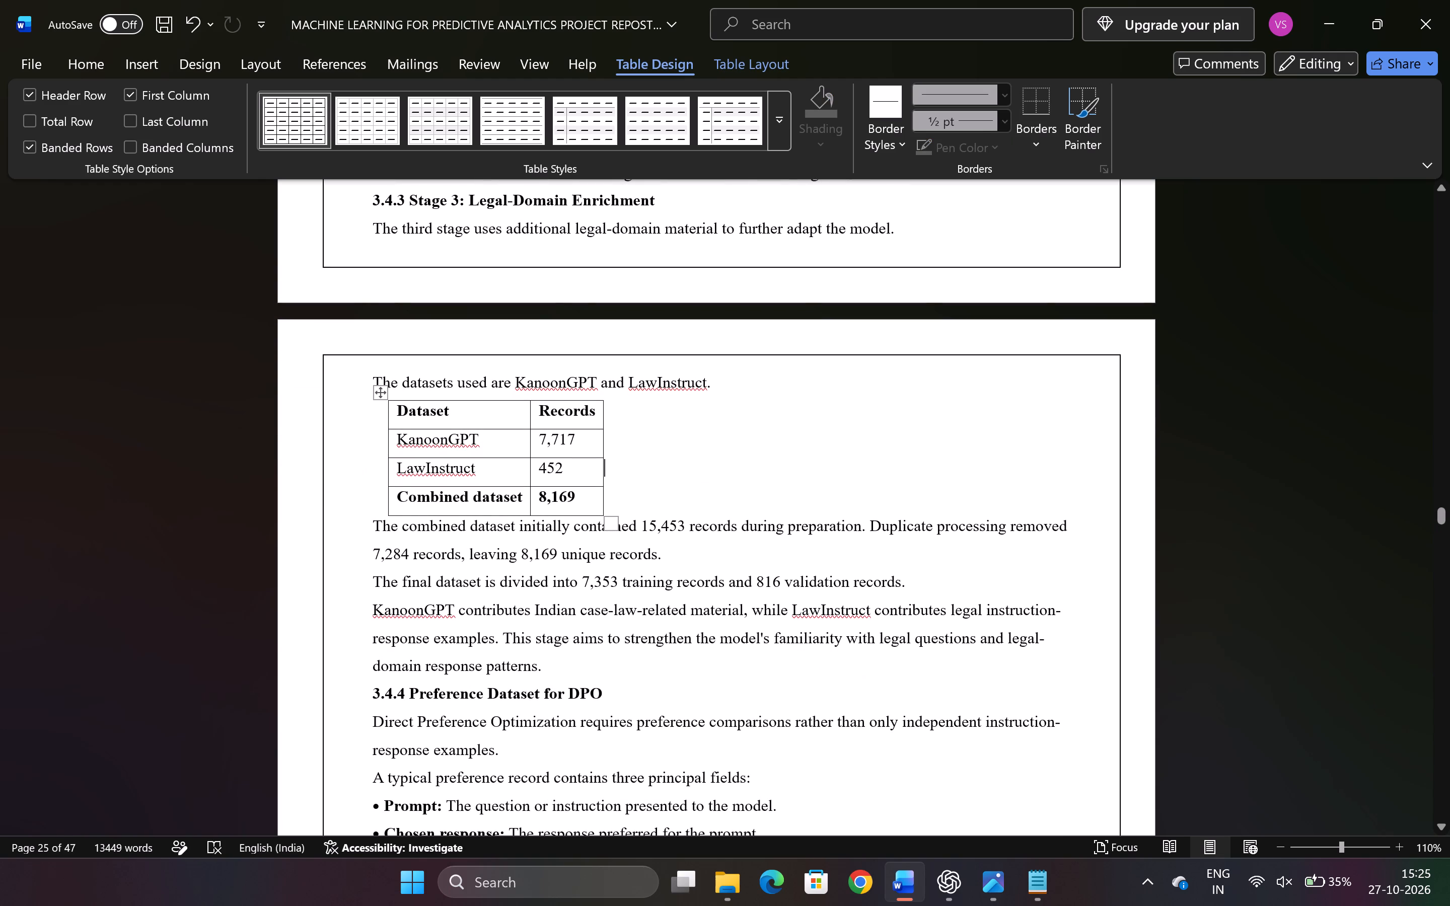
scroll(698, 633, down, 4)
scroll(631, 596, down, 2)
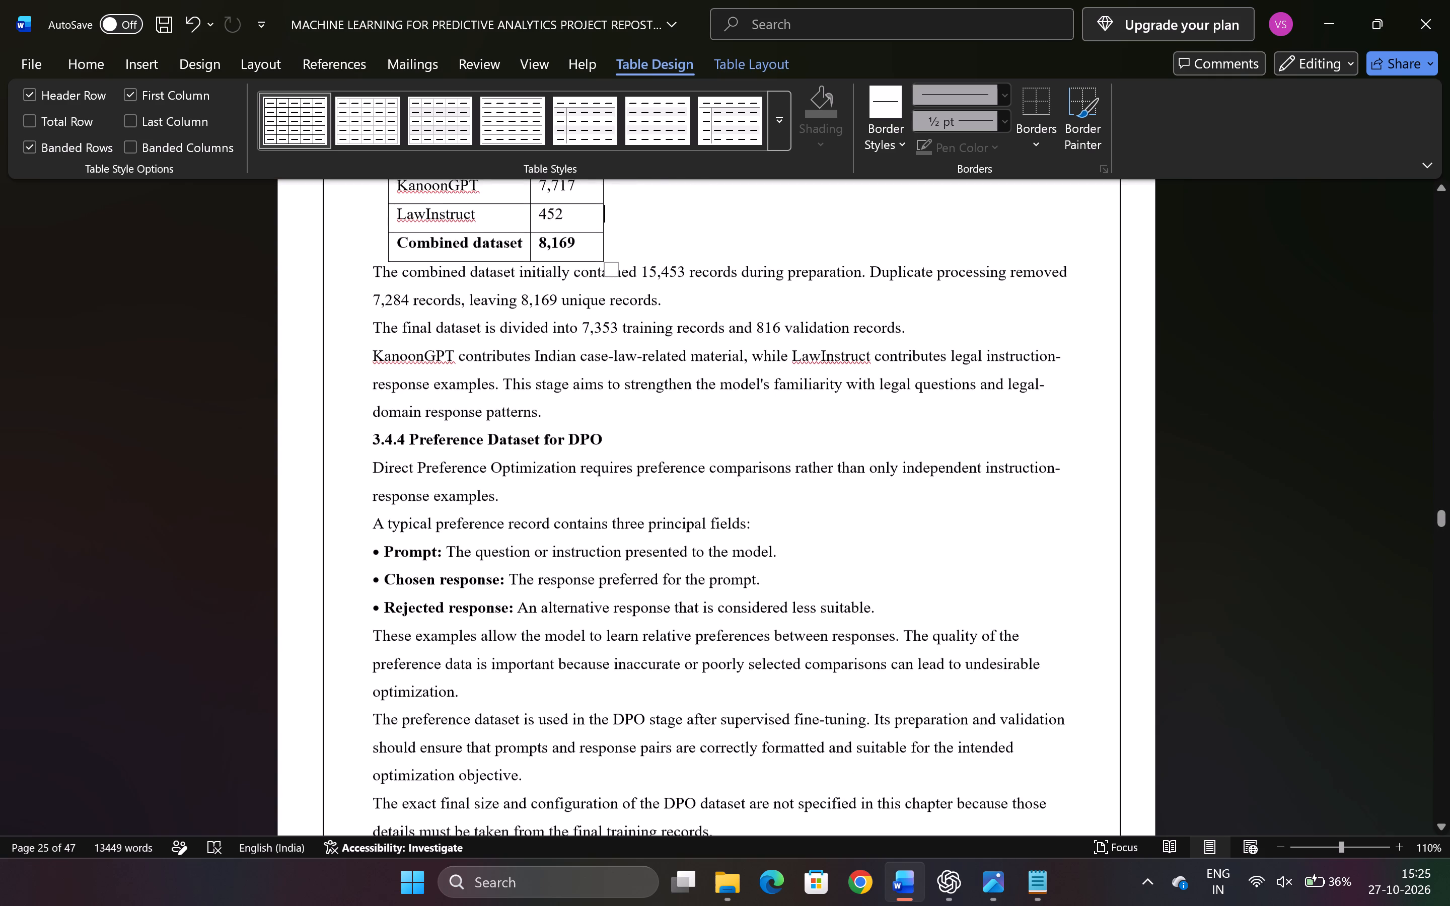
scroll(631, 596, down, 10)
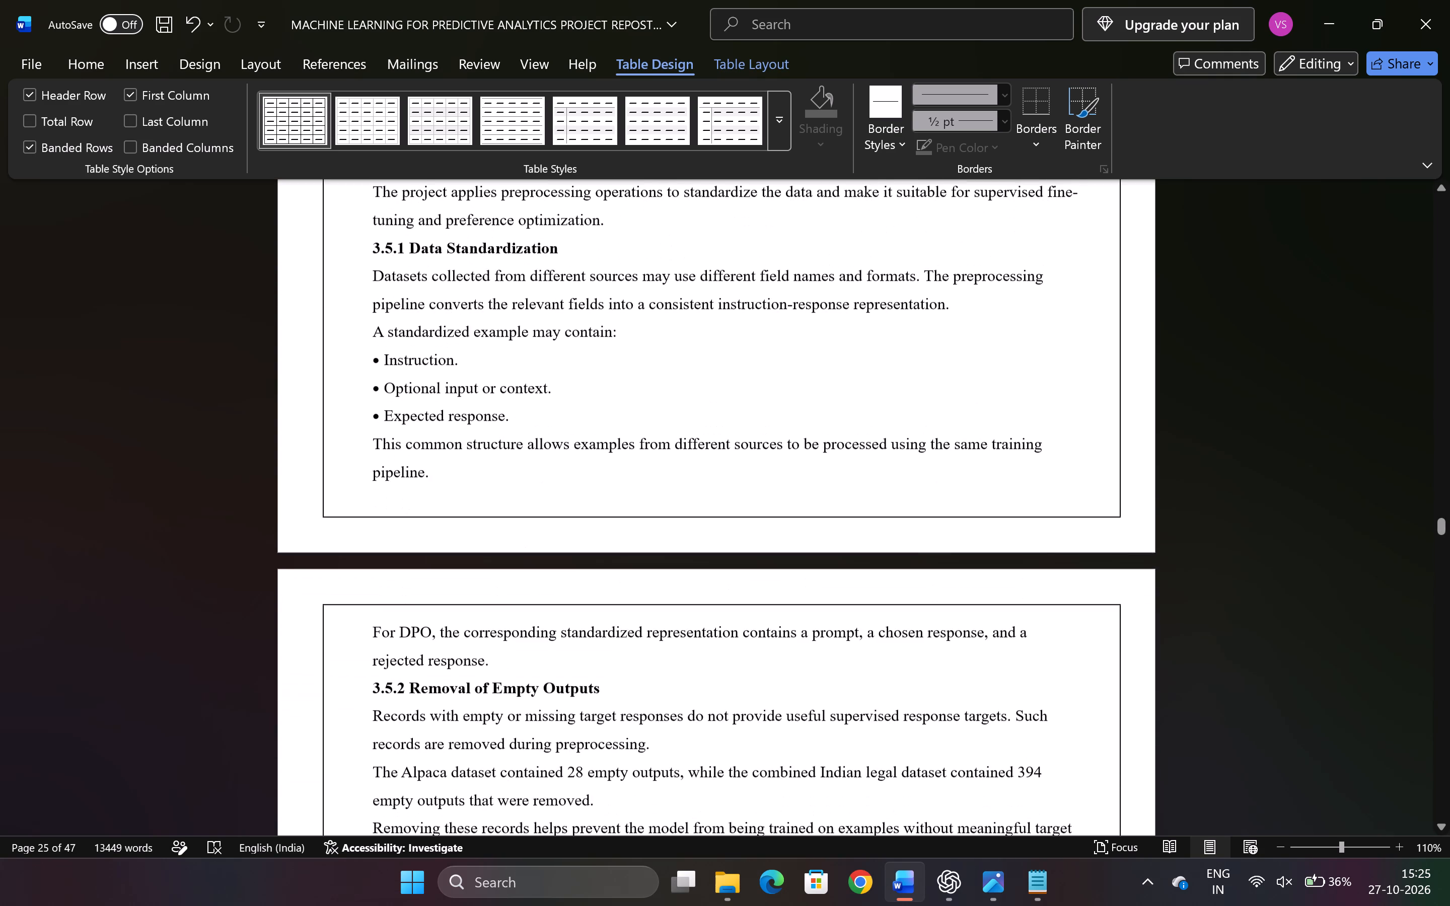
scroll(631, 596, down, 8)
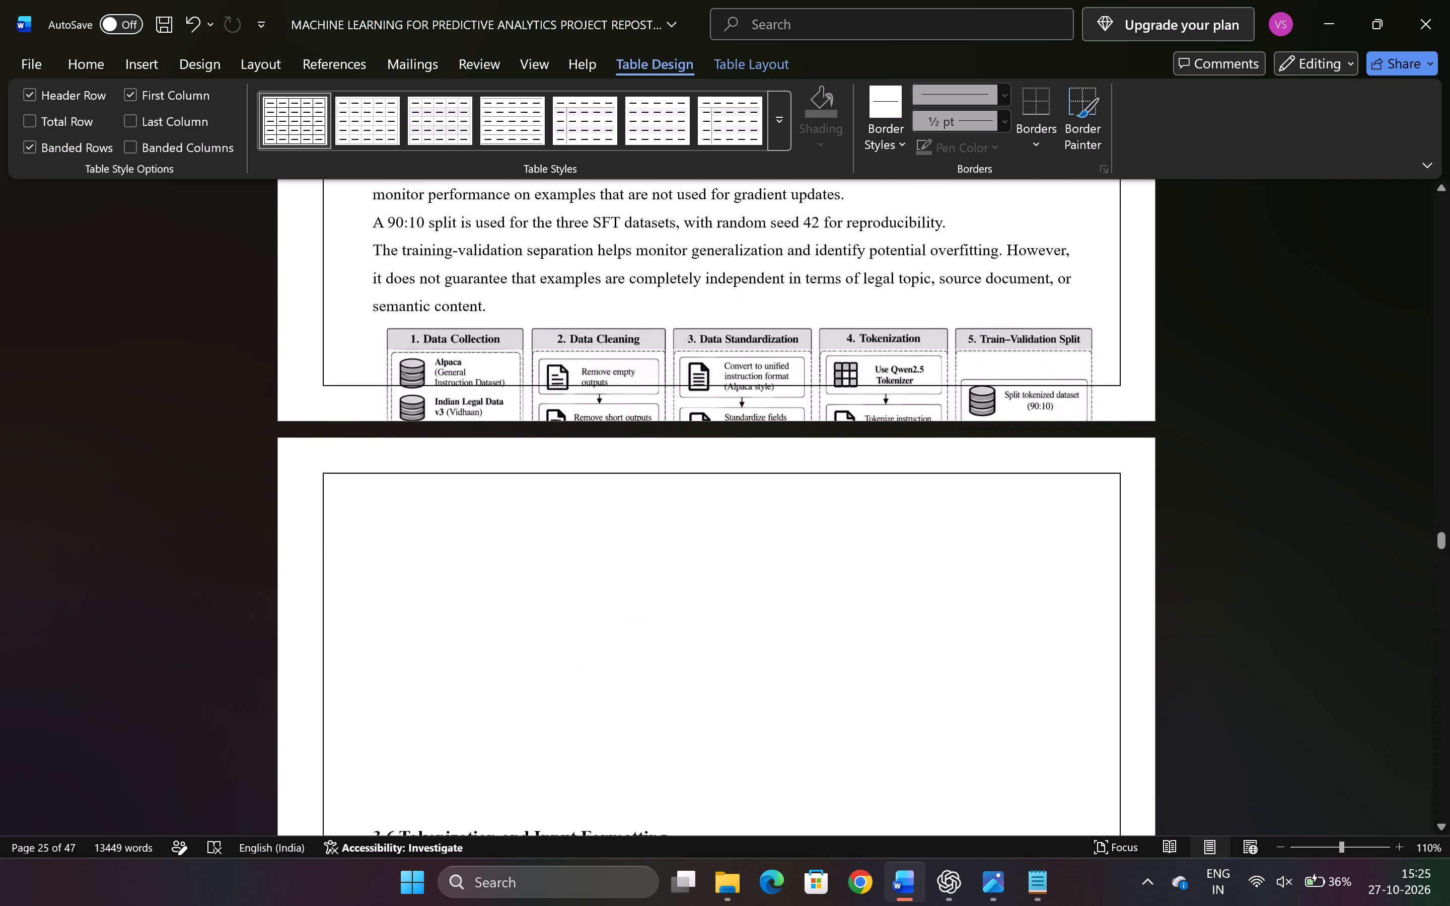
click(587, 313)
key(Return)
key(Return)
key(Return)
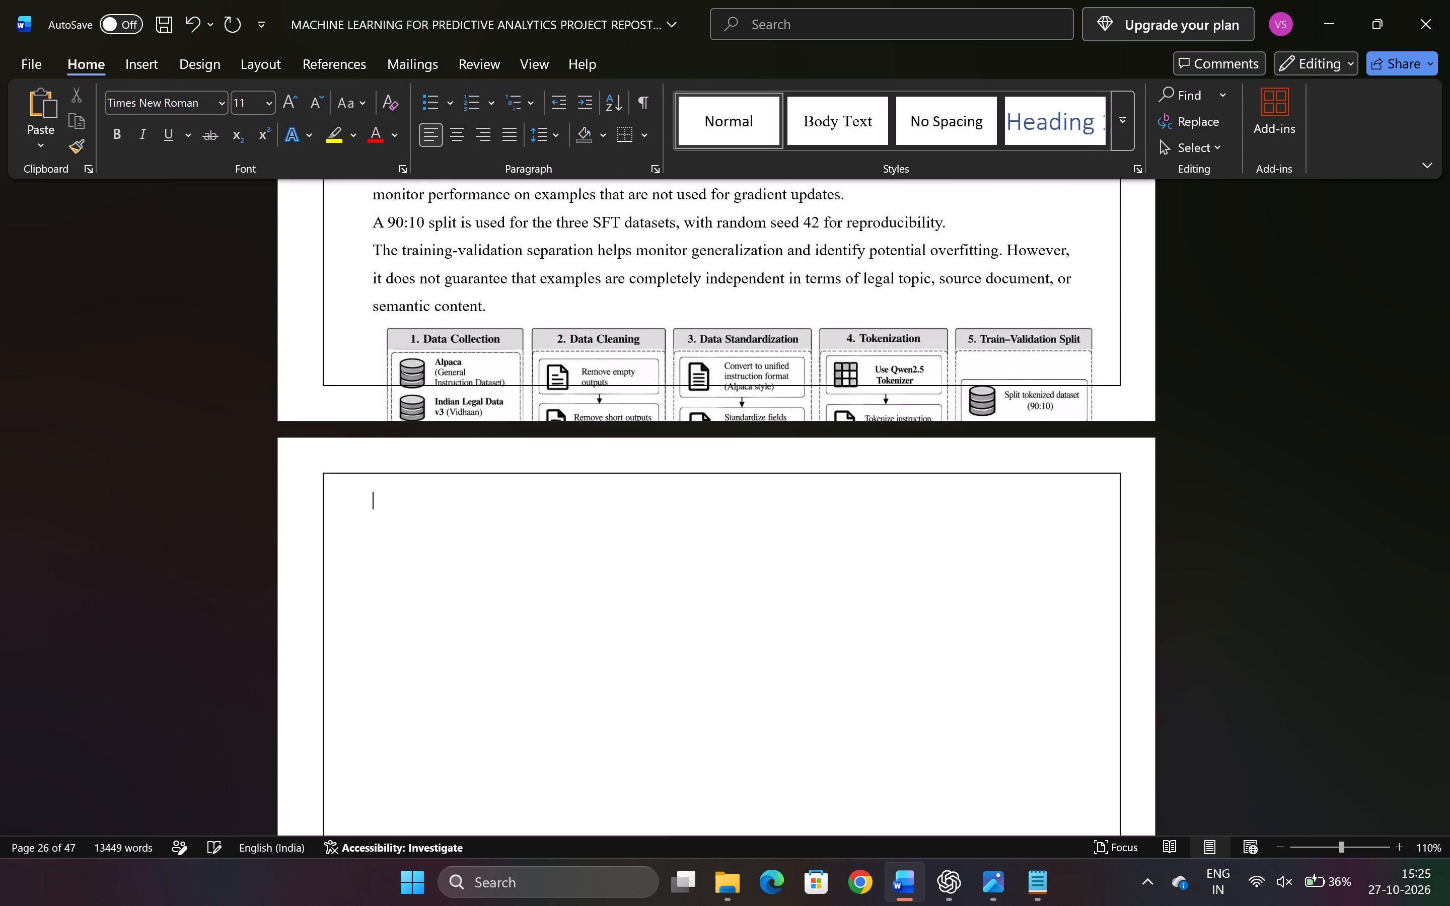
Move the Figure 3.2 dataset preprocessing pipeline image onto the following page, inside the page border and above heading 3.6.
scroll(587, 313, up, 1)
ctrl+scroll(587, 313, down, 1)
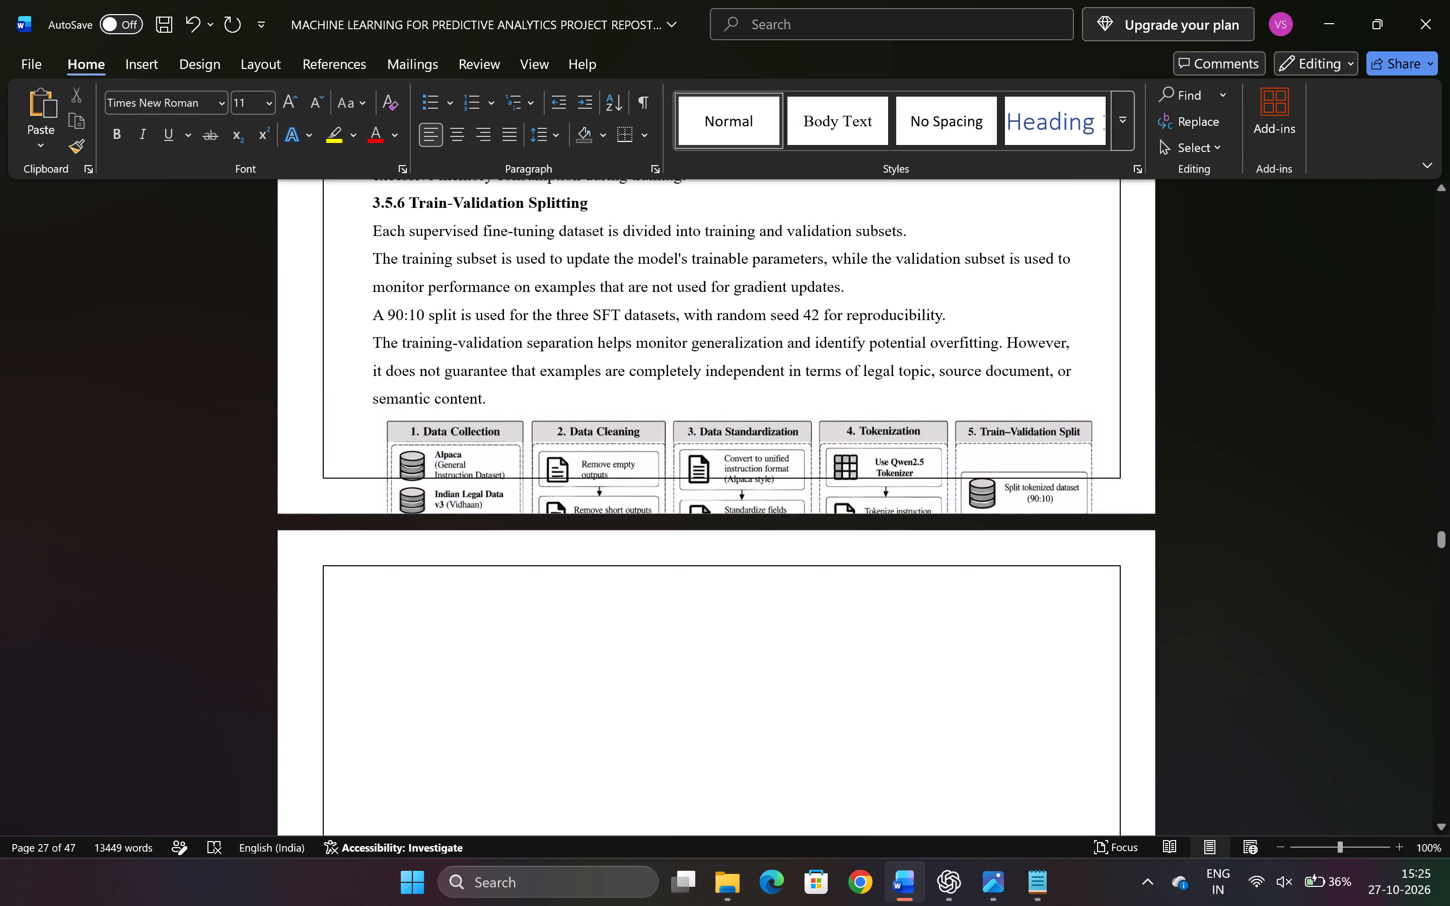
ctrl+scroll(587, 313, down, 1)
drag(593, 469, 556, 575)
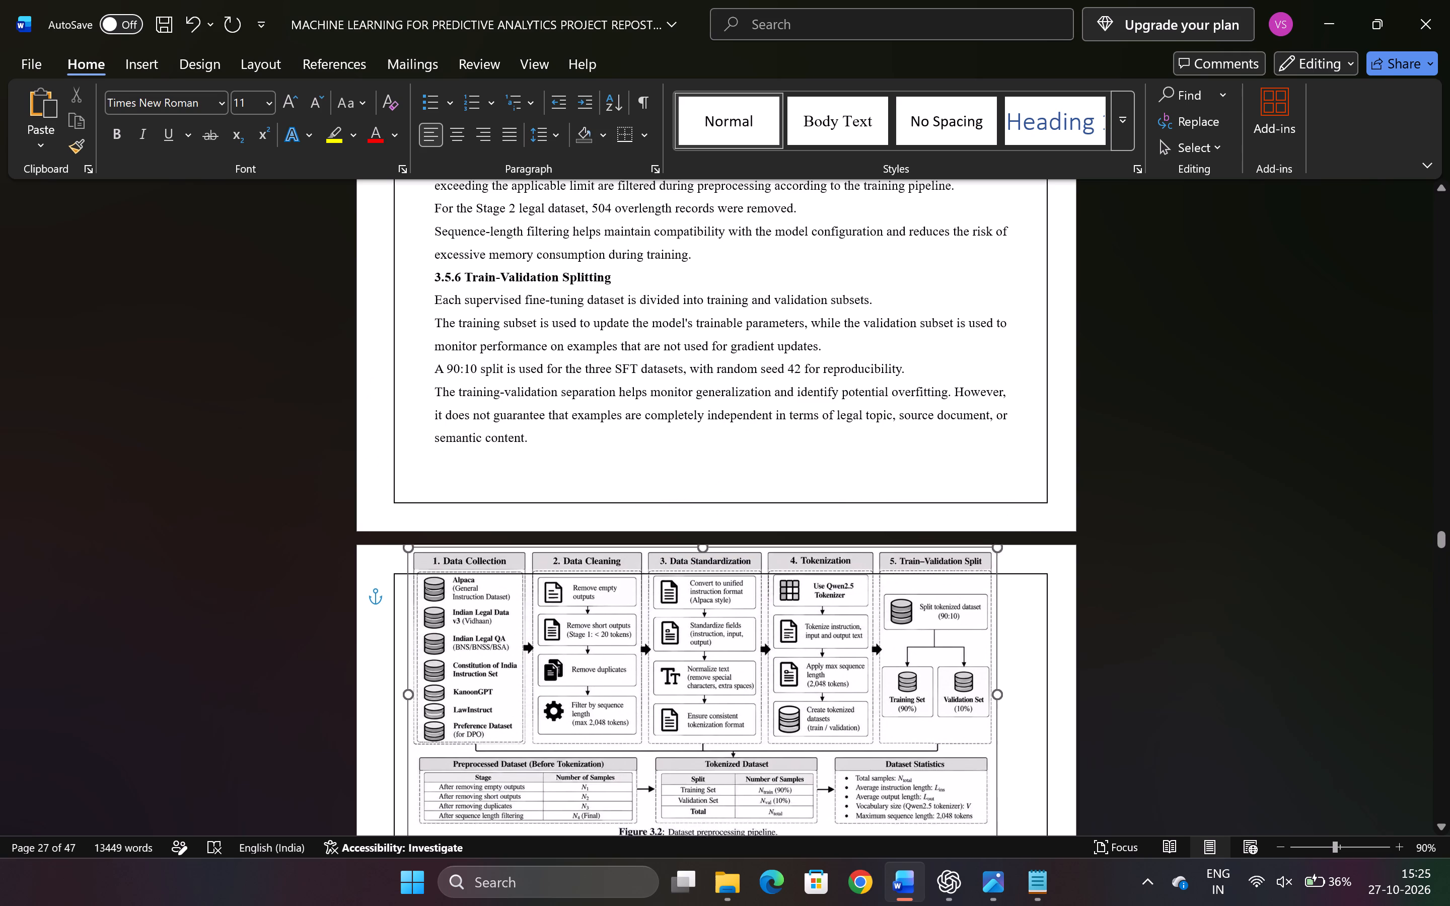
drag(556, 575, 566, 598)
scroll(566, 598, down, 1)
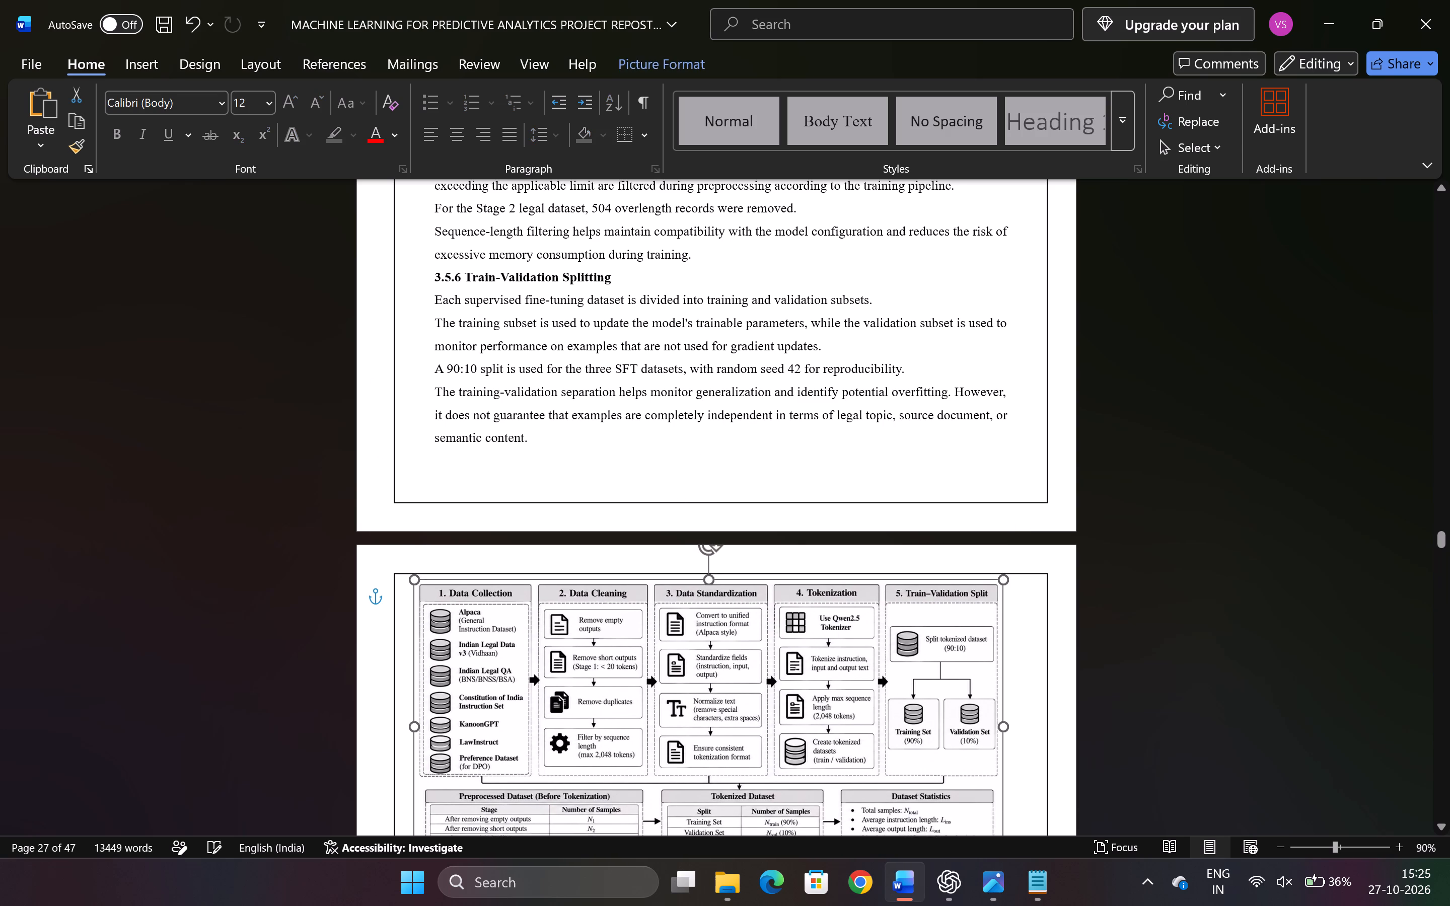
scroll(566, 598, down, 4)
ctrl+scroll(605, 557, up, 1)
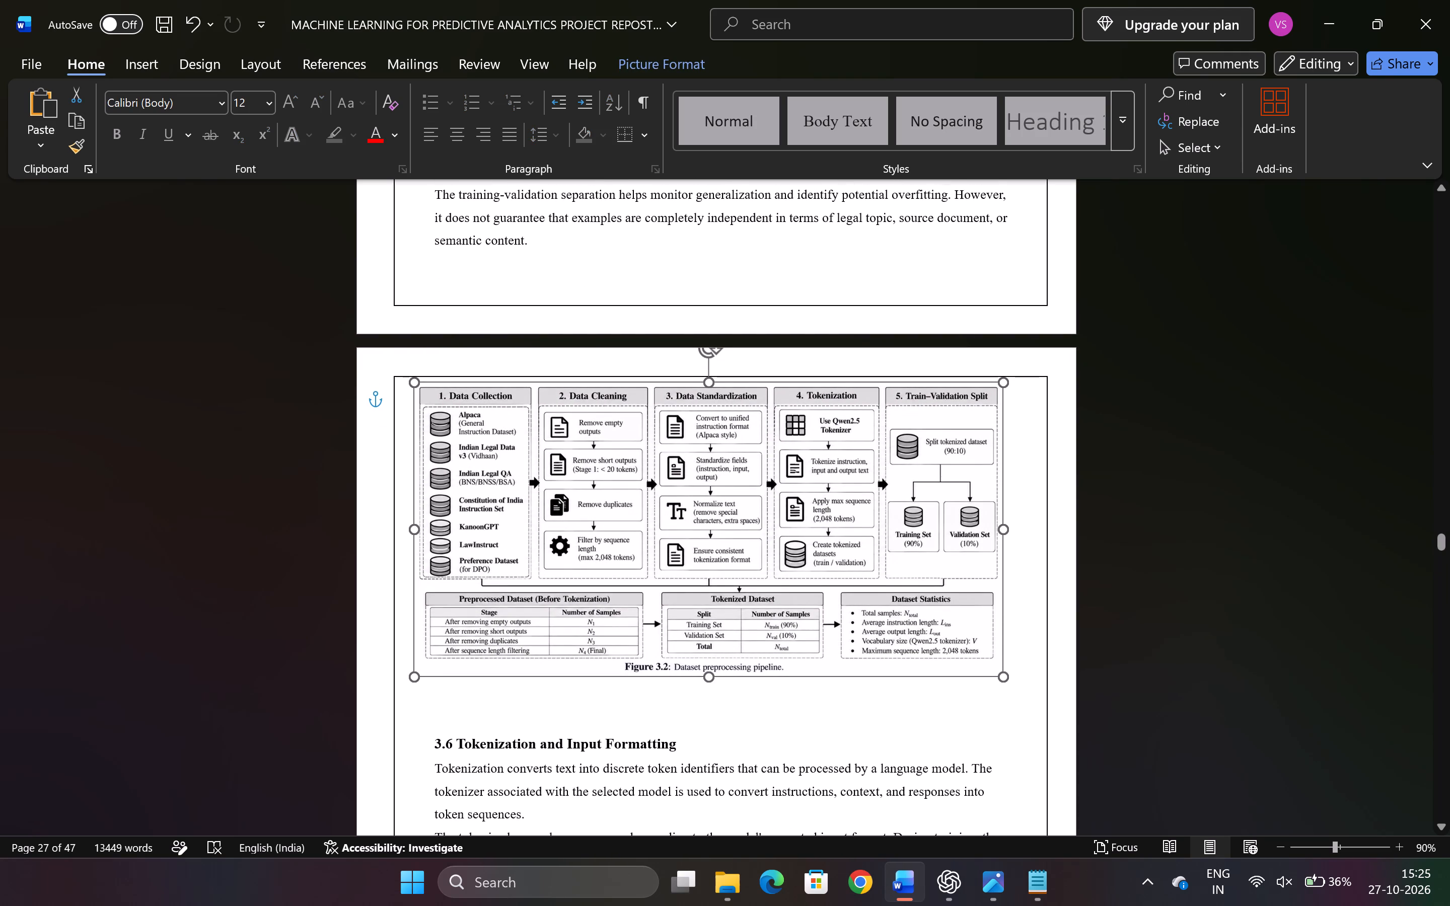
ctrl+scroll(605, 557, up, 1)
click(839, 726)
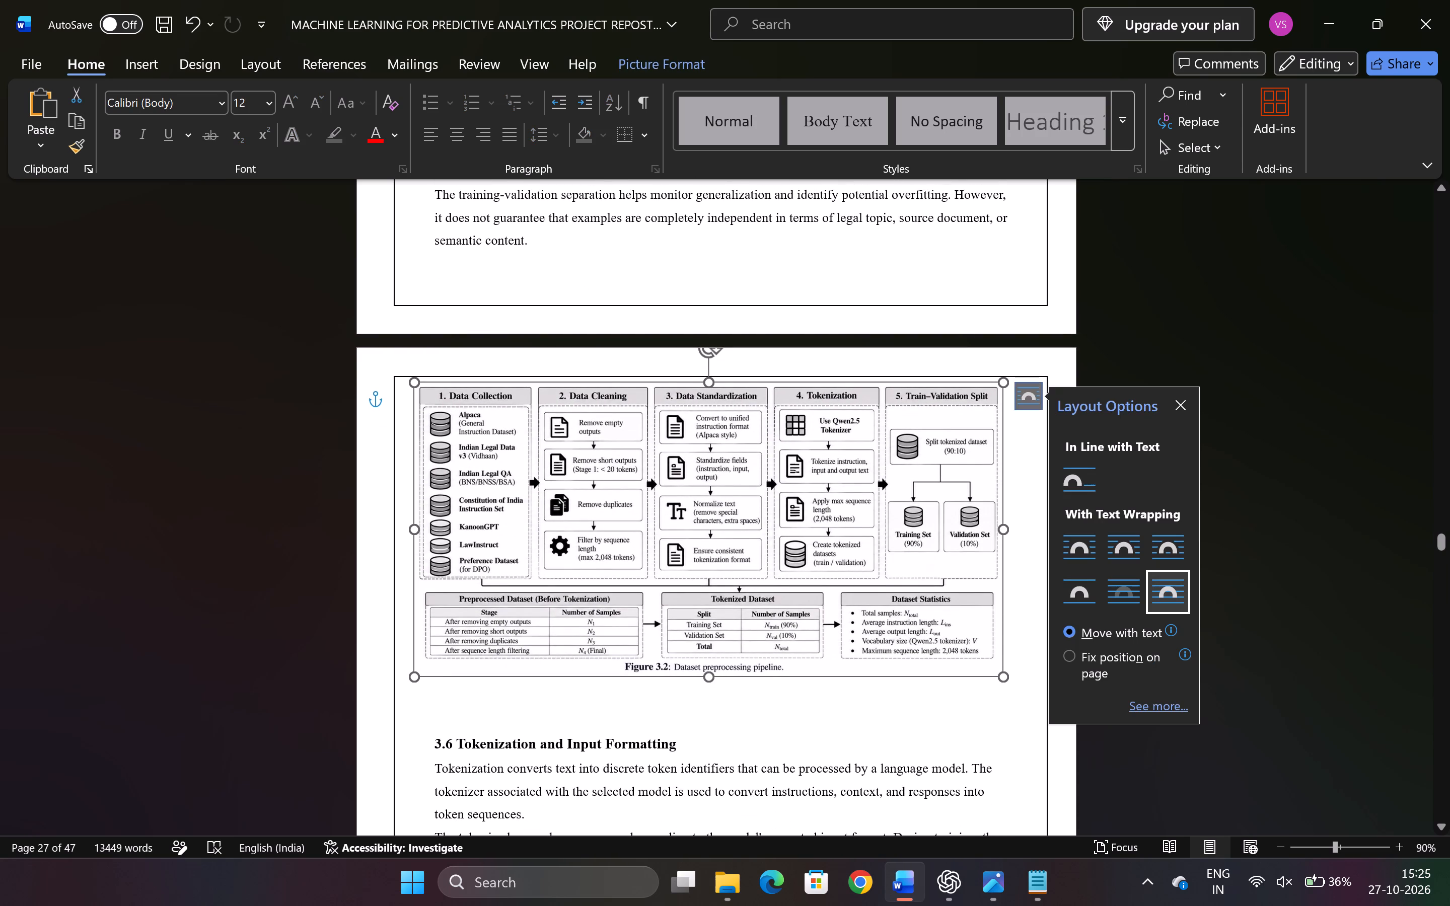
Shift the Figure 3.2 dataset preprocessing pipeline image sideways so its left edge lines up with the body text.
scroll(839, 726, up, 5)
scroll(839, 726, down, 2)
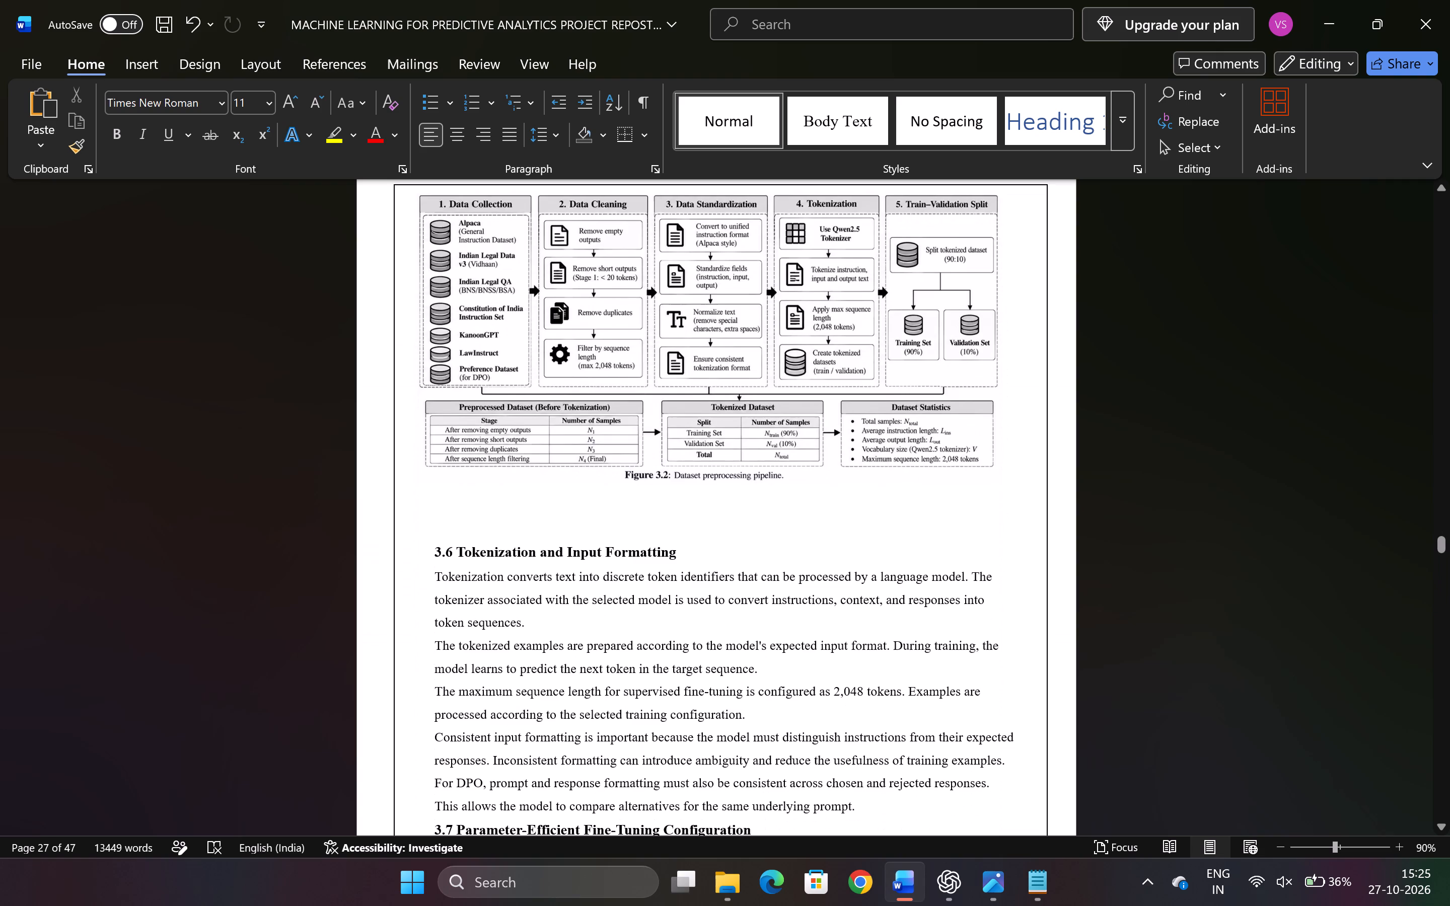
scroll(839, 726, up, 5)
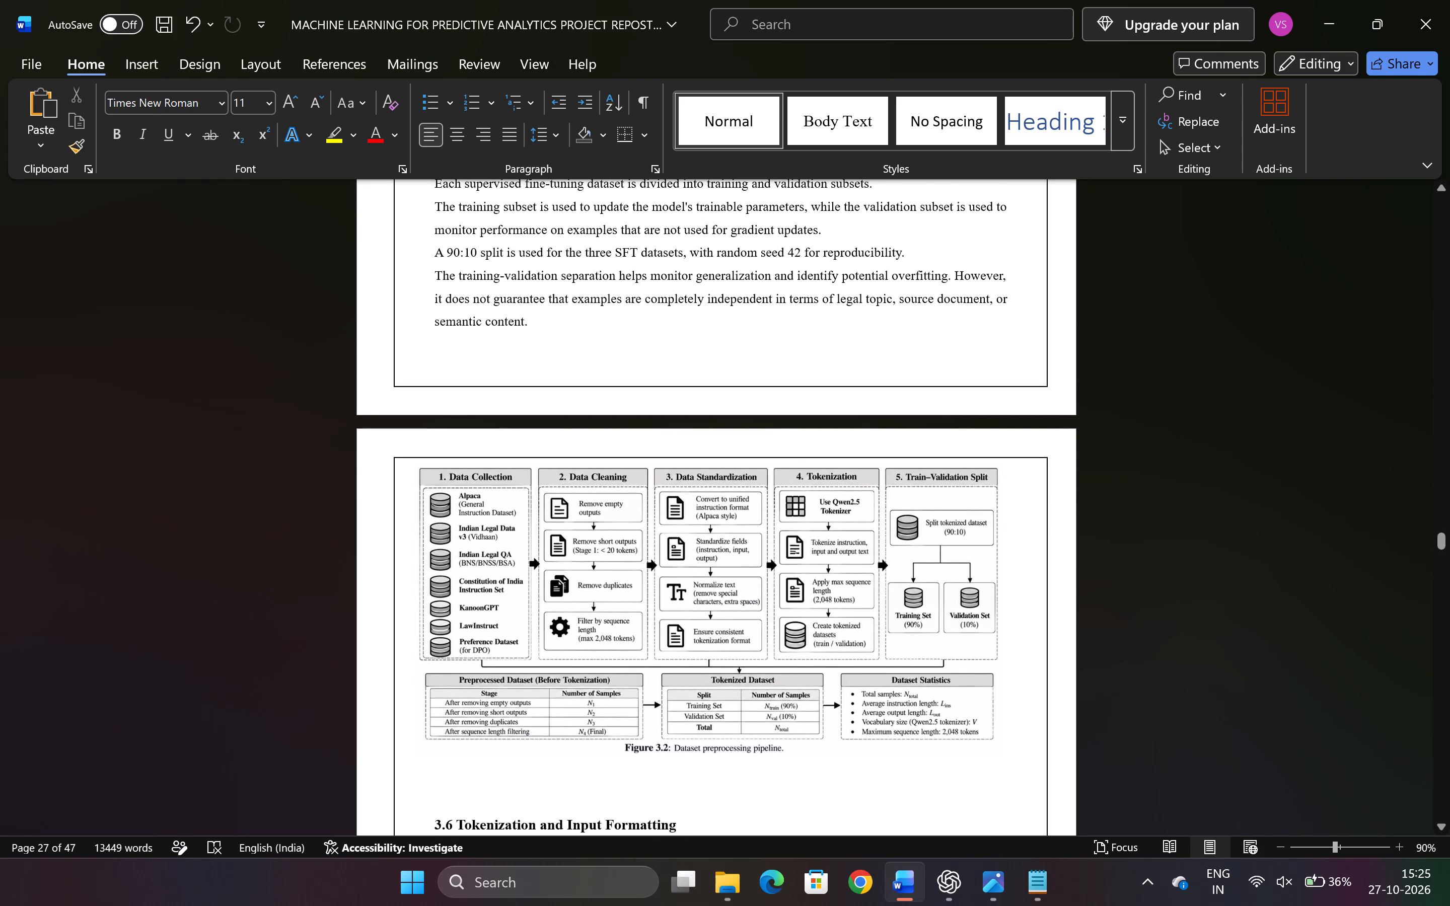
scroll(839, 726, up, 2)
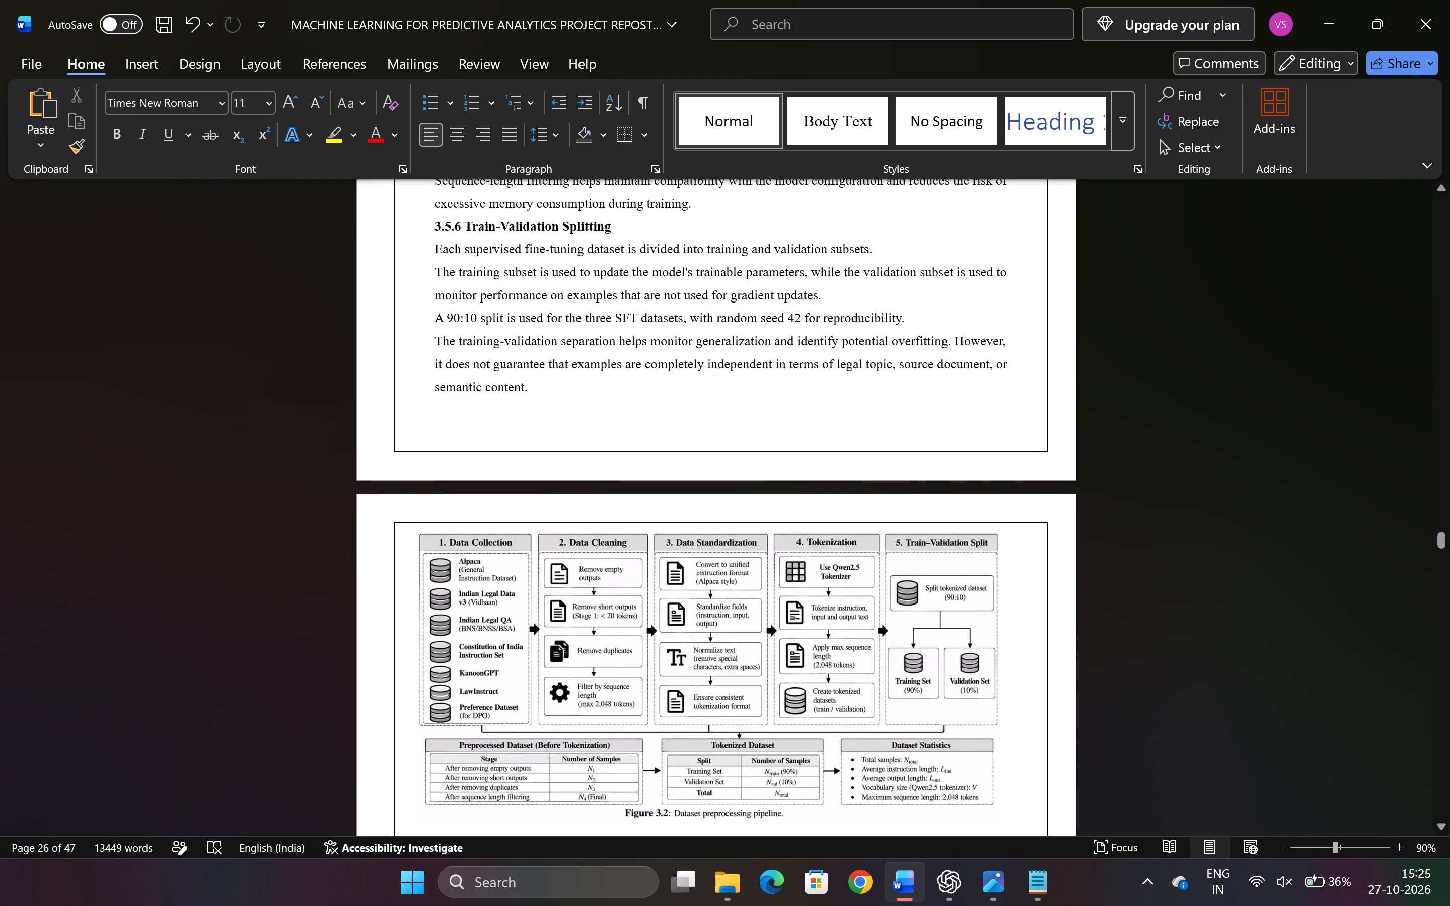
drag(857, 674, 882, 672)
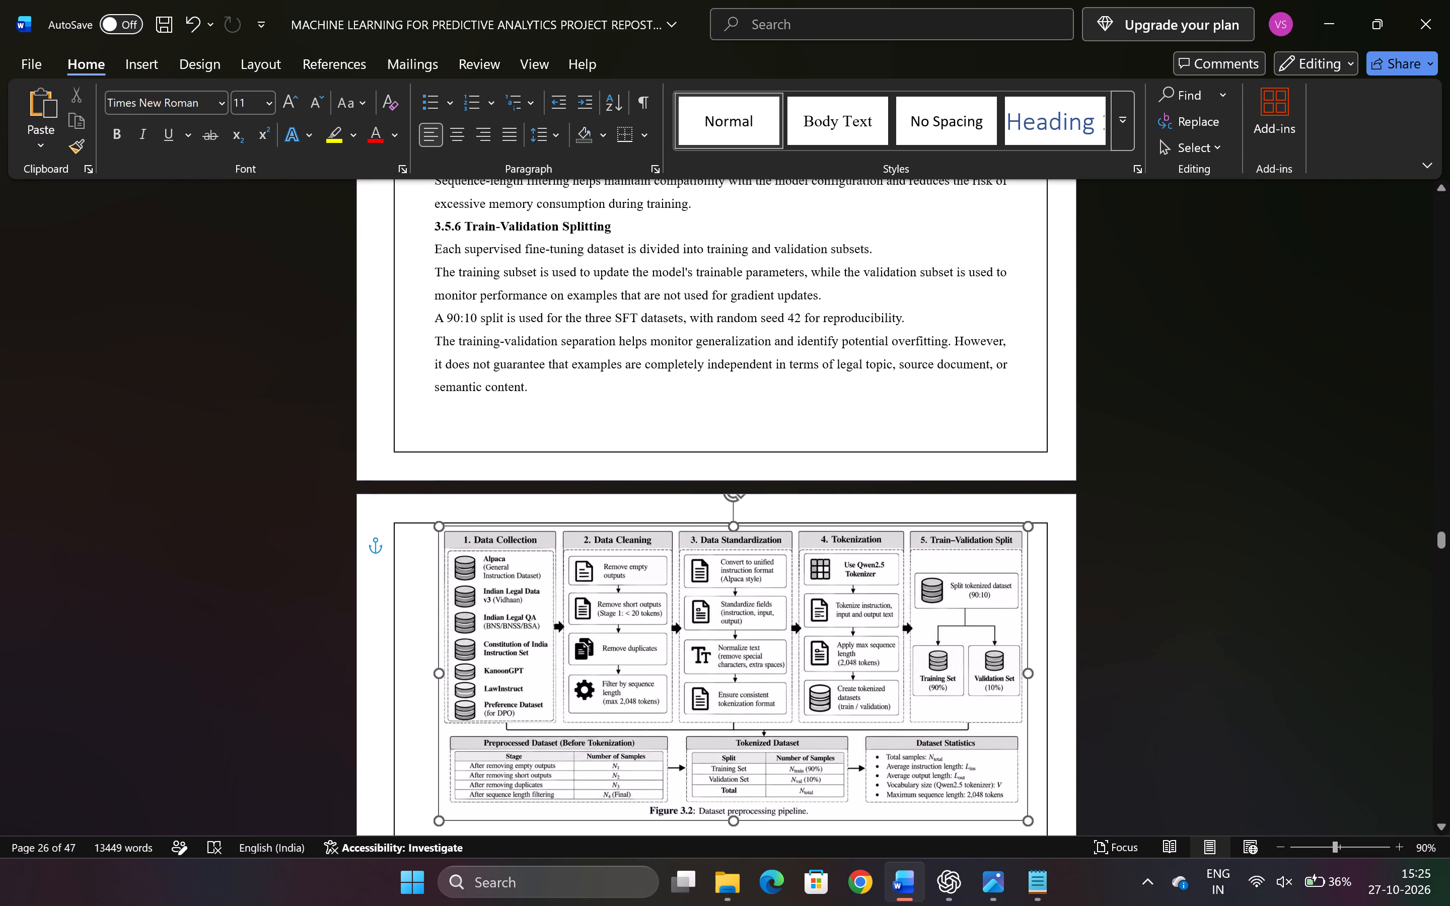
drag(882, 672, 881, 672)
click(1118, 573)
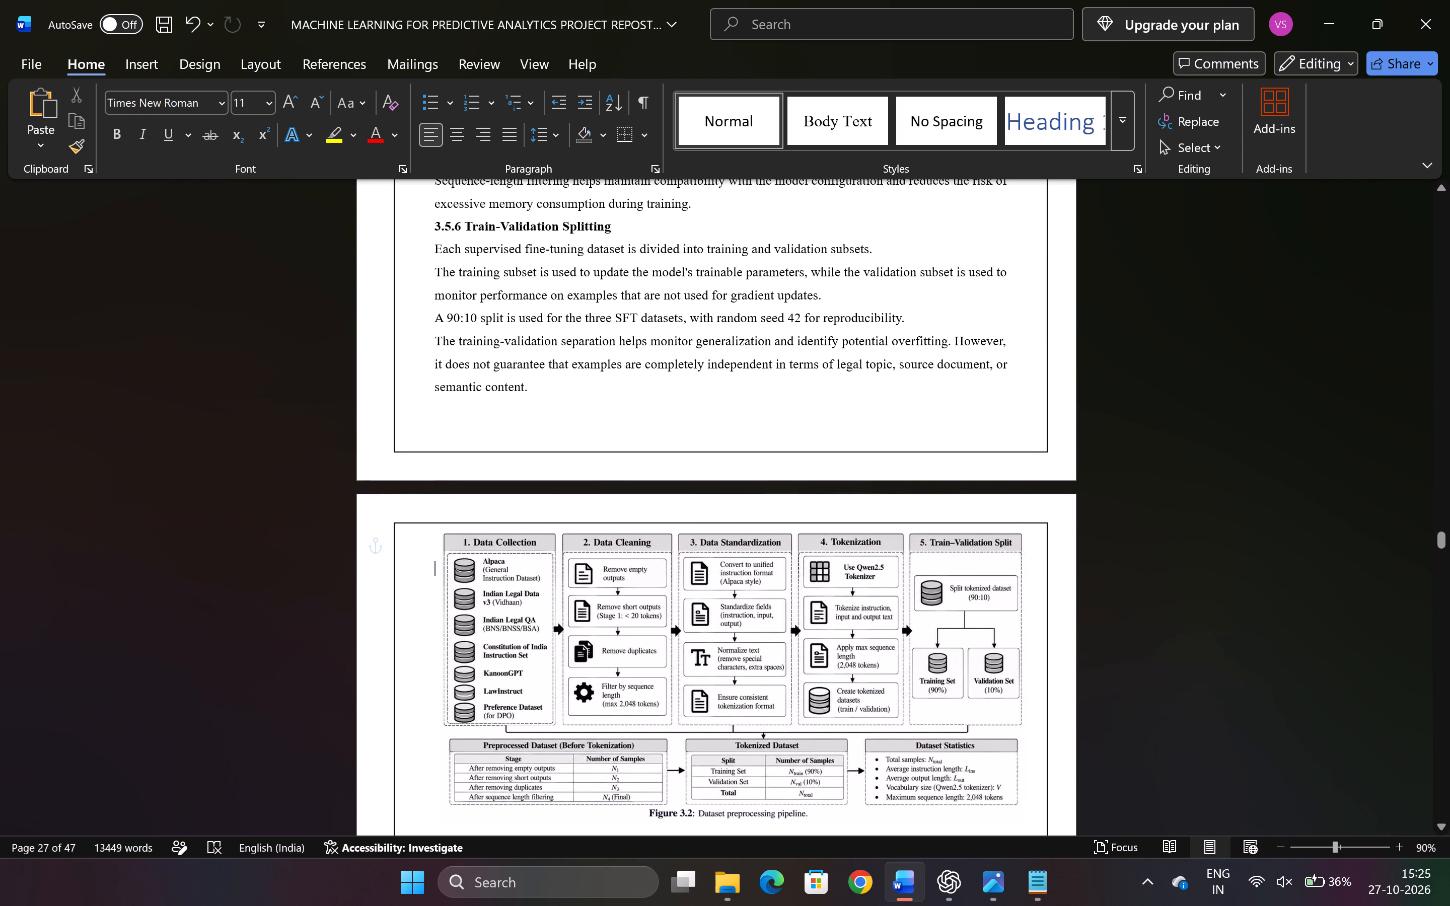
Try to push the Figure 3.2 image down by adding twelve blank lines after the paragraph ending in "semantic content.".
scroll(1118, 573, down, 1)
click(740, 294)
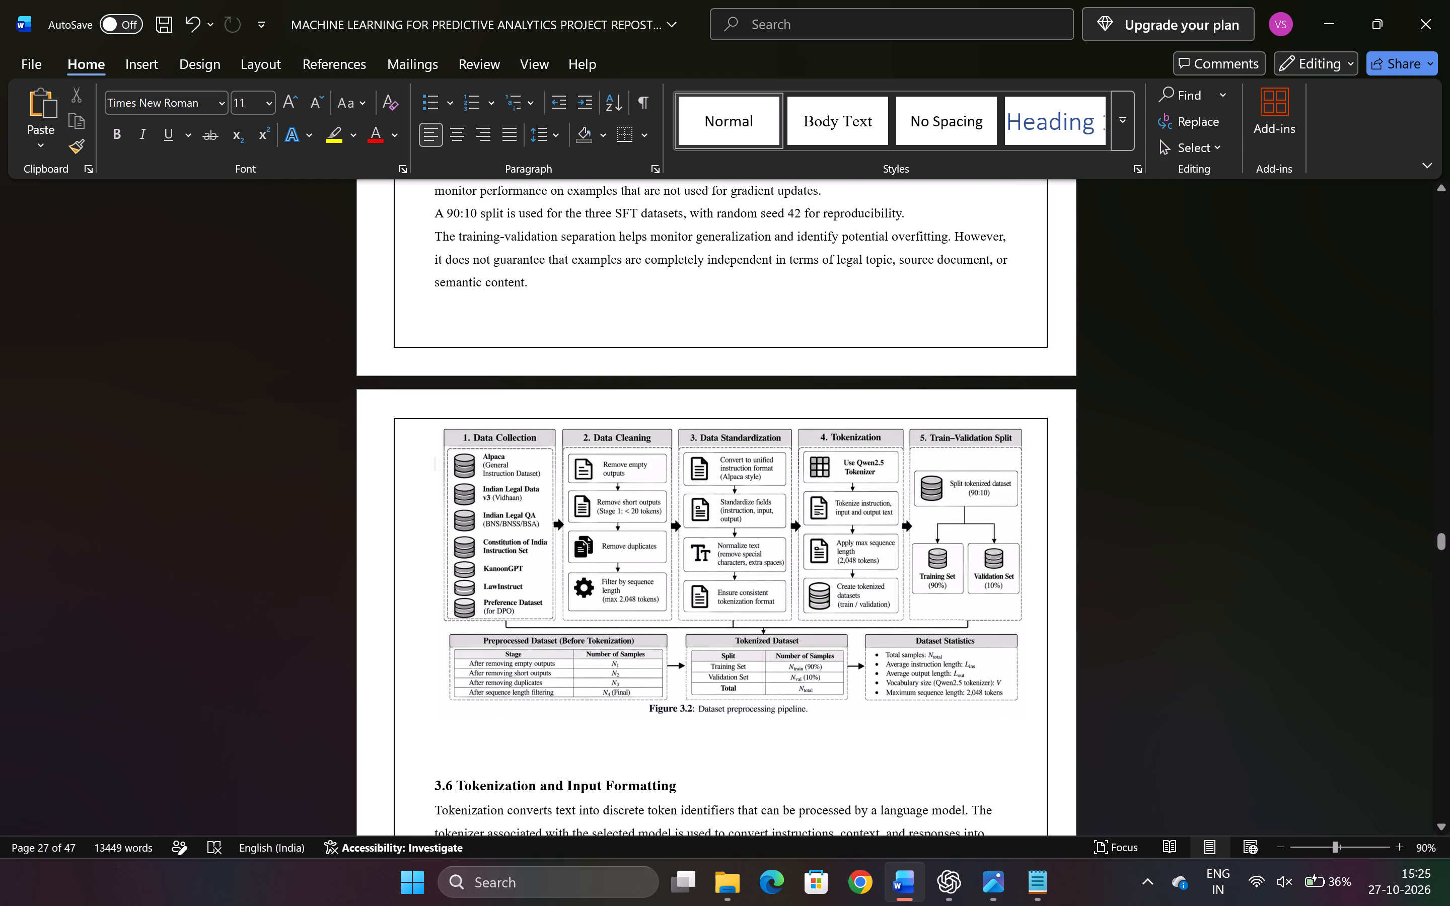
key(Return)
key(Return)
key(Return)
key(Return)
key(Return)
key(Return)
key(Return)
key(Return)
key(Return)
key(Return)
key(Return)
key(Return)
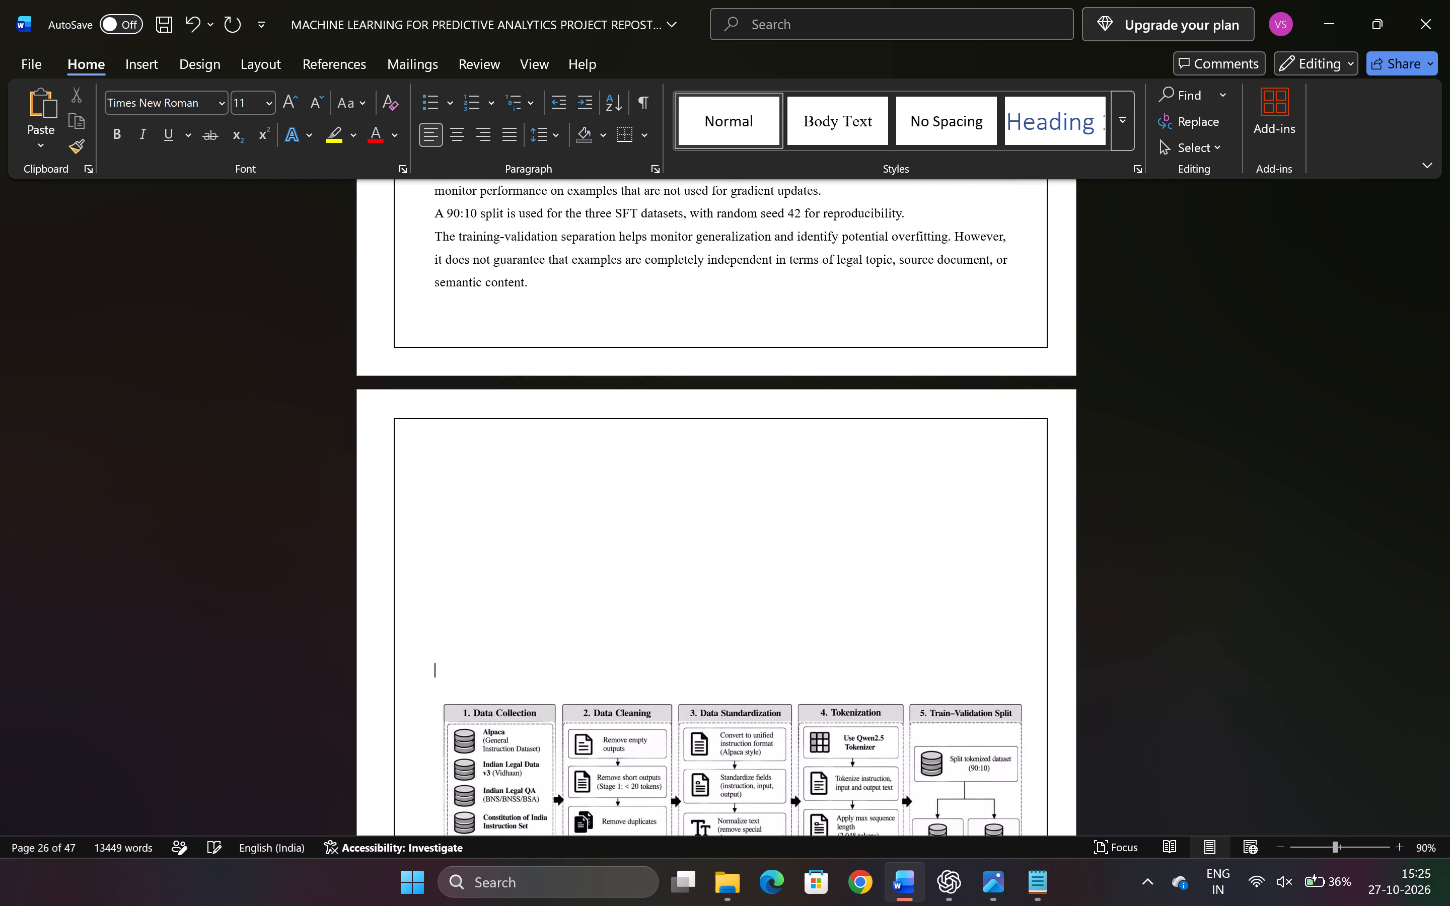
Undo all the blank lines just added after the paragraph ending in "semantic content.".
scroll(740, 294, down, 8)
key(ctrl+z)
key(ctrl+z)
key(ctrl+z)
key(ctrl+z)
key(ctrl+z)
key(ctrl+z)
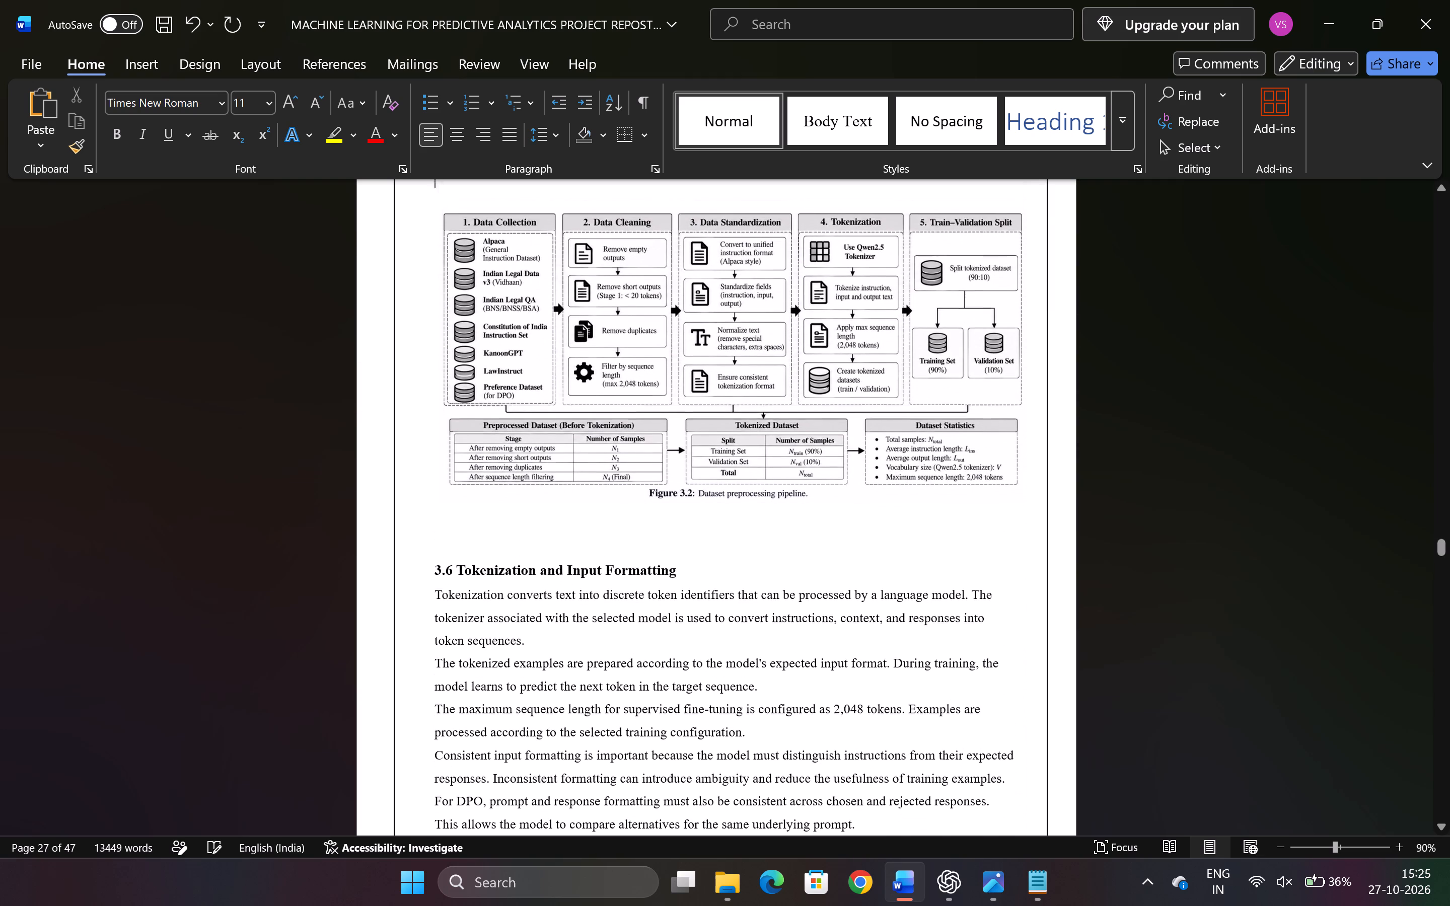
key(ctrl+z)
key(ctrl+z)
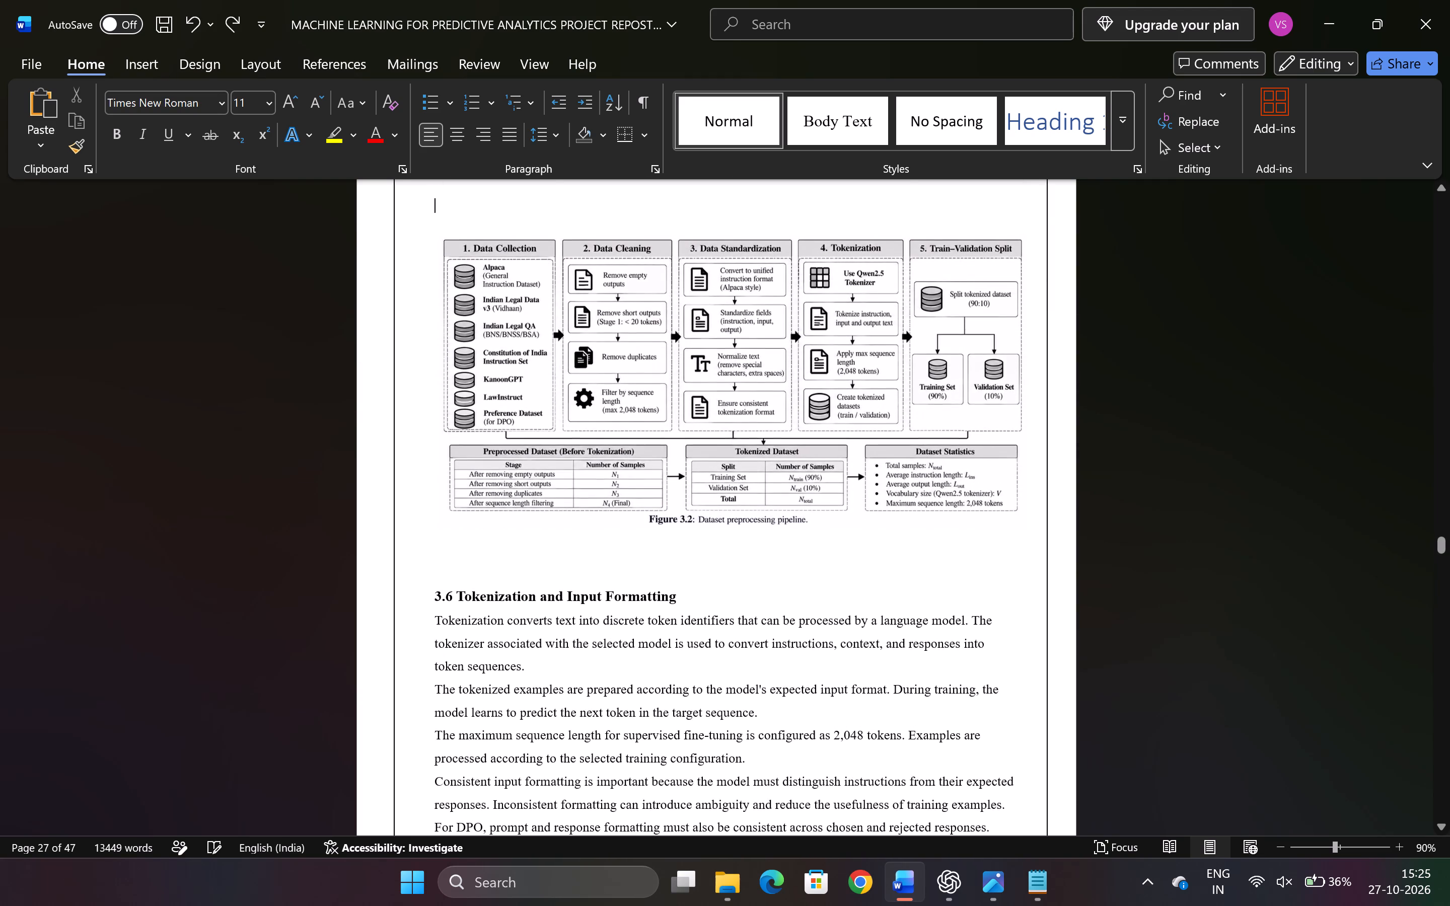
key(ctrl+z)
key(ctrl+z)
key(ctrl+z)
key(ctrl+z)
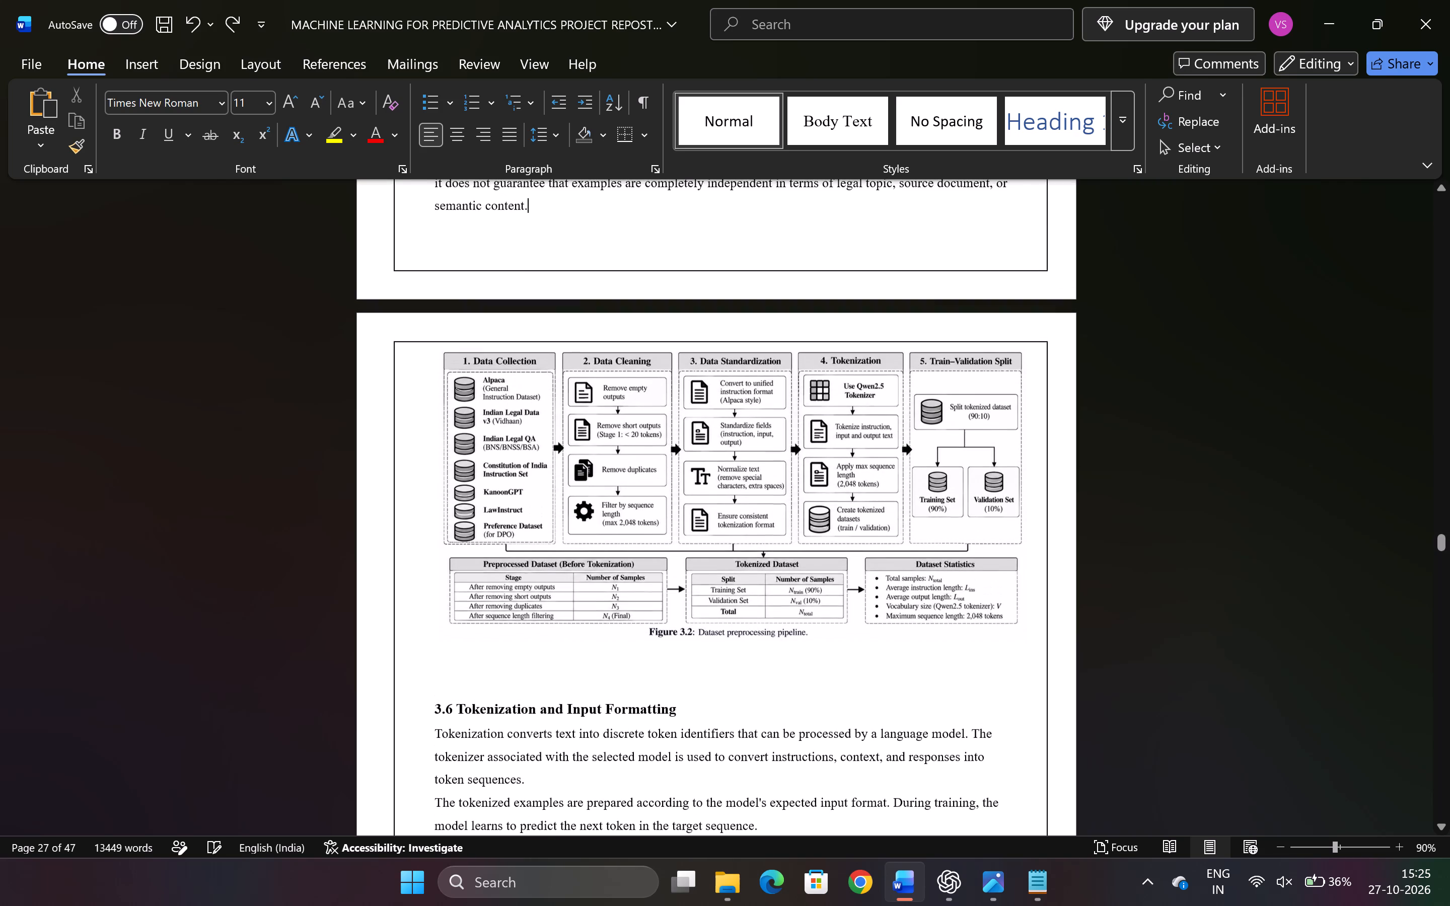
Delete the extra blank lines between Figure 3.2 and the heading "3.6 Tokenization and Input Formatting".
click(711, 389)
click(668, 675)
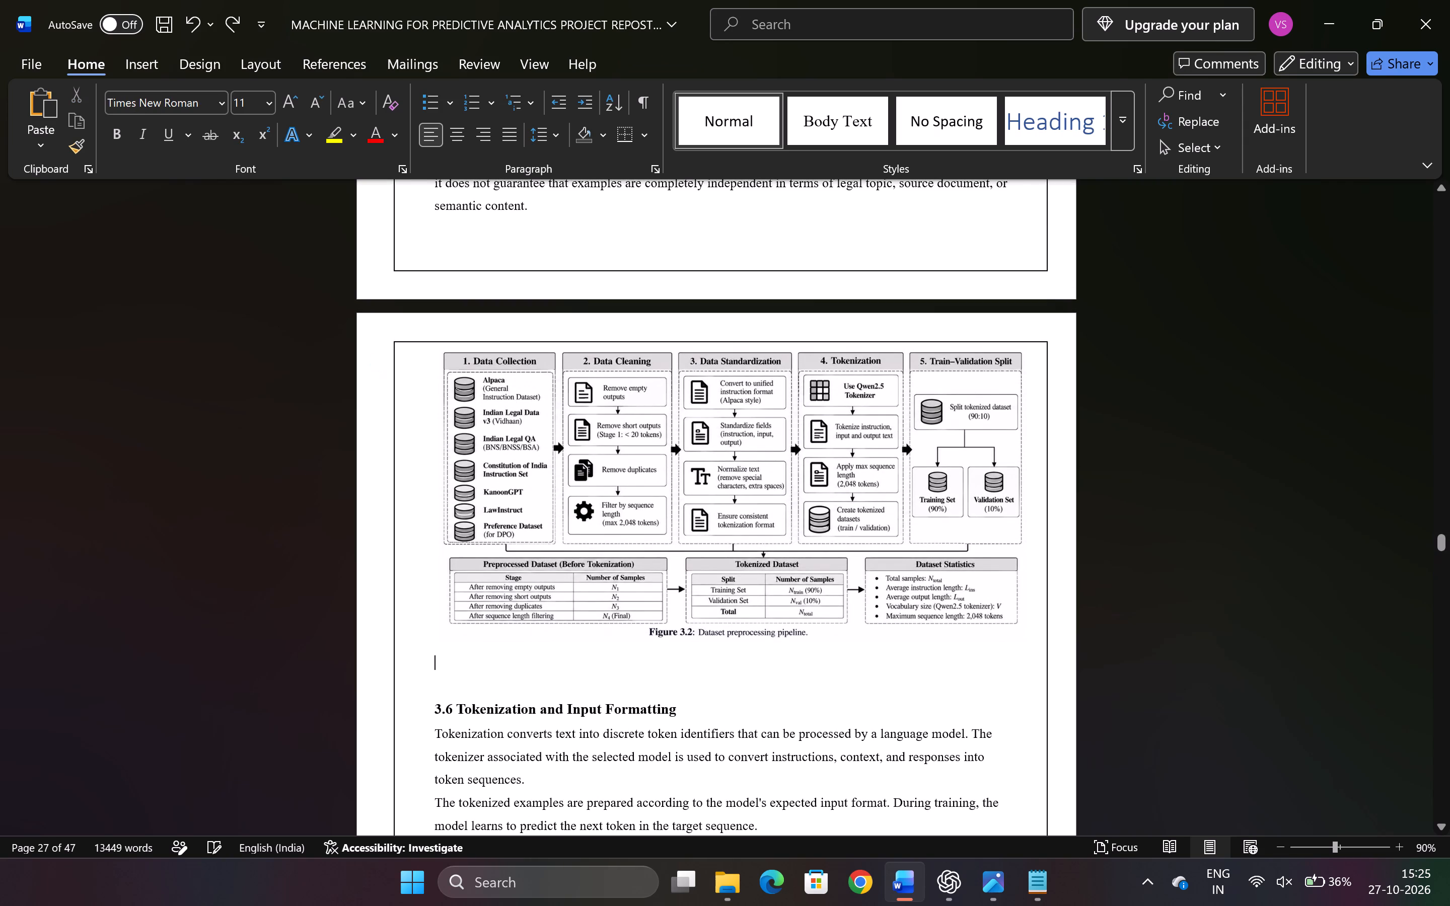
key(Down)
key(BackSpace)
key(BackSpace)
key(BackSpace)
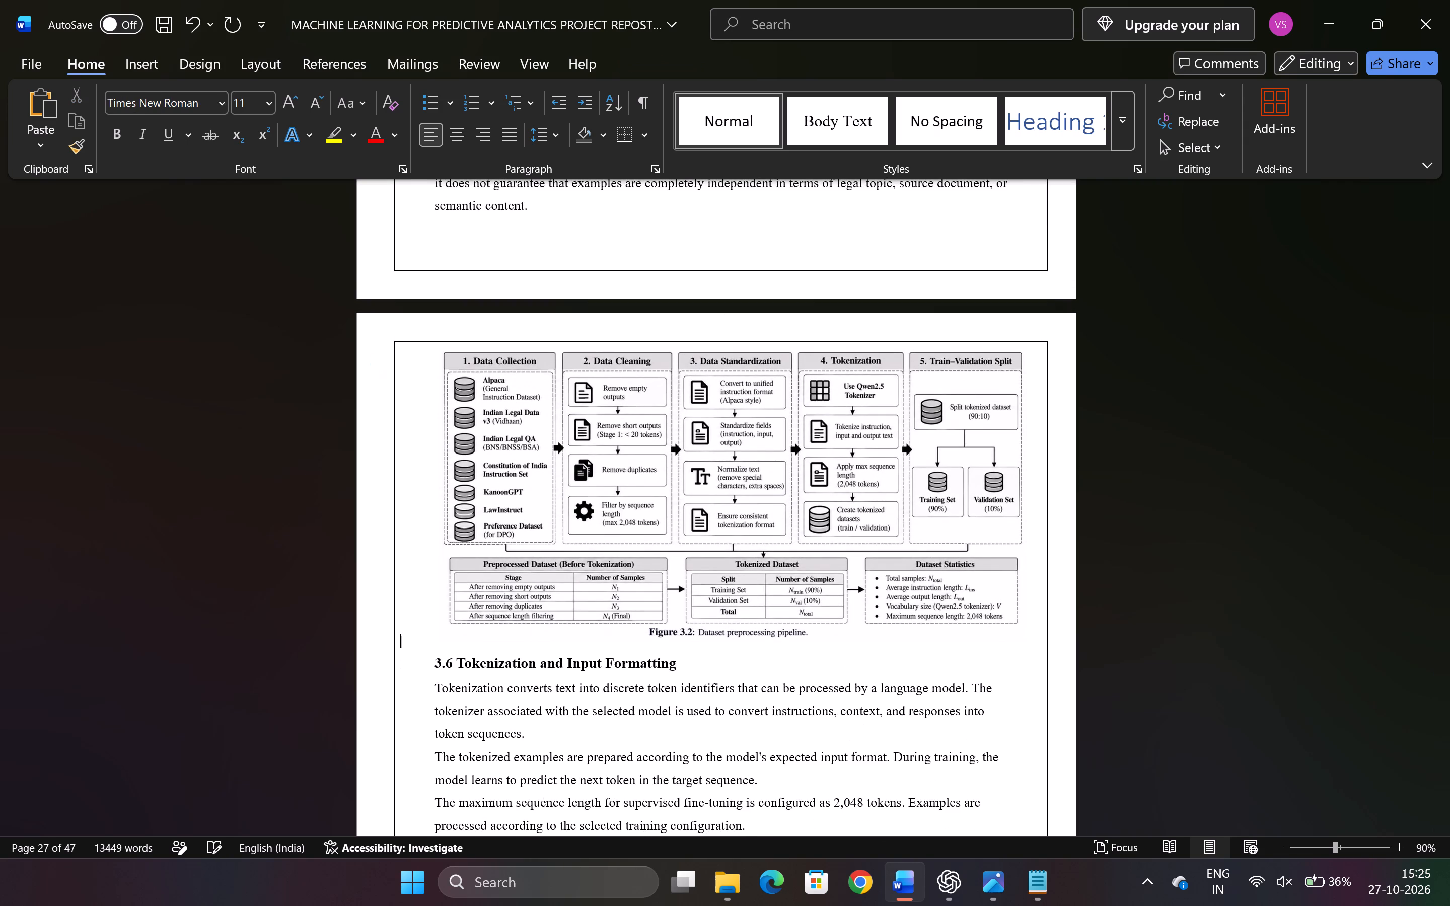
Nudge the Figure 3.2 image up slightly, away from heading 3.6, and deselect it.
click(812, 547)
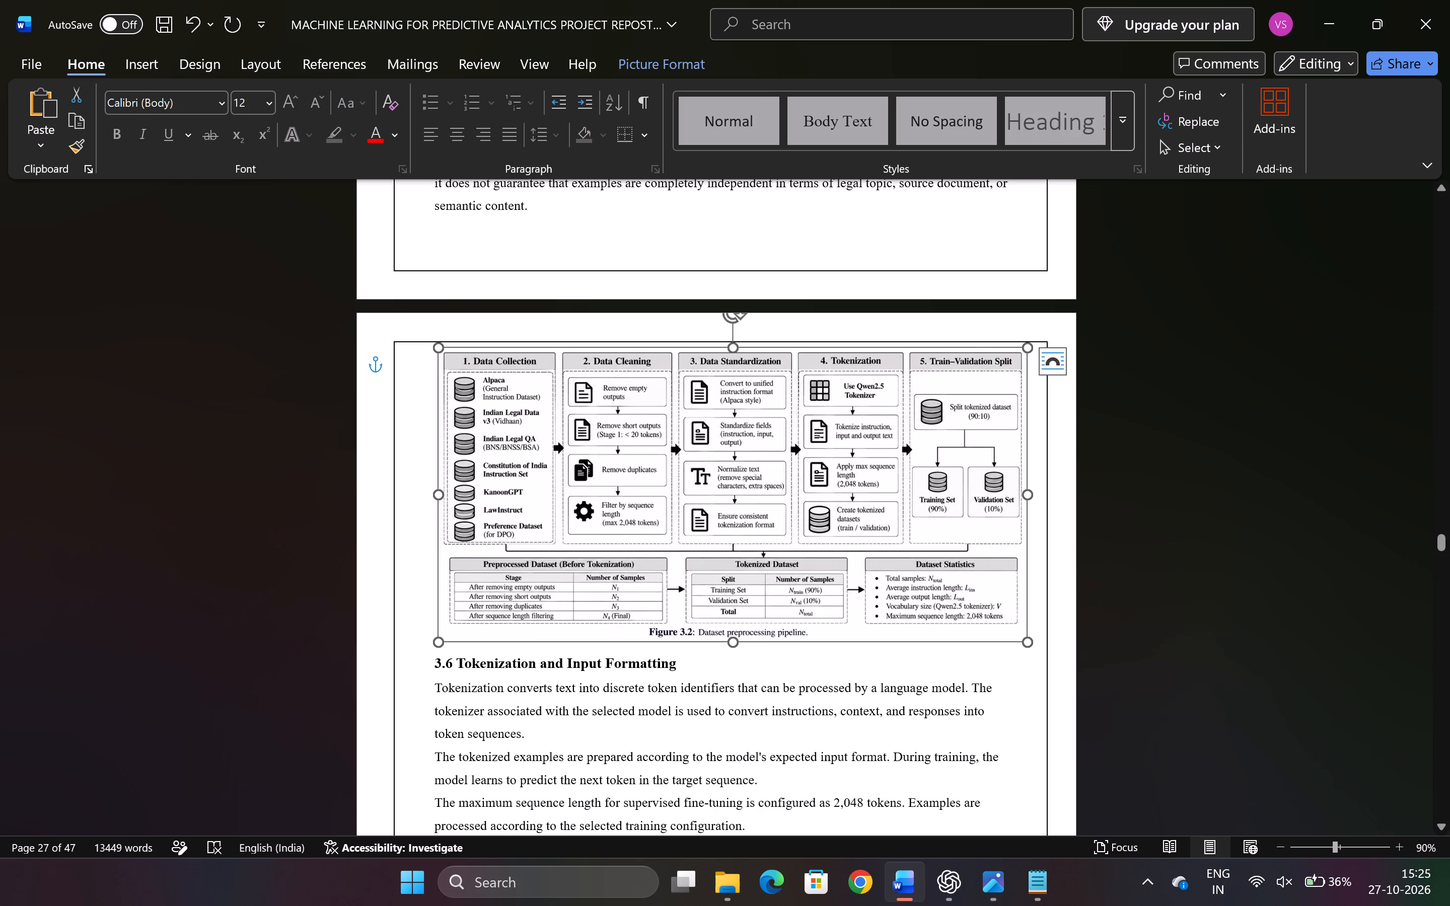
key(Up)
key(Up)
key(Up)
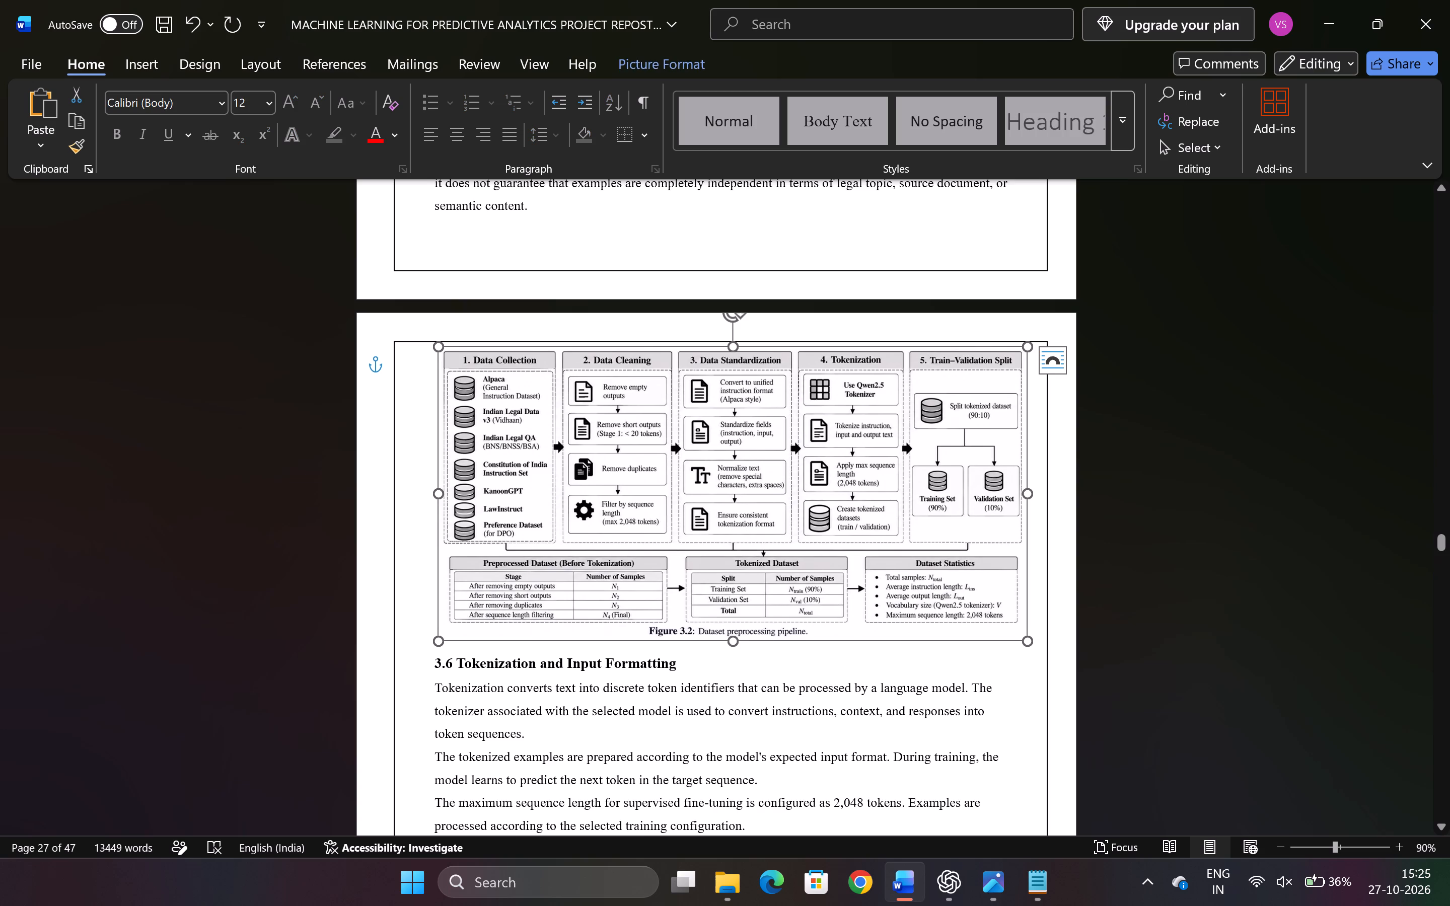
click(1183, 467)
scroll(1183, 467, up, 6)
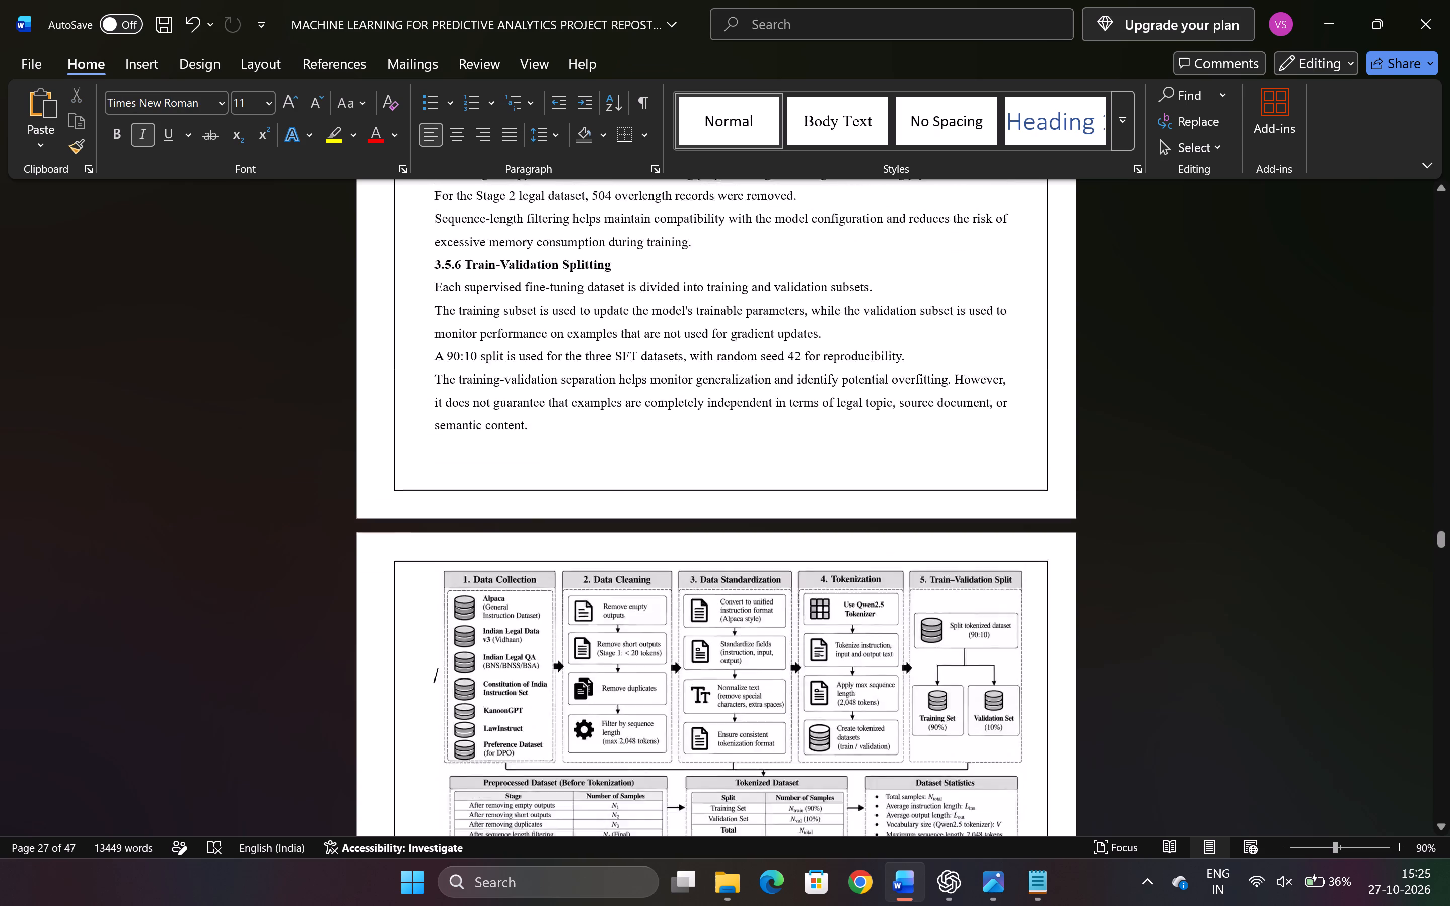
scroll(1183, 467, up, 7)
scroll(1183, 467, down, 1)
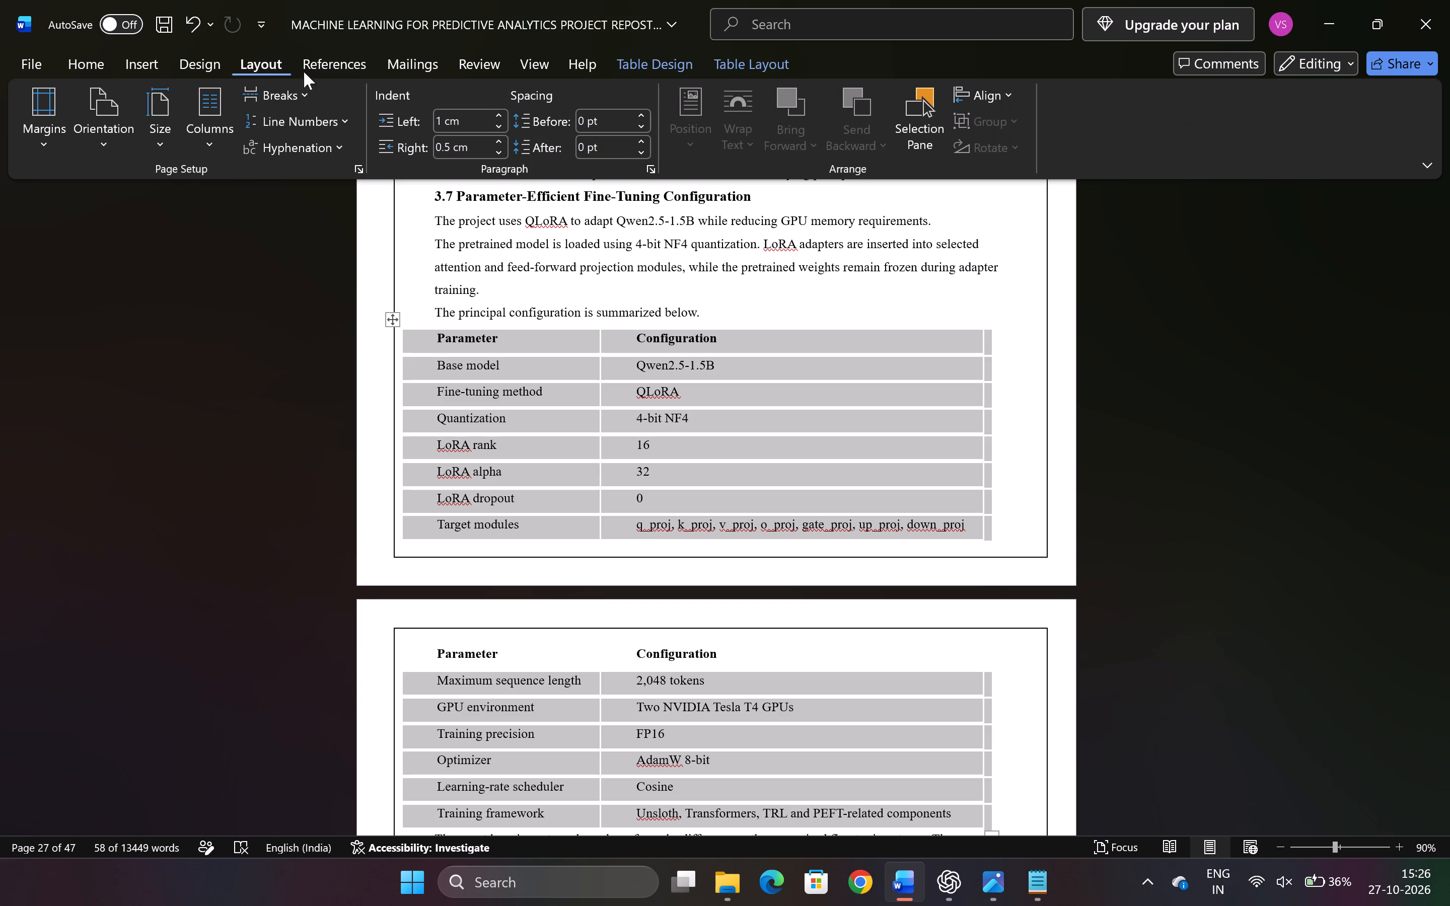
click(473, 118)
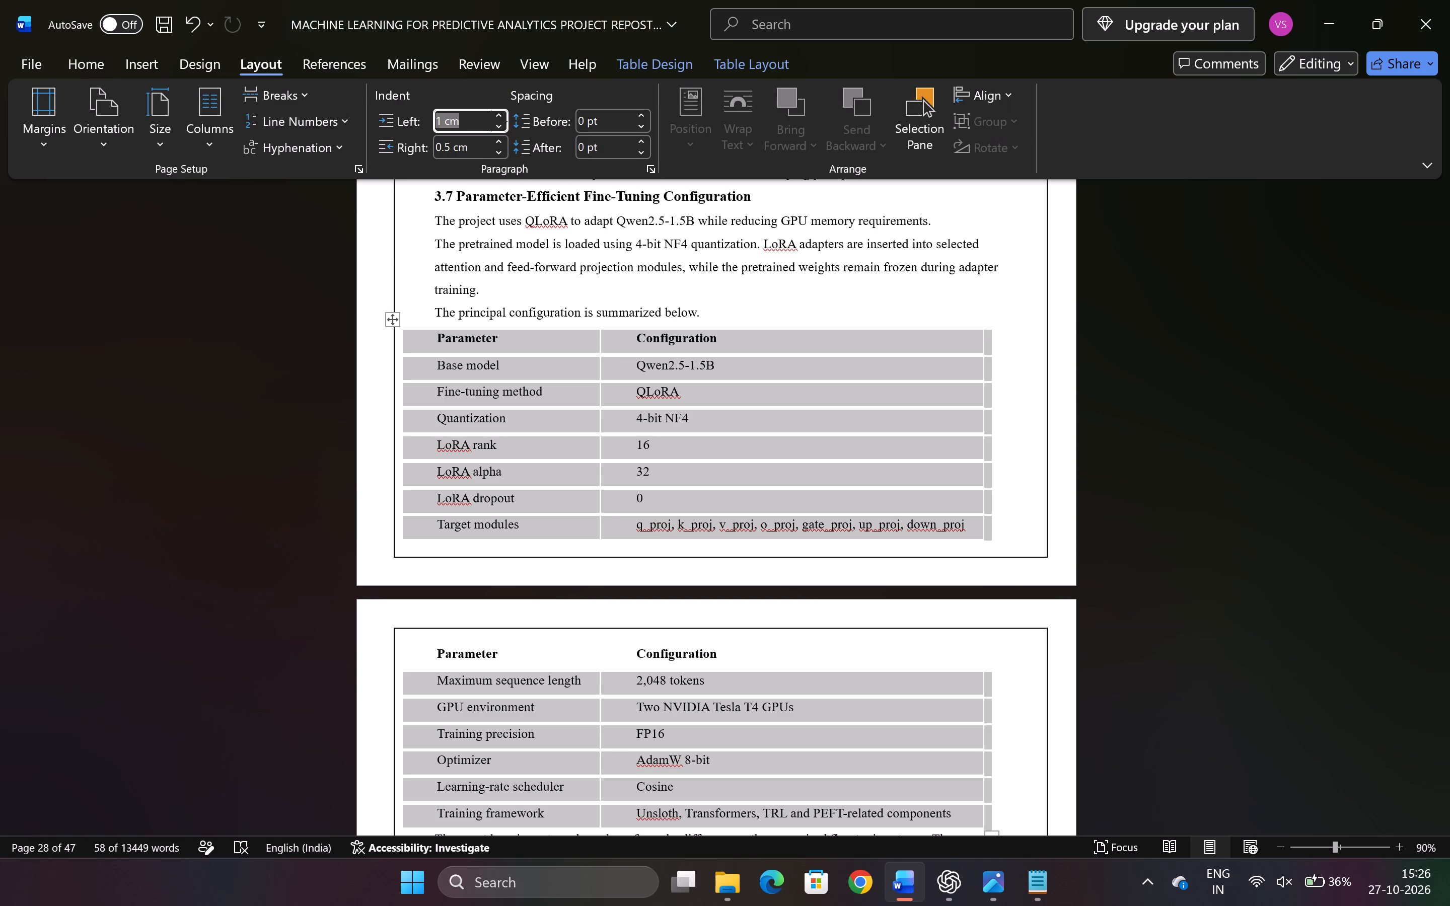
key(0)
key(Return)
click(479, 145)
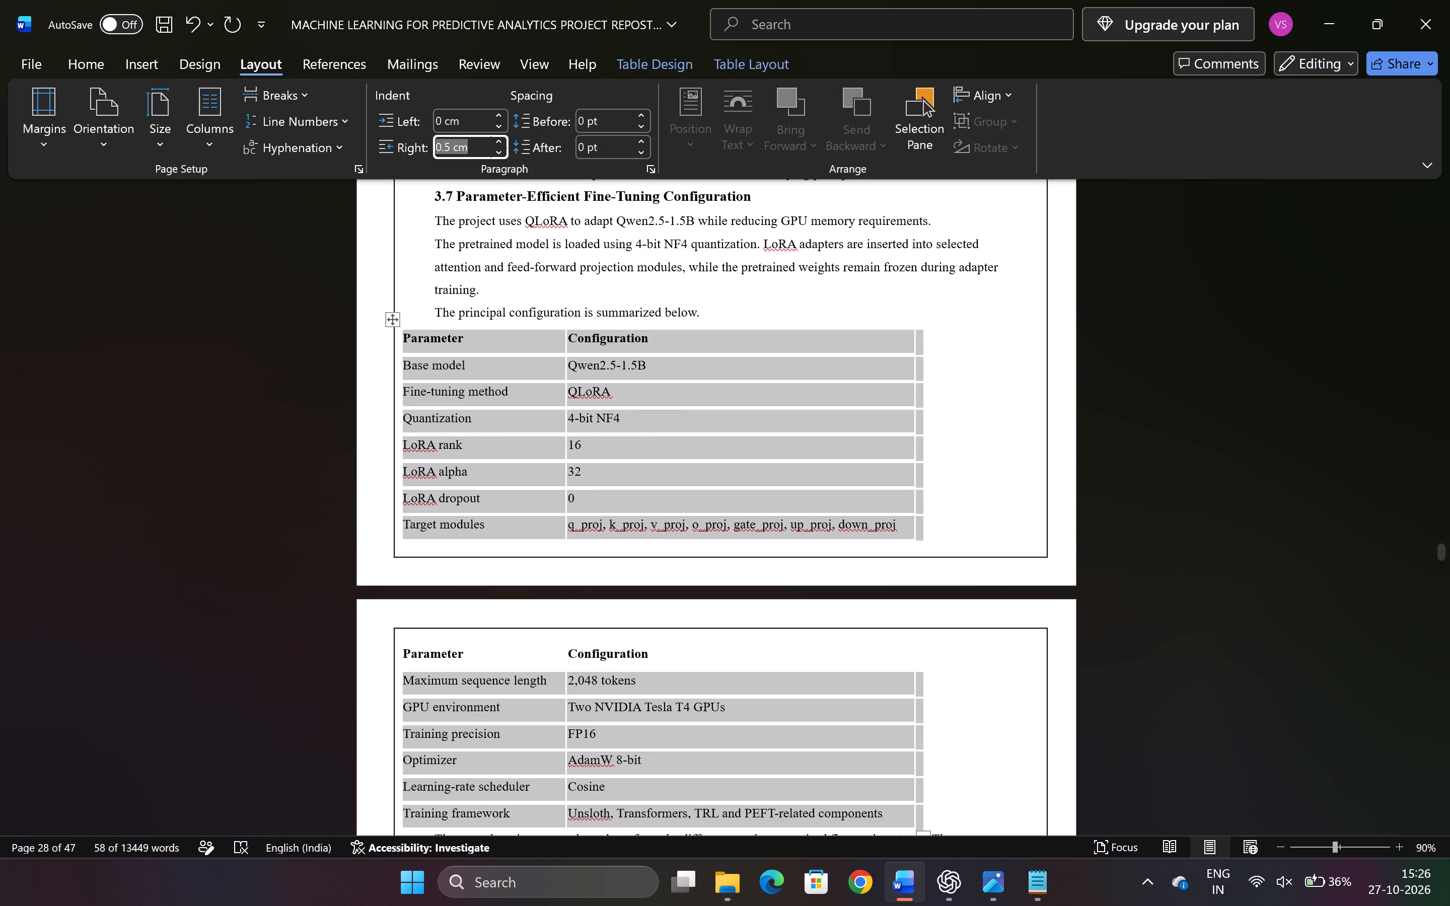
key(0)
key(Return)
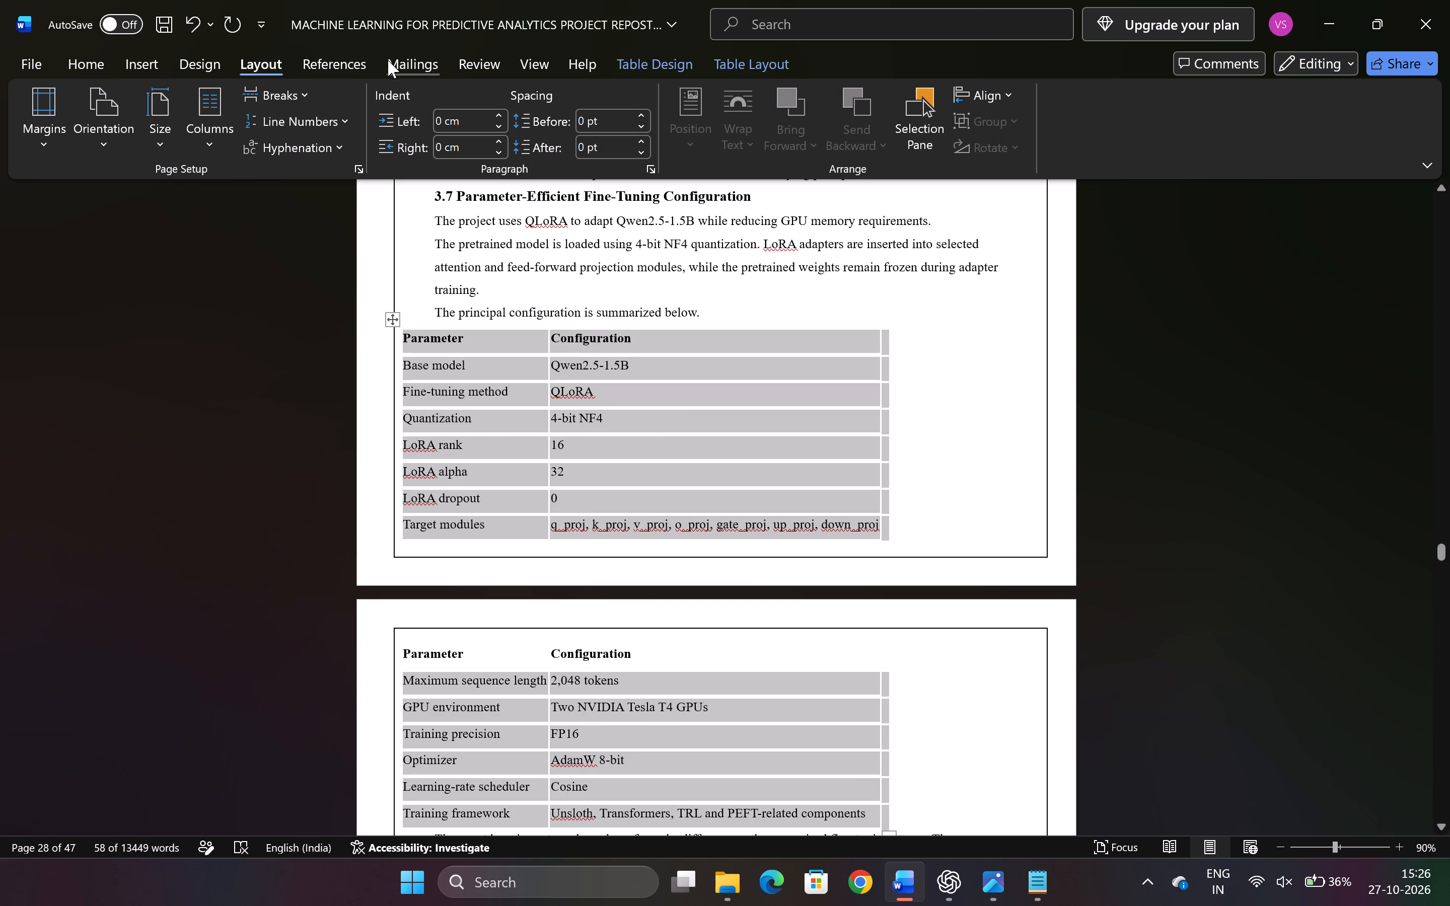
Apply the plain grid table style to the section 3.7 Parameter/Configuration table so every cell has borders.
click(626, 66)
click(310, 112)
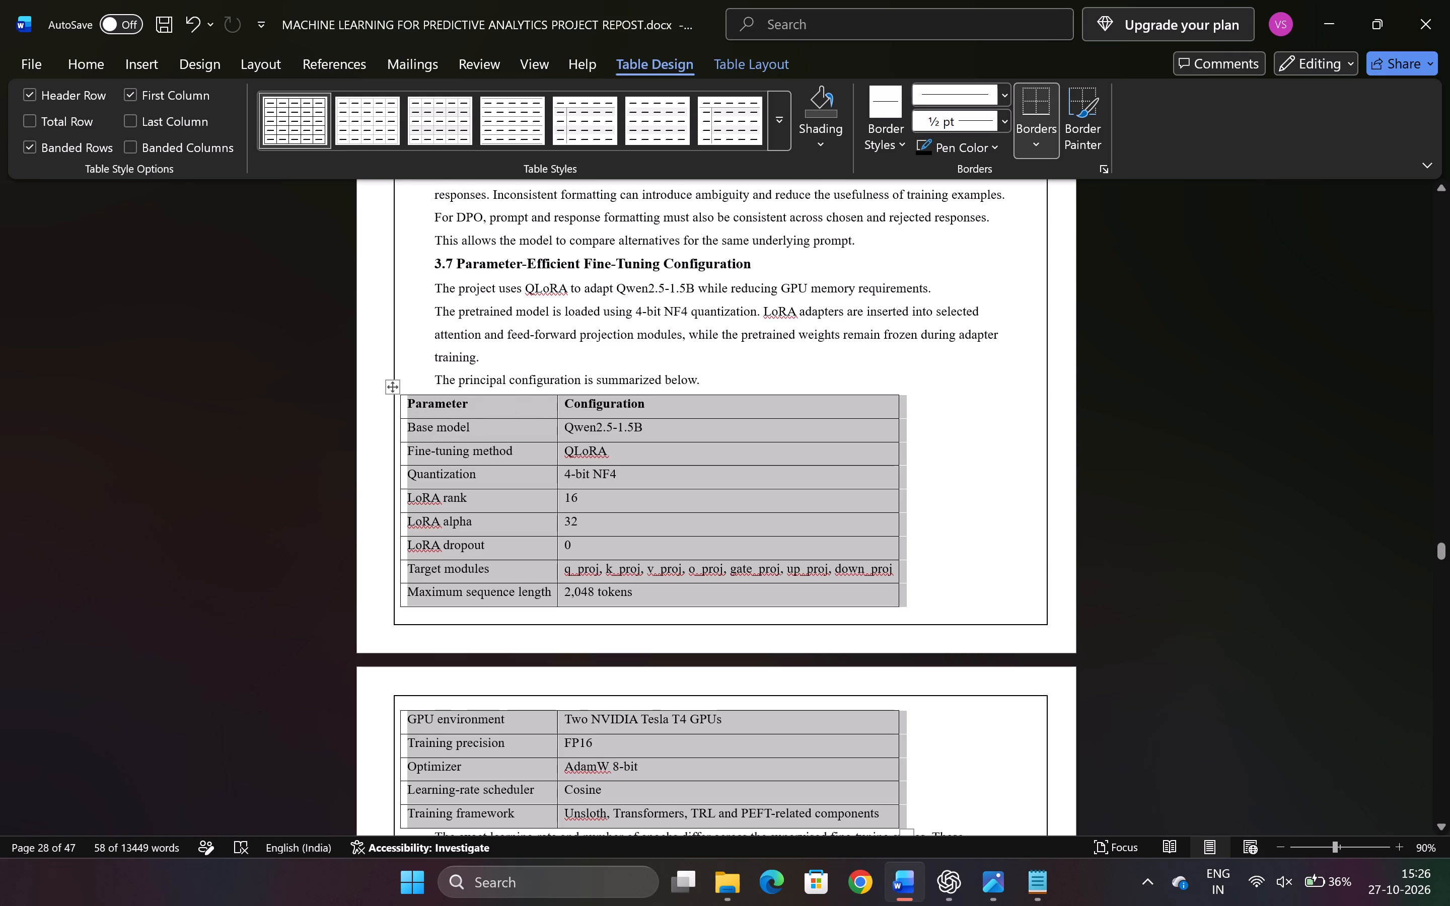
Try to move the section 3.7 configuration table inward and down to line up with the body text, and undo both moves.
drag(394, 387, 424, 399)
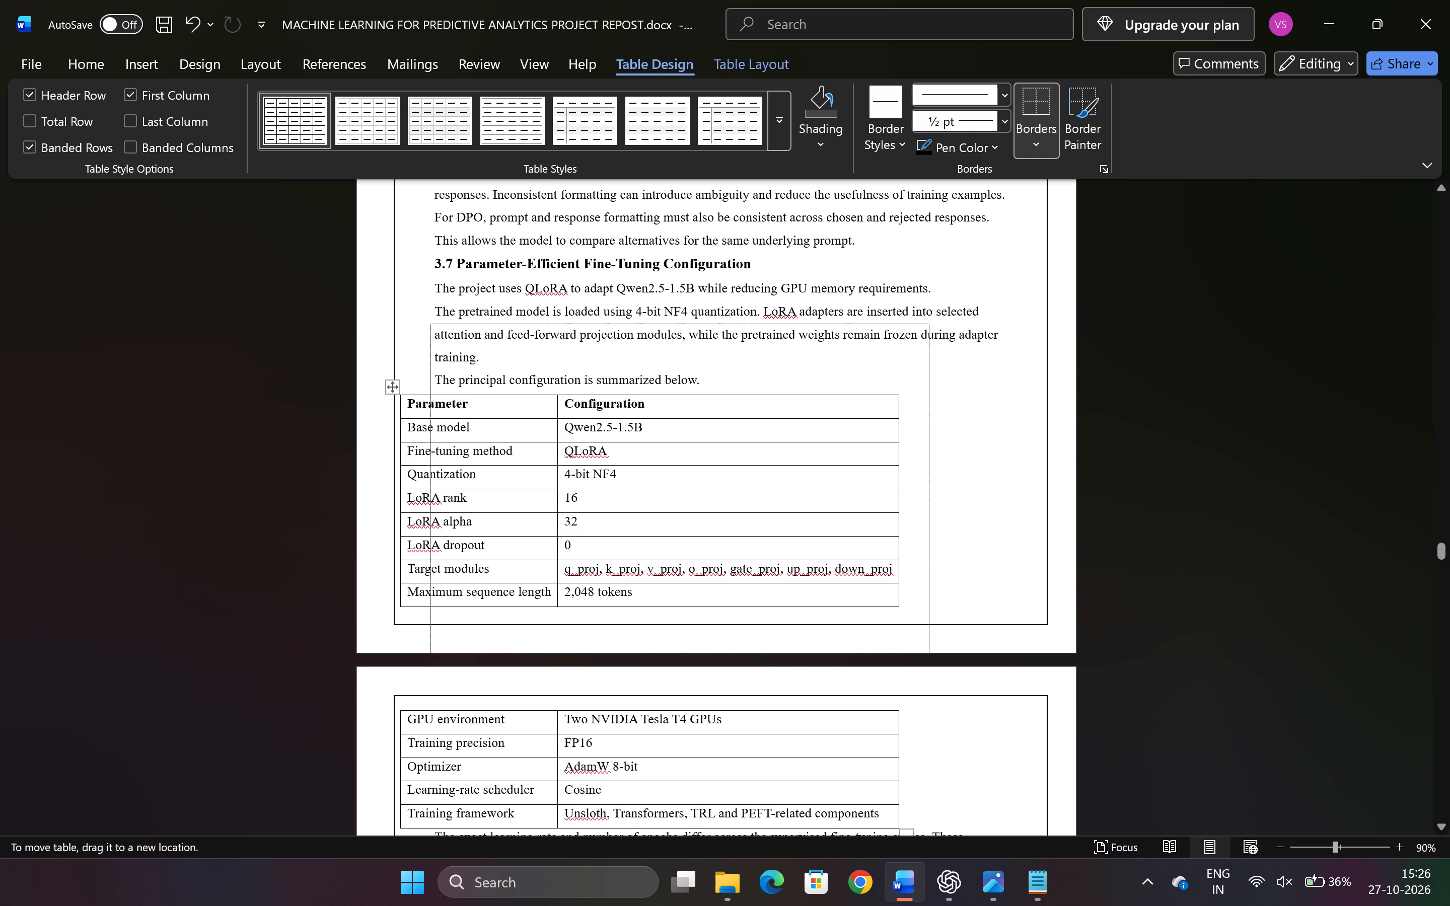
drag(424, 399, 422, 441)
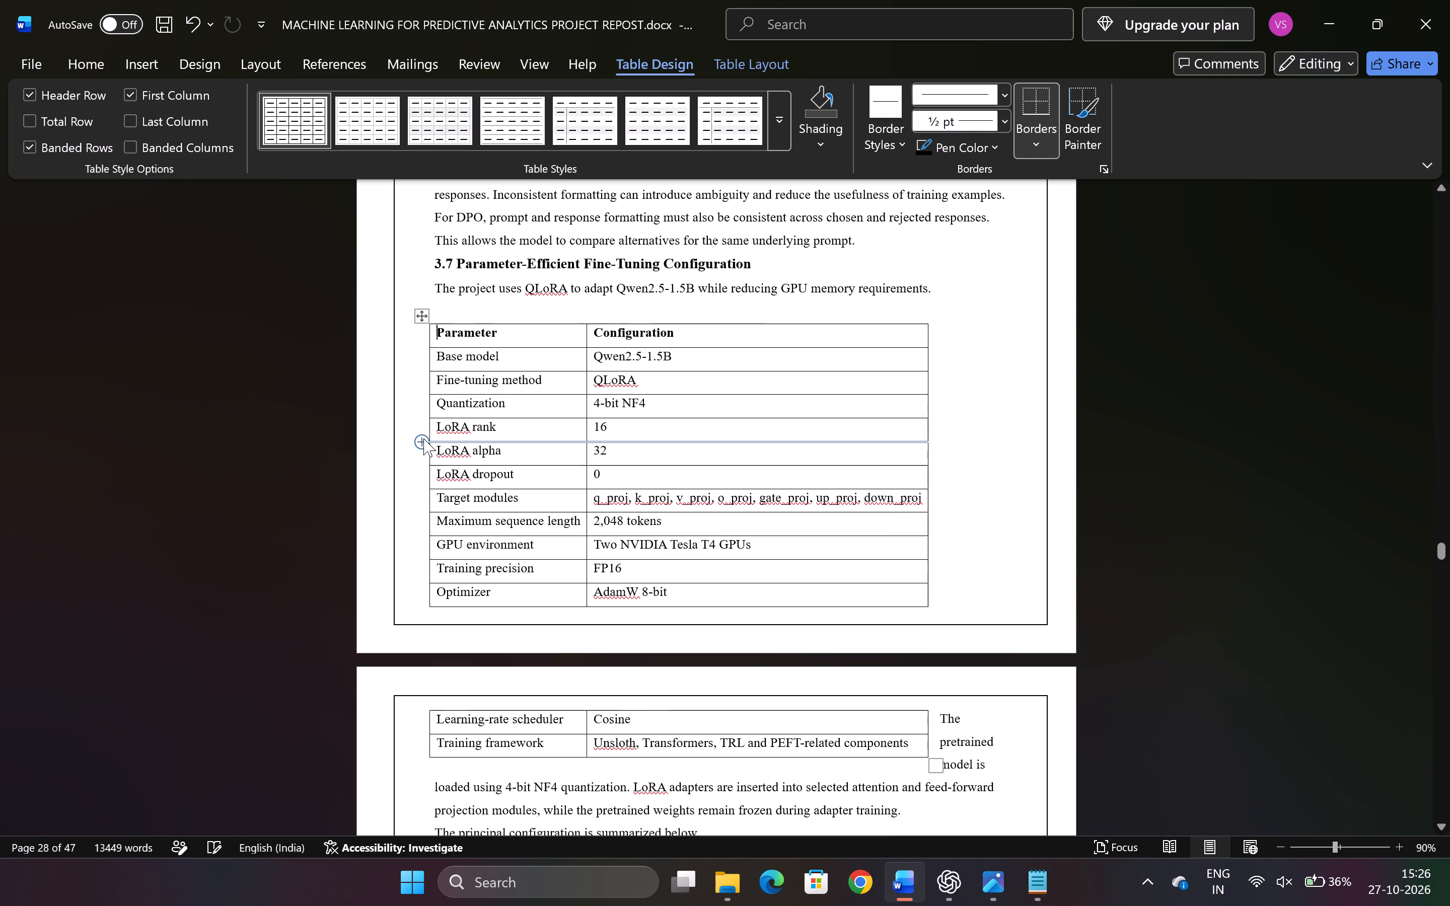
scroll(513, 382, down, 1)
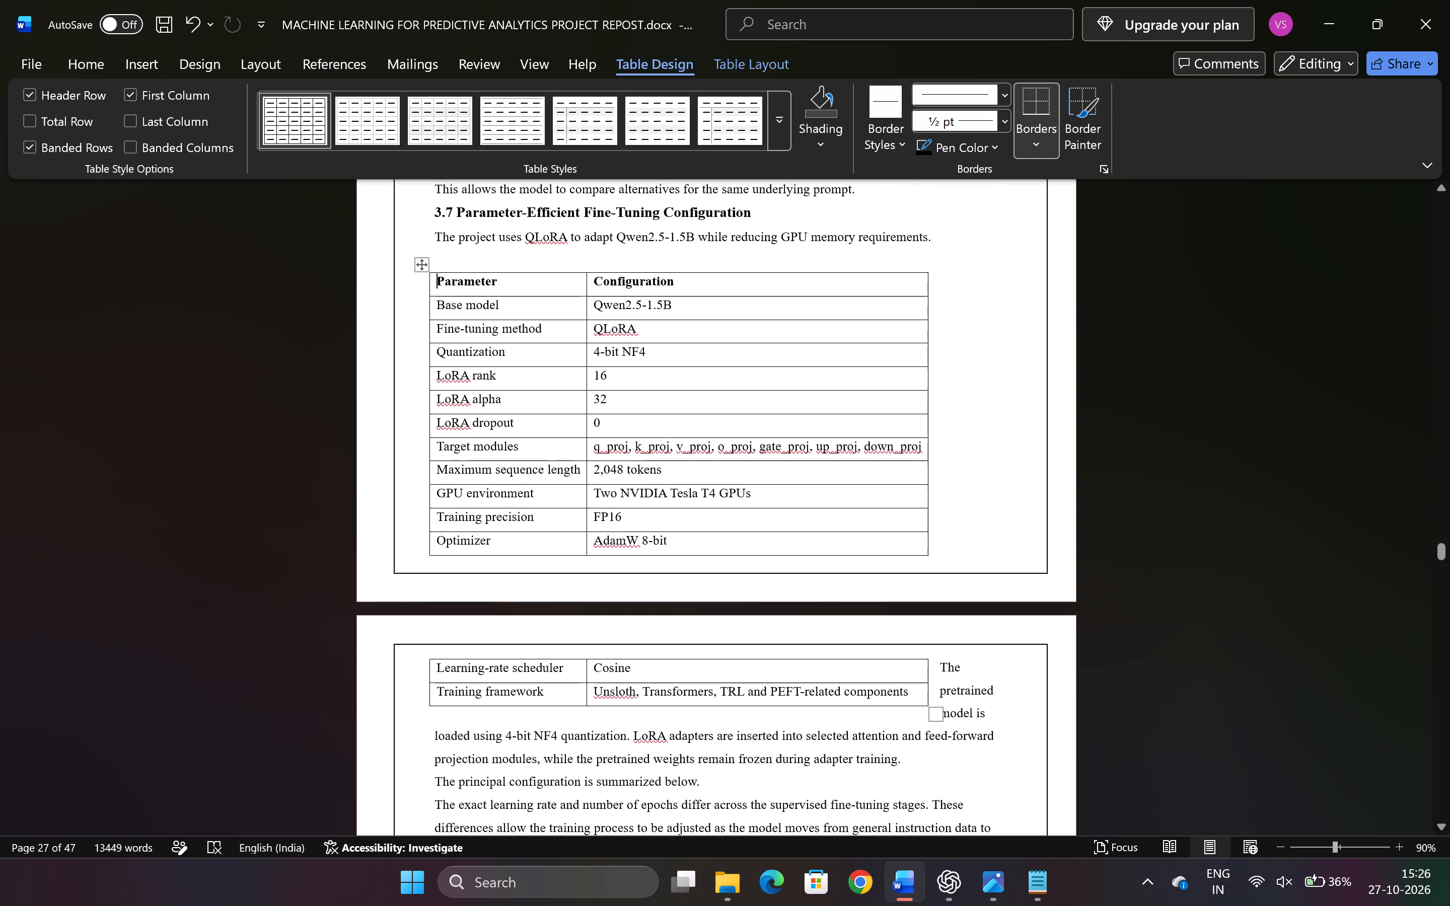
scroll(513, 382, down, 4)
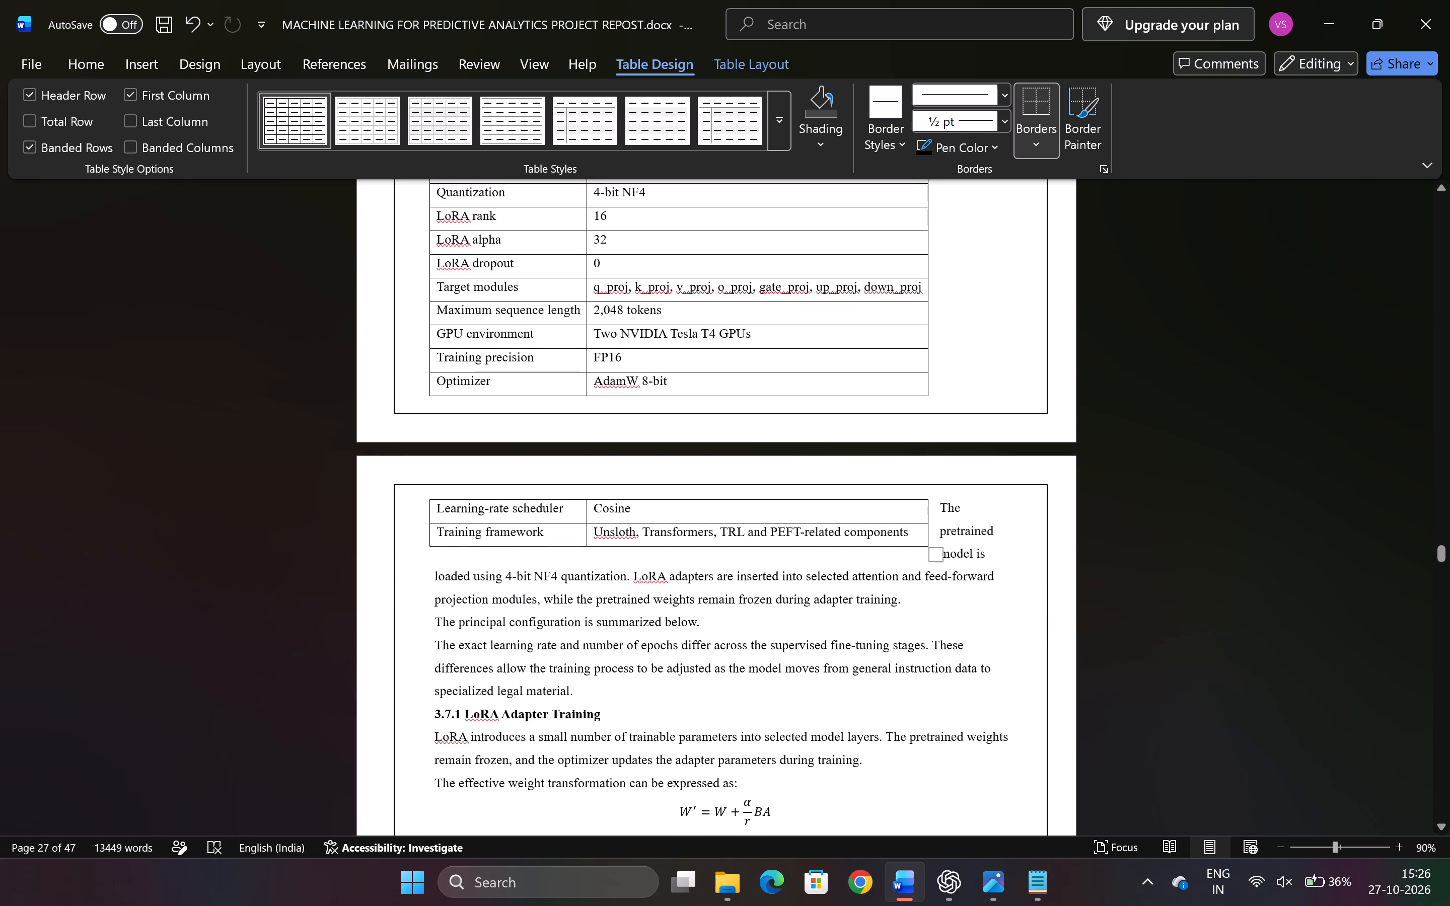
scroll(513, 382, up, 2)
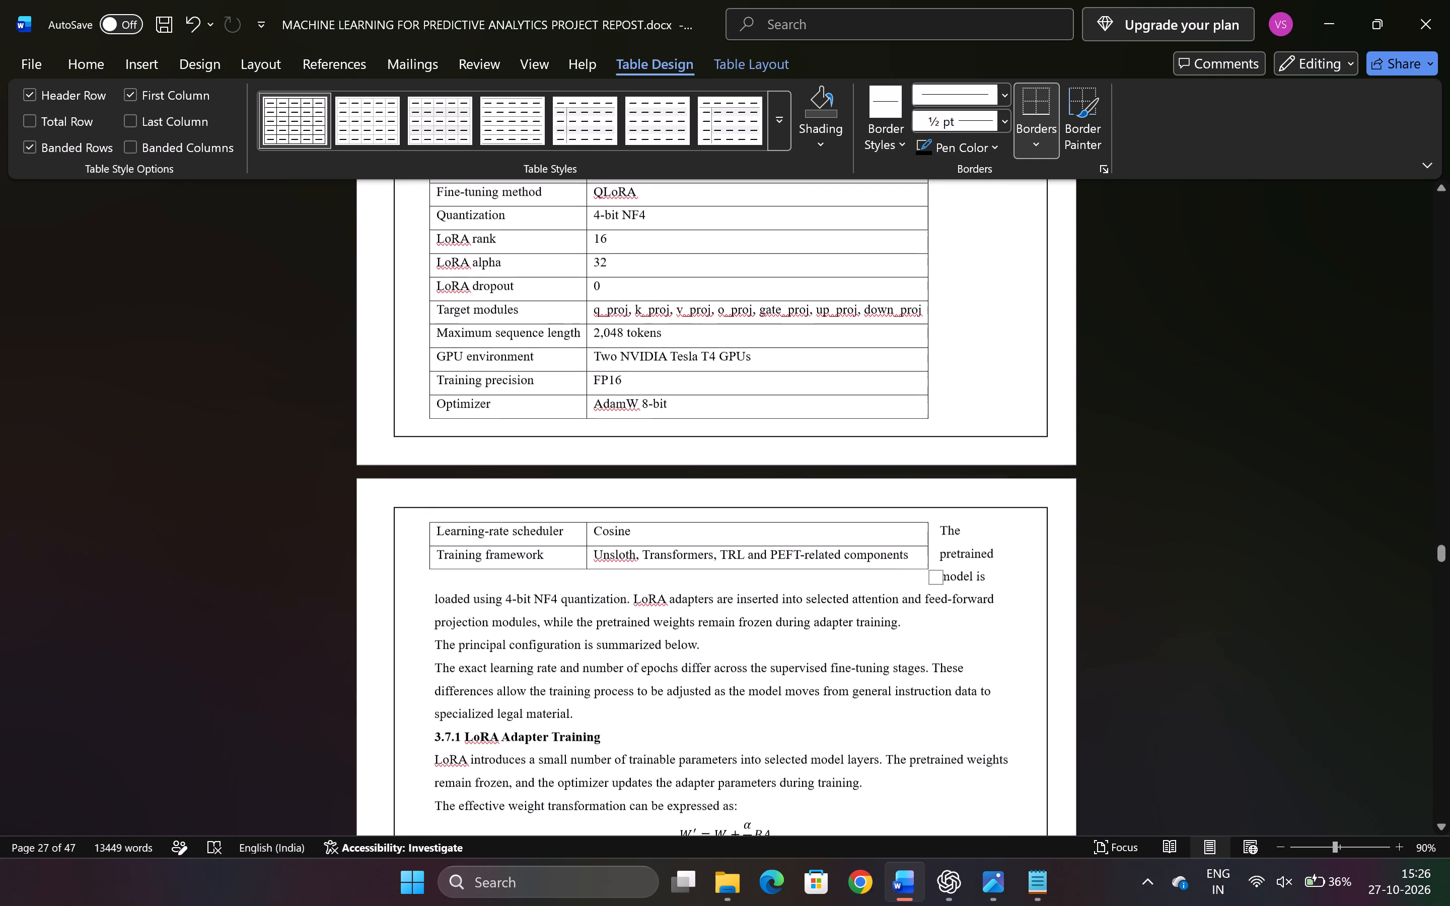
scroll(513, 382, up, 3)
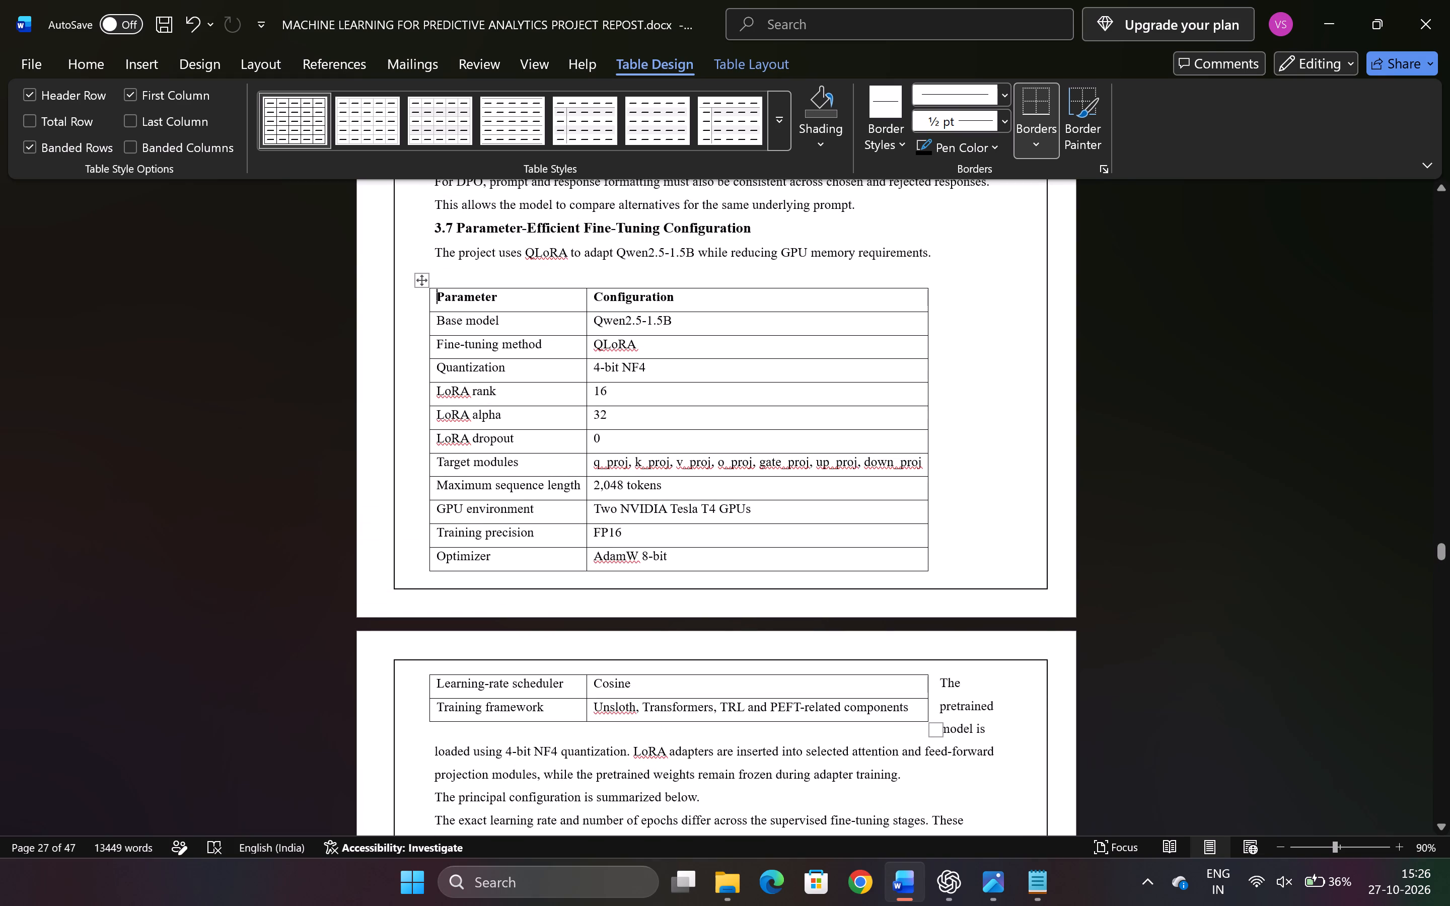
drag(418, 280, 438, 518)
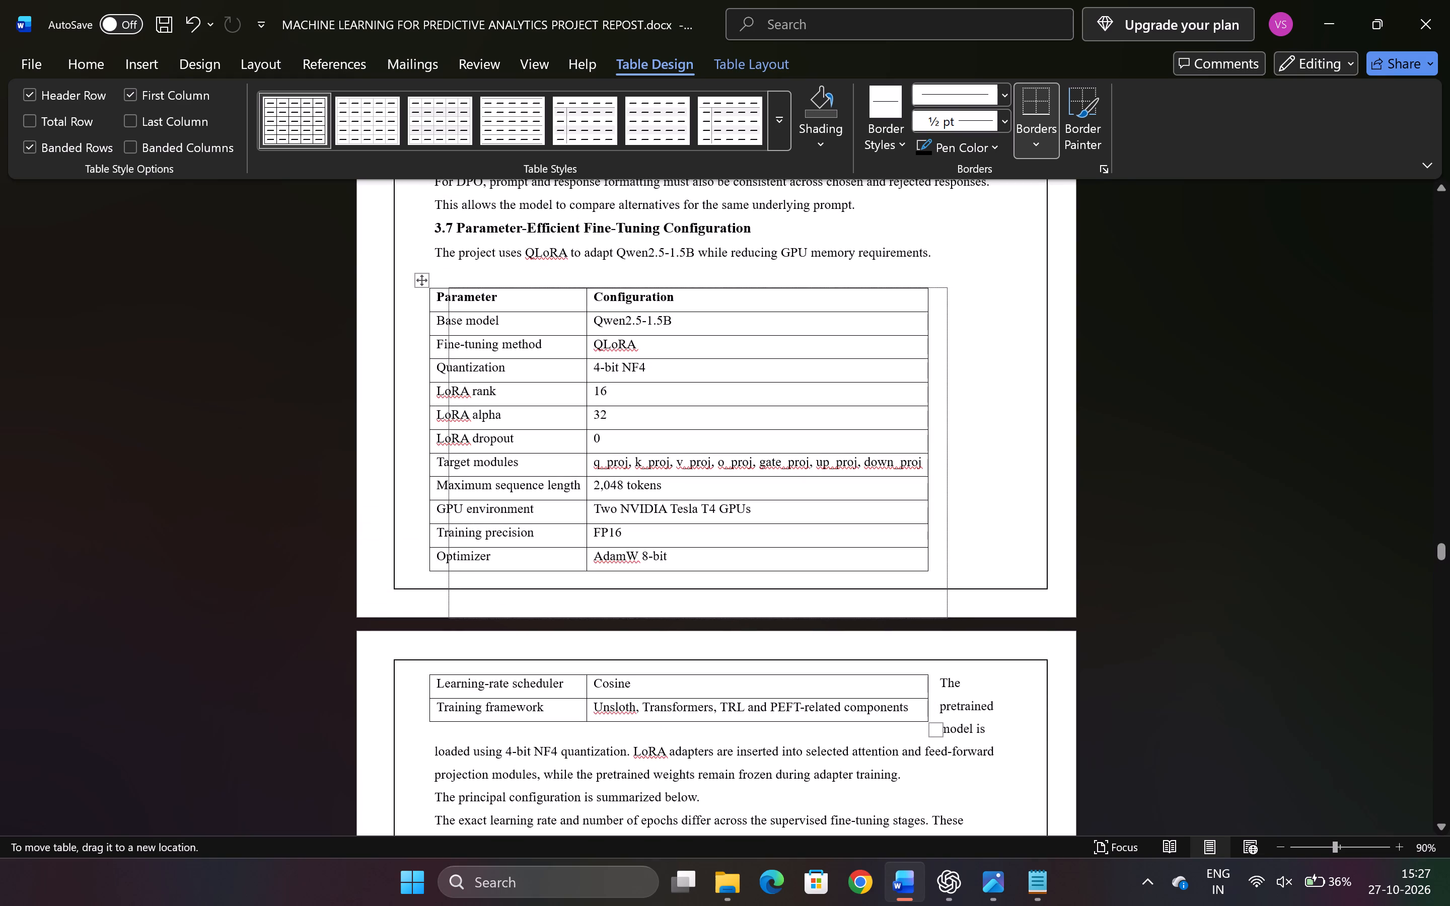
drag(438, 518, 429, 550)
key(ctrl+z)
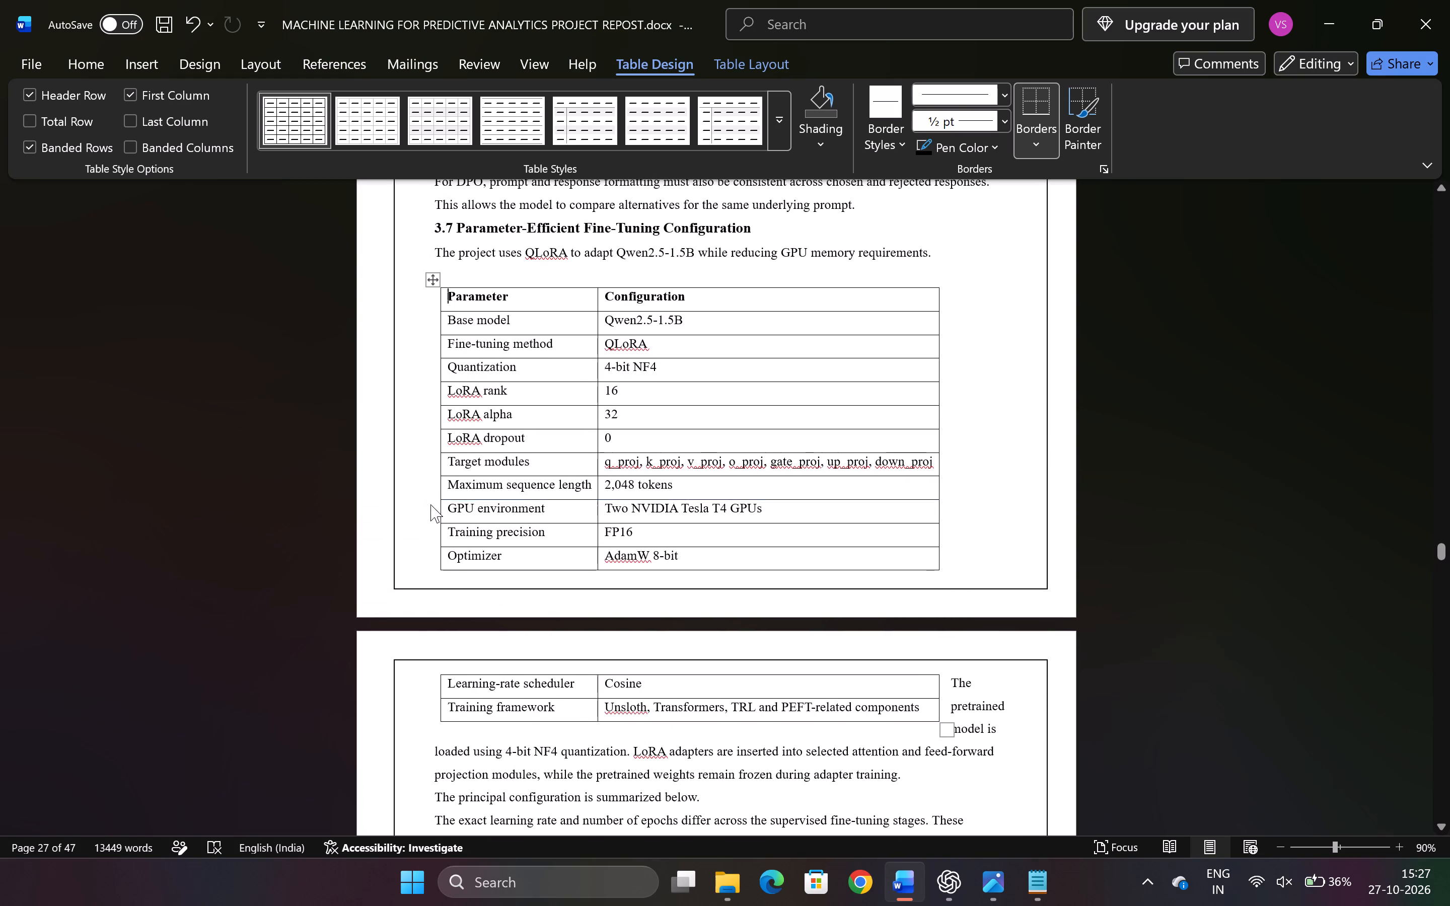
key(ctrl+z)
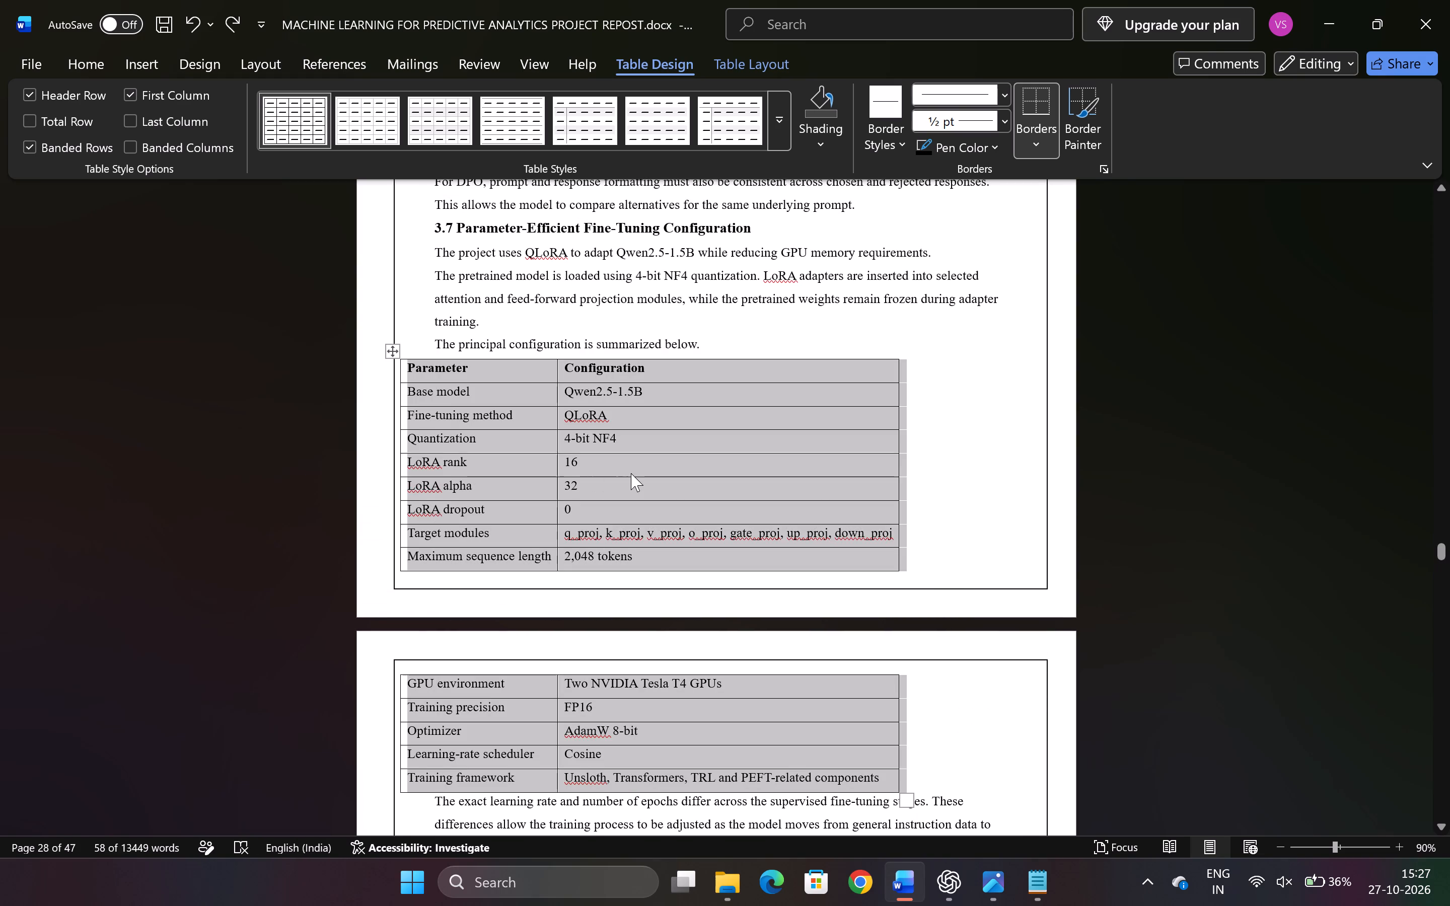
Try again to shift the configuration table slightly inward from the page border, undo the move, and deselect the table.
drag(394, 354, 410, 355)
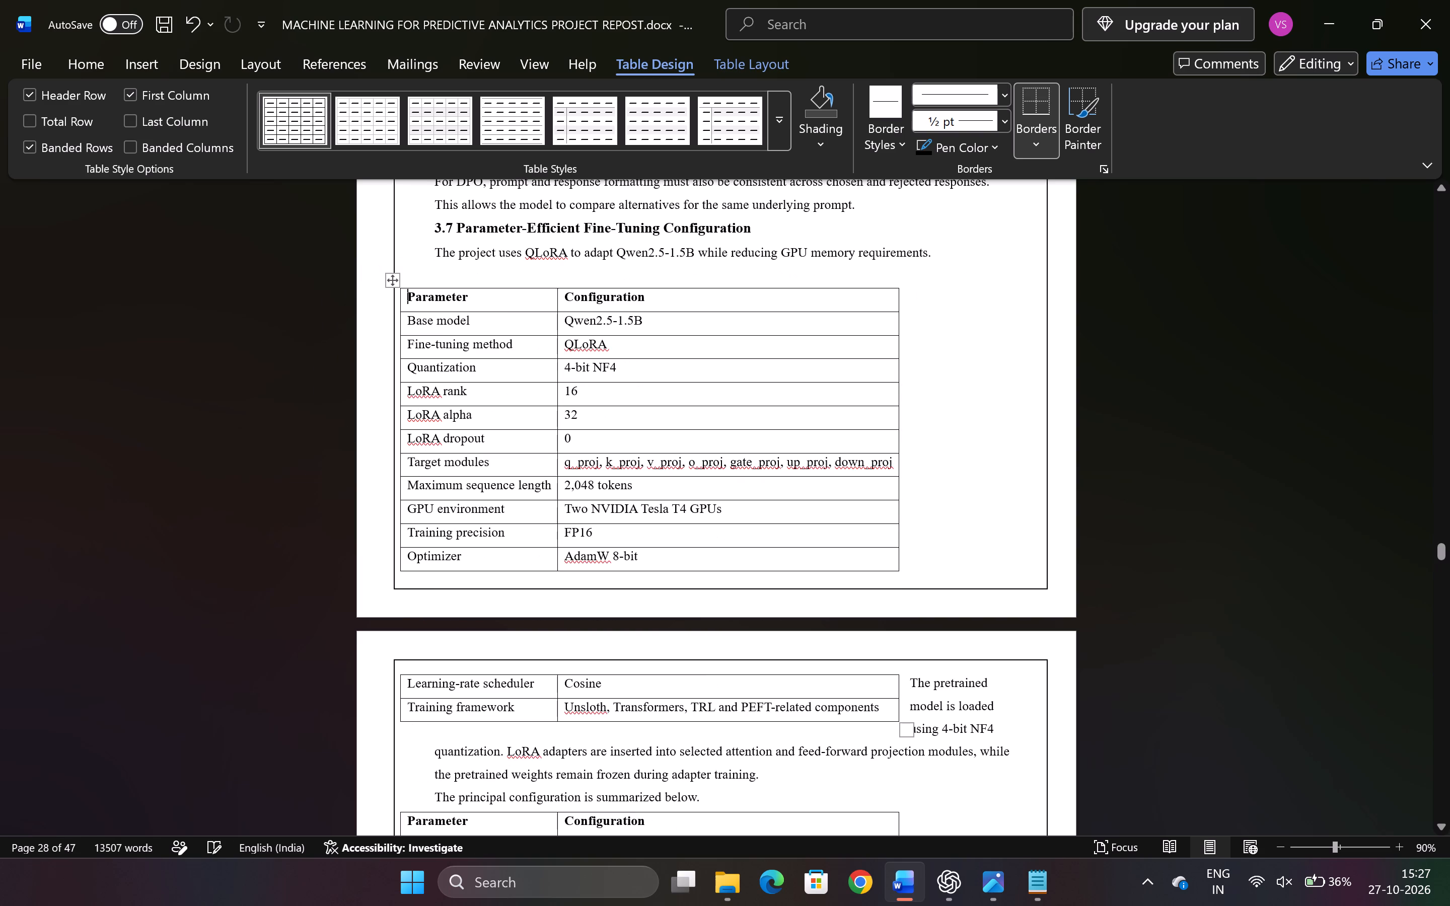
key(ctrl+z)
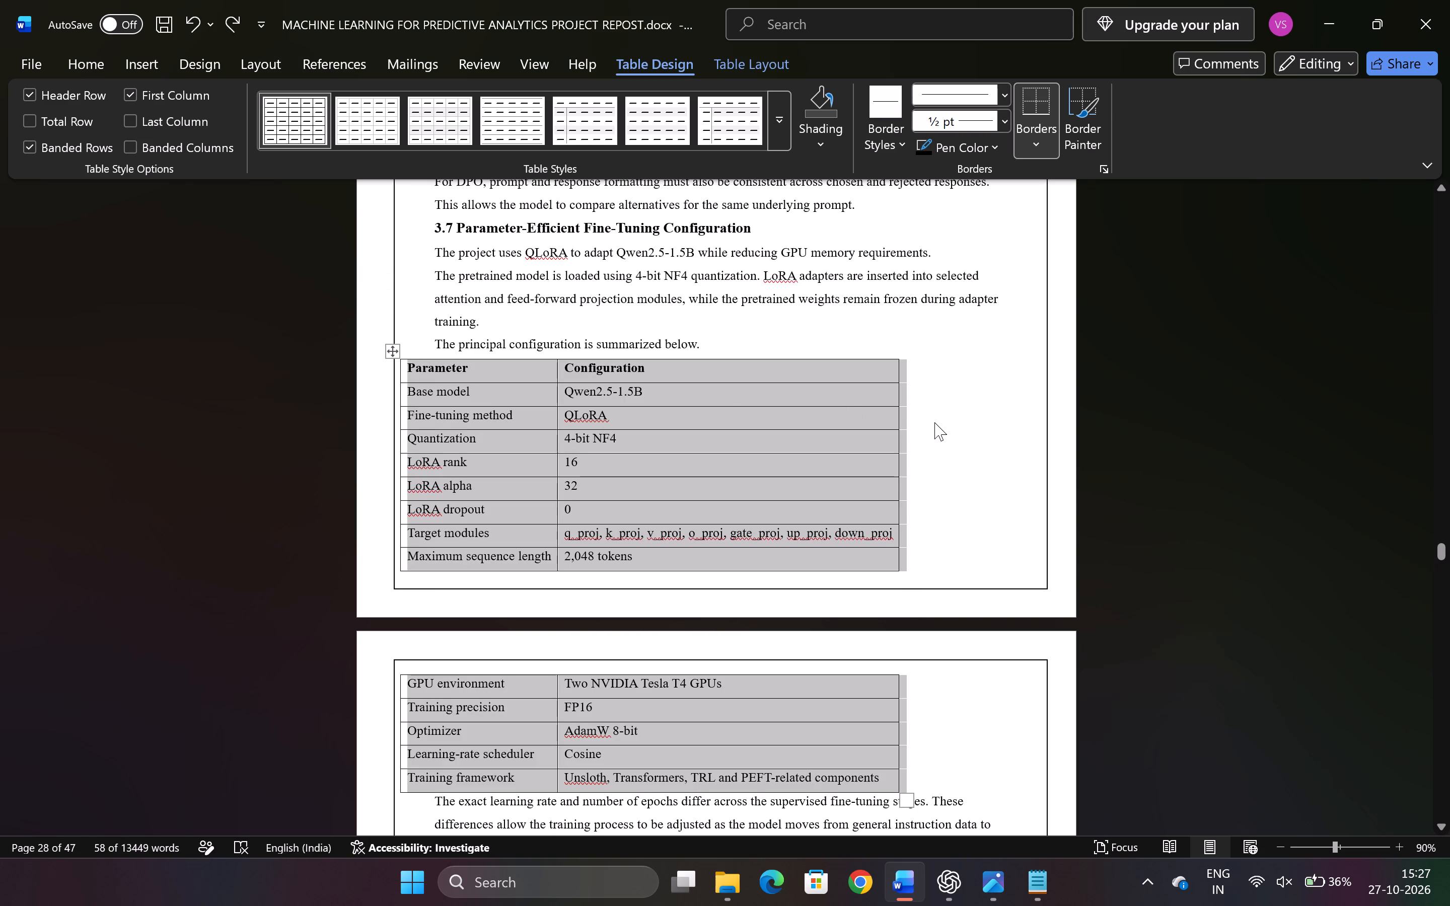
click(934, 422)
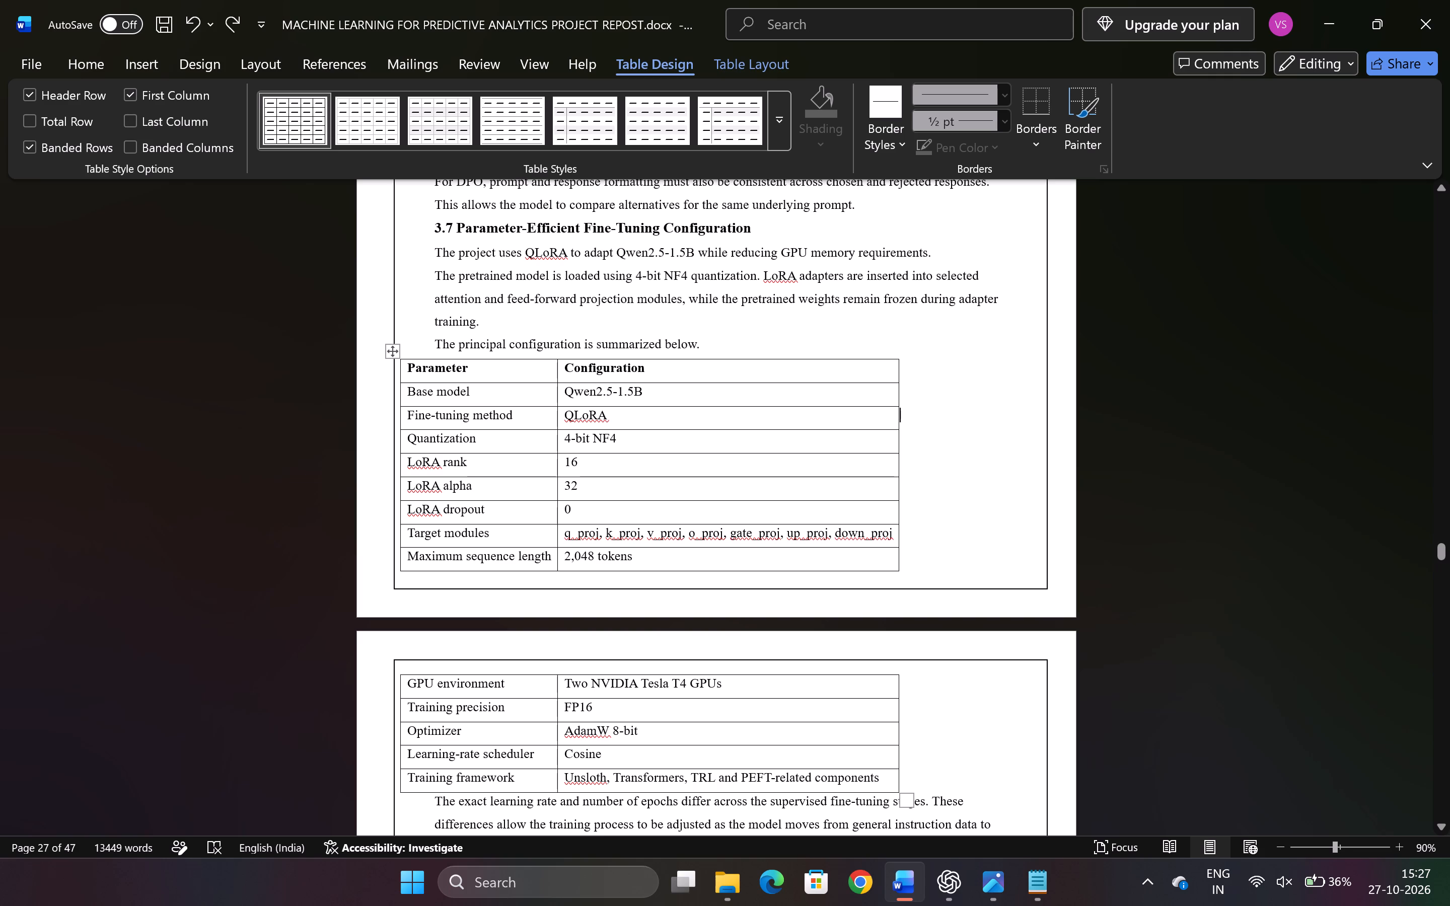
Pull the configuration table's left border inward, close to the left edge of the body text.
ctrl+scroll(407, 464, up, 3)
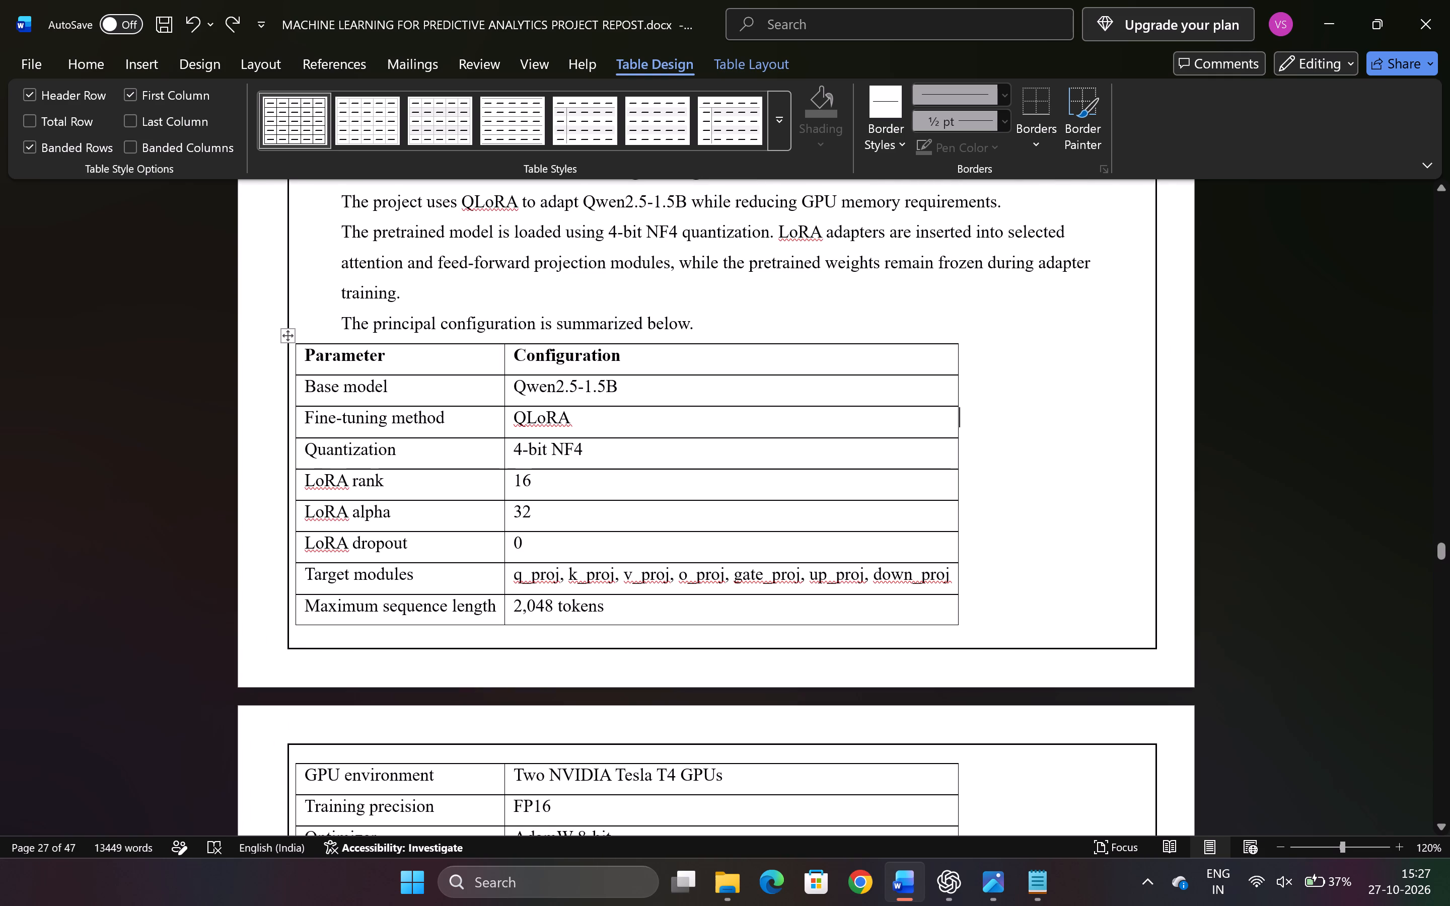
ctrl+scroll(297, 485, up, 7)
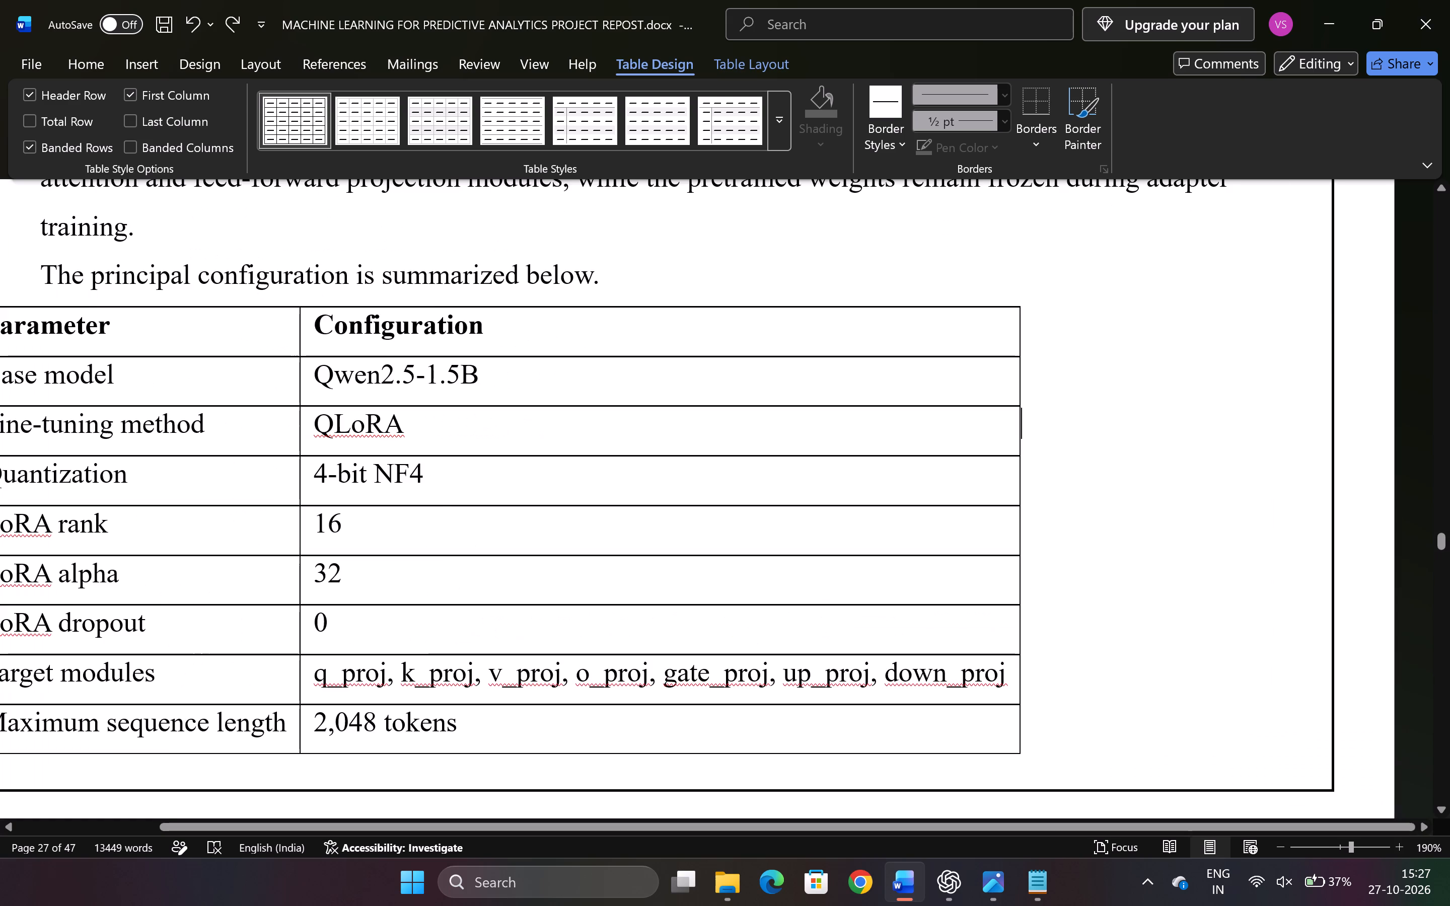
scroll(297, 485, right, 3)
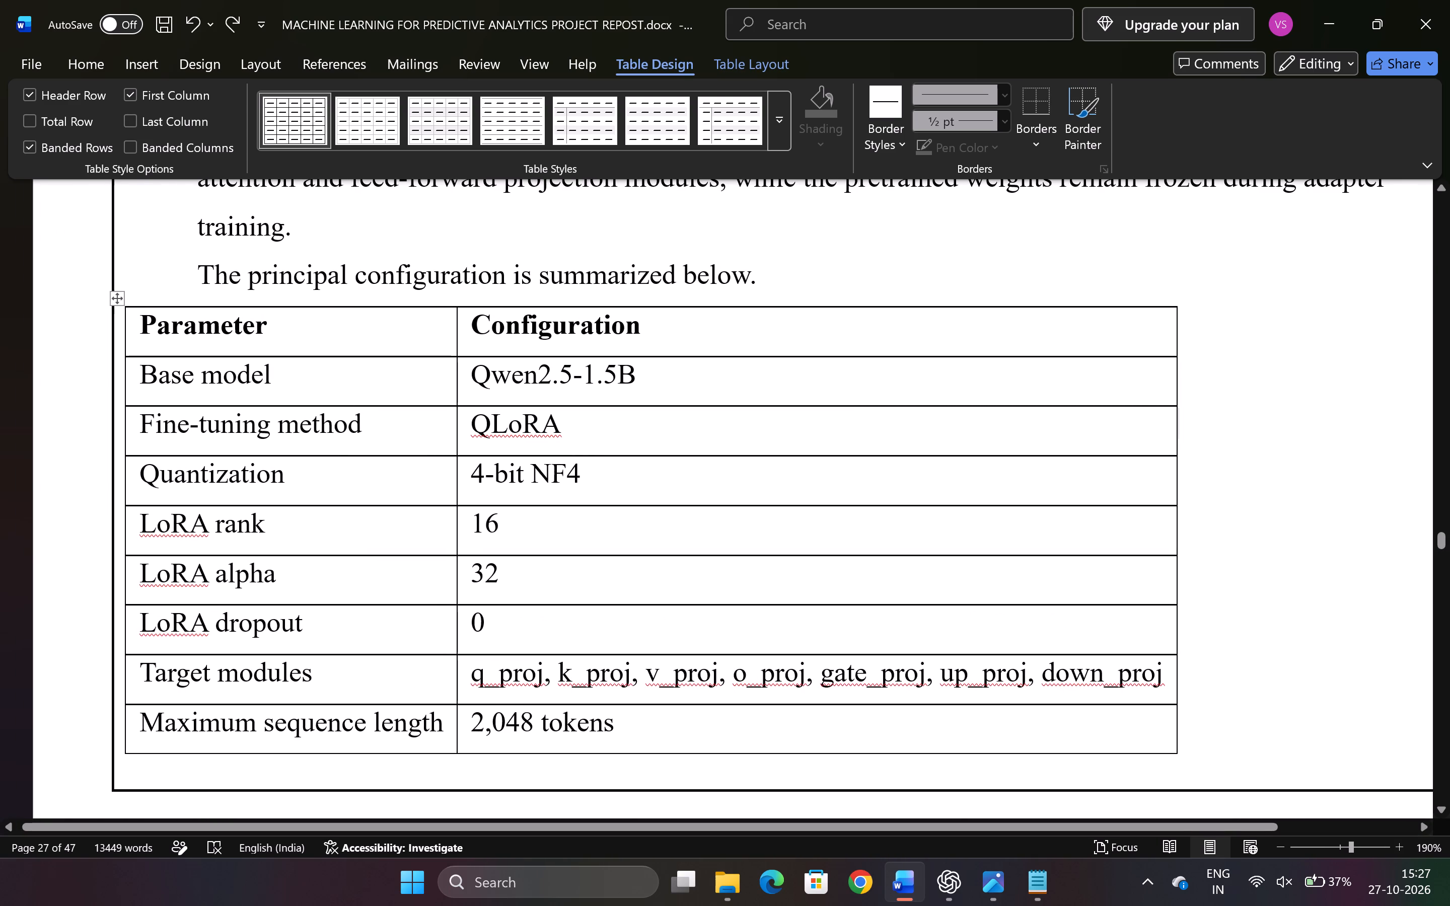
click(128, 531)
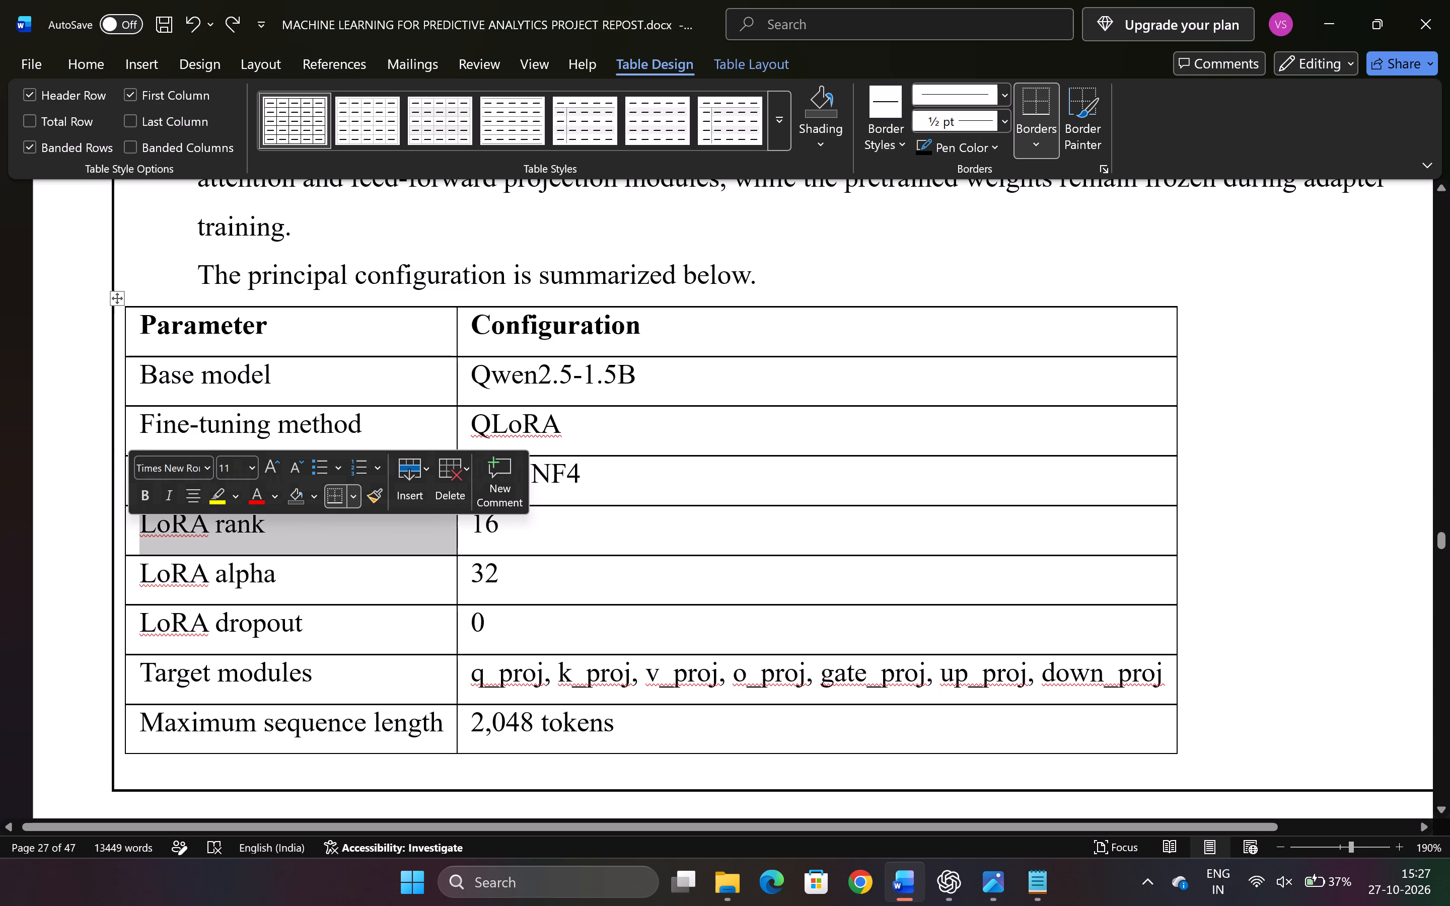
drag(124, 392, 150, 395)
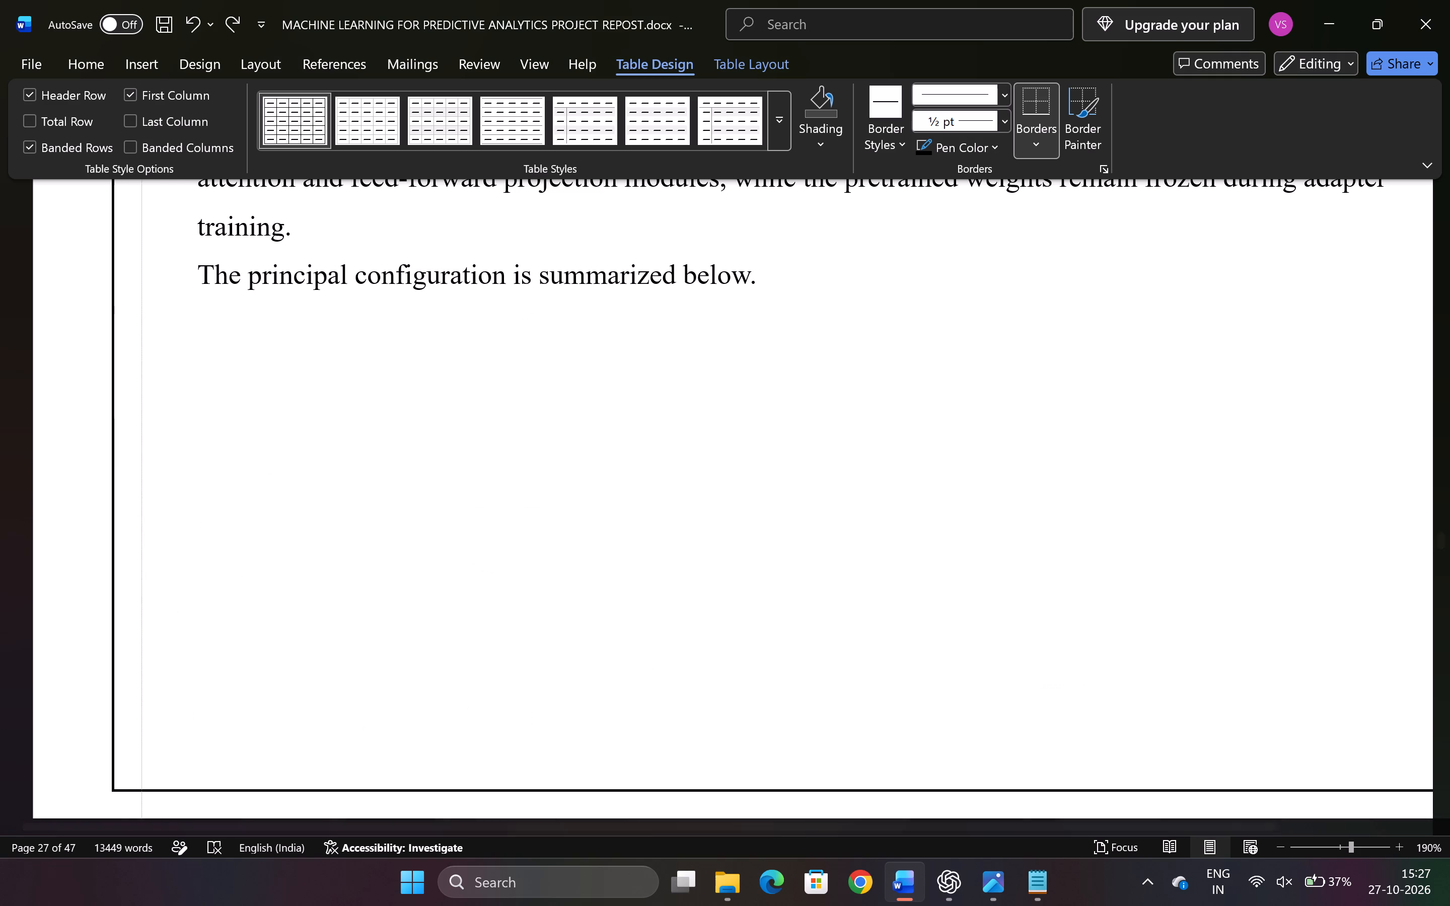
drag(150, 395, 211, 395)
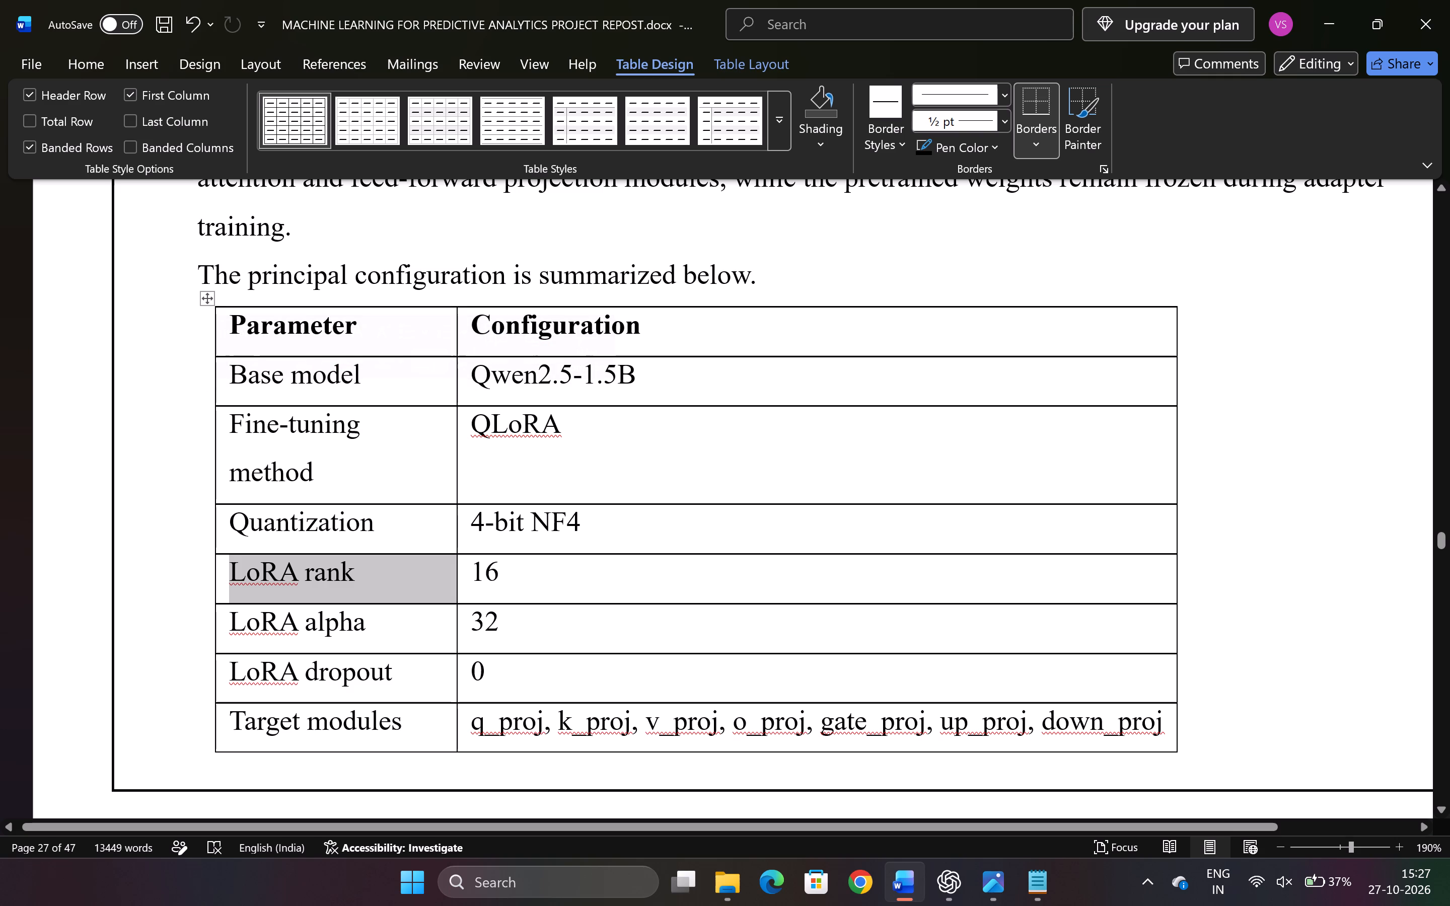
Widen the Parameter column just enough for "Fine-tuning method" to fit on one line.
drag(457, 460, 520, 460)
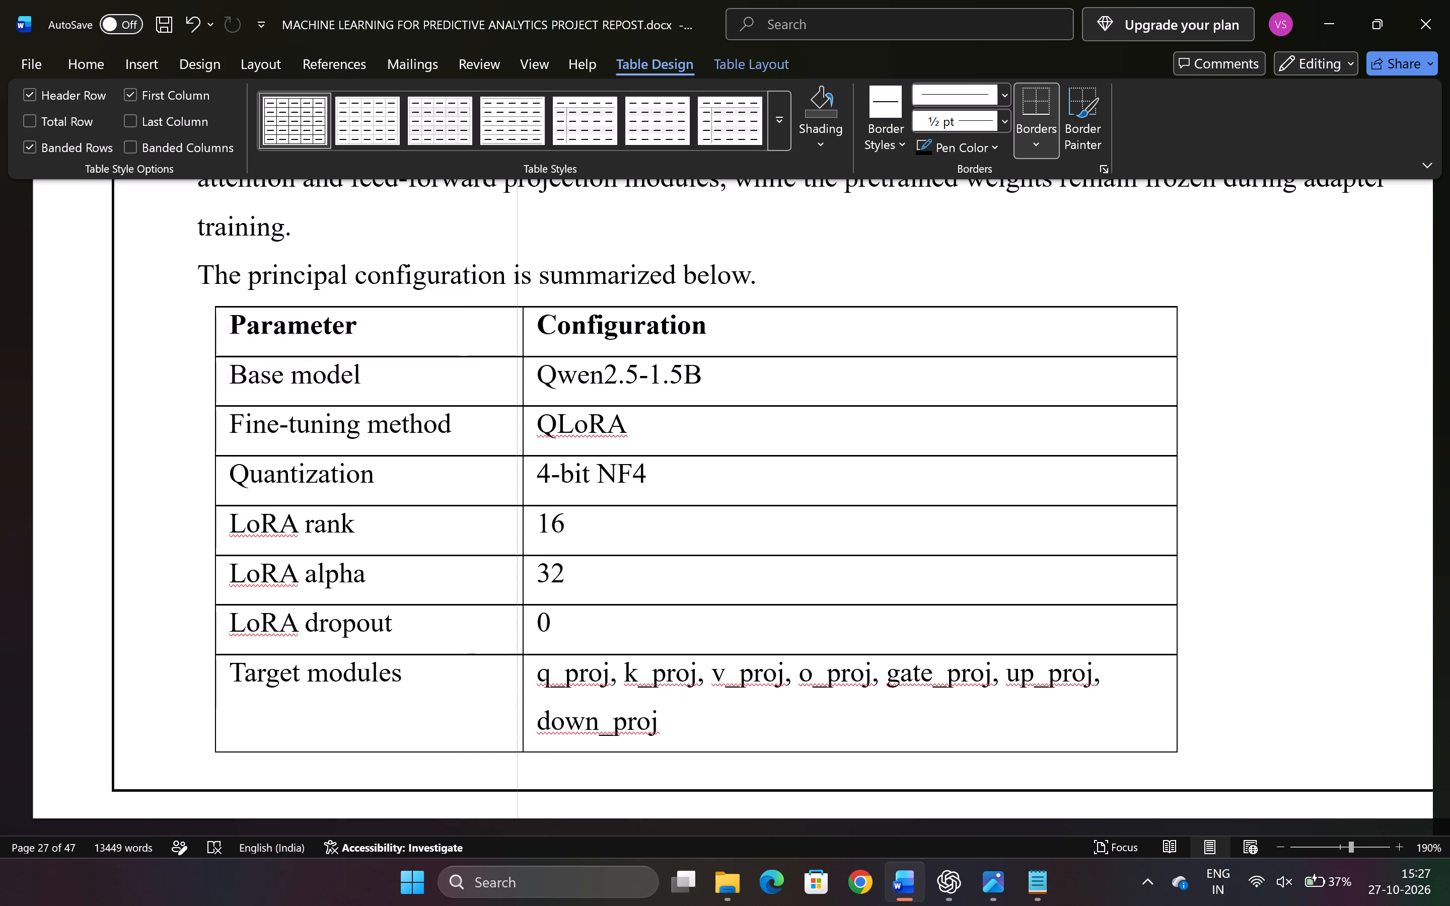
drag(520, 460, 488, 459)
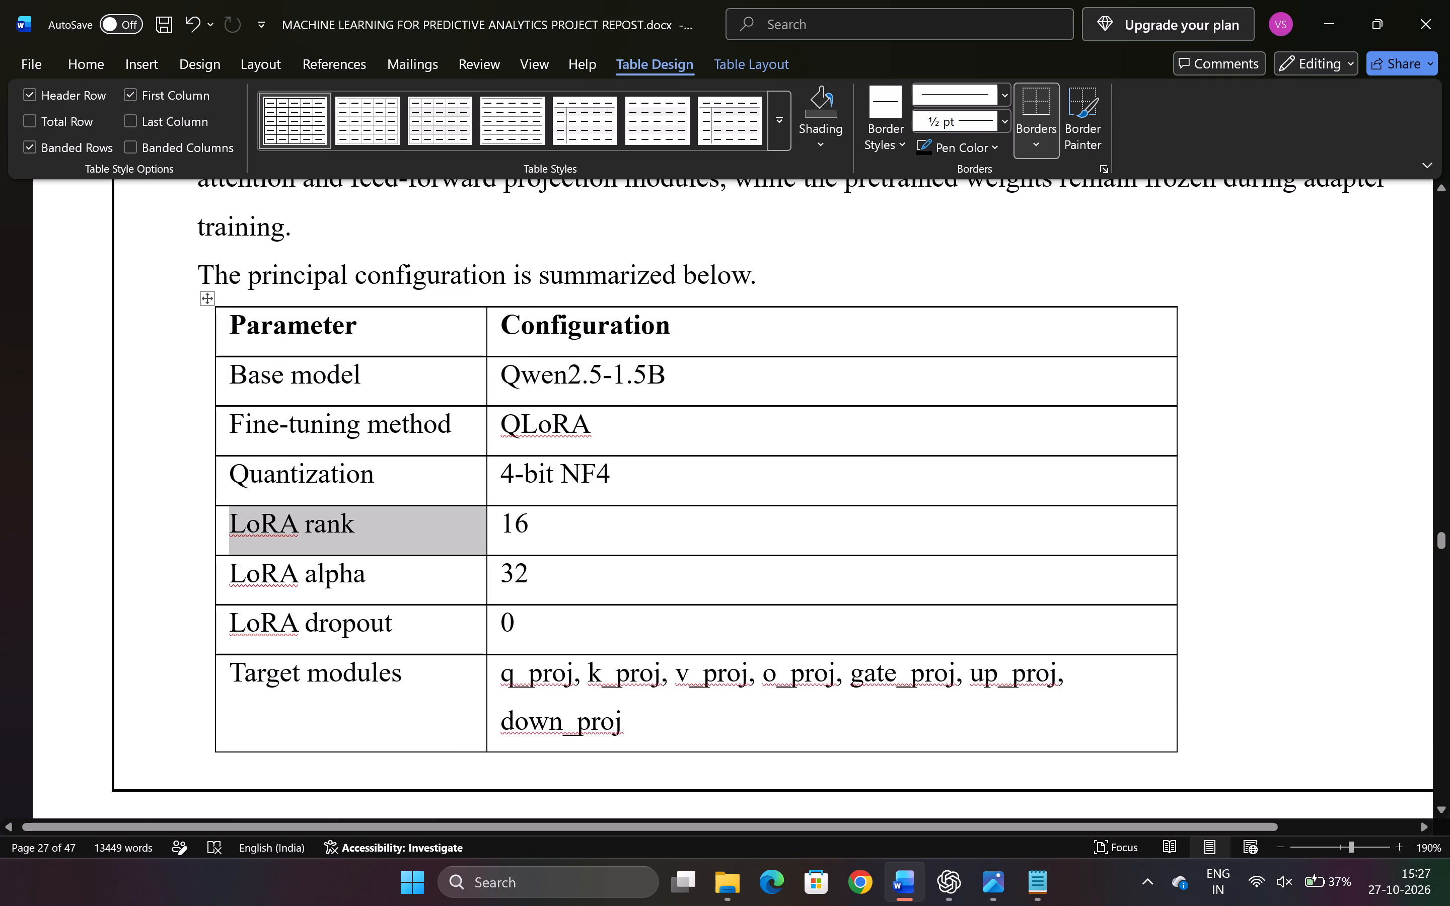
Extend the configuration table's right border until the Target modules list fits on one line.
click(1175, 482)
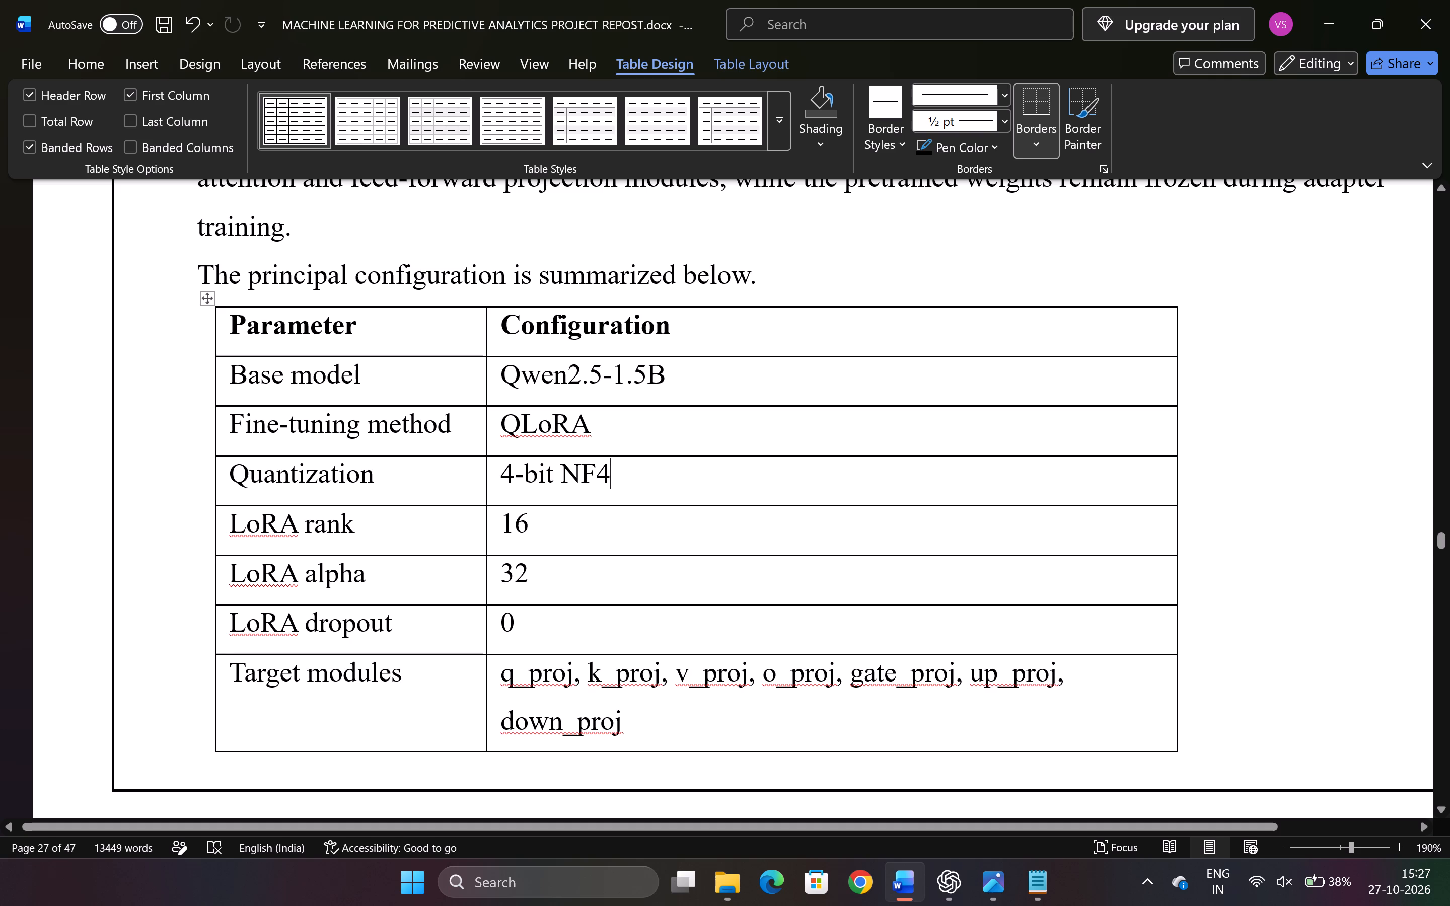
drag(1176, 529, 1212, 528)
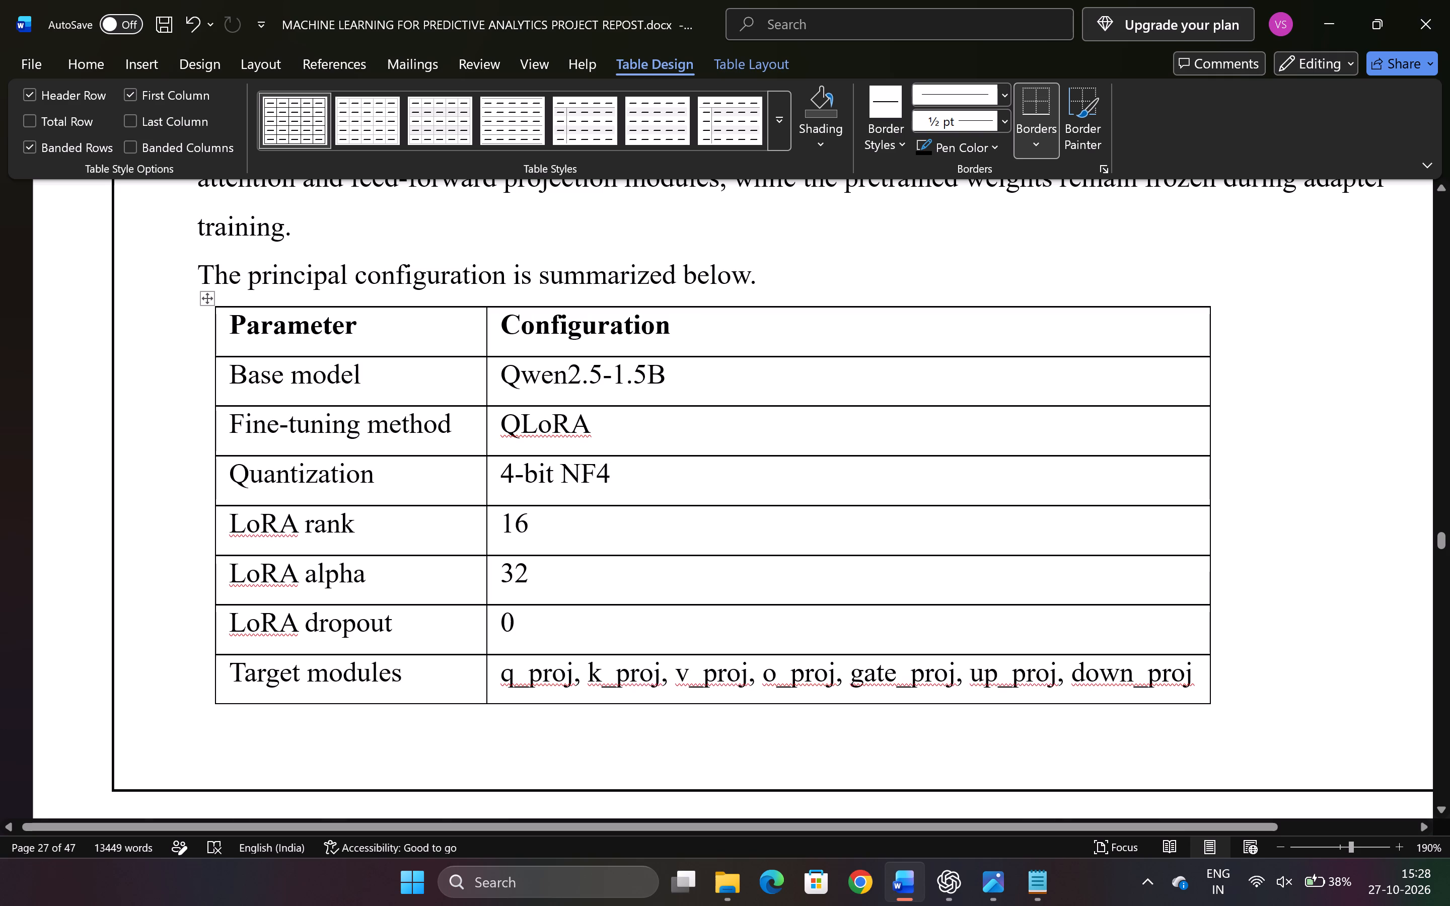
Review how the resized configuration table runs across the page break and meets the text before section 3.7.1.
ctrl+scroll(1225, 545, down, 1)
scroll(1225, 545, down, 4)
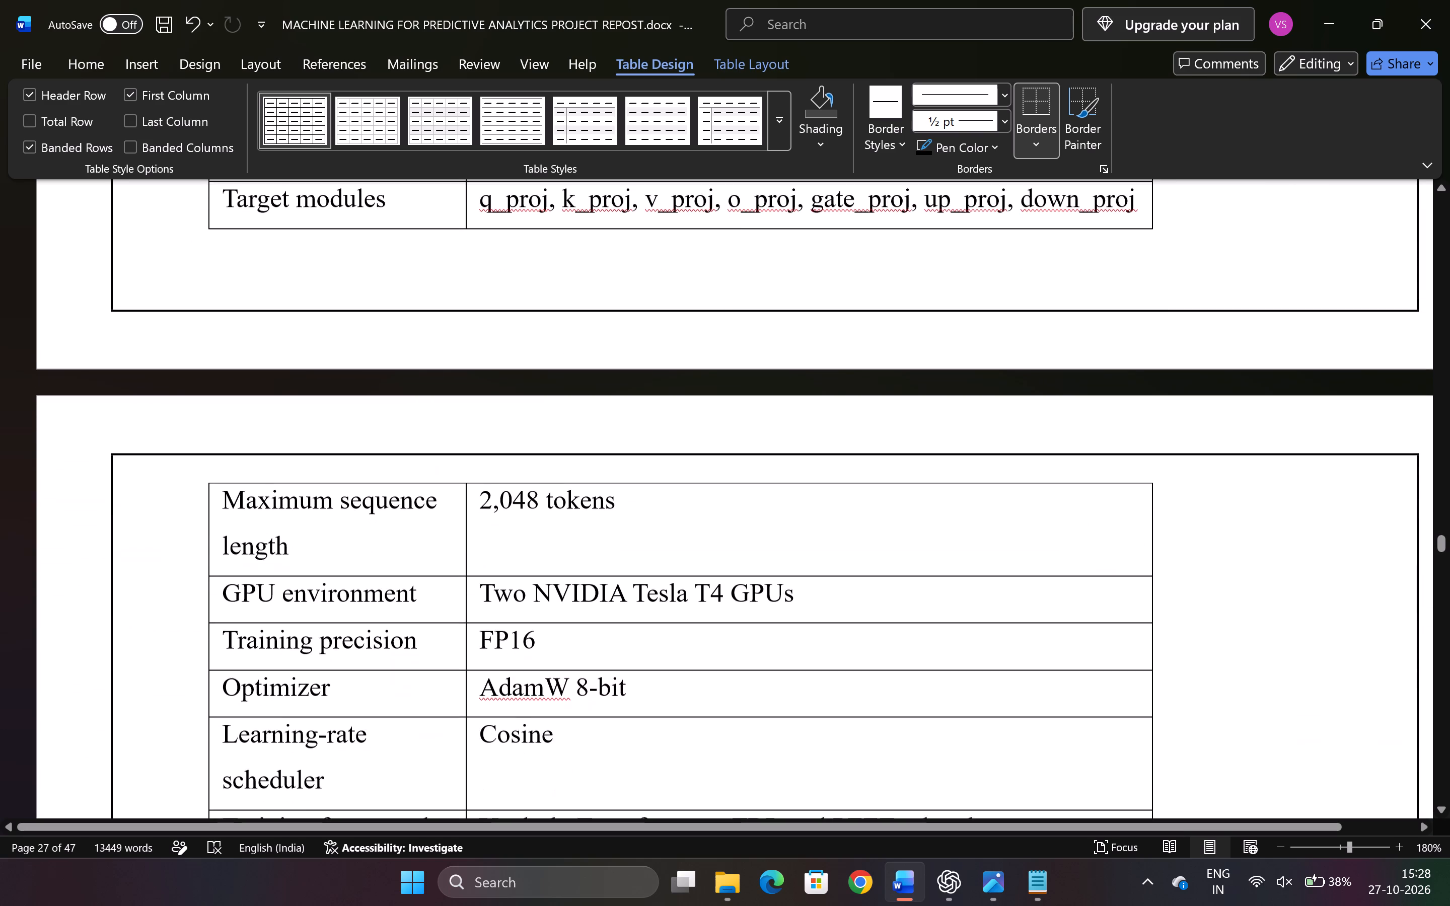
scroll(1225, 545, down, 1)
ctrl+scroll(1225, 545, down, 2)
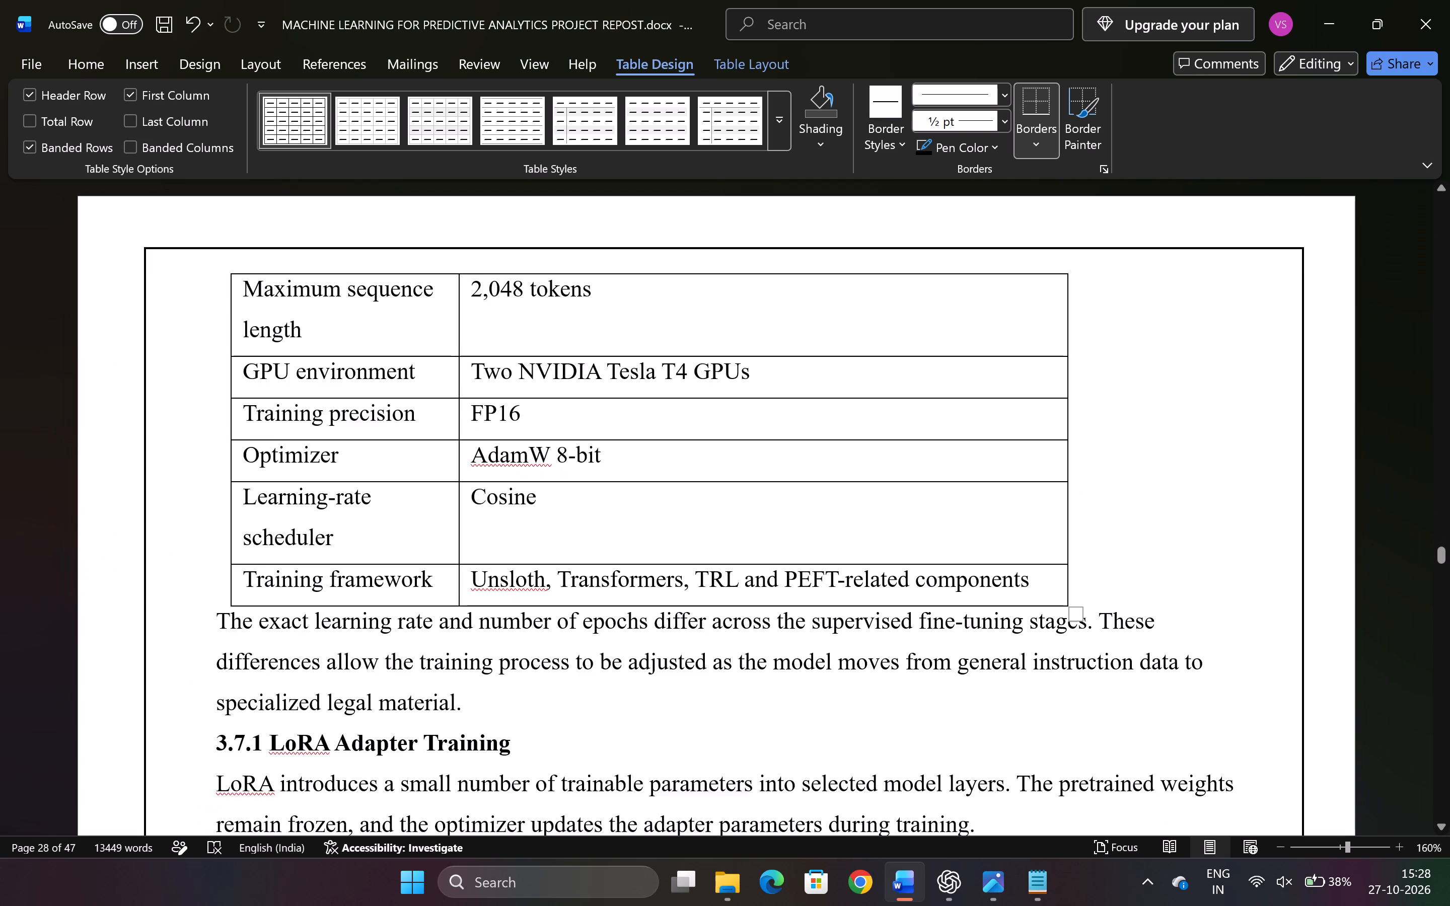
scroll(1225, 545, up, 2)
ctrl+scroll(1225, 545, down, 2)
scroll(1225, 545, up, 3)
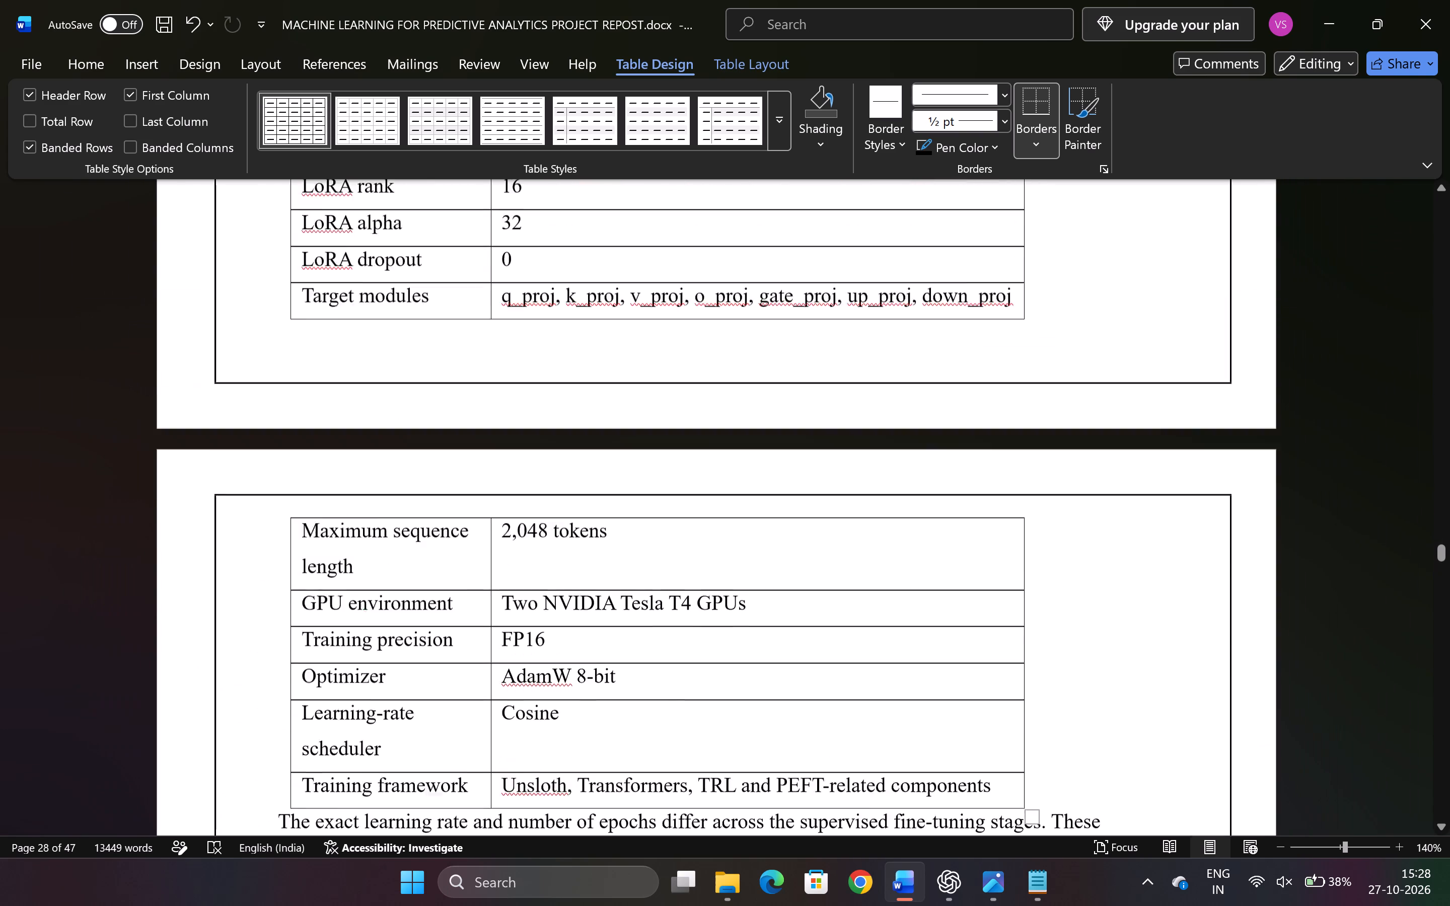
scroll(1225, 545, up, 2)
scroll(1225, 545, down, 3)
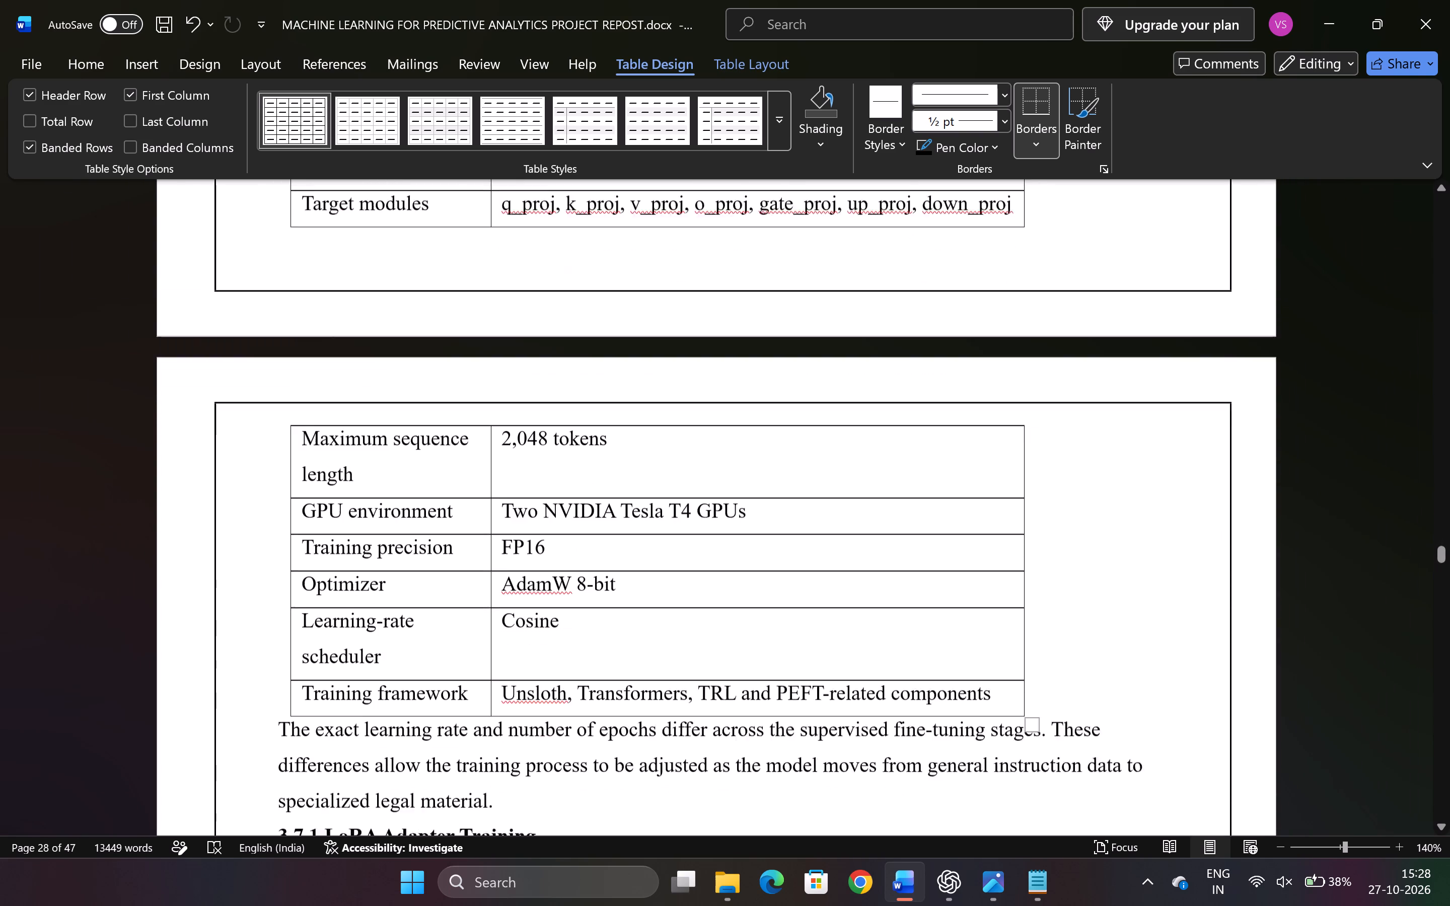
Extend the configuration table's right border outward to line up with the right edge of the body text.
scroll(1225, 545, down, 1)
scroll(648, 478, up, 4)
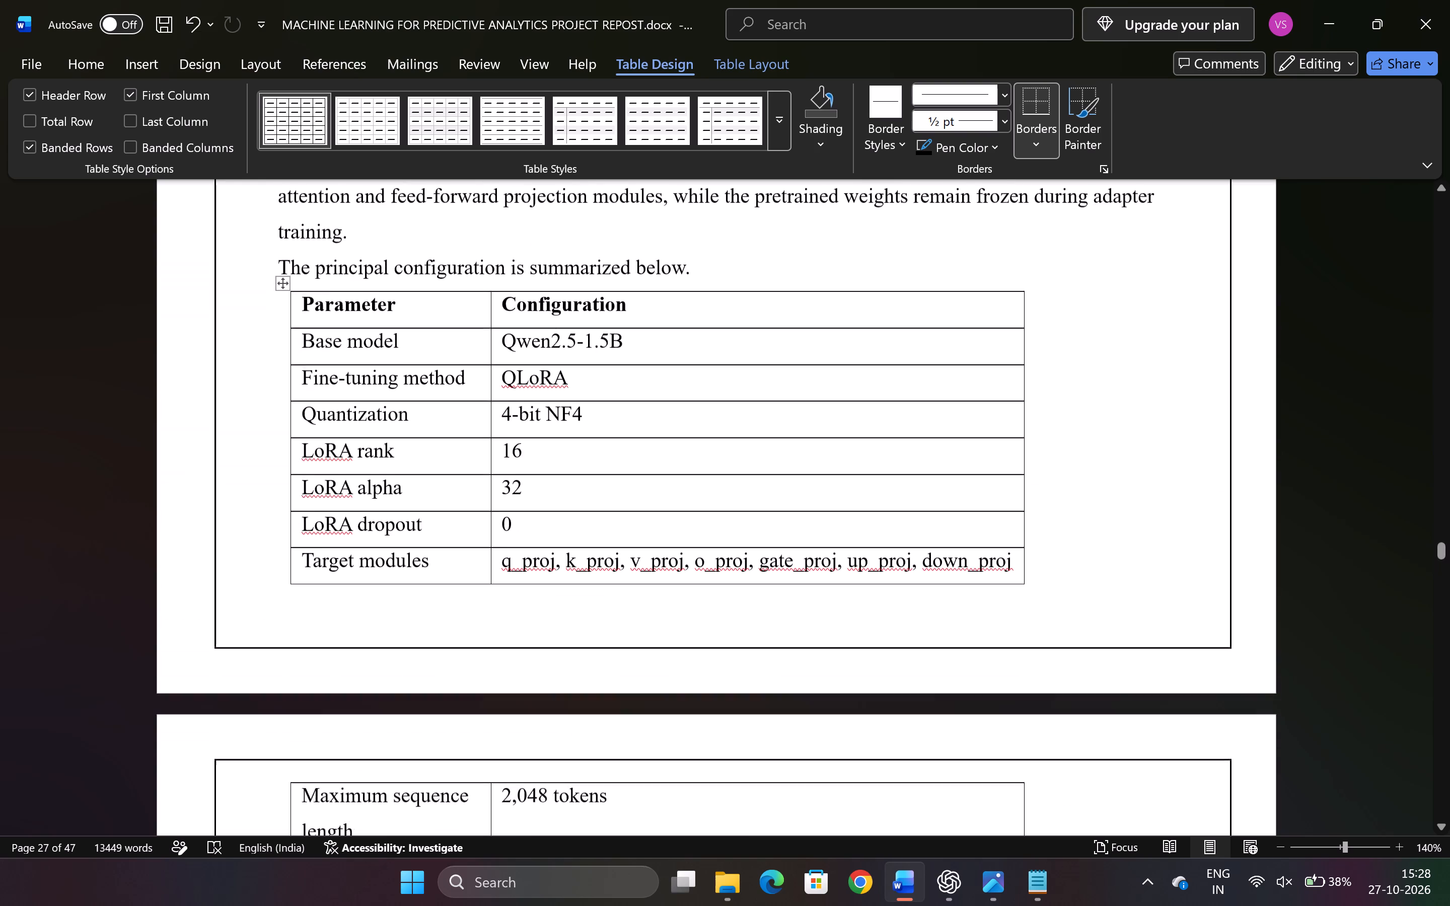
scroll(648, 478, up, 1)
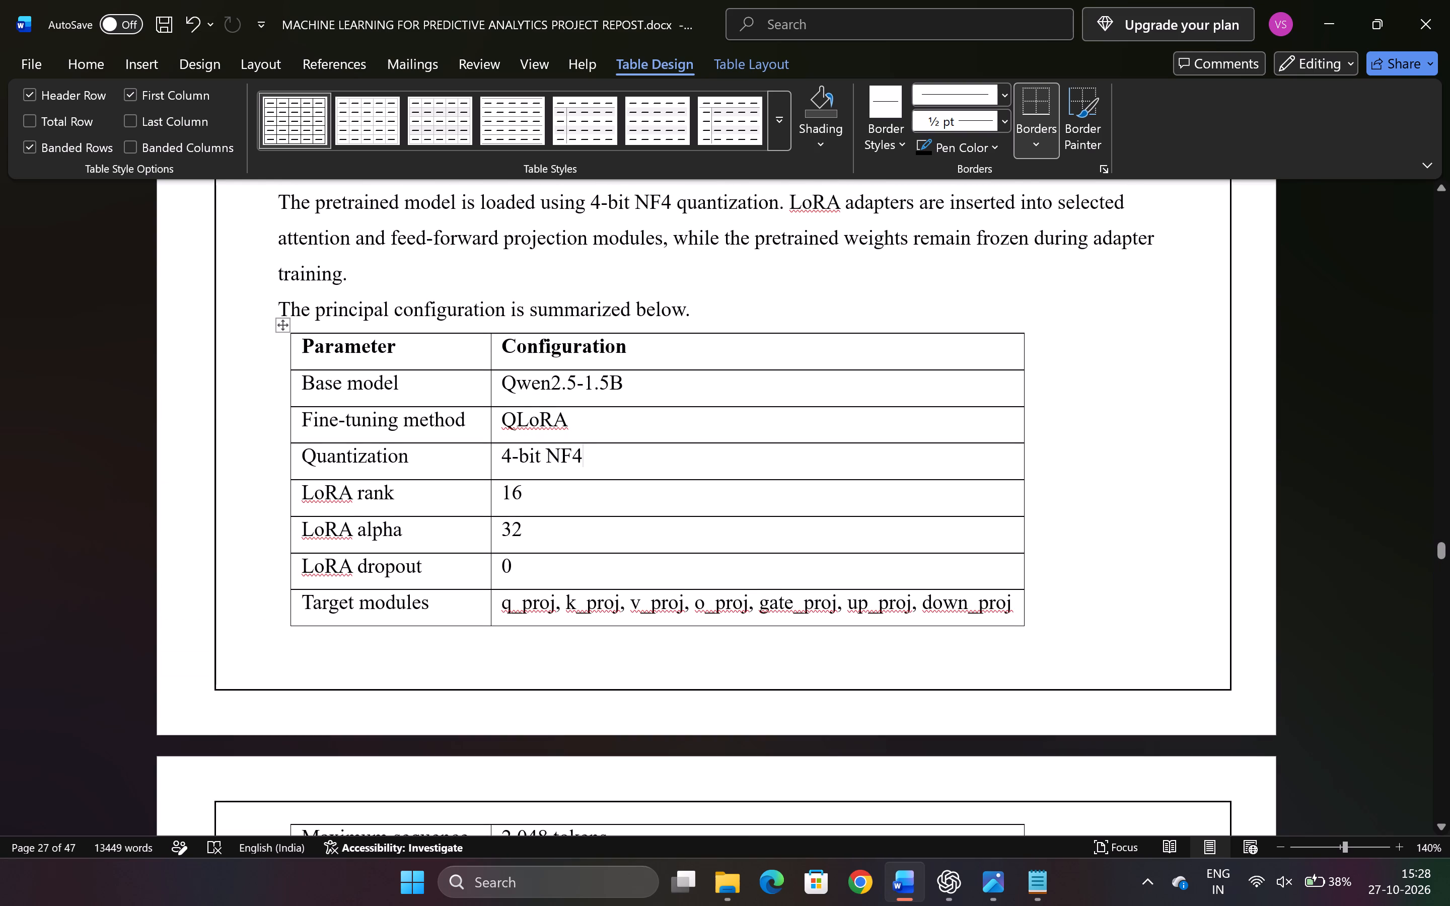
drag(1023, 462, 1163, 460)
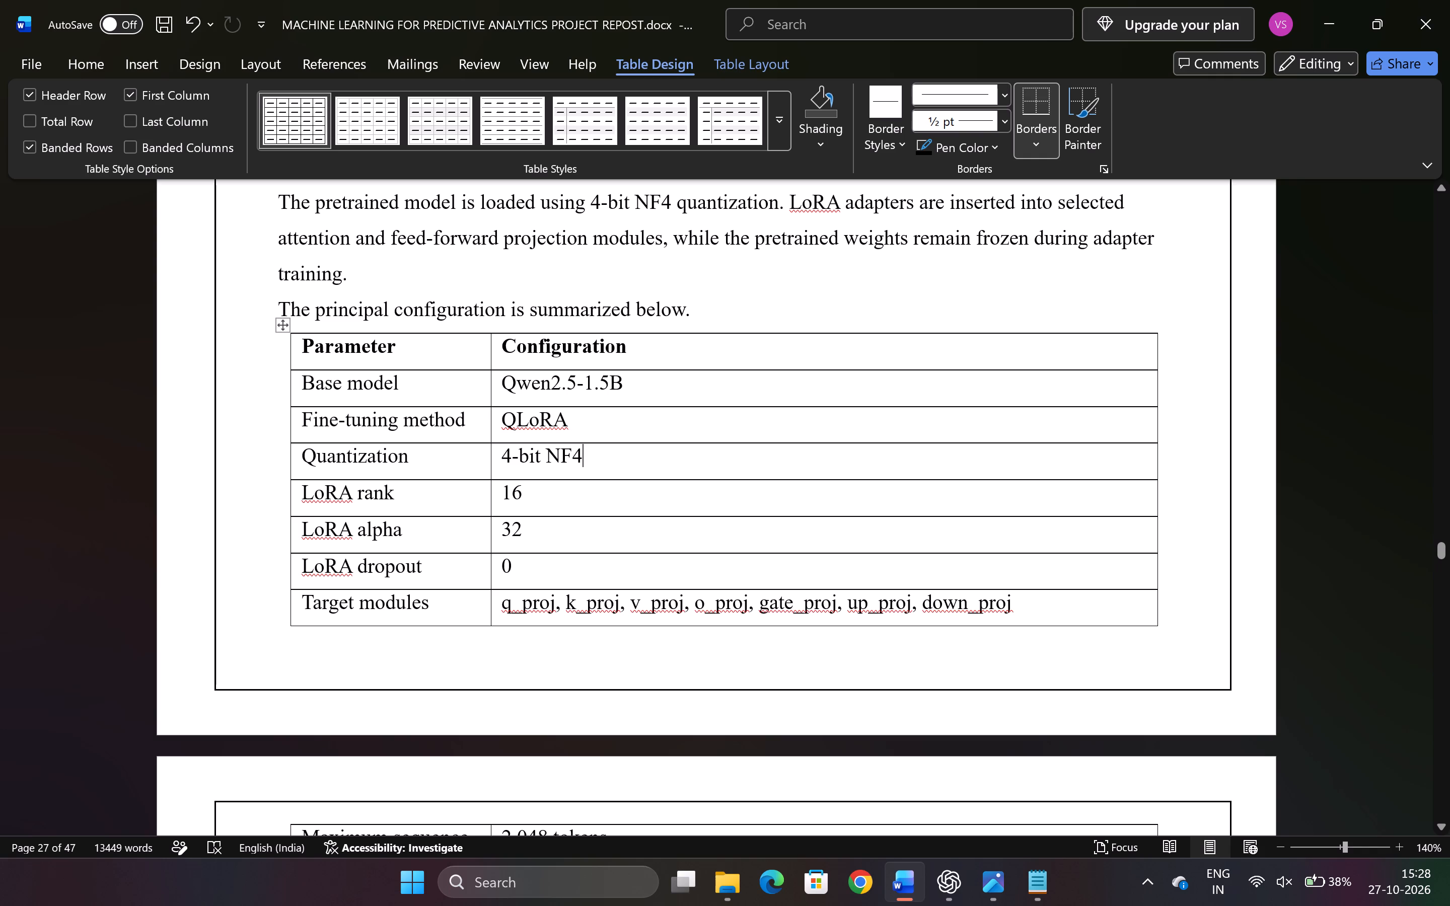
Widen the Parameter column until "Learning-rate scheduler" and "Maximum sequence length" each fit on one line.
scroll(493, 467, down, 4)
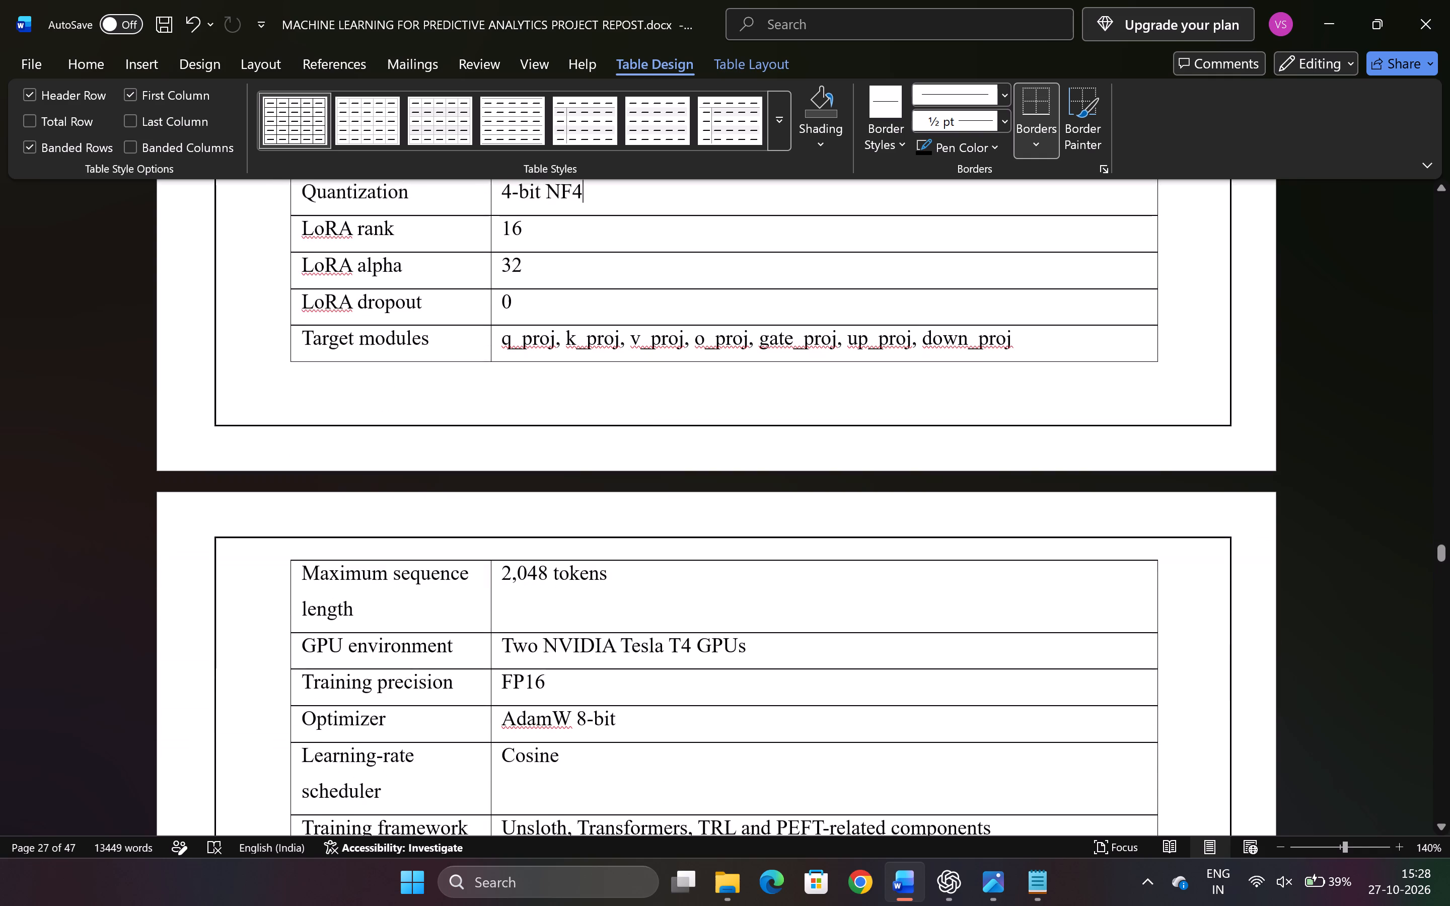
drag(491, 572, 526, 572)
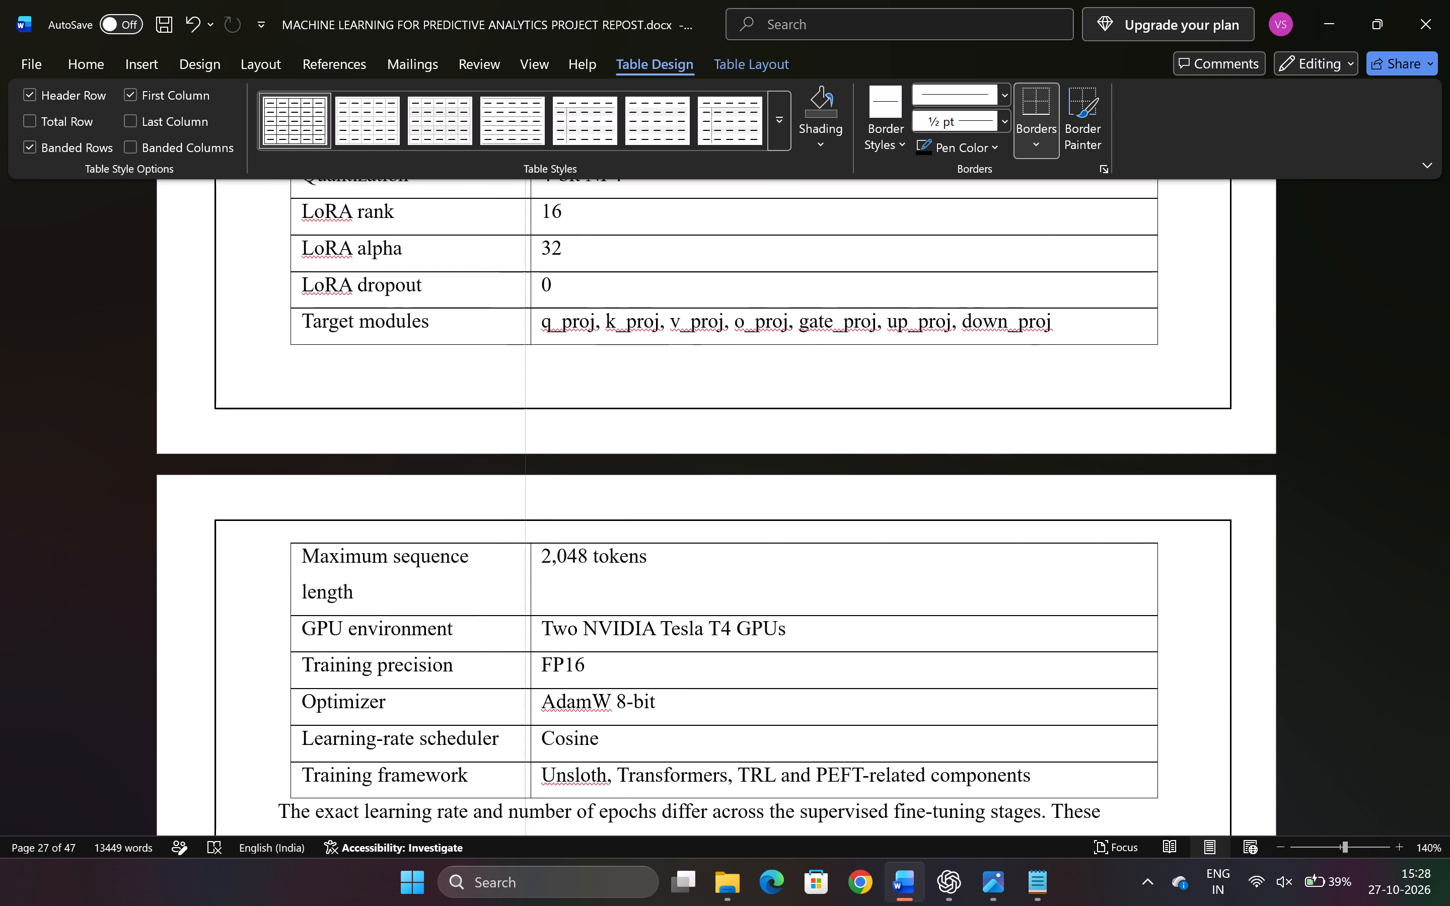
drag(526, 572, 547, 569)
Insert a blank line between the configuration table and the paragraph starting "The exact learning rate".
scroll(604, 553, up, 1)
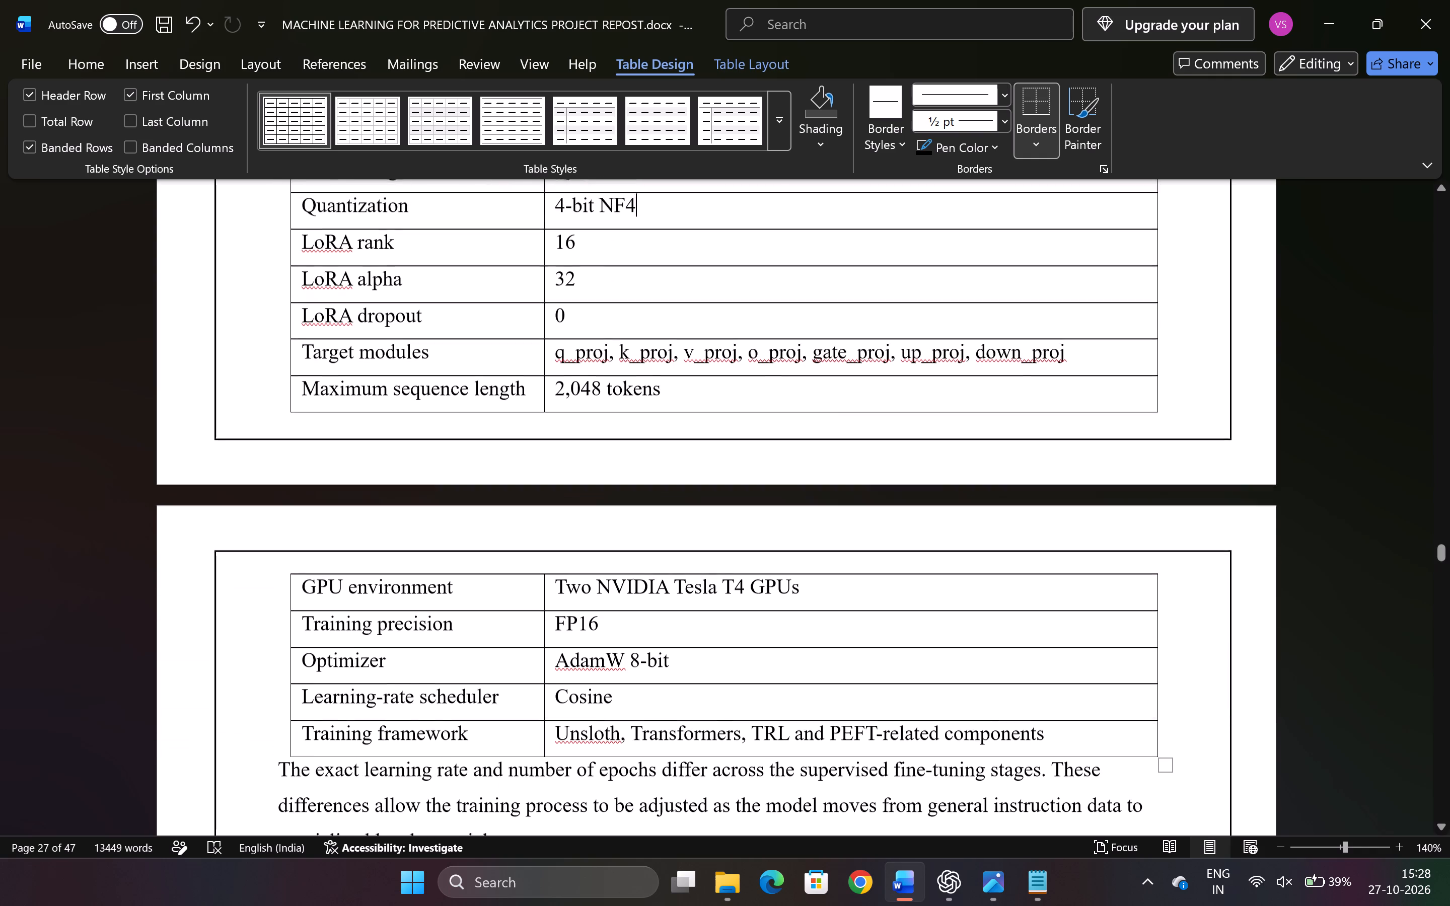
scroll(604, 553, up, 3)
ctrl+scroll(604, 553, down, 1)
ctrl+scroll(604, 553, up, 1)
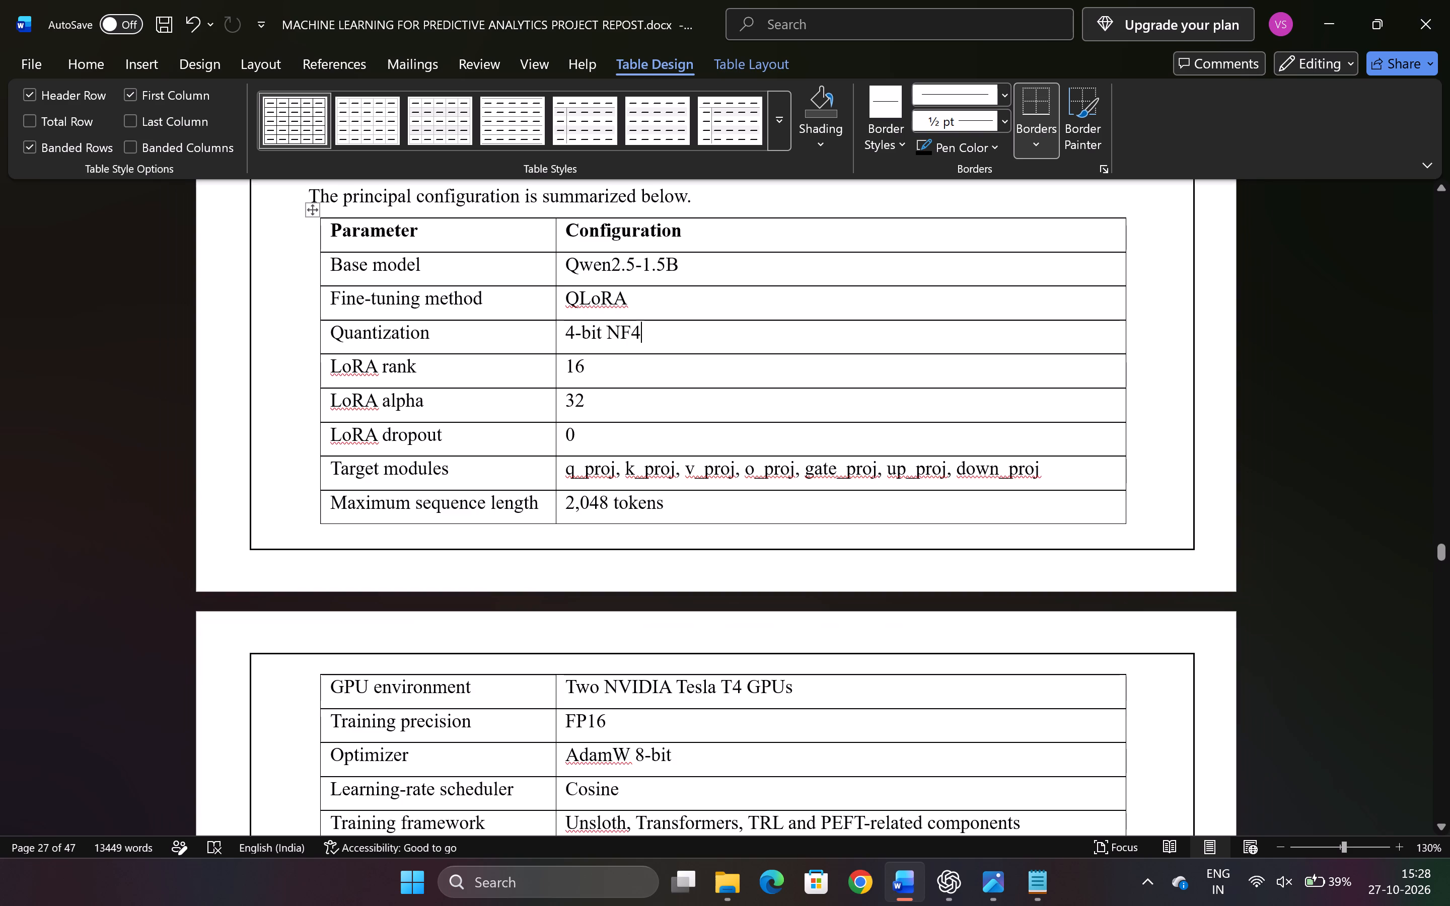
scroll(604, 553, up, 1)
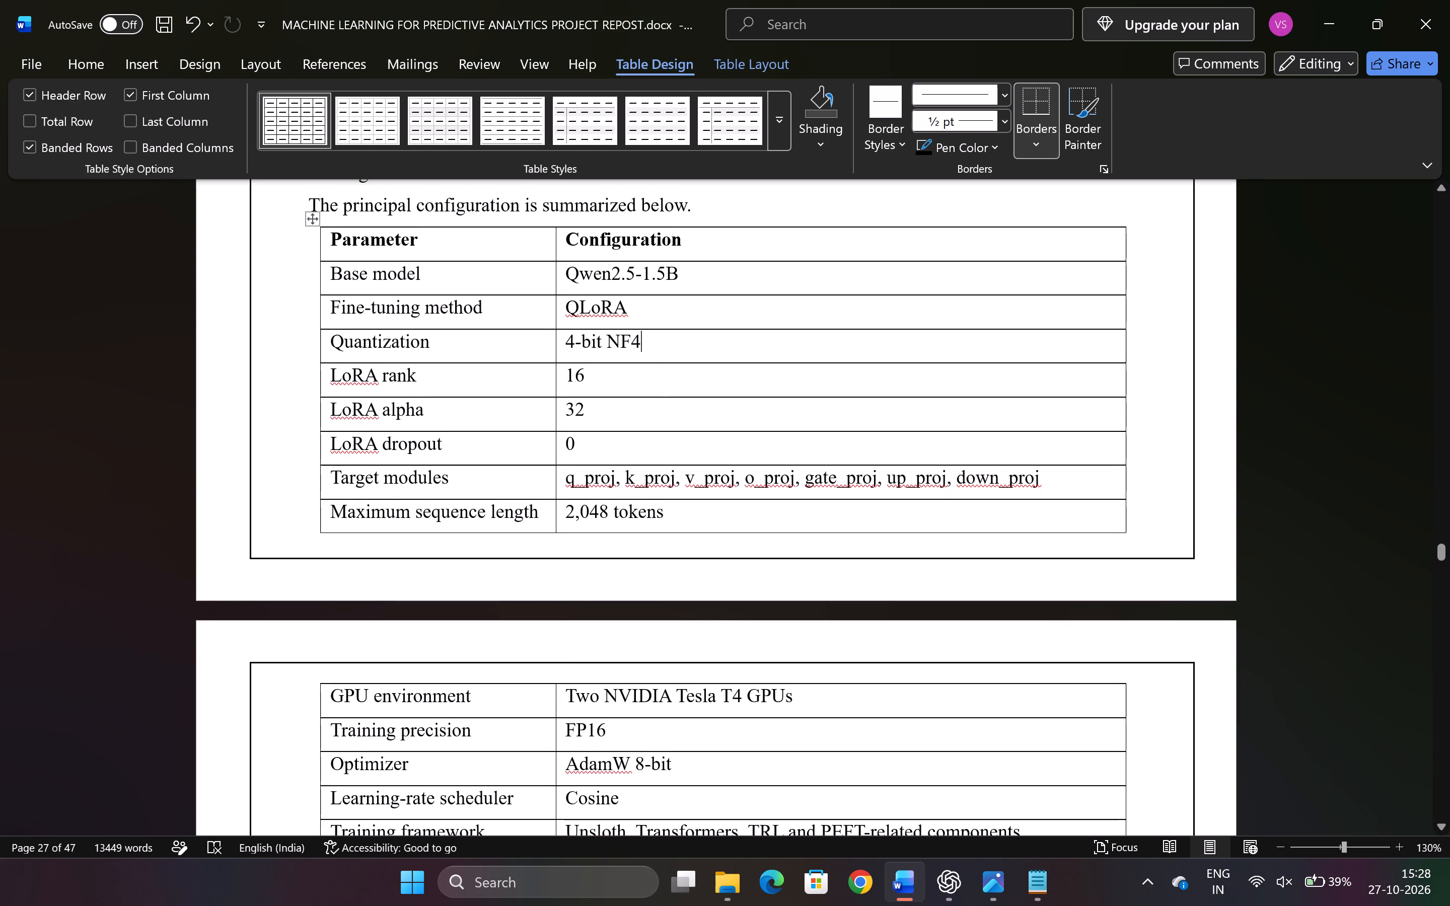
scroll(604, 553, down, 6)
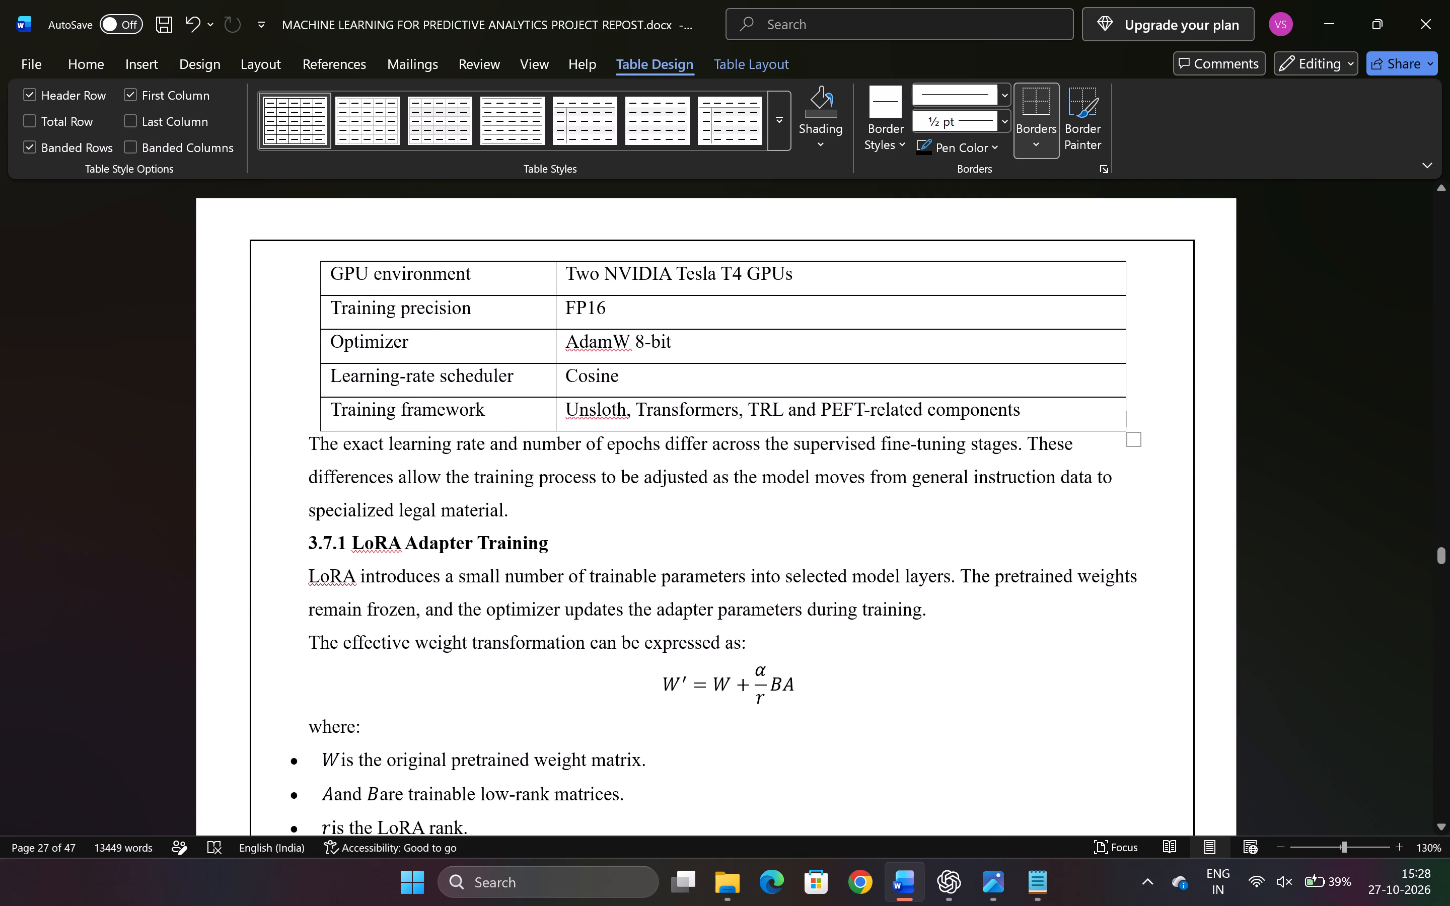
click(314, 446)
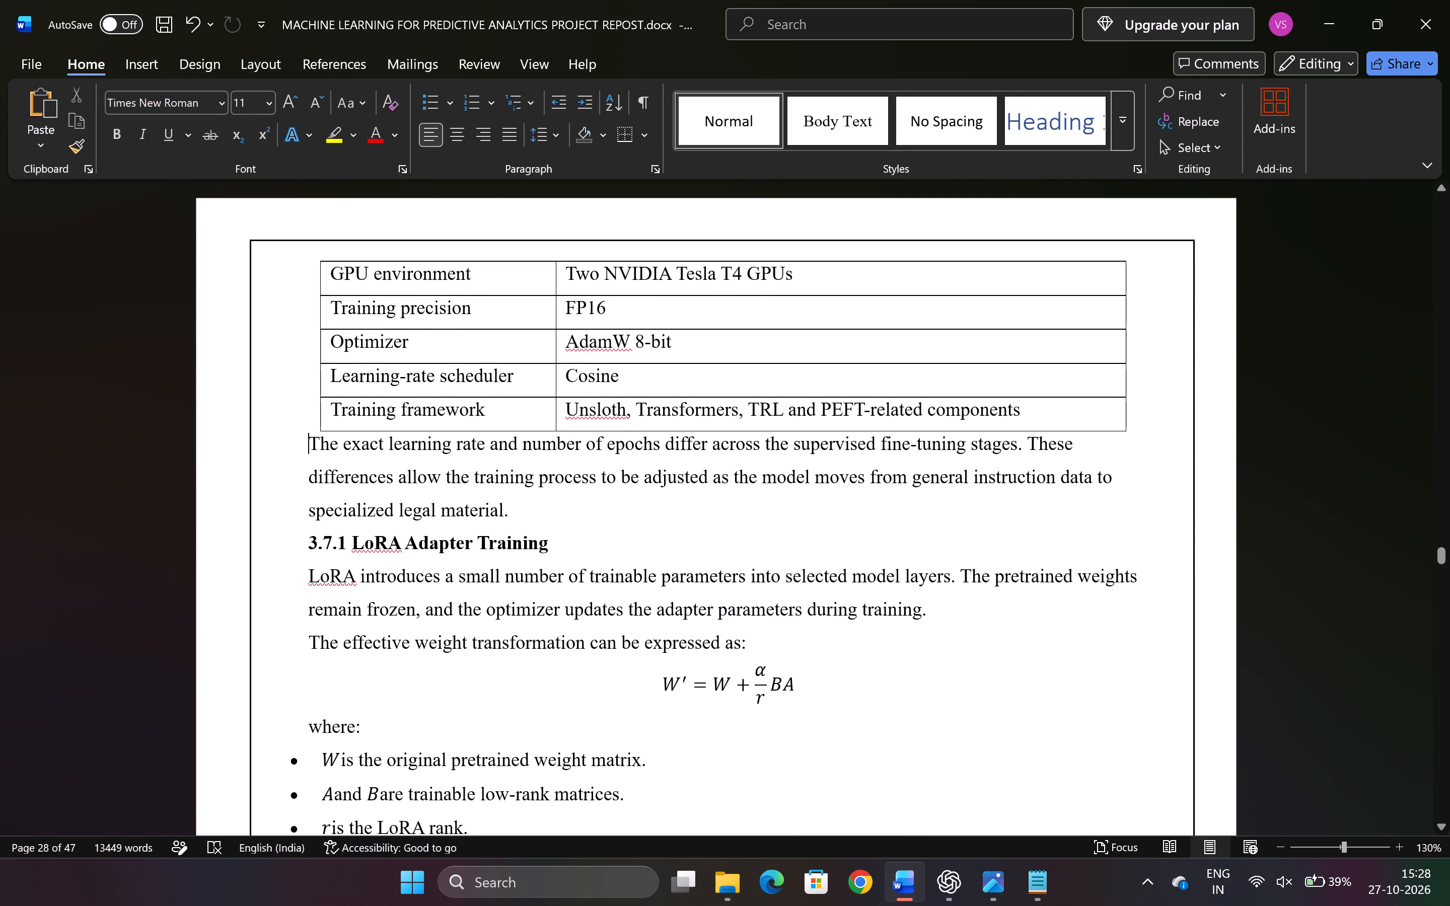
key(Return)
scroll(314, 446, down, 1)
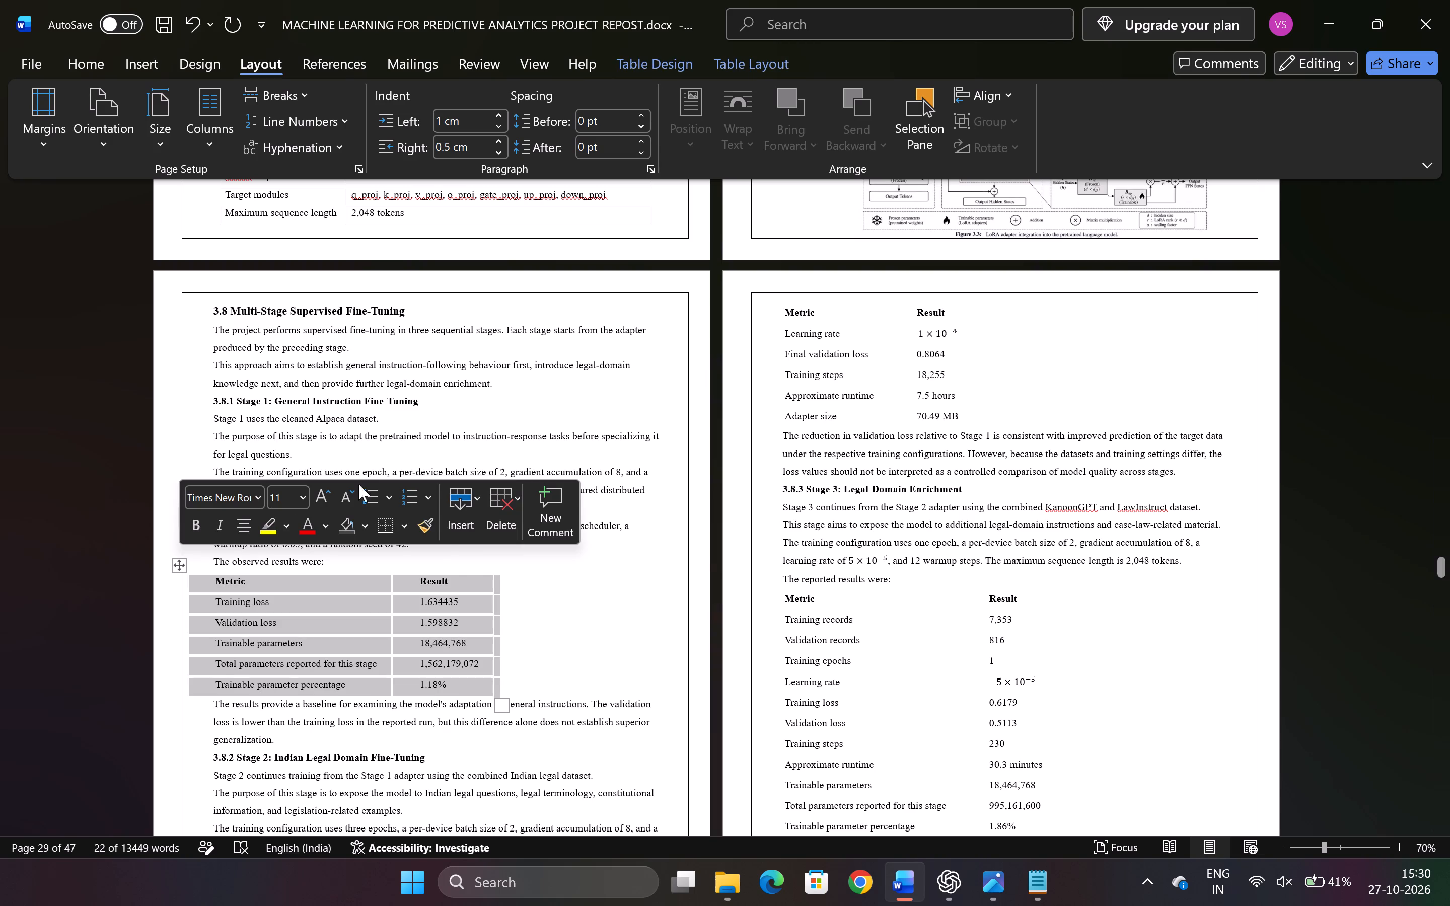
click(448, 118)
key(0)
key(Return)
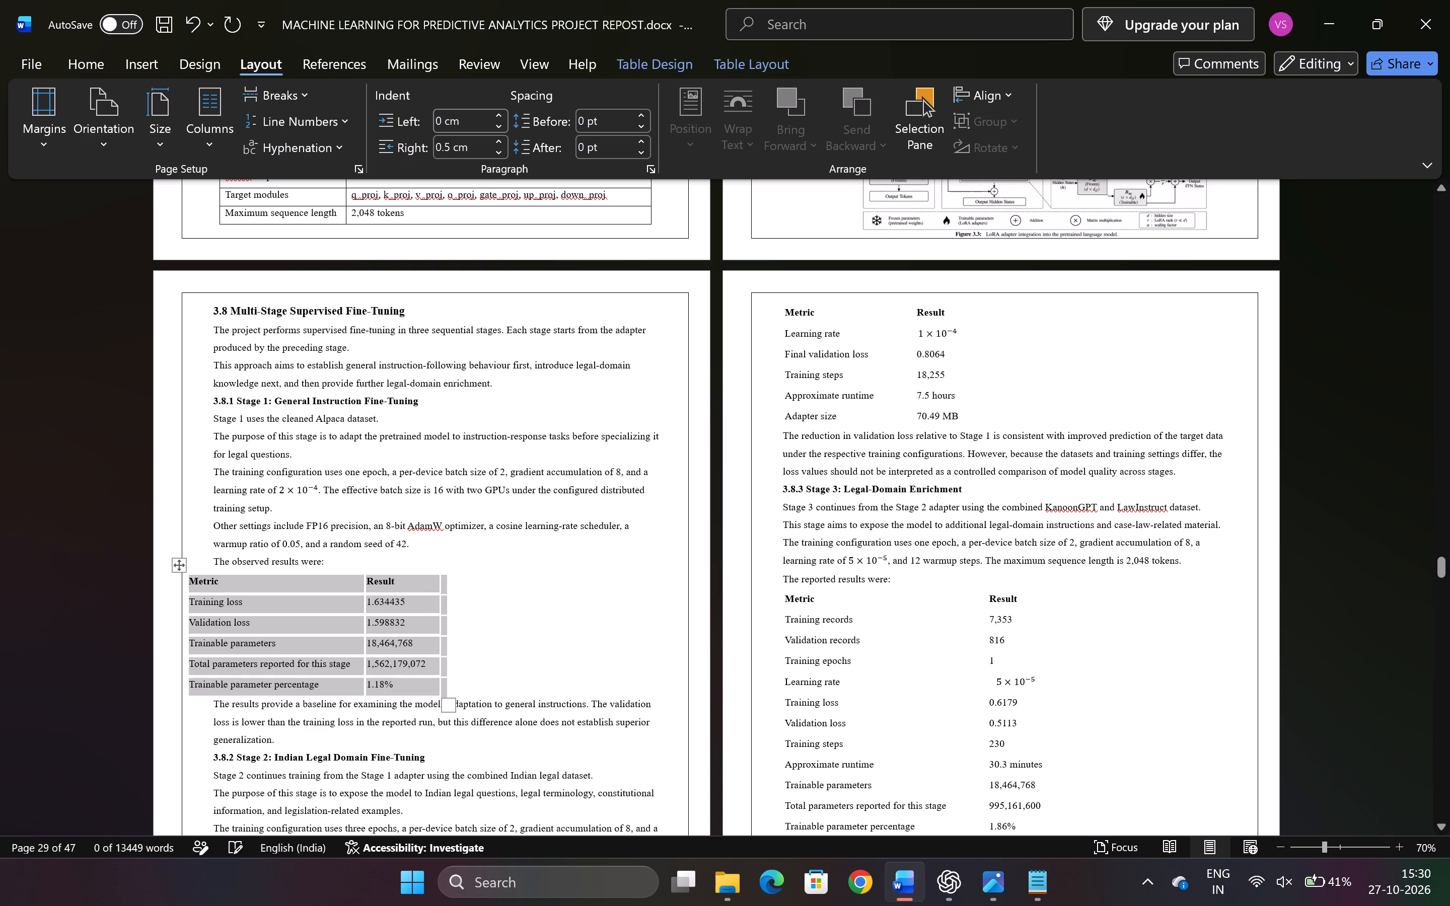
click(451, 153)
key(0)
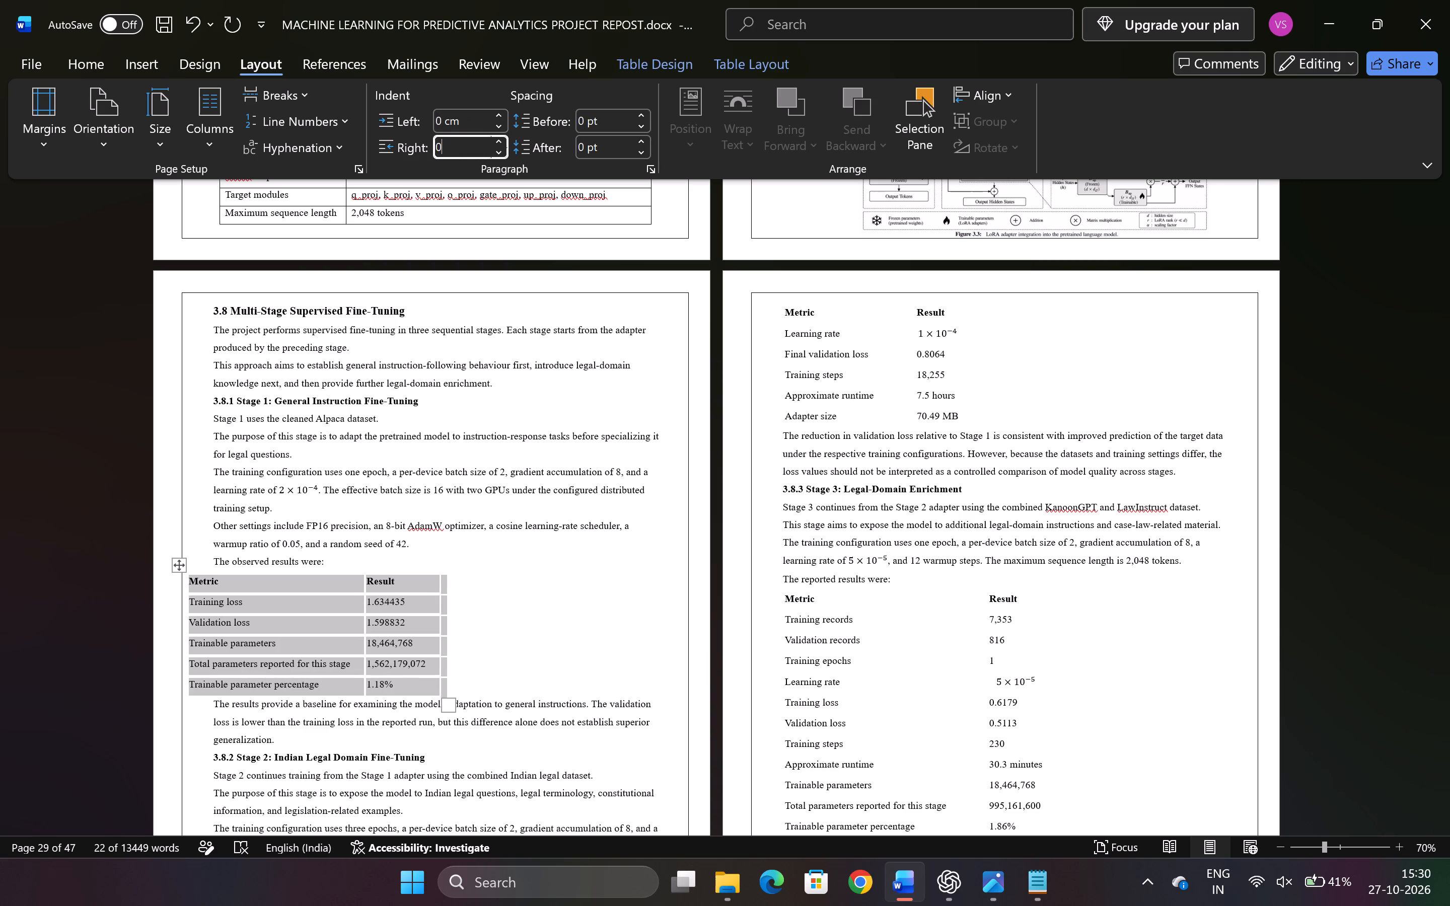
key(Return)
Apply the bordered grid table style to the section 3.8.1 results table and move it in line with the body text.
click(654, 68)
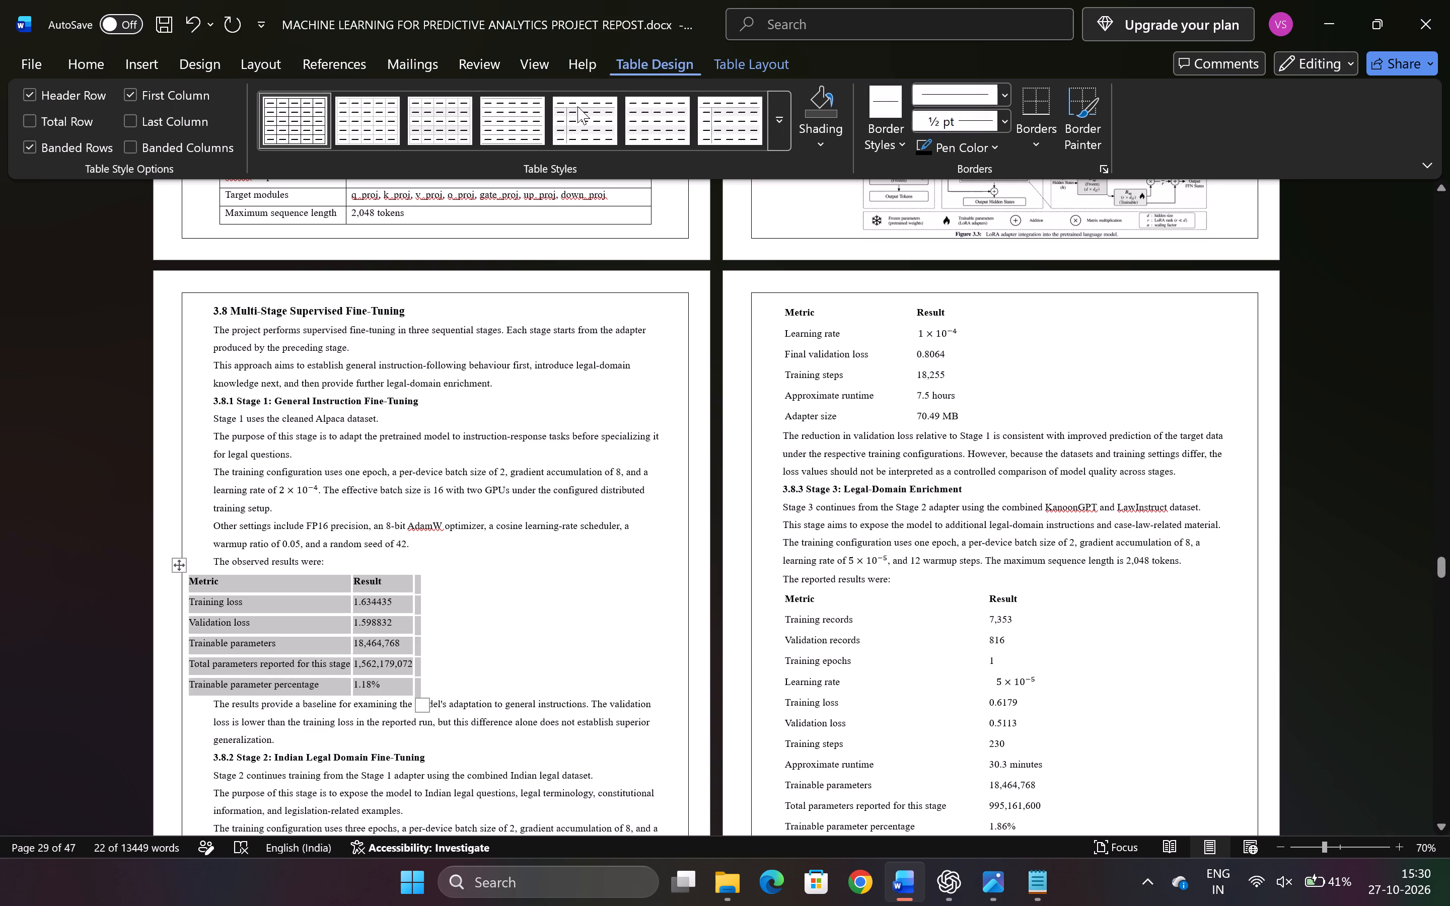
click(284, 118)
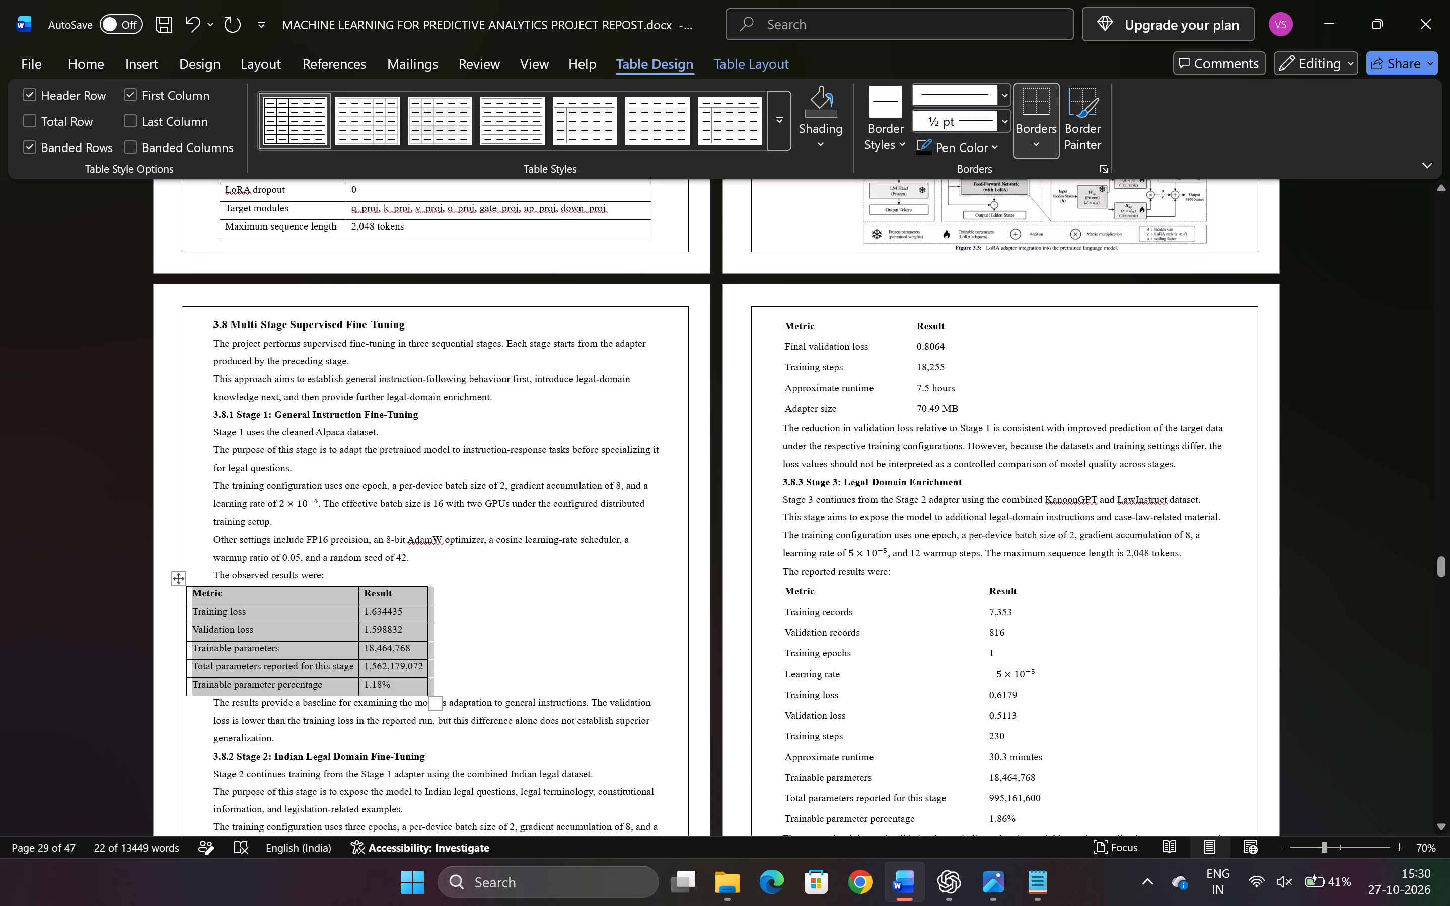
scroll(277, 535, down, 1)
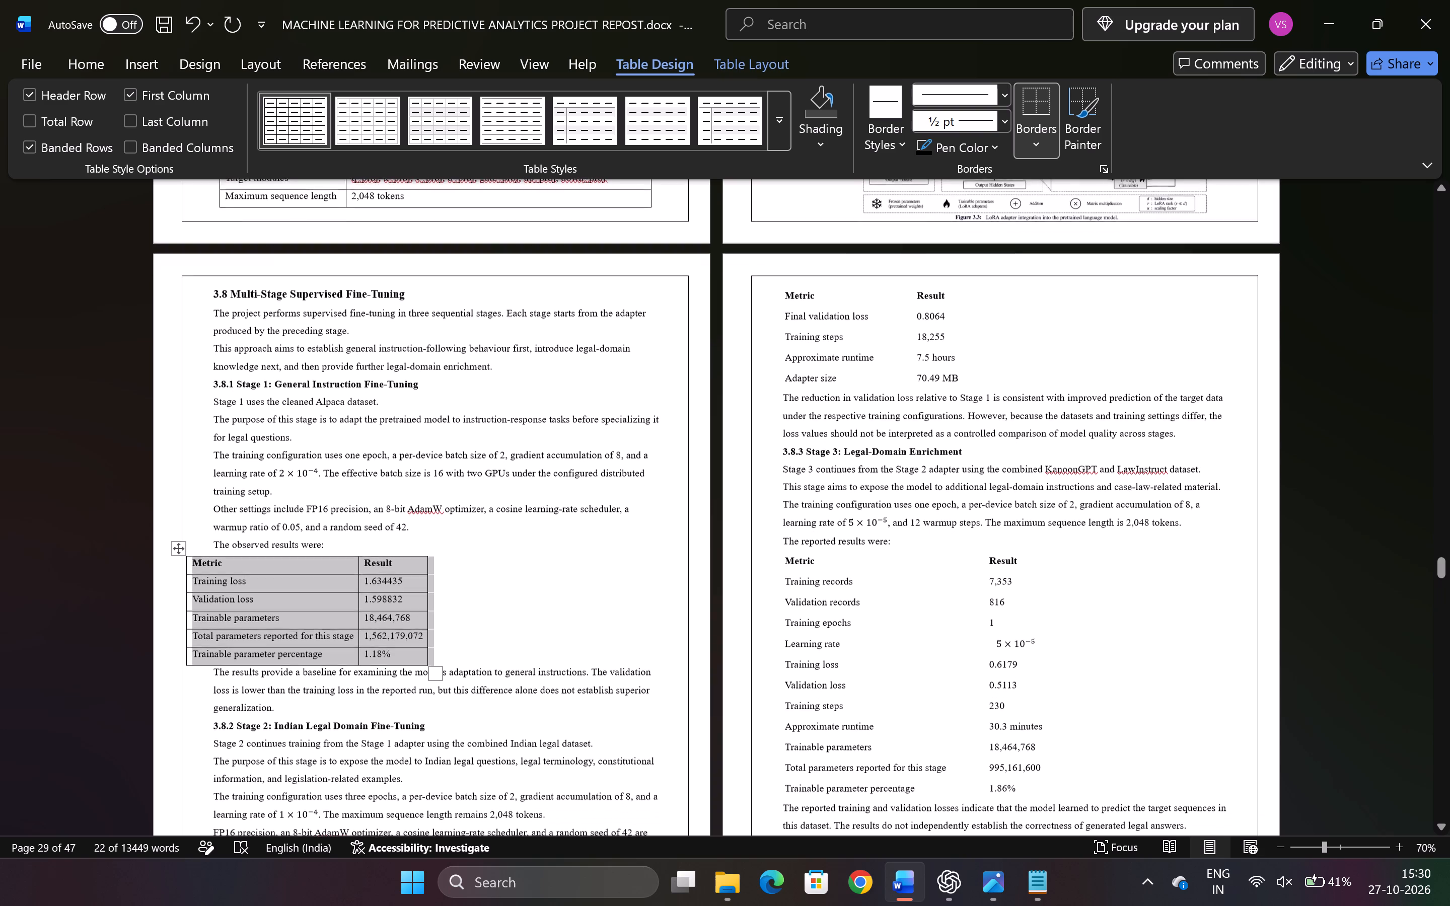
drag(181, 546, 184, 546)
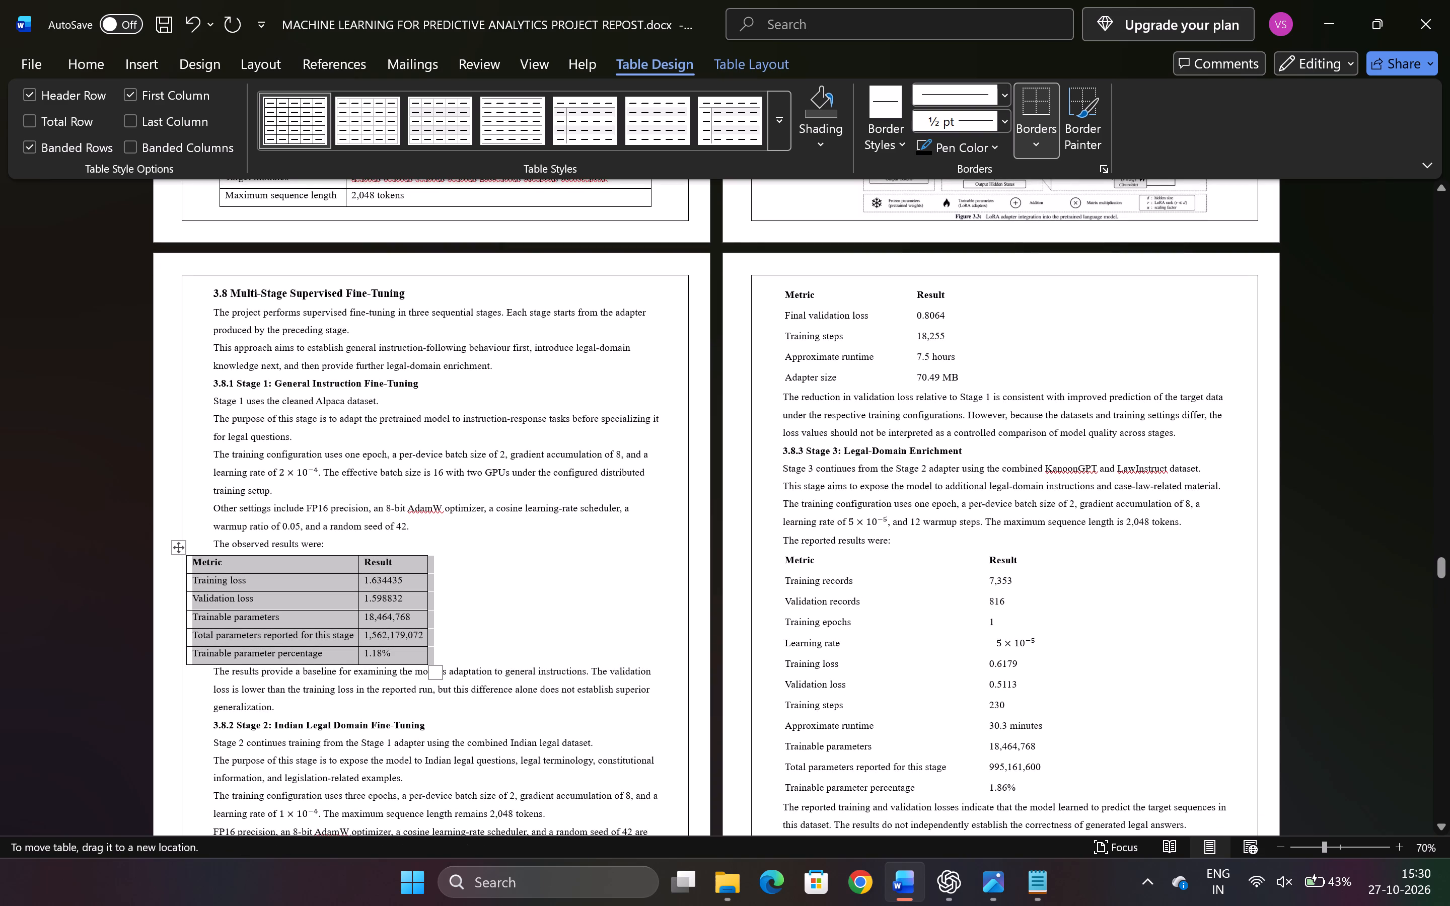
drag(184, 546, 209, 544)
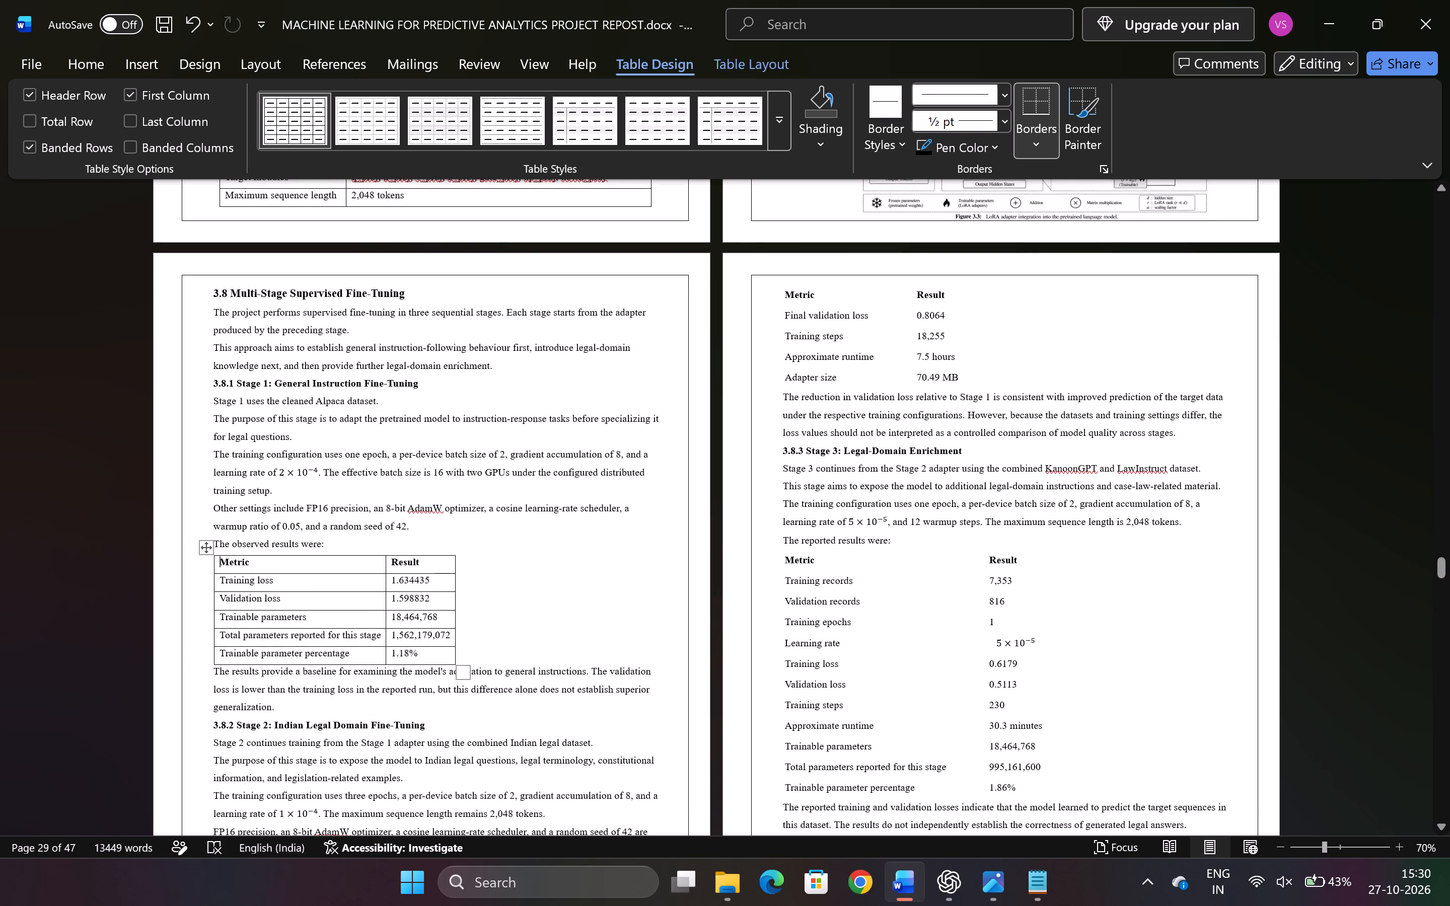
Apply the bordered grid table style to the Stage 2 metrics table at the end of section 3.8.2.
scroll(524, 616, down, 8)
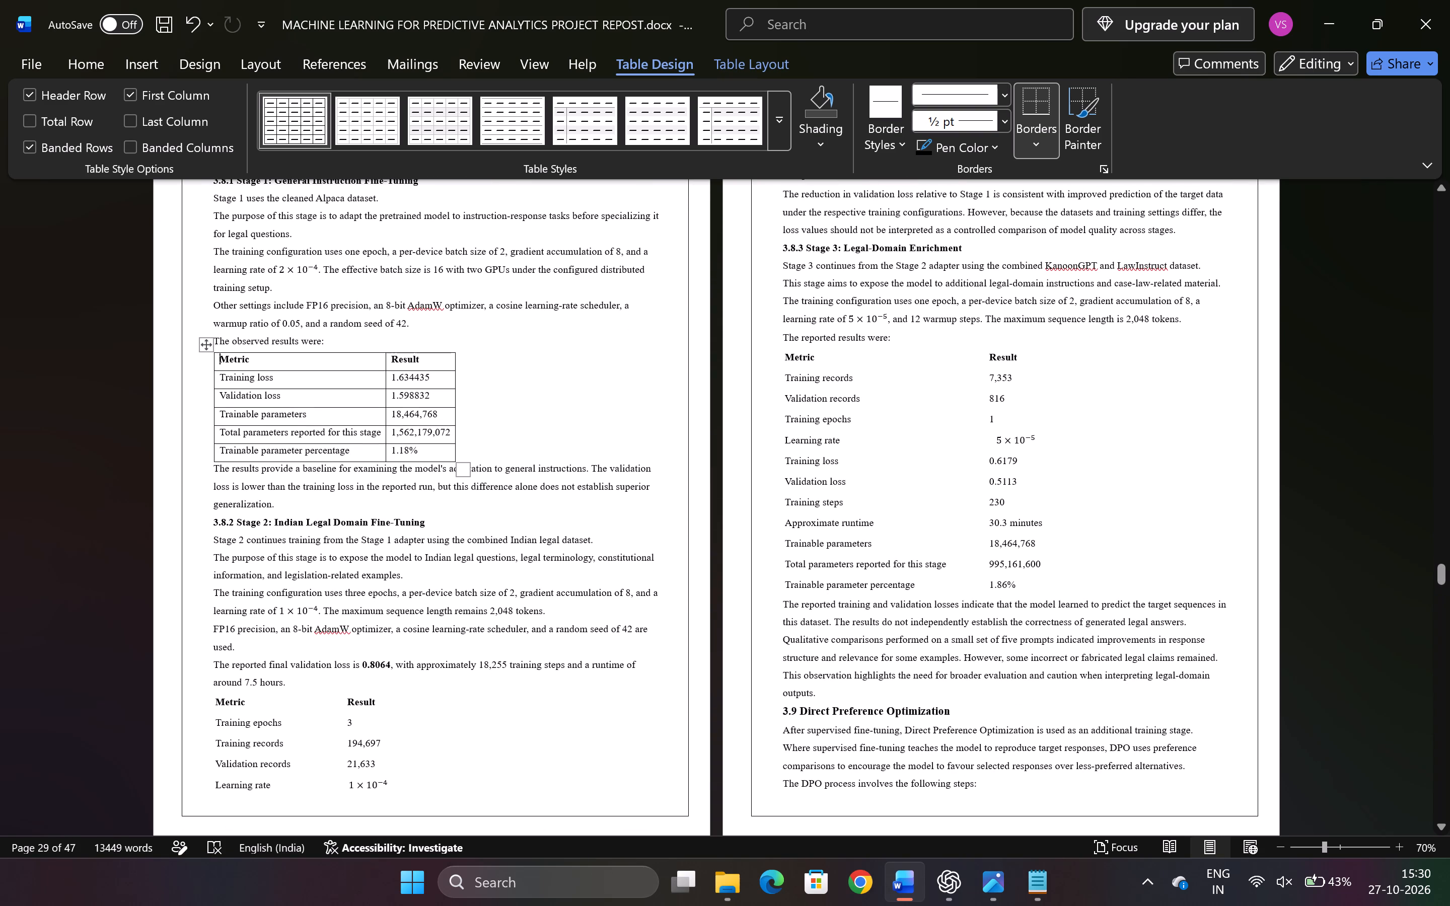
click(290, 731)
click(180, 683)
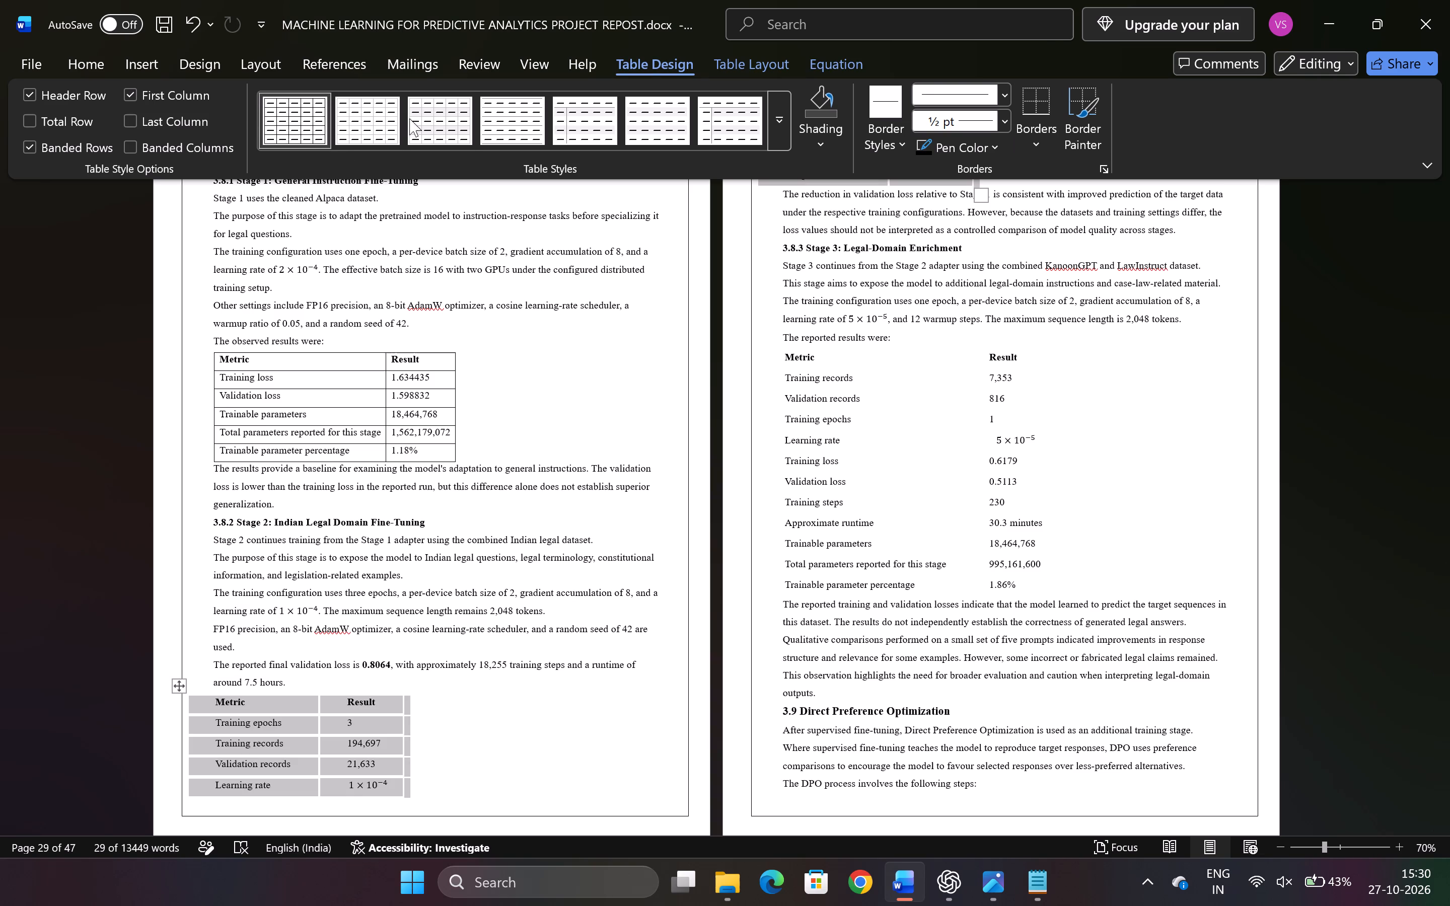
click(304, 119)
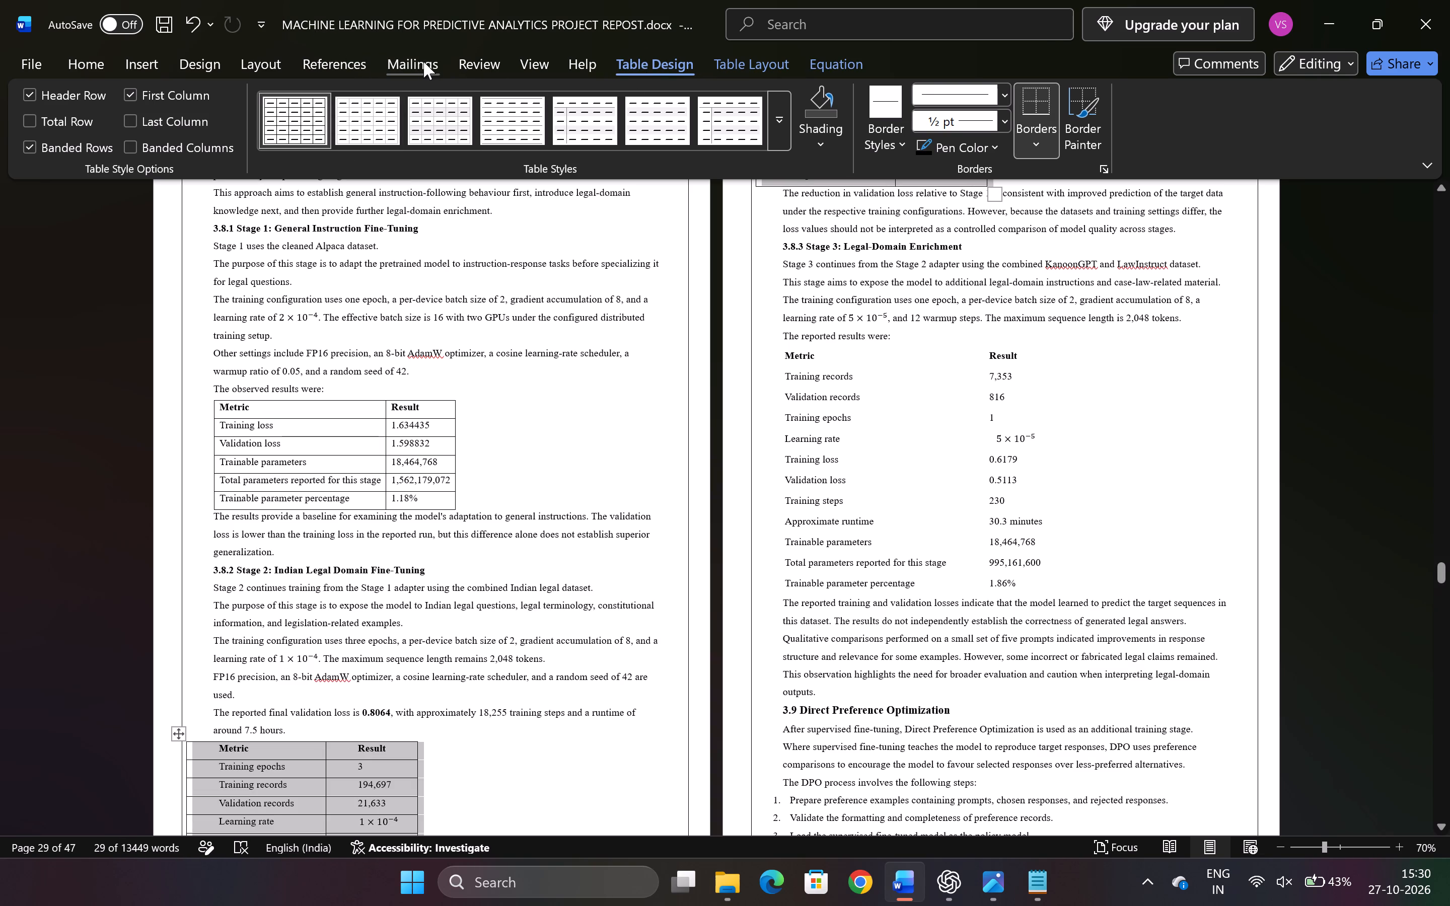
Set the left and right indents of the Stage 2 metrics table in section 3.8.2 to 0 cm.
click(240, 65)
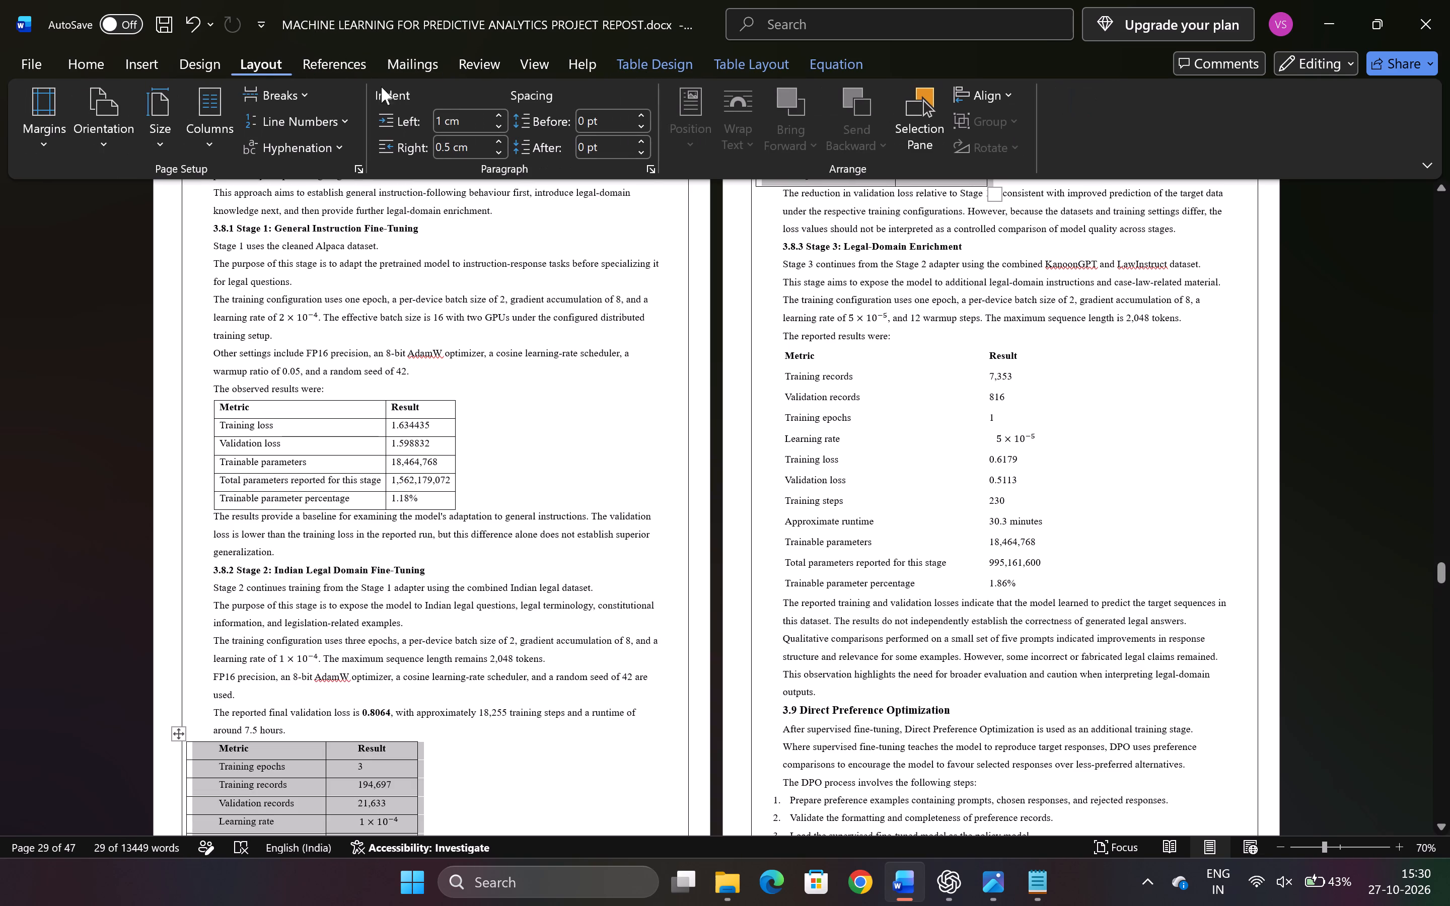
click(455, 118)
key(0)
key(Return)
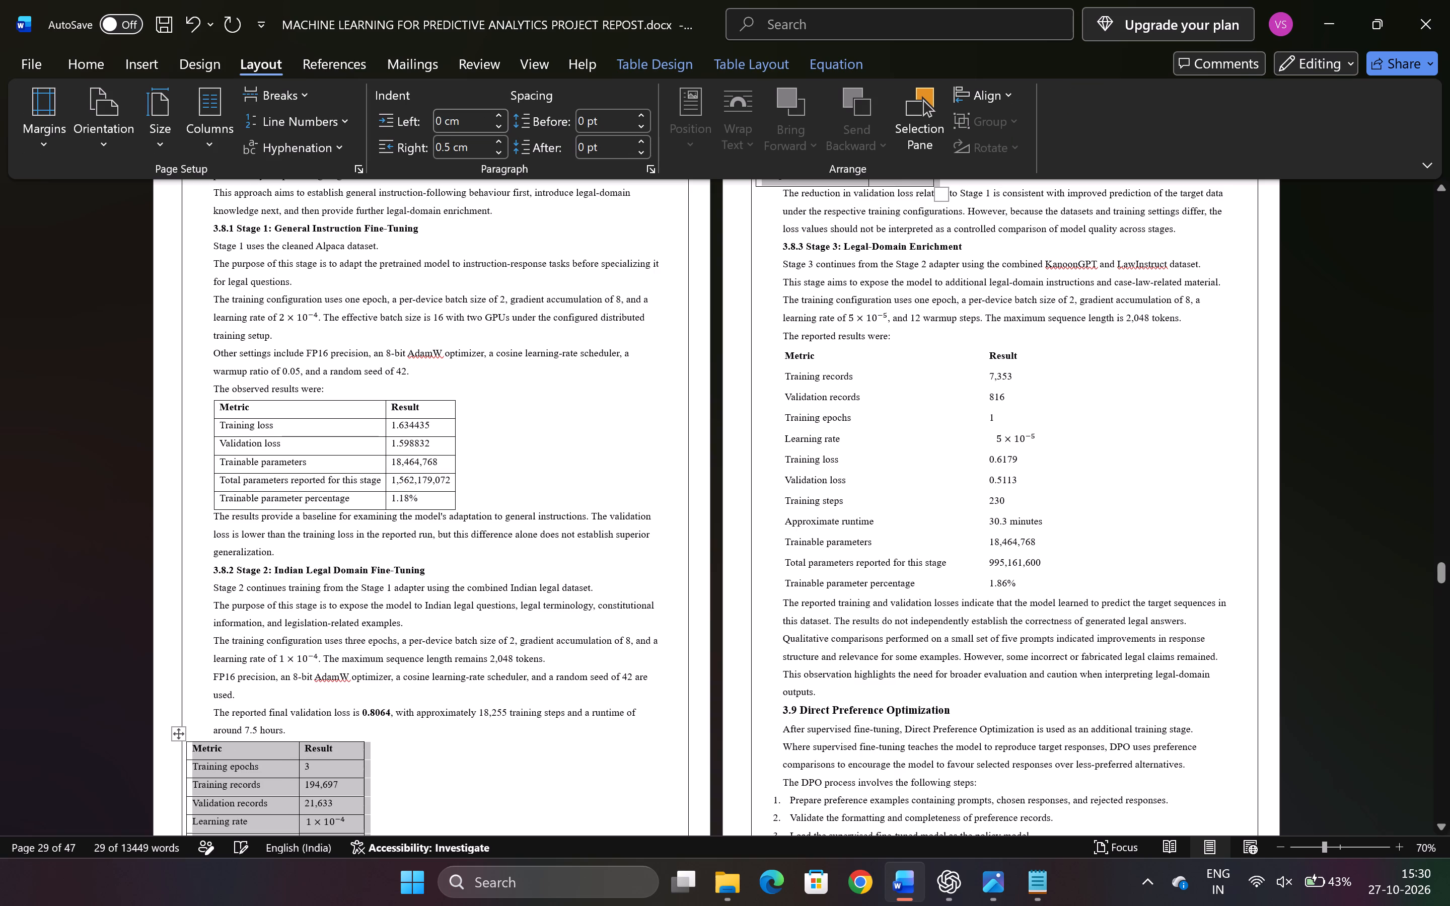
click(455, 141)
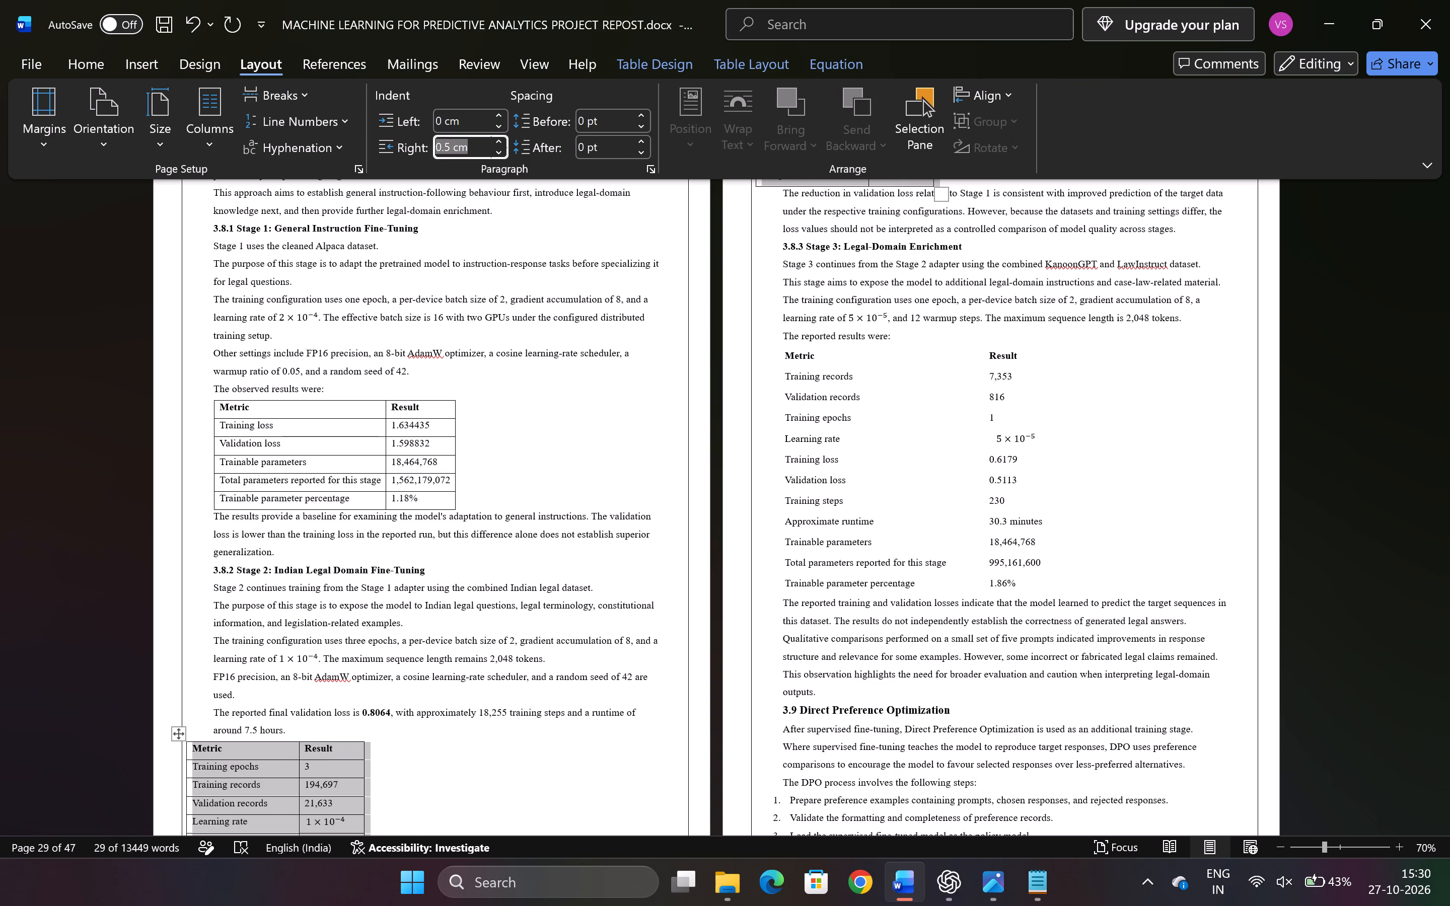
key(0)
key(Return)
scroll(455, 141, down, 6)
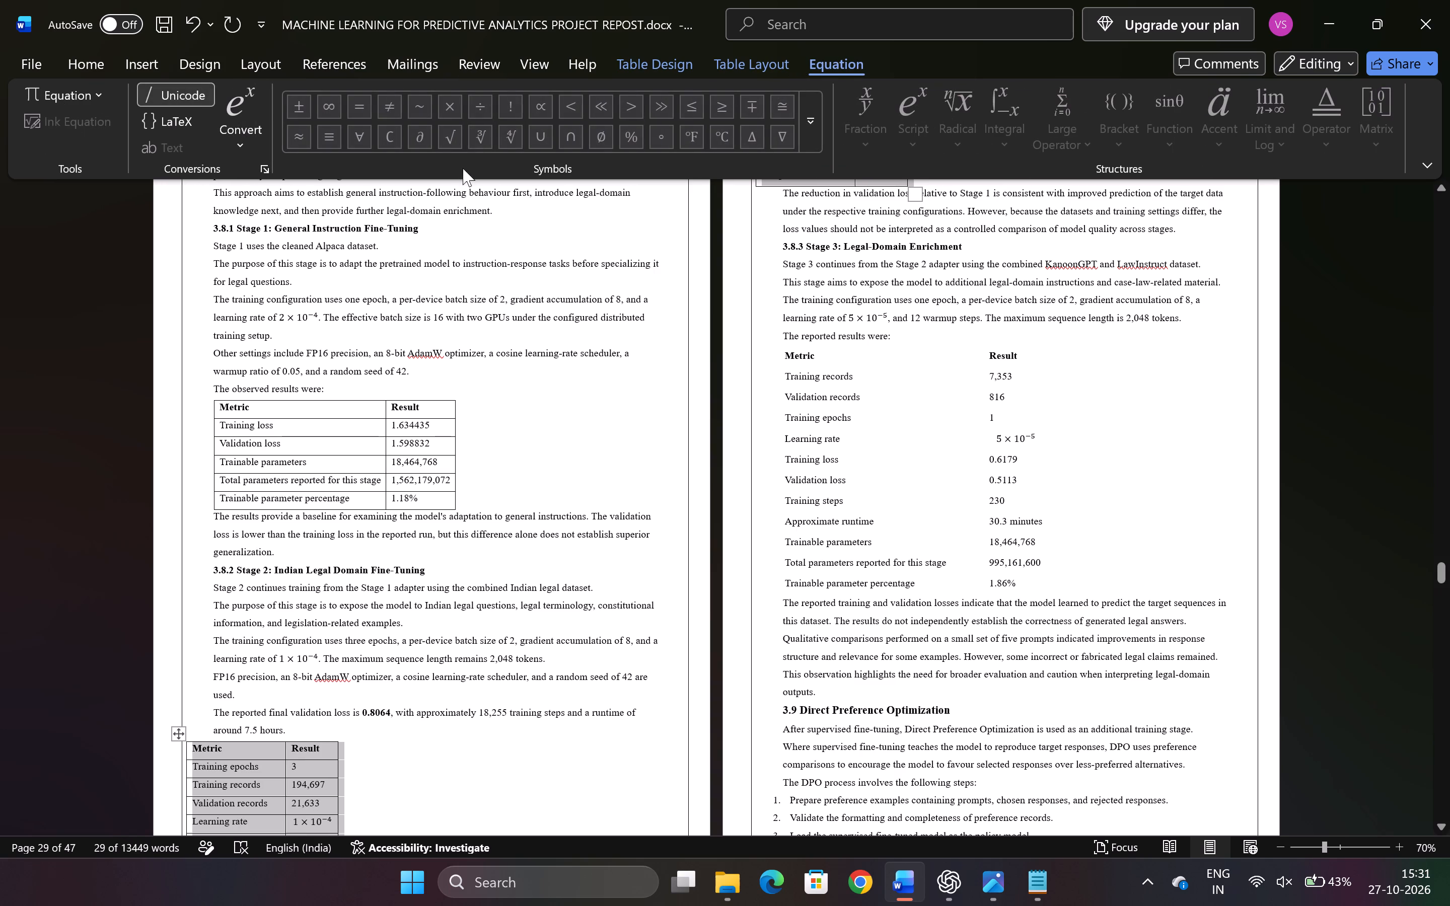
click(257, 60)
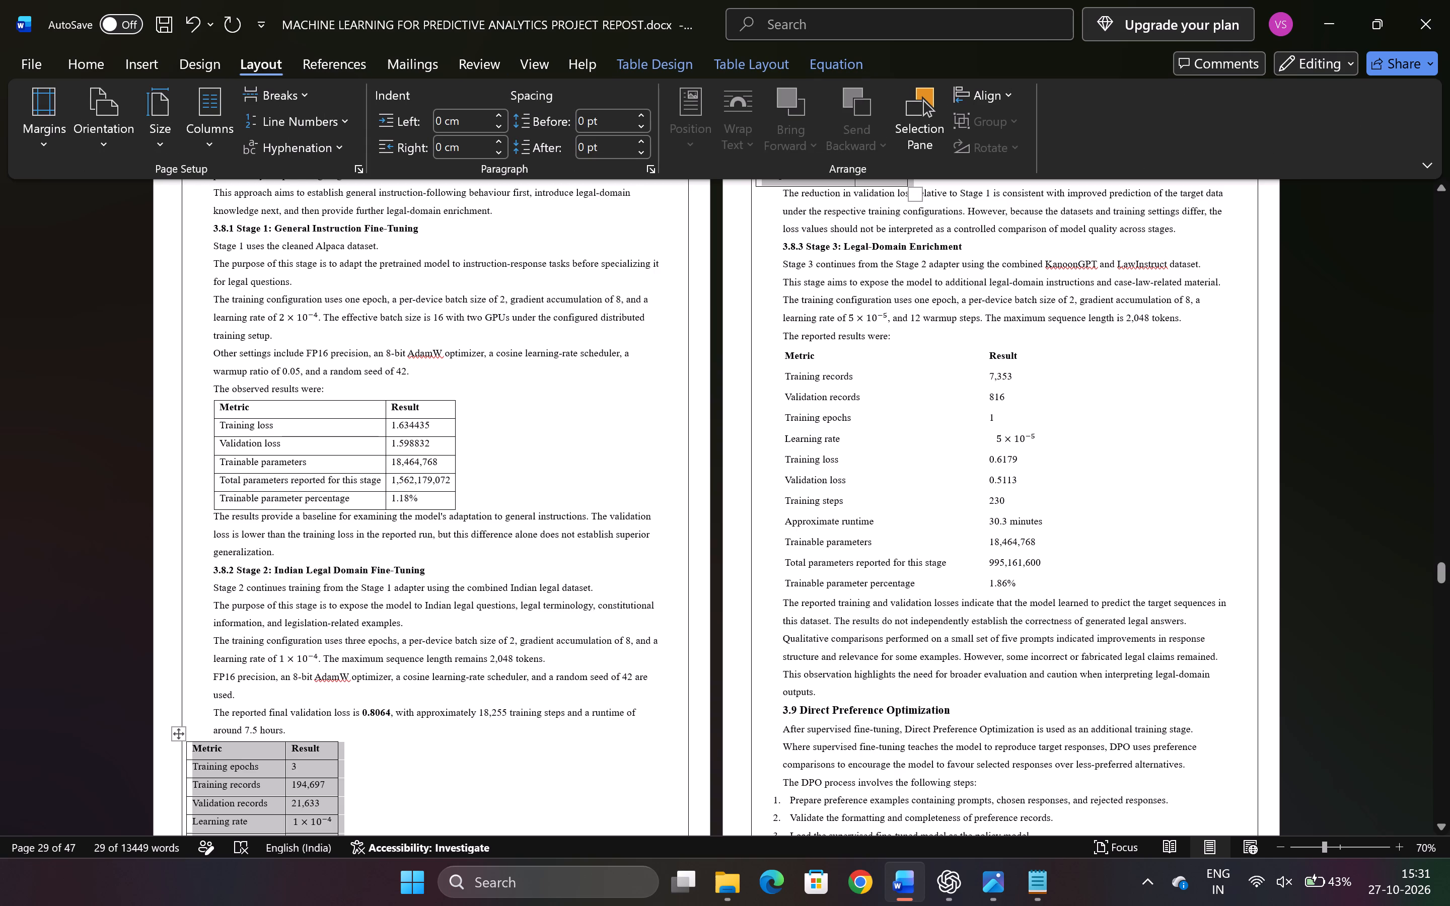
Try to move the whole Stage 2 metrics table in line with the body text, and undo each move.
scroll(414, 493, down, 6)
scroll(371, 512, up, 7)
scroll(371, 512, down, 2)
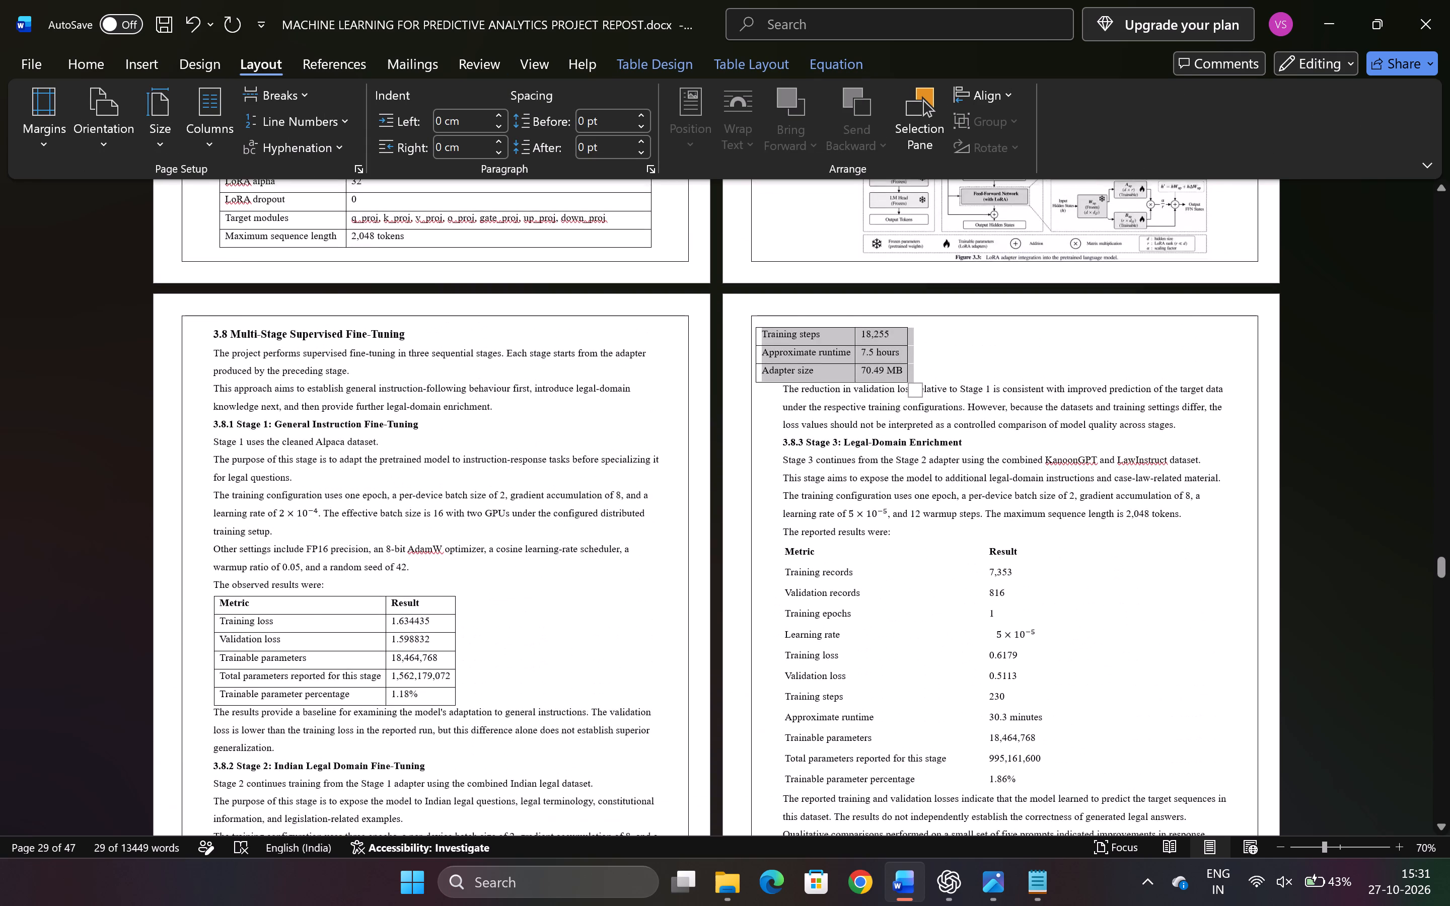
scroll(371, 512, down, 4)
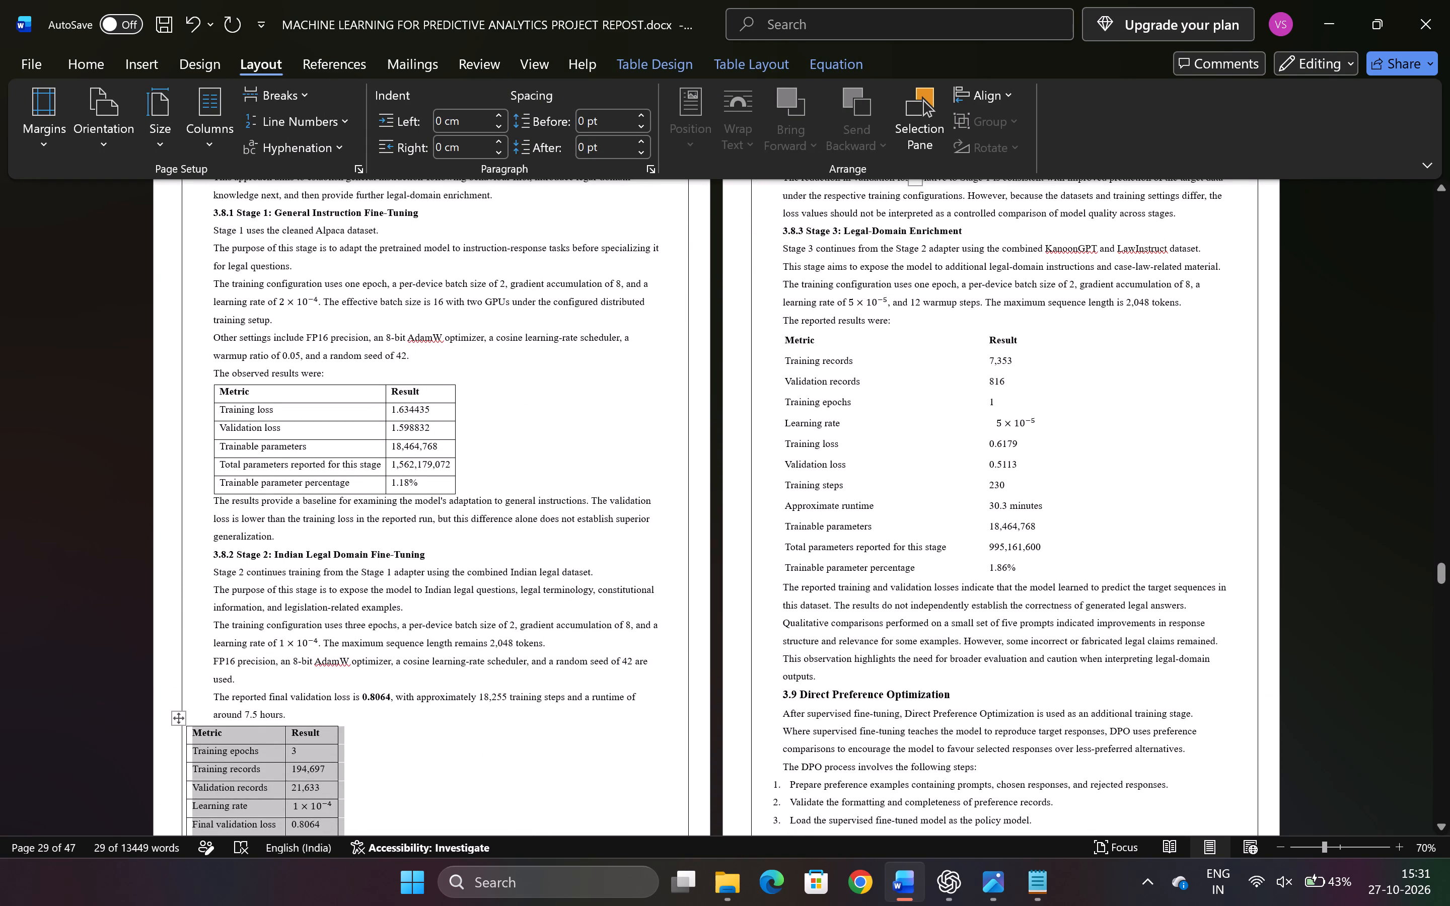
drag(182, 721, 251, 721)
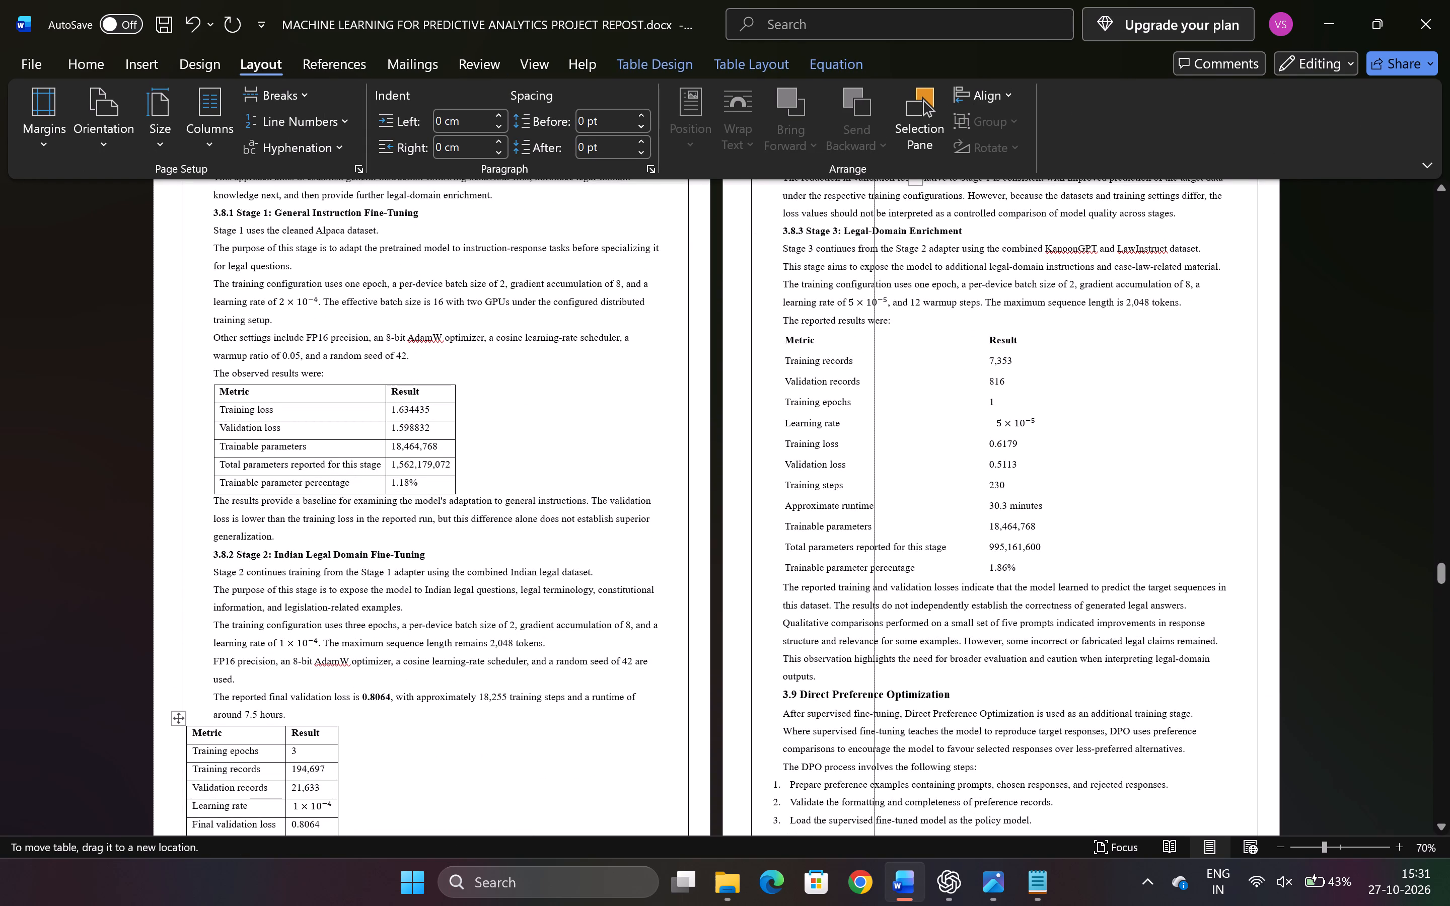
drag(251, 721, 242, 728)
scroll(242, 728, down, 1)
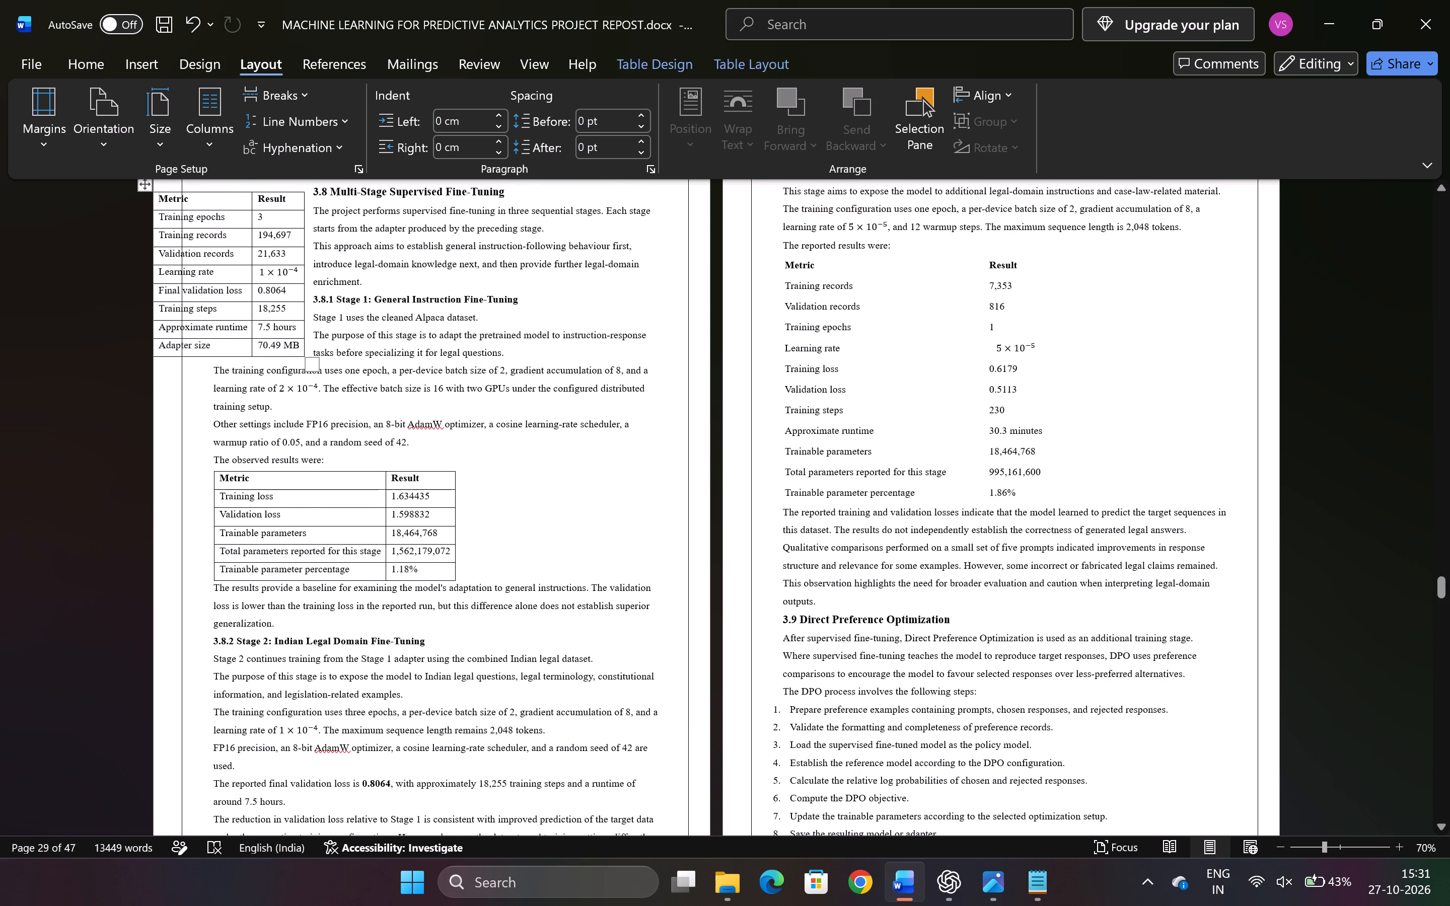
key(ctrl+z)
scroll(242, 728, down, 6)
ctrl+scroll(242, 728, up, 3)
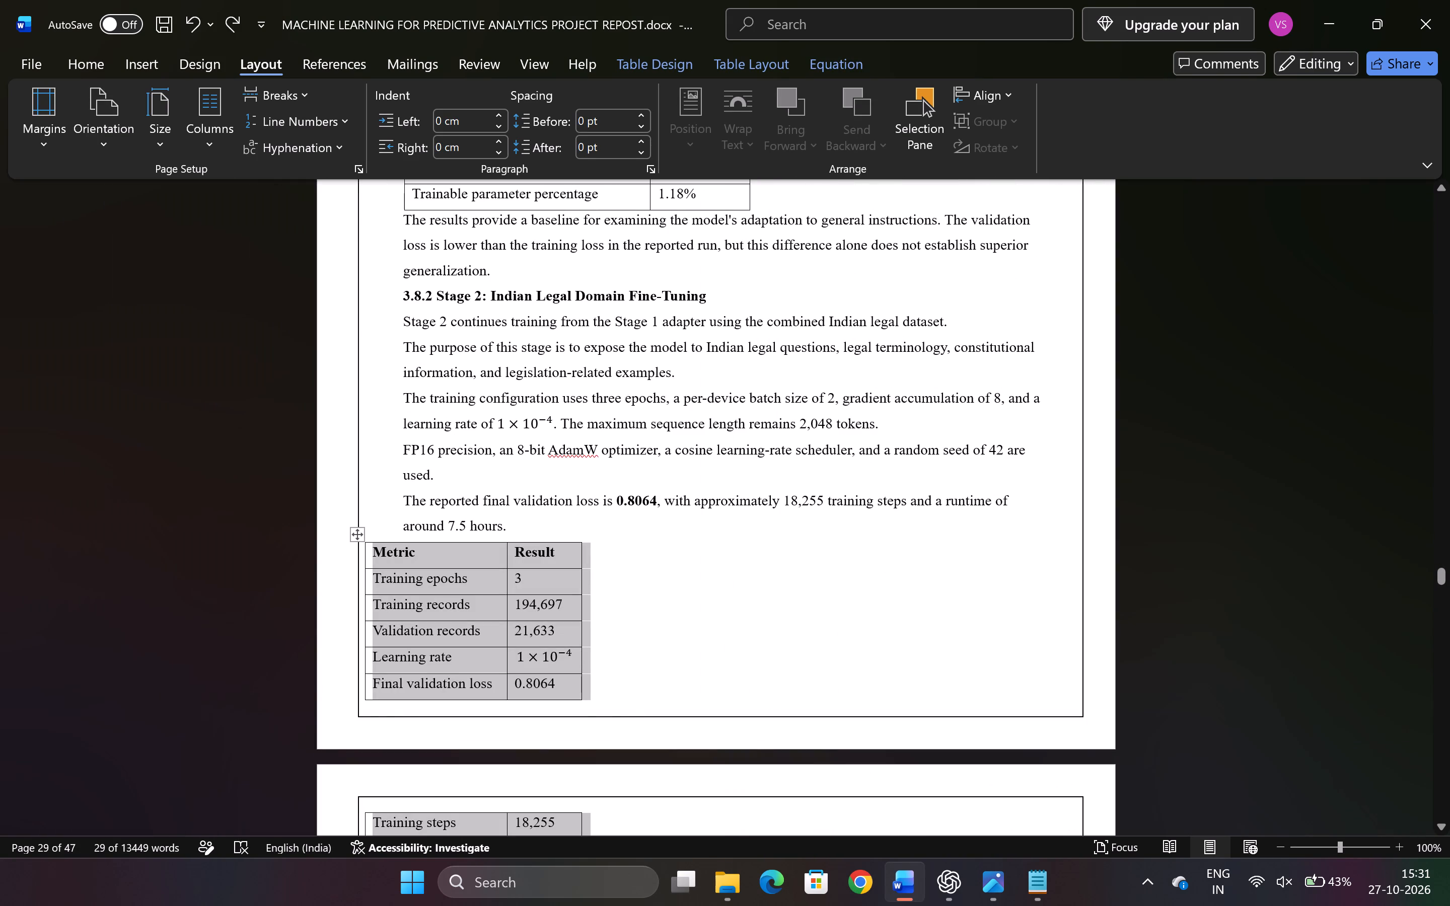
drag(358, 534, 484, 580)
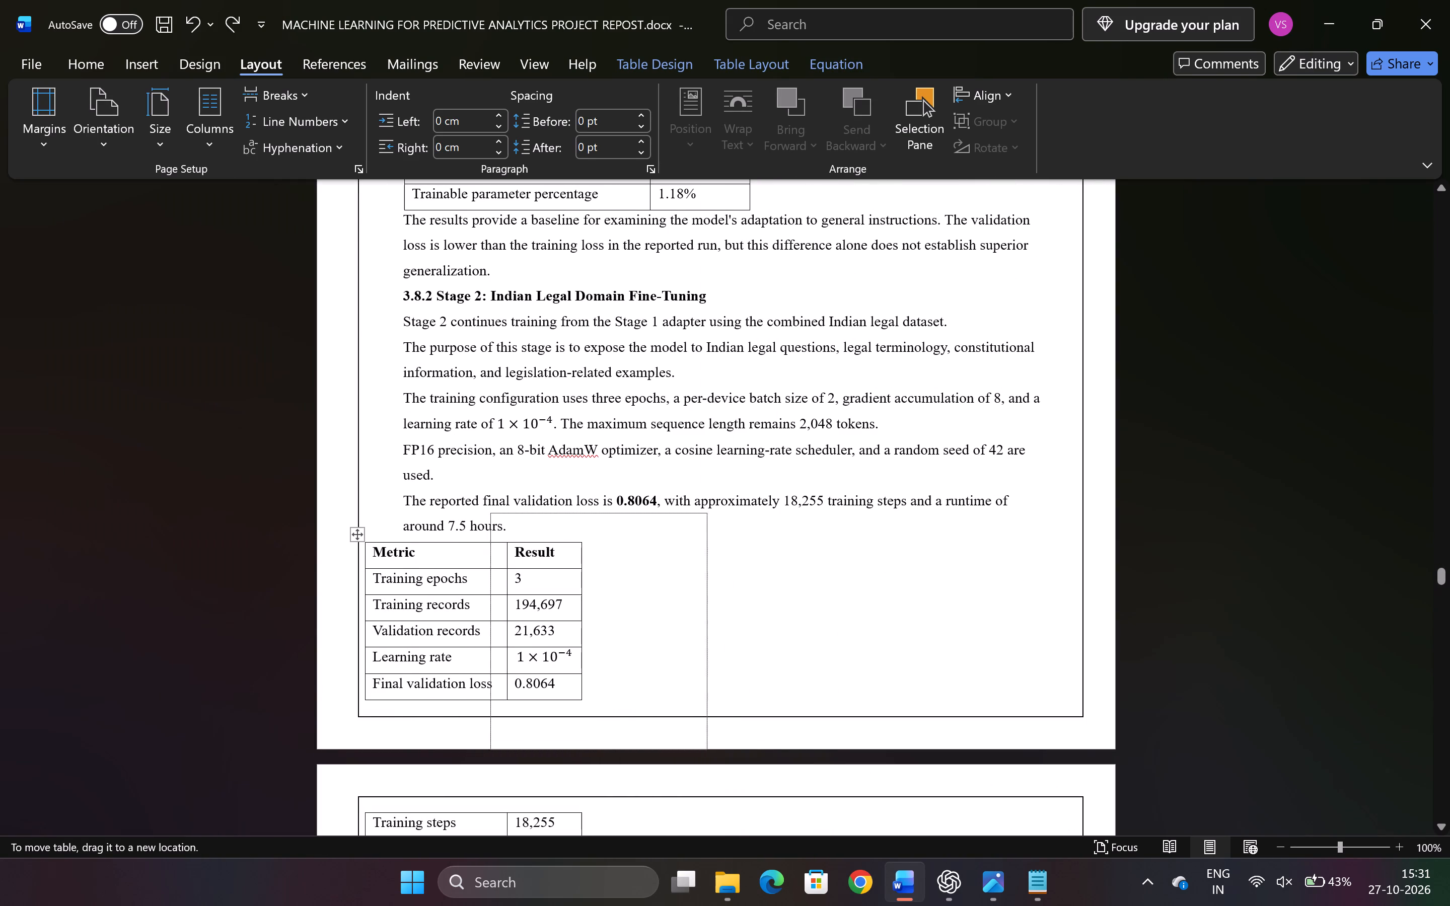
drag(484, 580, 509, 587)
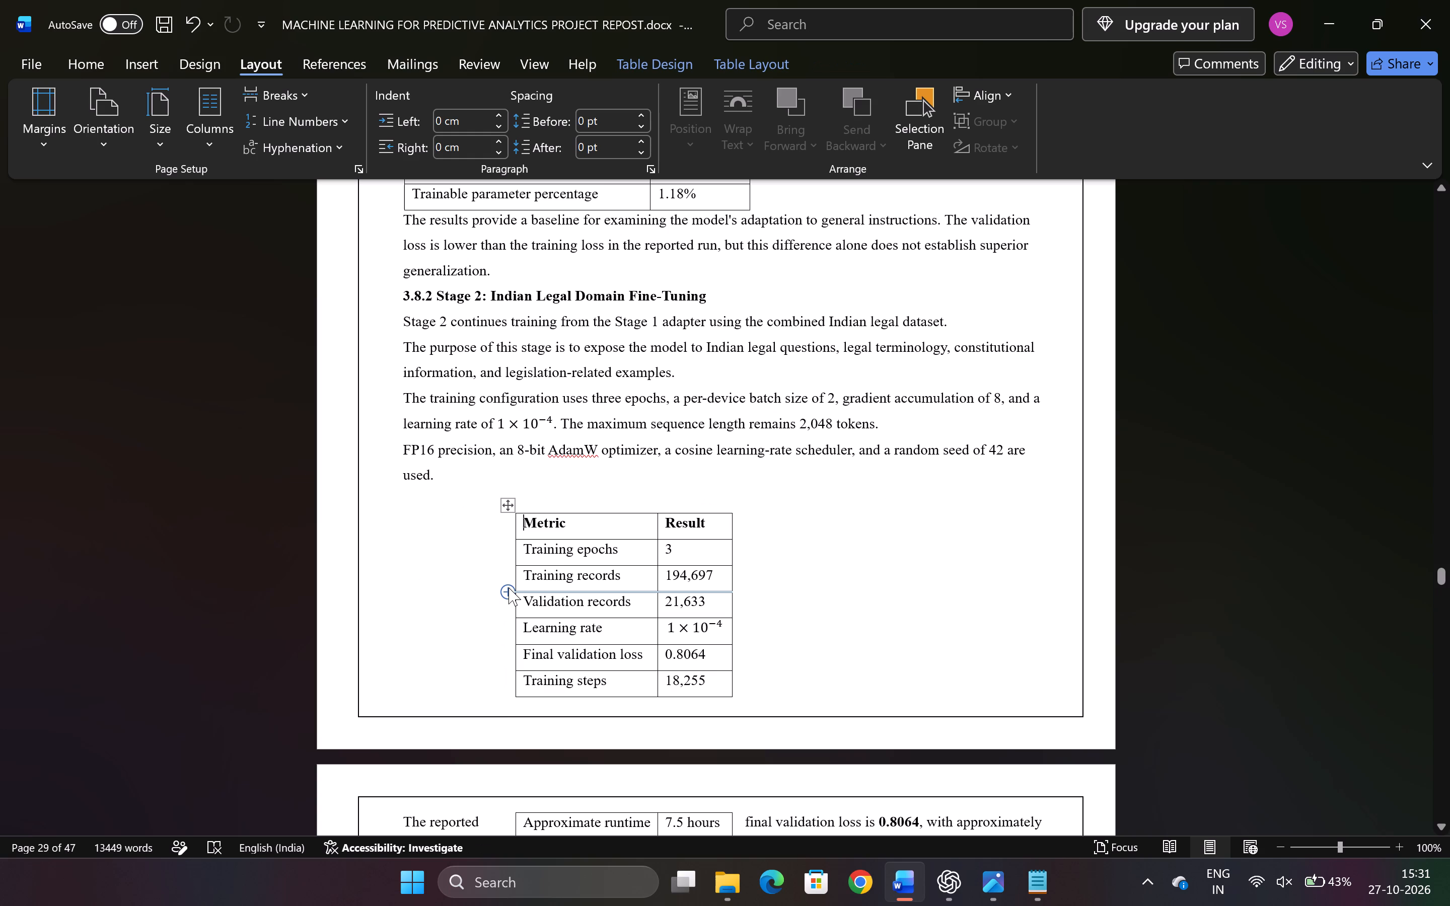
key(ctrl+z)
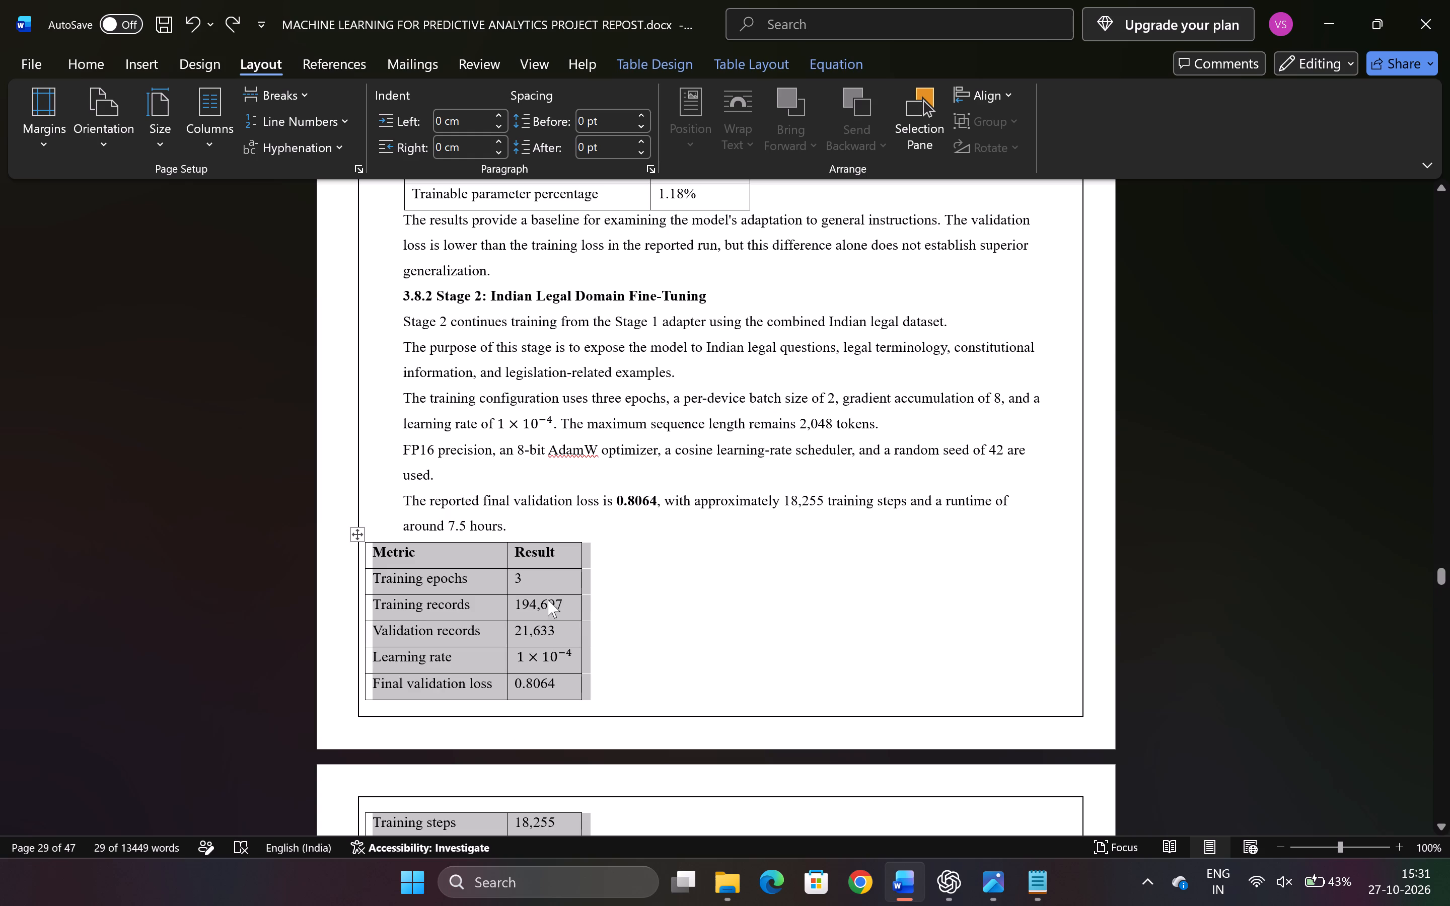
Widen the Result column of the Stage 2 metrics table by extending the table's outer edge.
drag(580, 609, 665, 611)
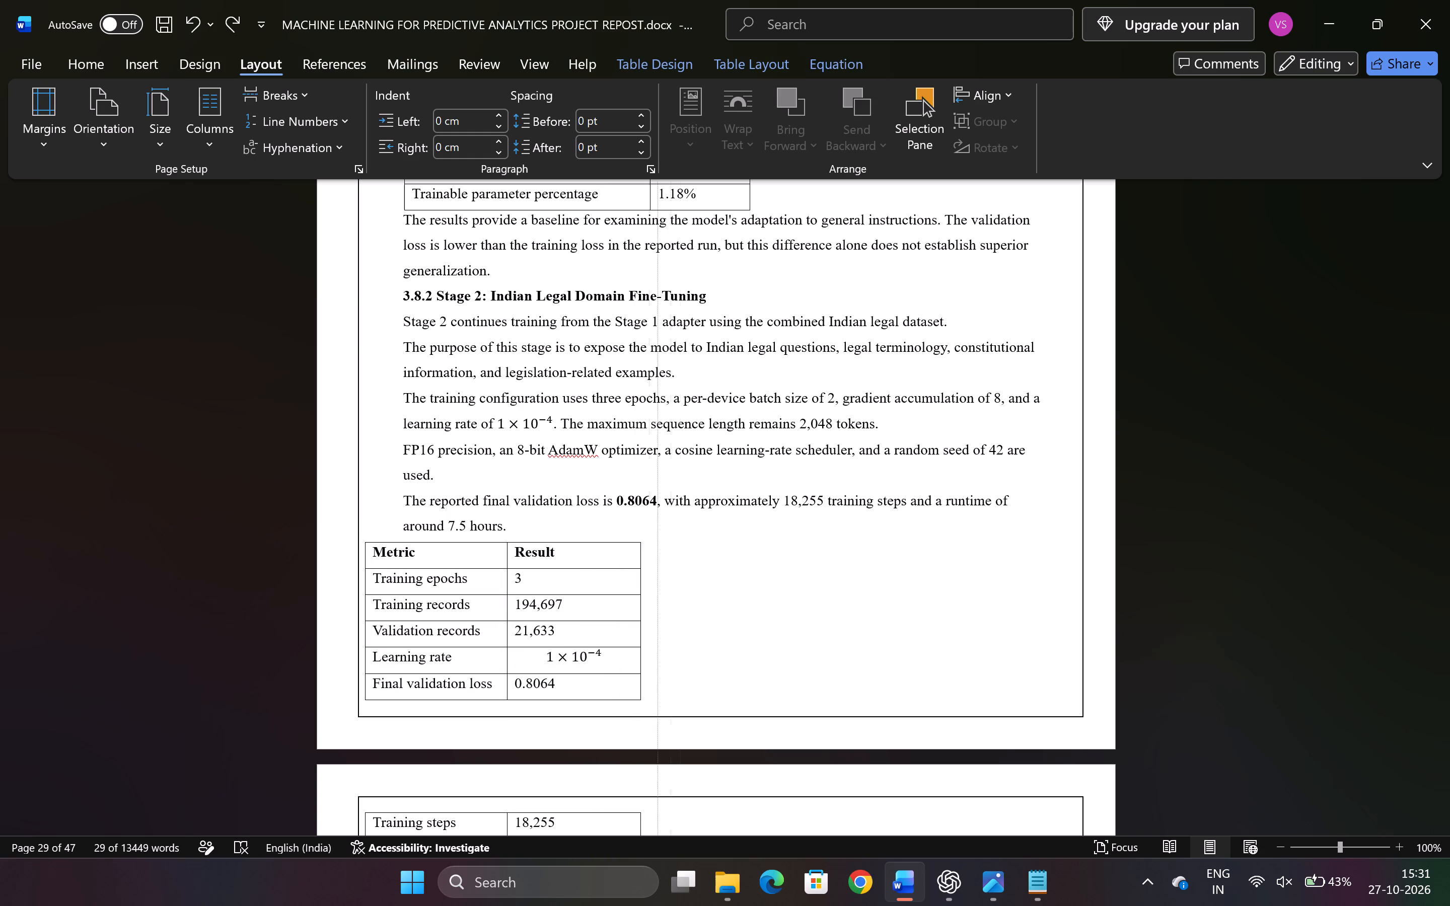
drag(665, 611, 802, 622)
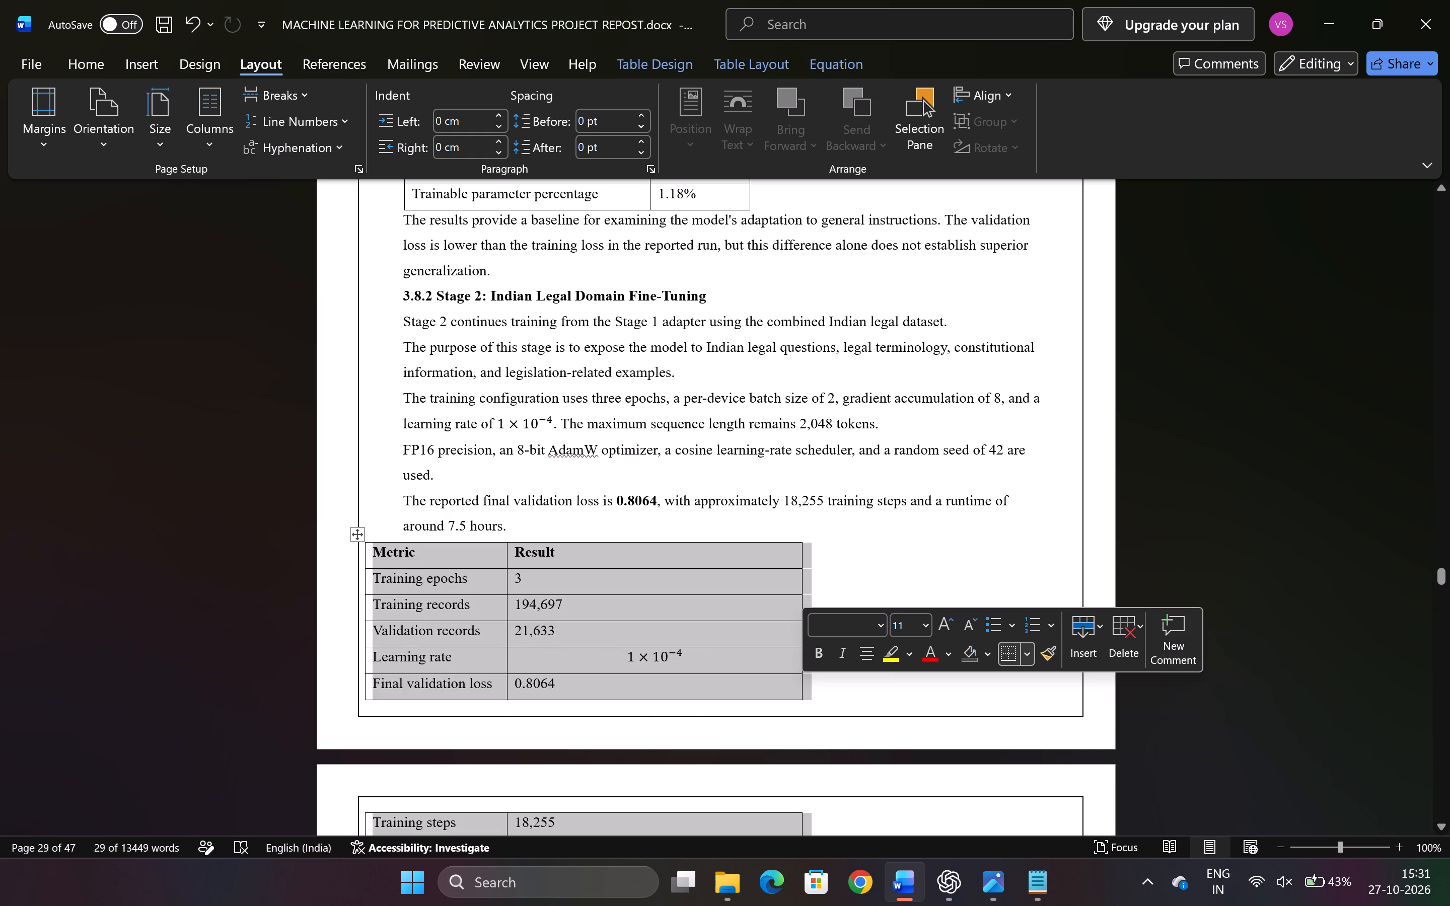
Shift the left border of the Stage 2 metrics table inward, close to where the body text starts.
click(366, 614)
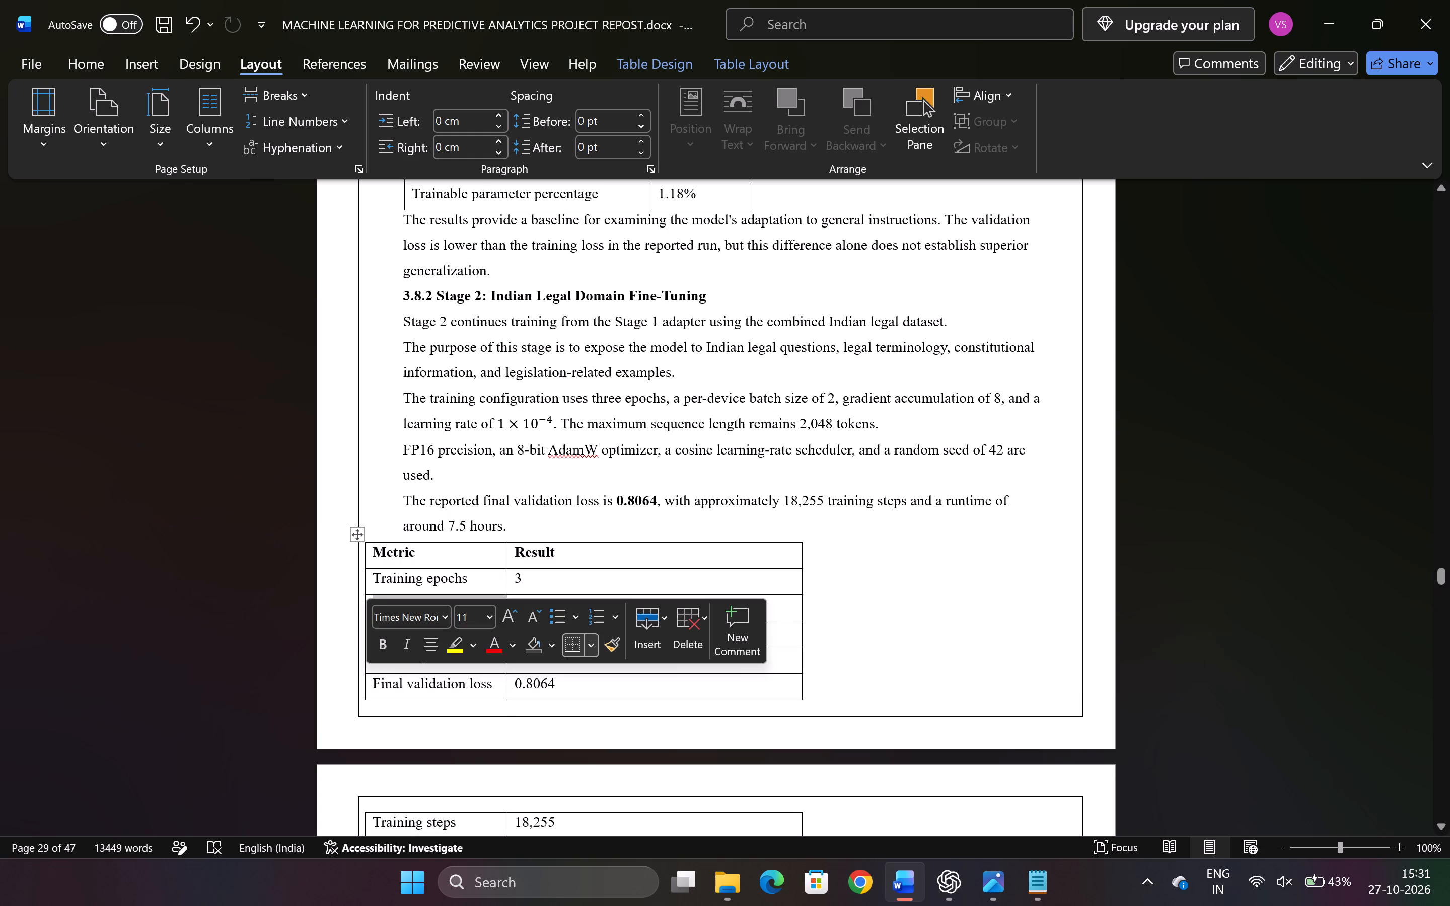
drag(365, 581, 447, 578)
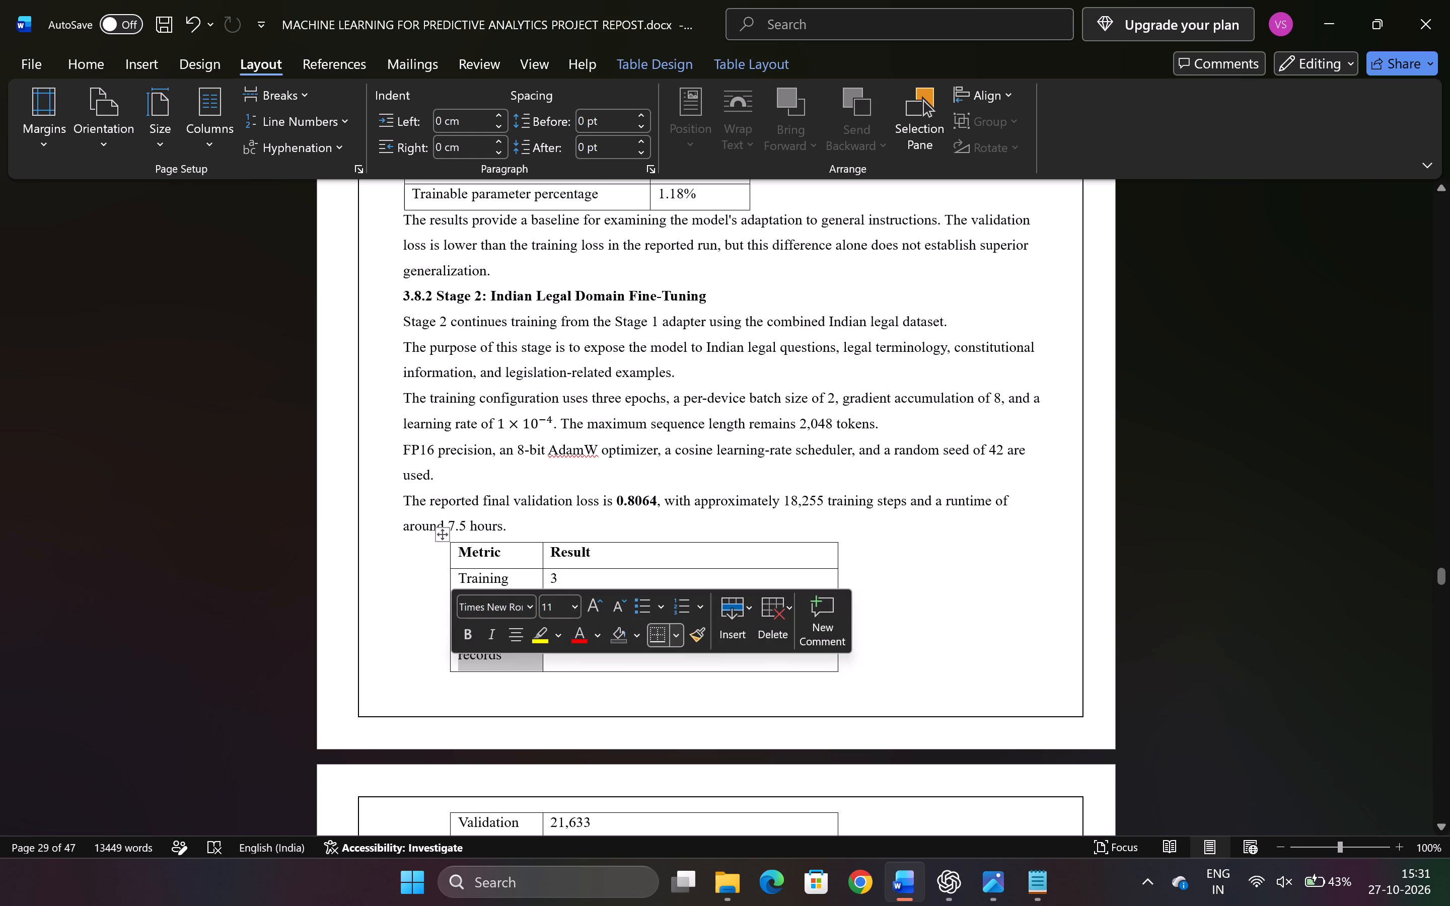
click(606, 568)
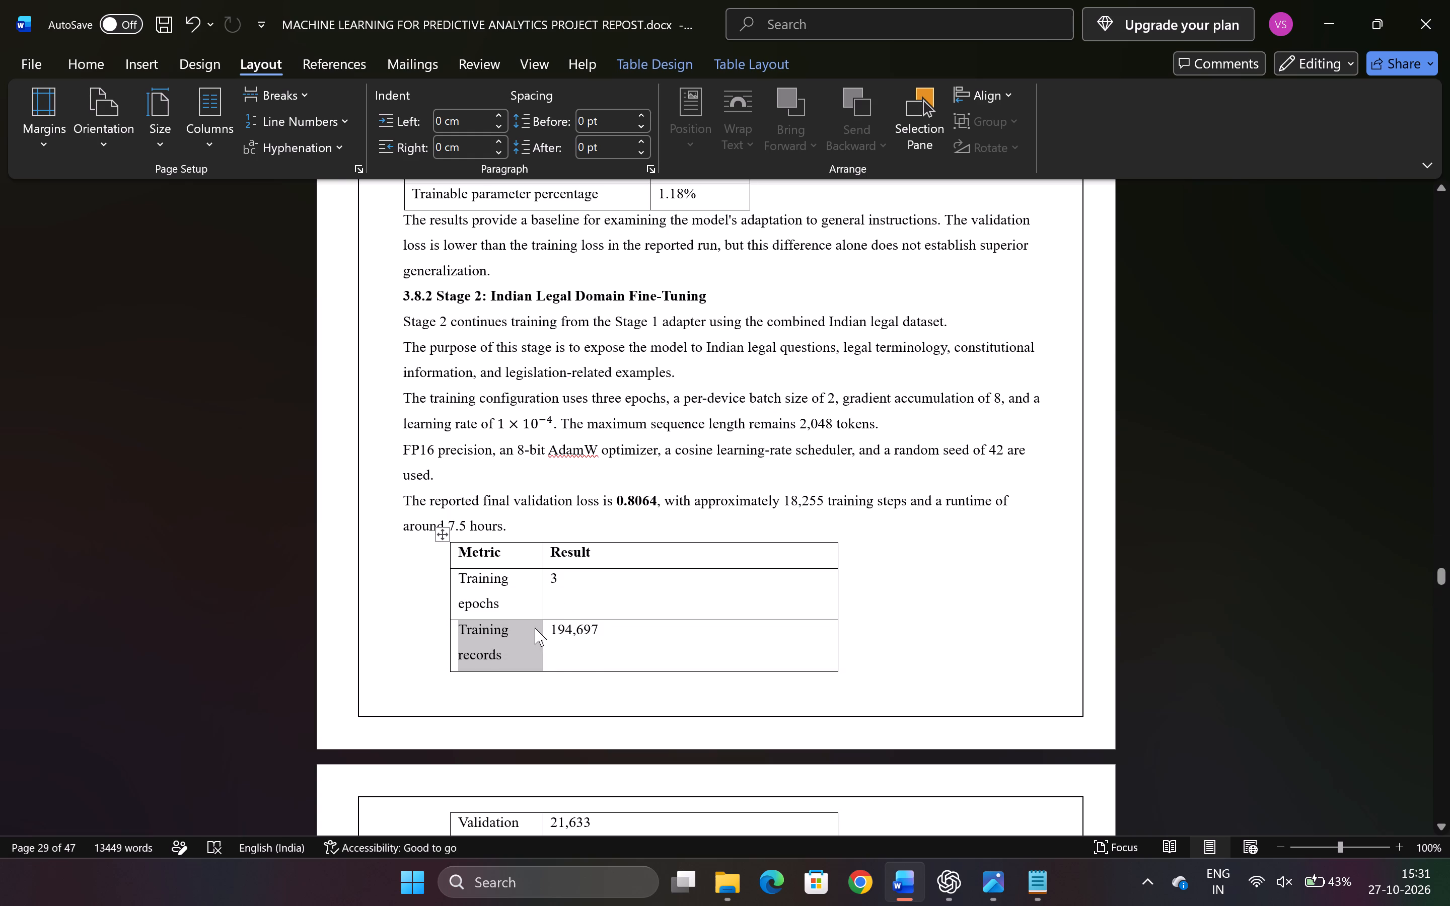
ctrl+scroll(535, 628, up, 5)
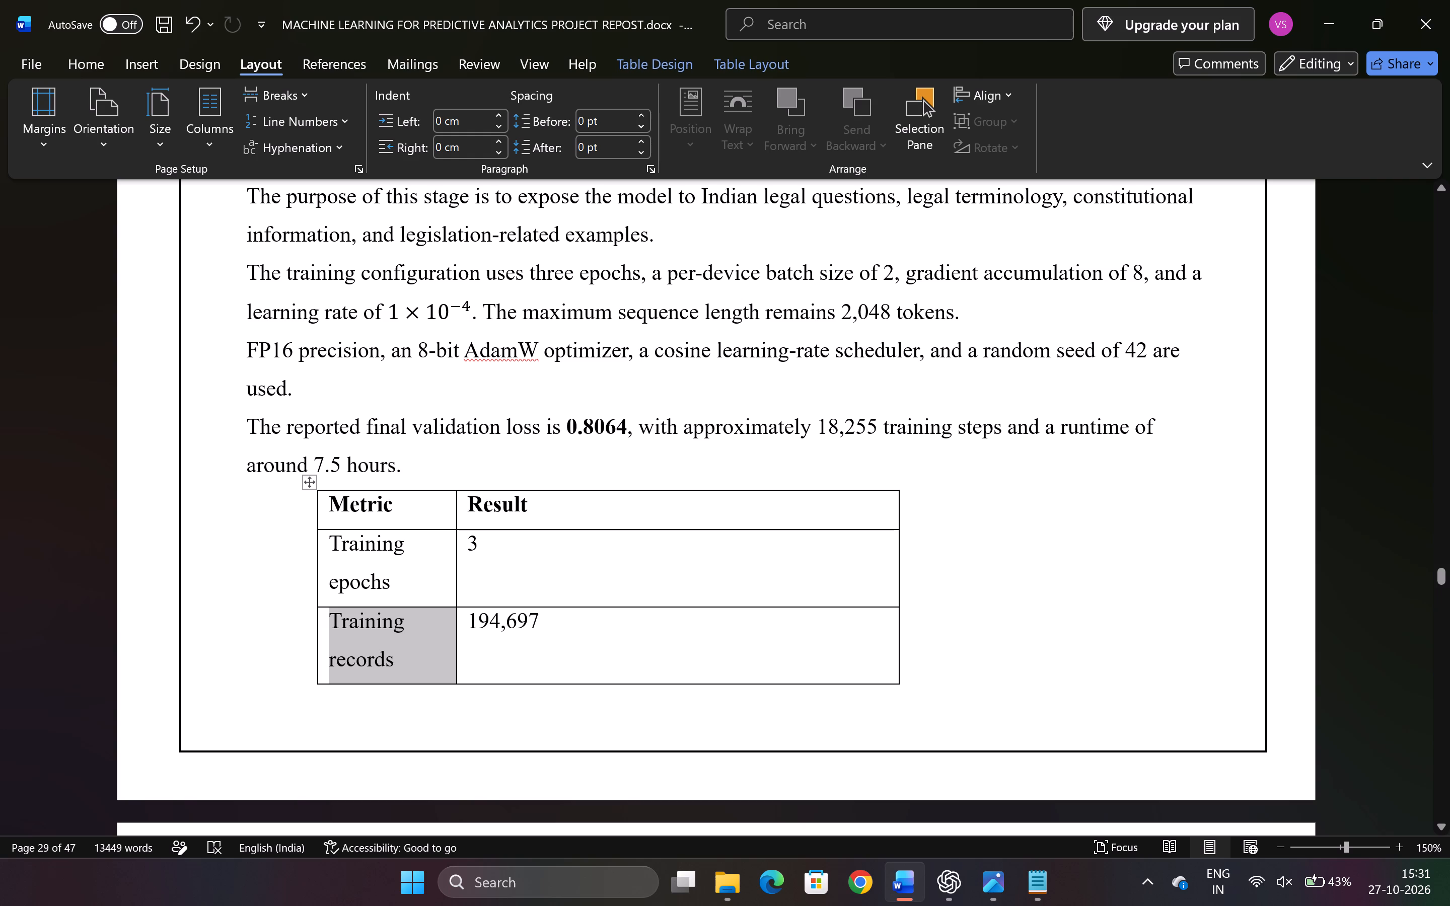
click(315, 568)
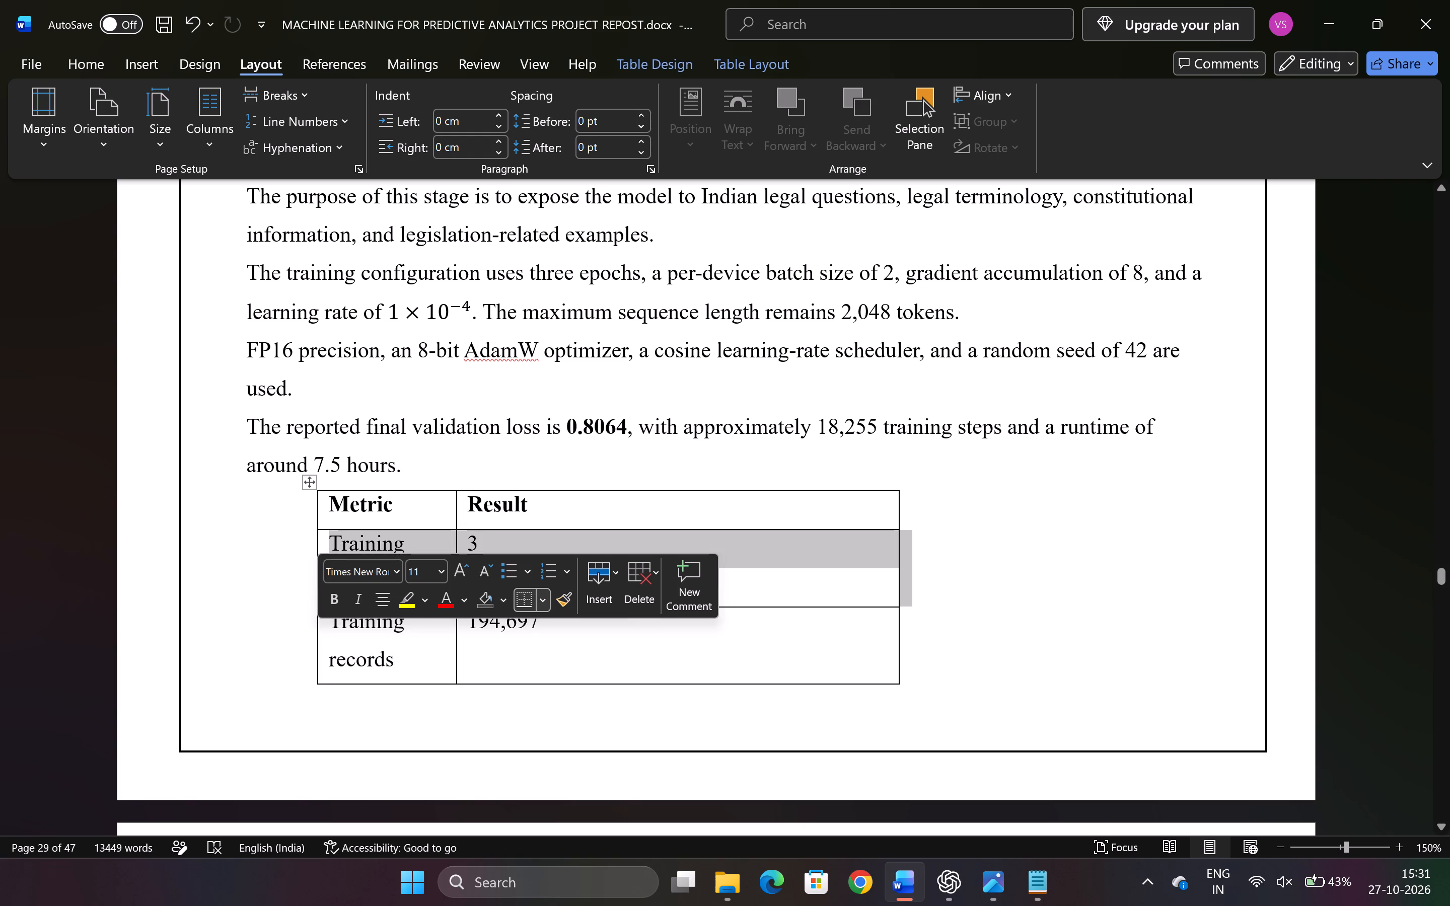
drag(318, 636, 276, 640)
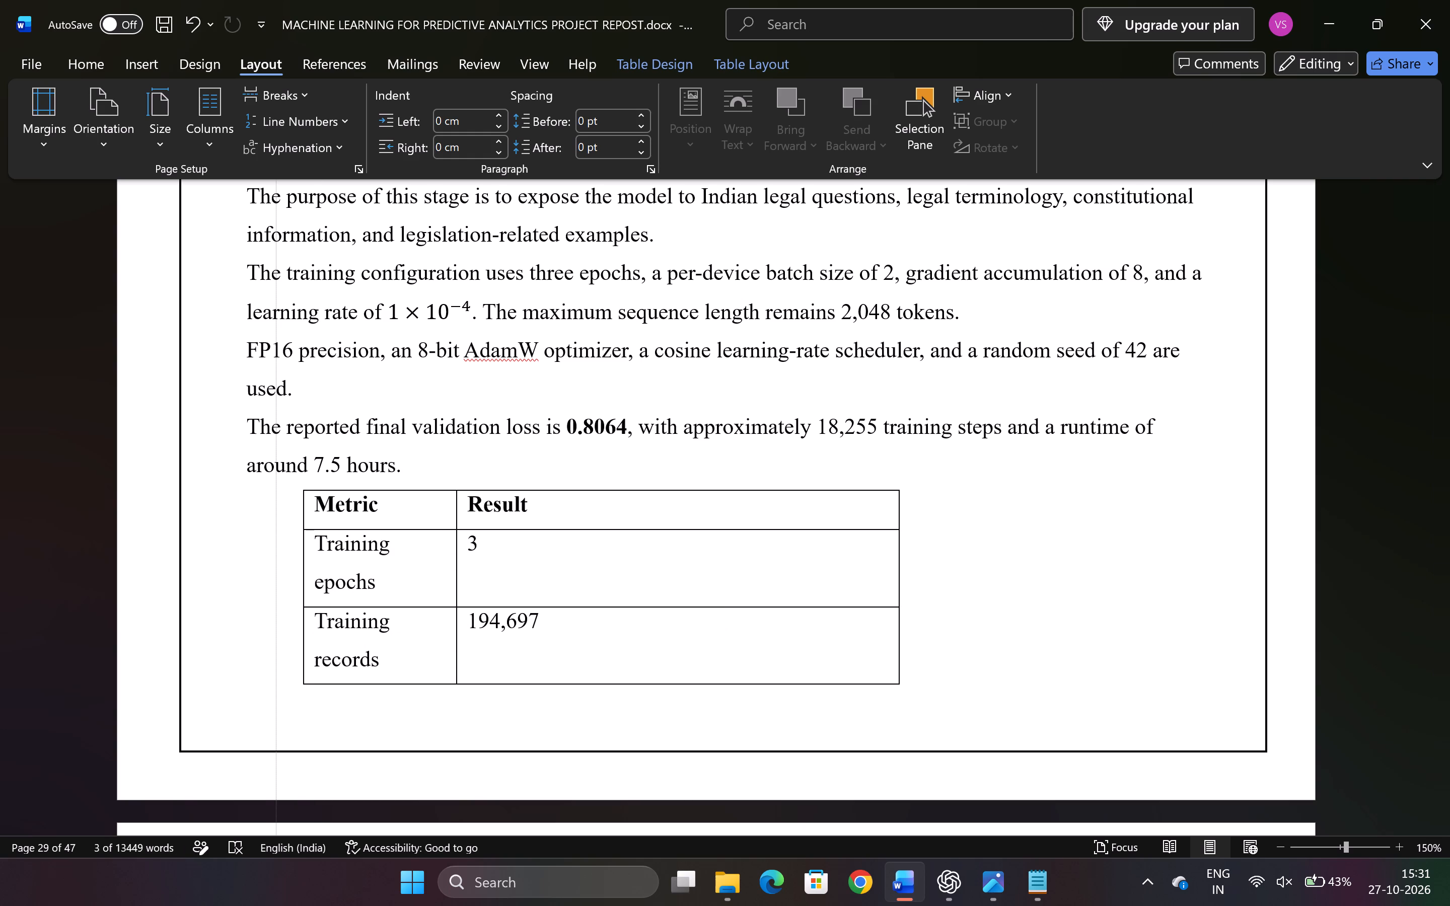
drag(276, 640, 268, 641)
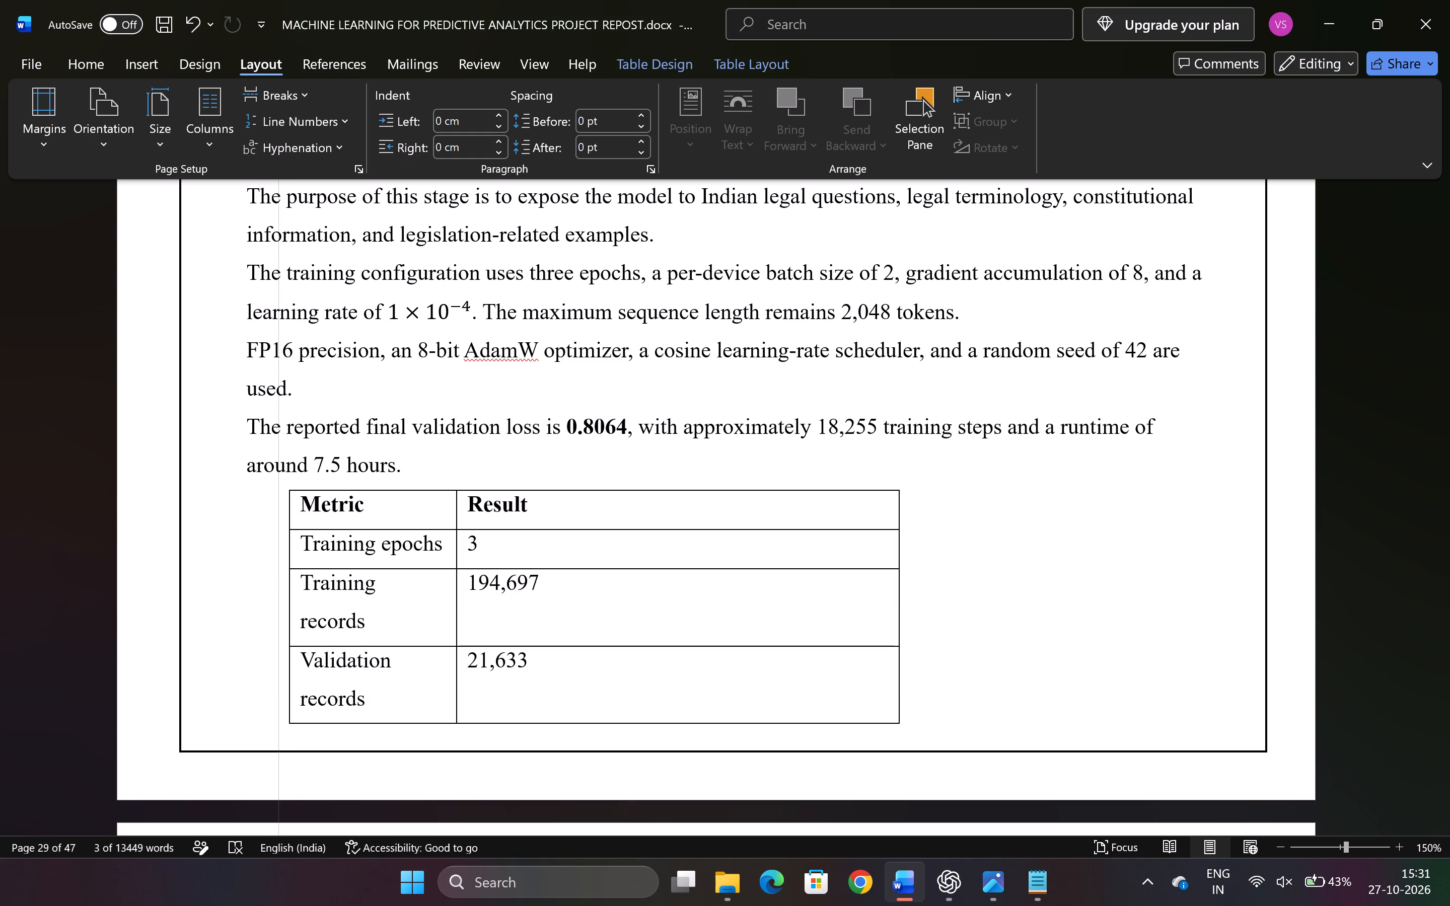
drag(268, 641, 271, 641)
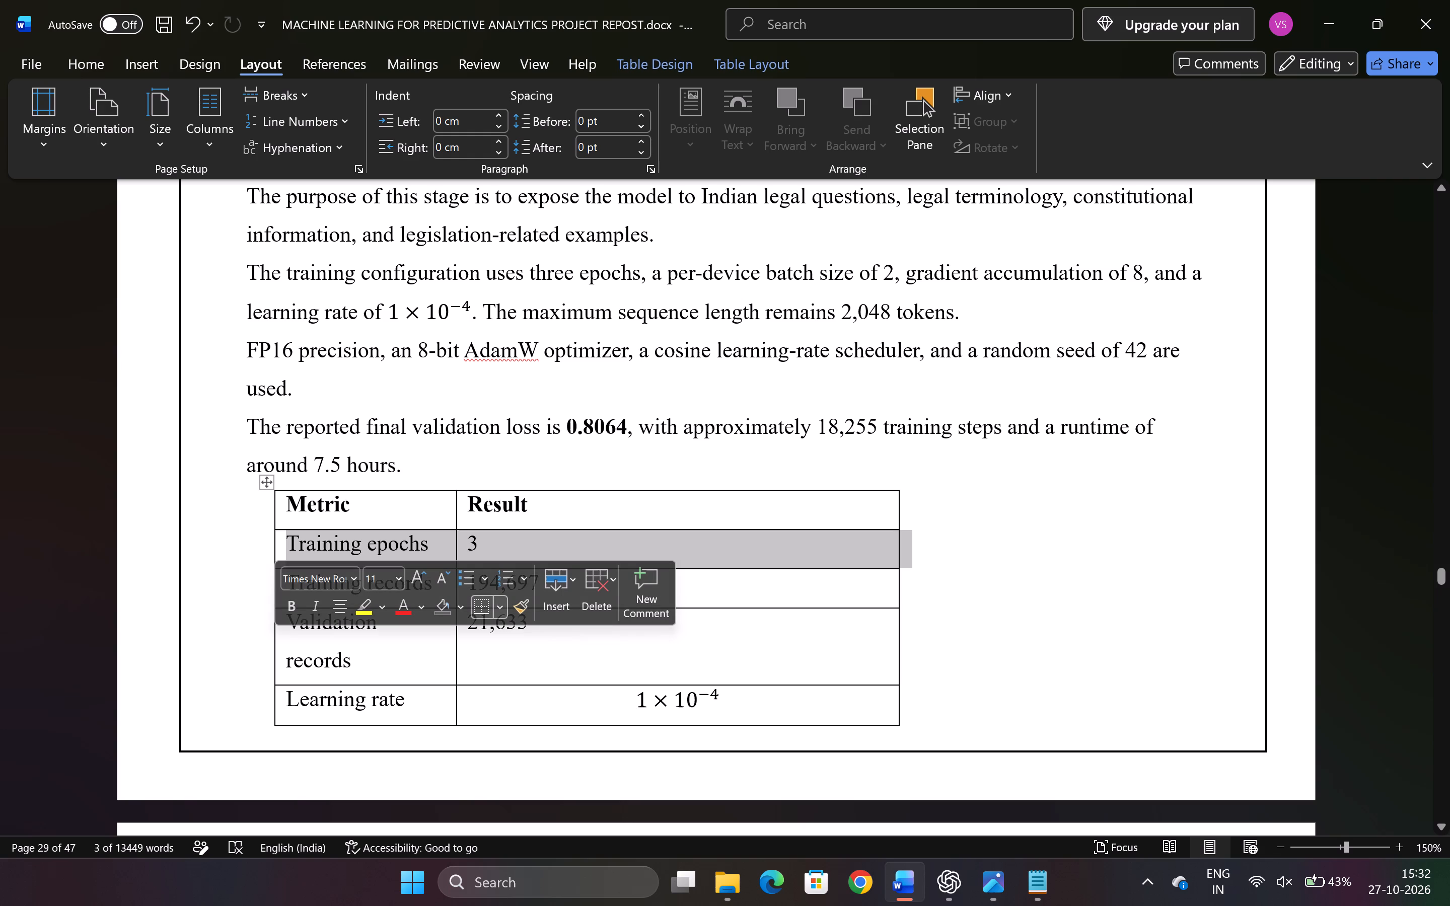
Widen the Metric column of the Stage 2 metrics table so each metric name fits on one line.
drag(456, 650, 499, 648)
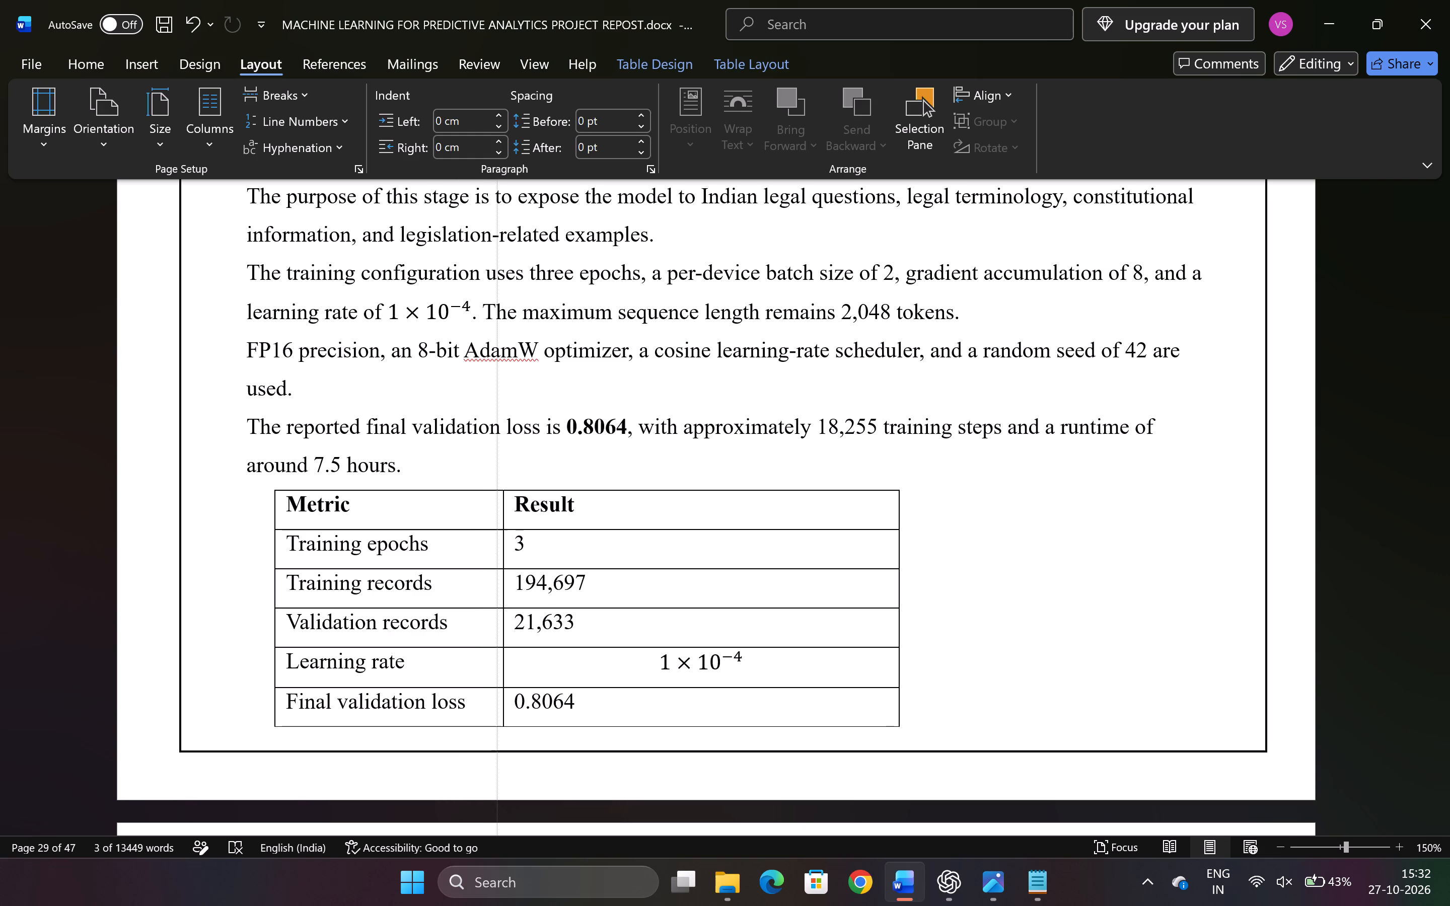
drag(499, 648, 515, 648)
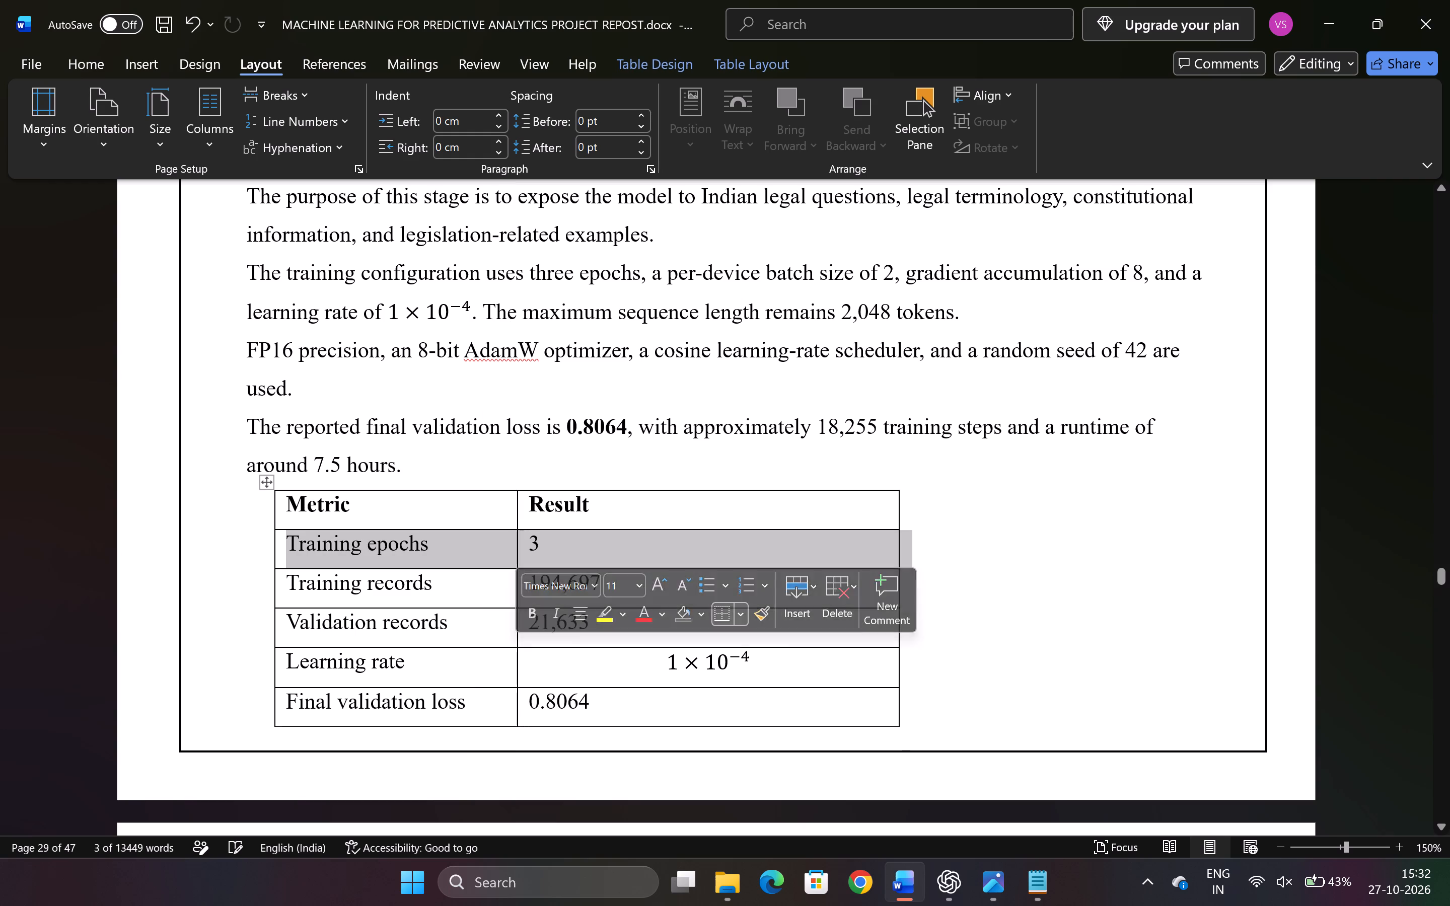
Left-align the learning rate value in the Result column of the Stage 2 metrics table.
scroll(897, 685, down, 5)
scroll(897, 685, up, 3)
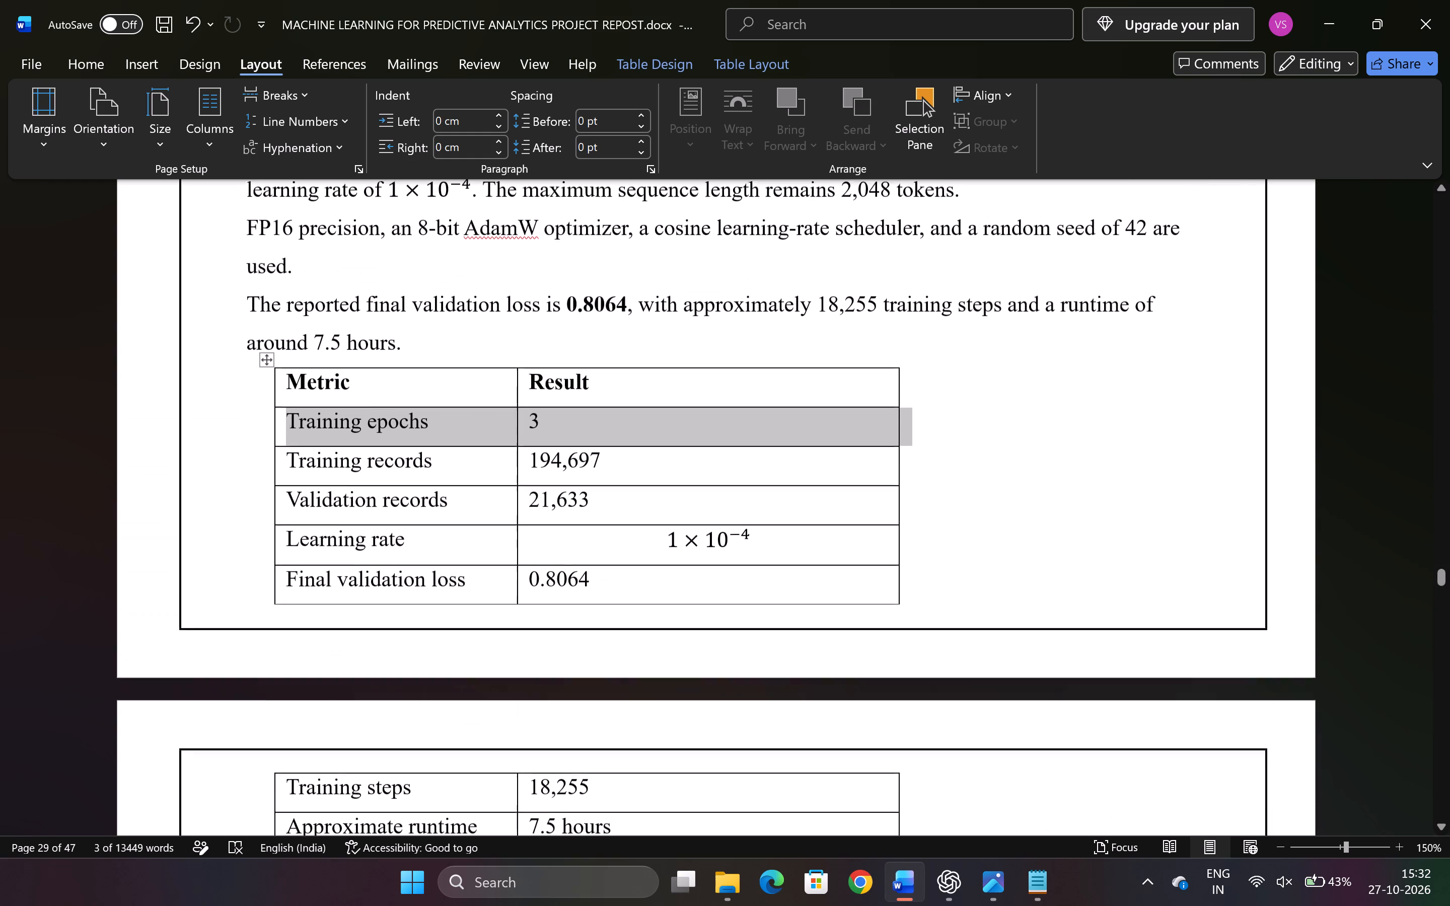
click(863, 547)
click(153, 58)
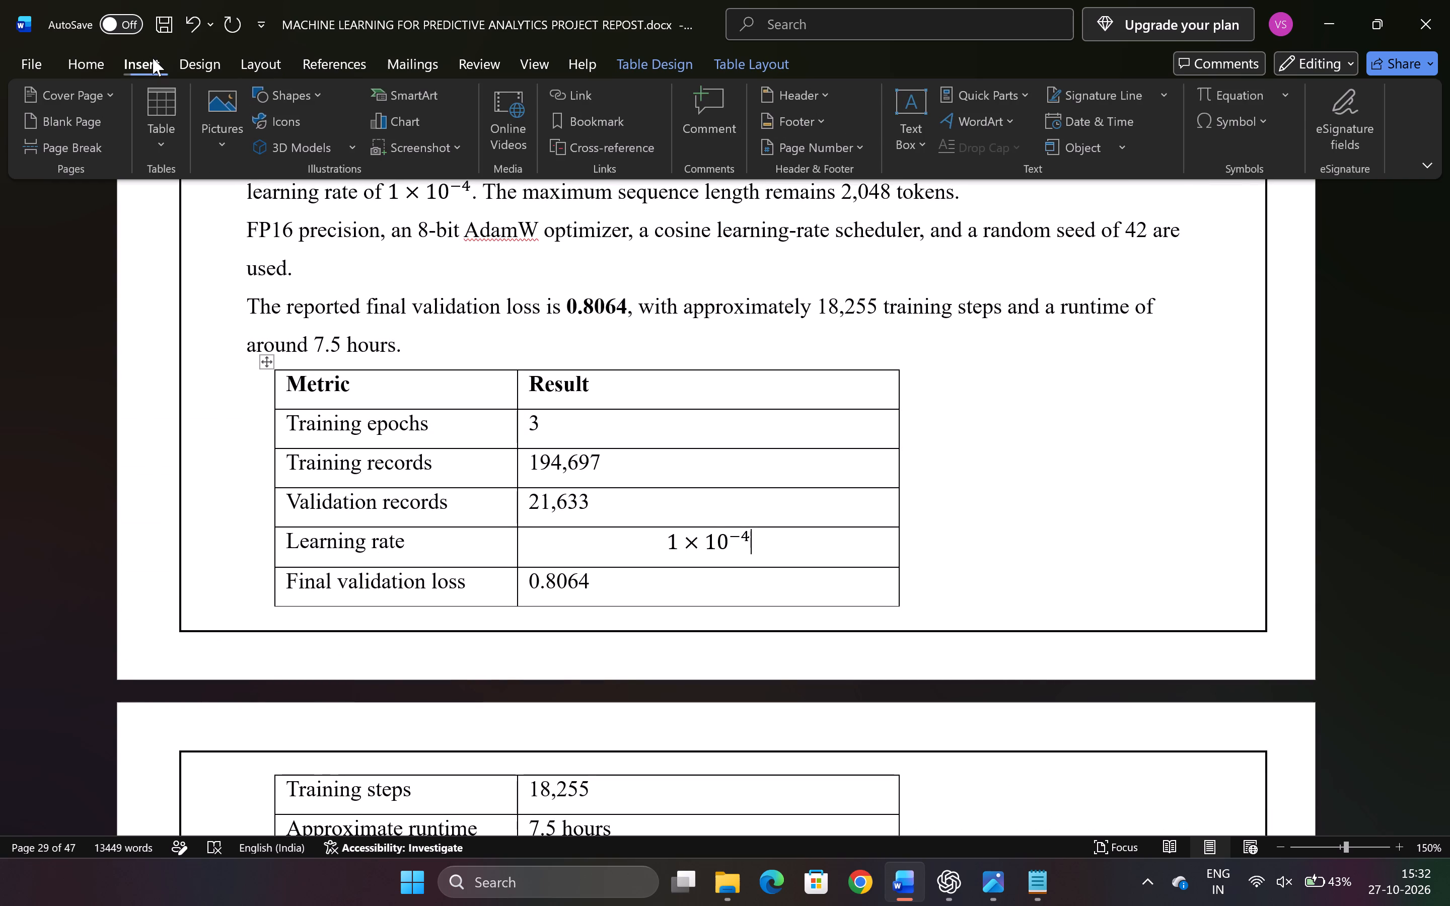
click(113, 62)
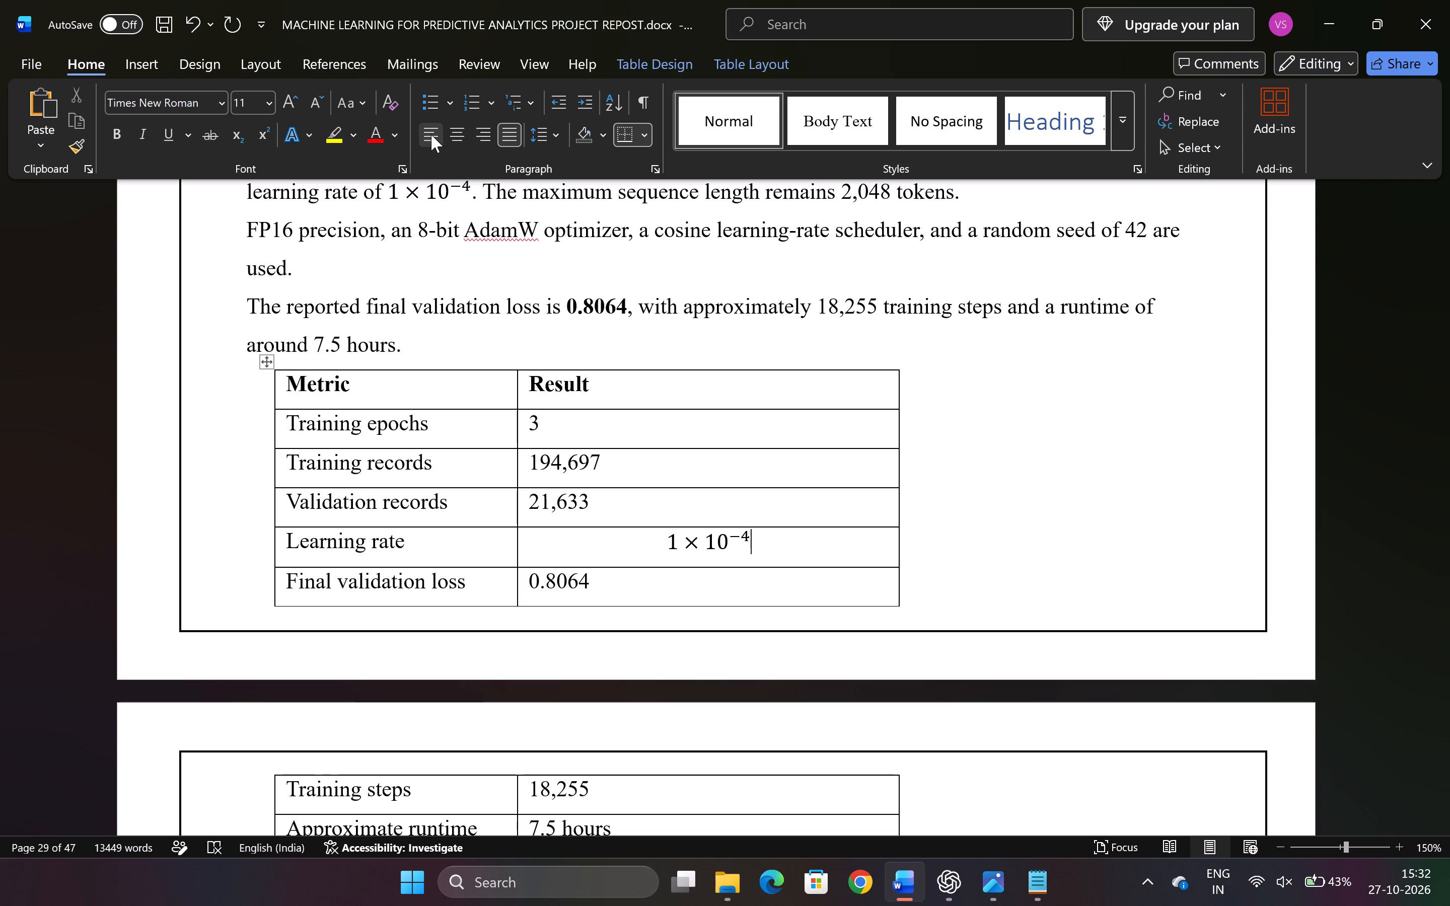
click(431, 134)
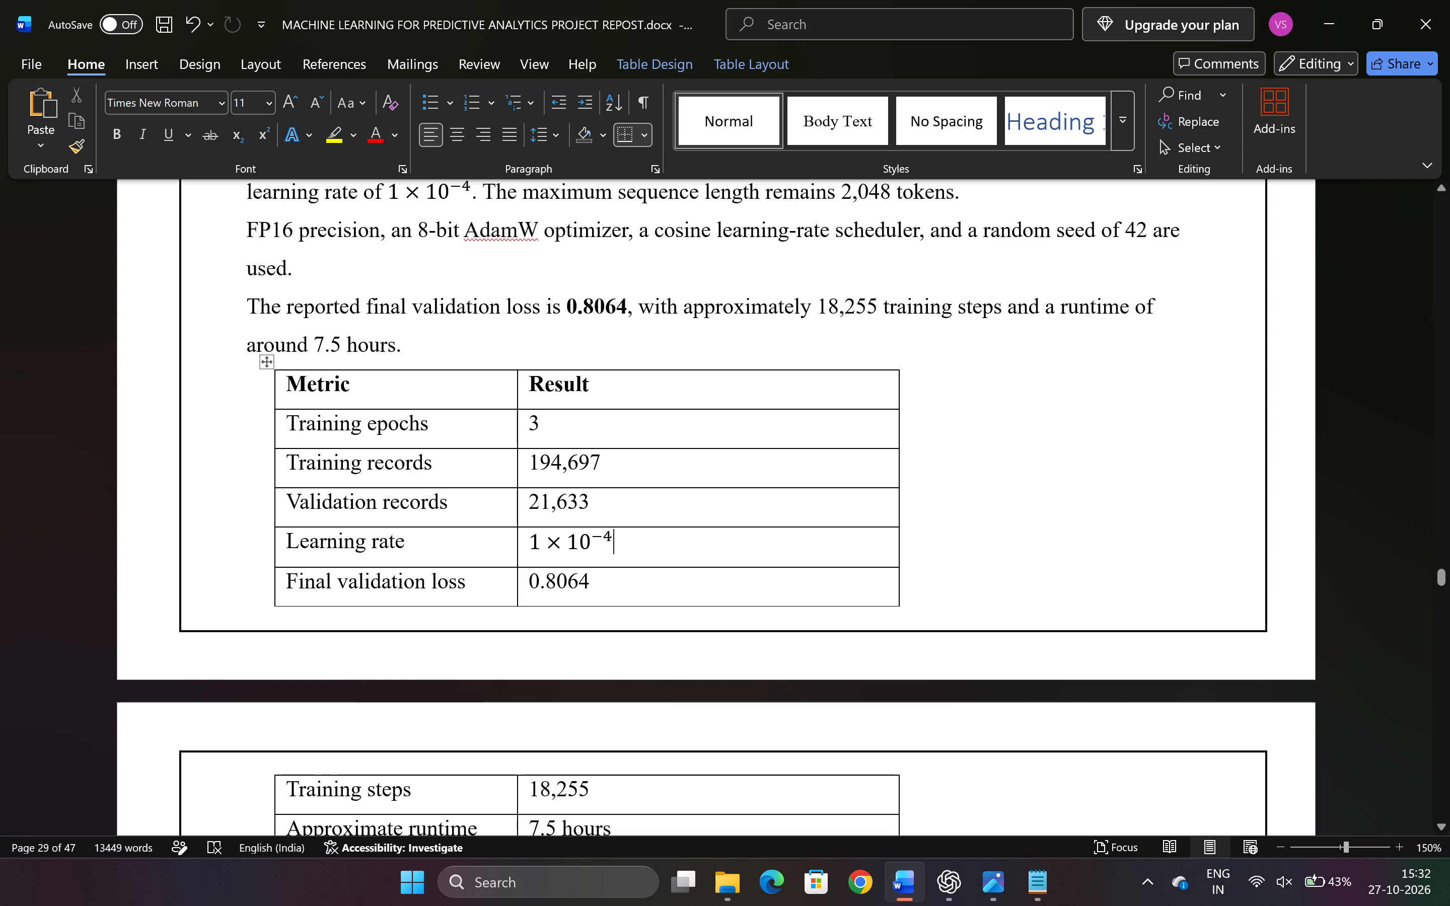
Narrow the Result column of the Stage 2 metrics table to fit closely around its values.
drag(899, 507, 735, 510)
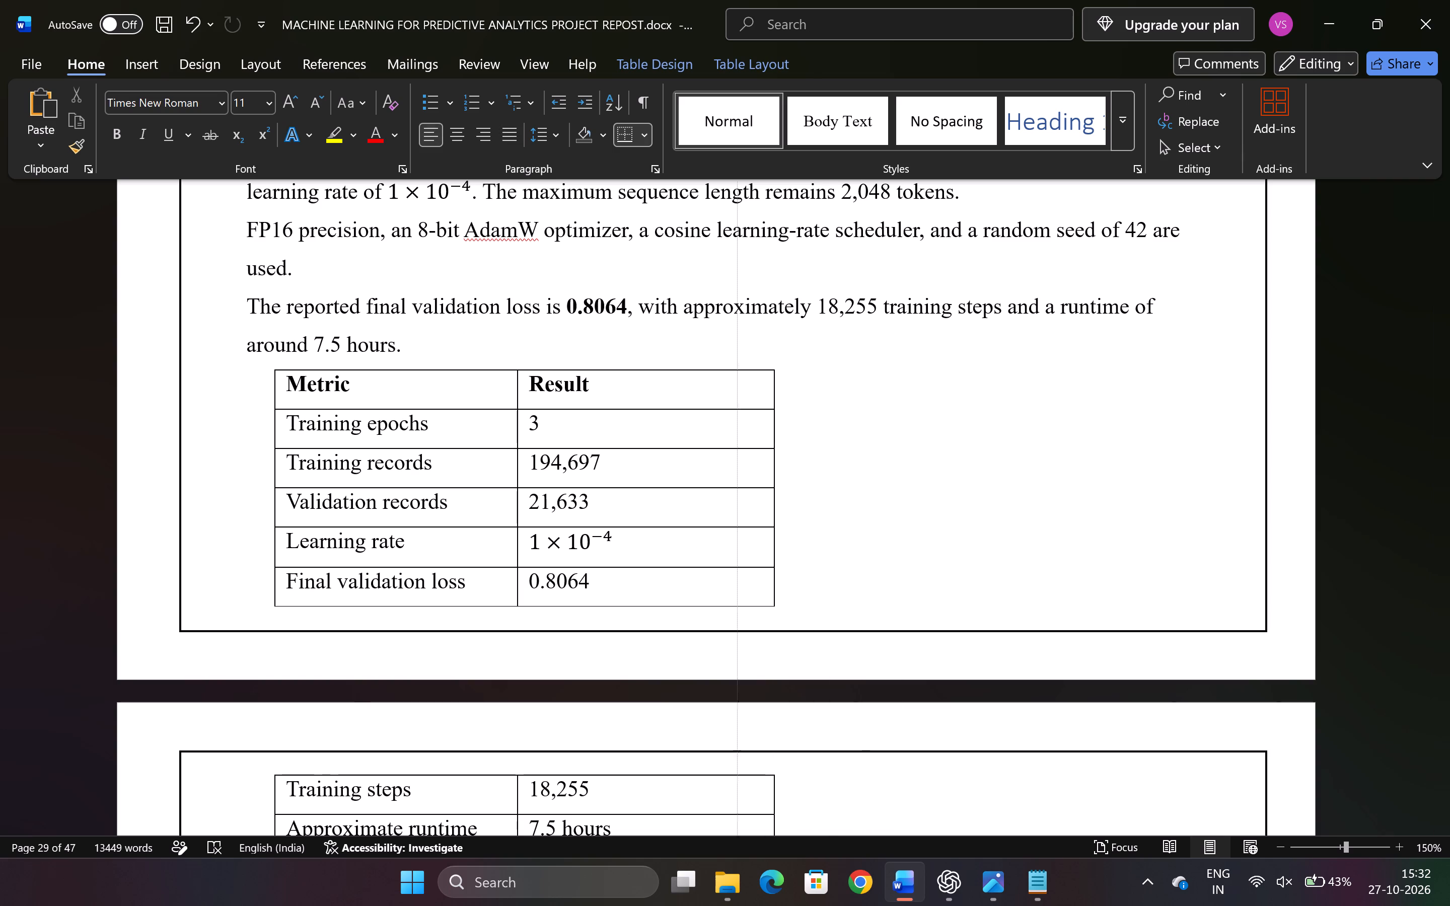
drag(735, 510, 662, 512)
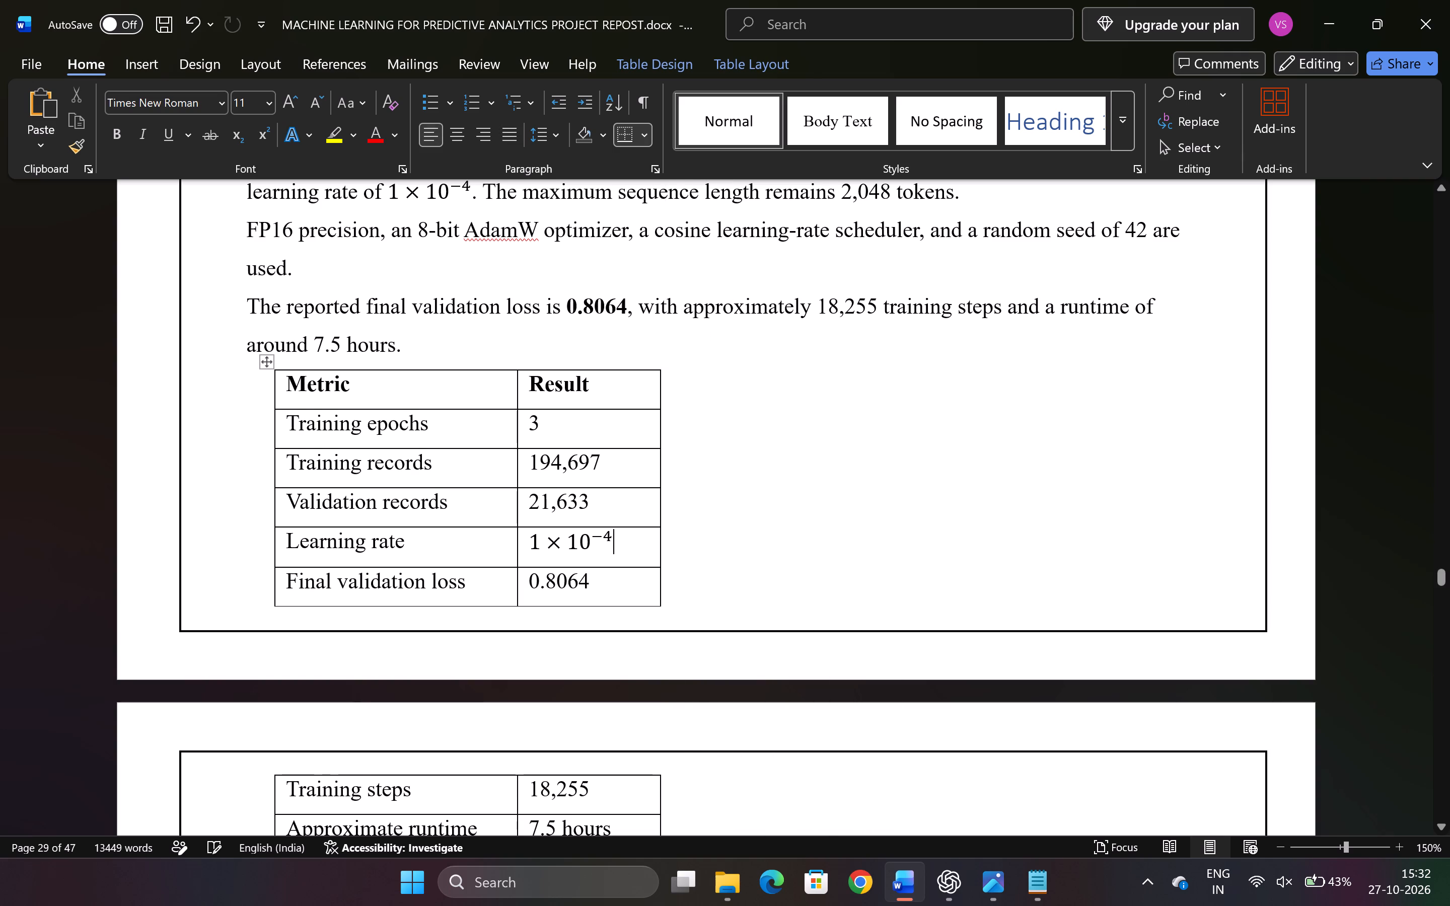
Set both the left and right indents of the Stage 3 metrics table's text to 0 cm.
scroll(662, 512, down, 6)
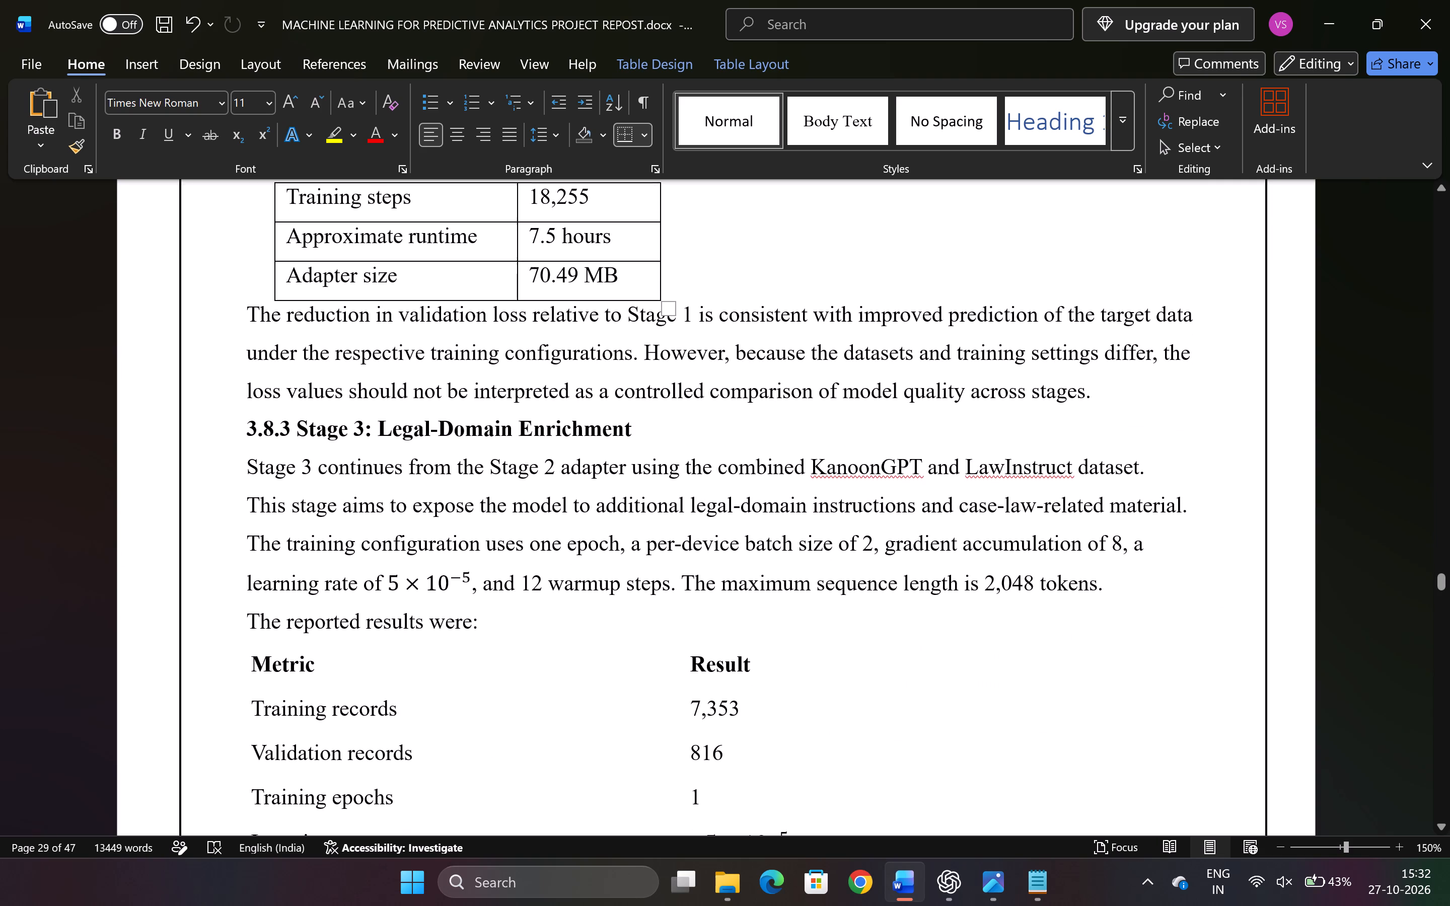
scroll(510, 457, down, 1)
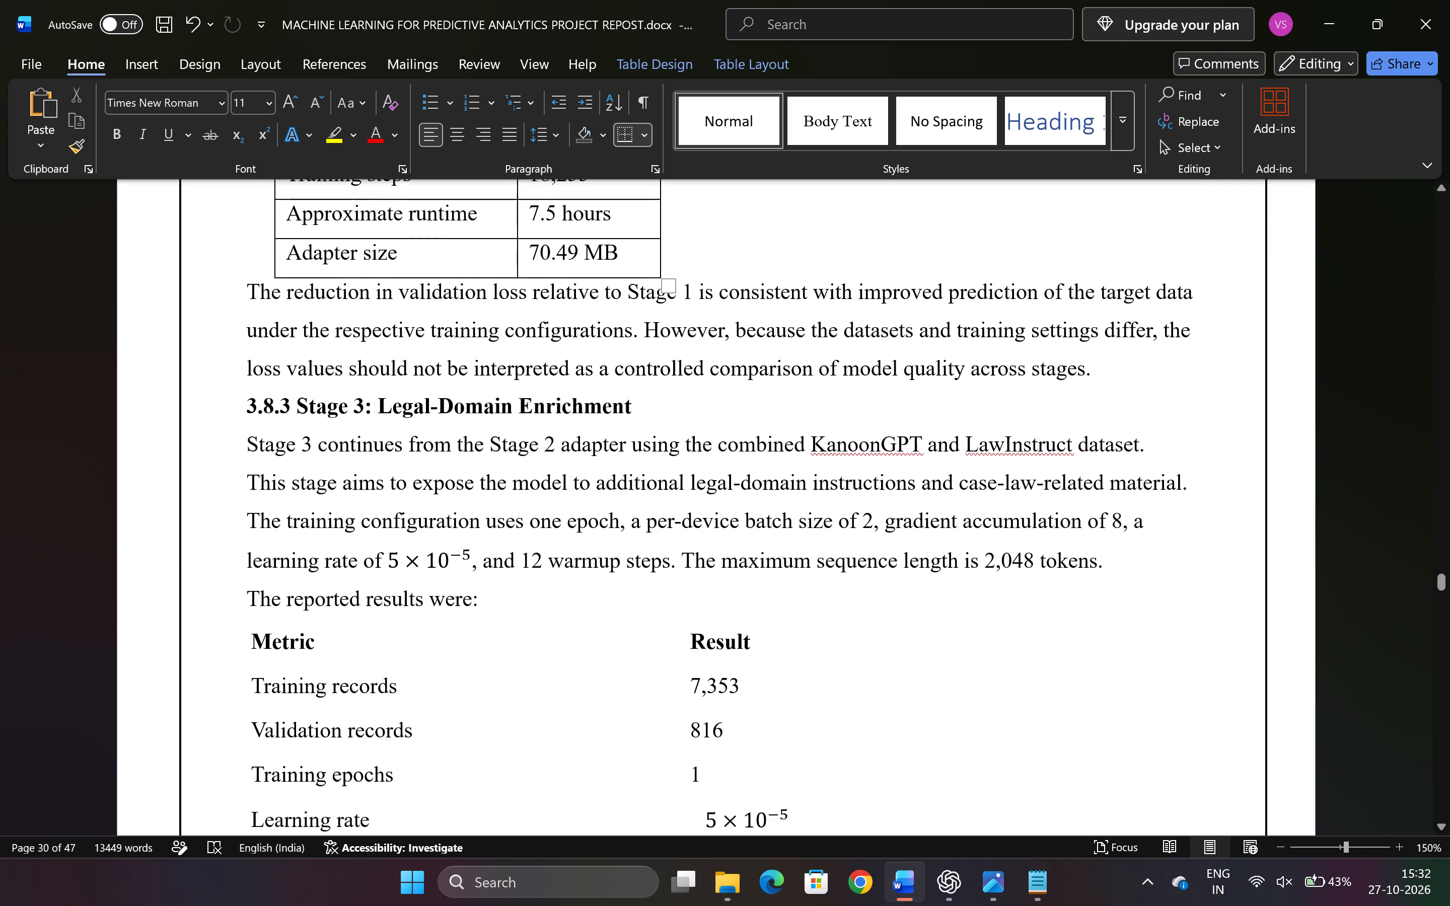
scroll(510, 457, down, 1)
scroll(426, 557, down, 2)
ctrl+scroll(426, 557, down, 2)
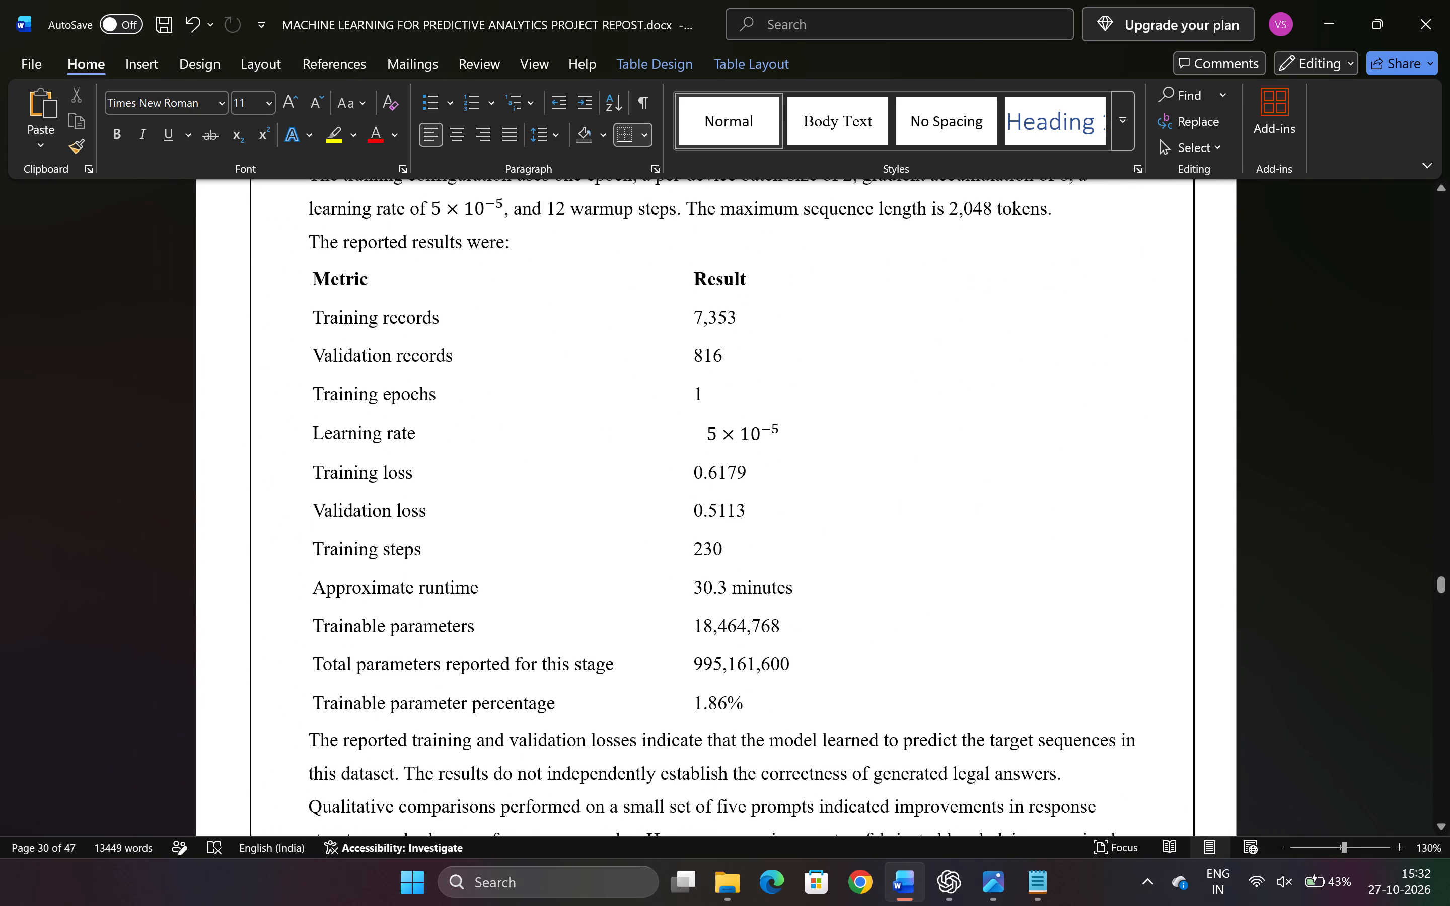
click(344, 291)
click(254, 255)
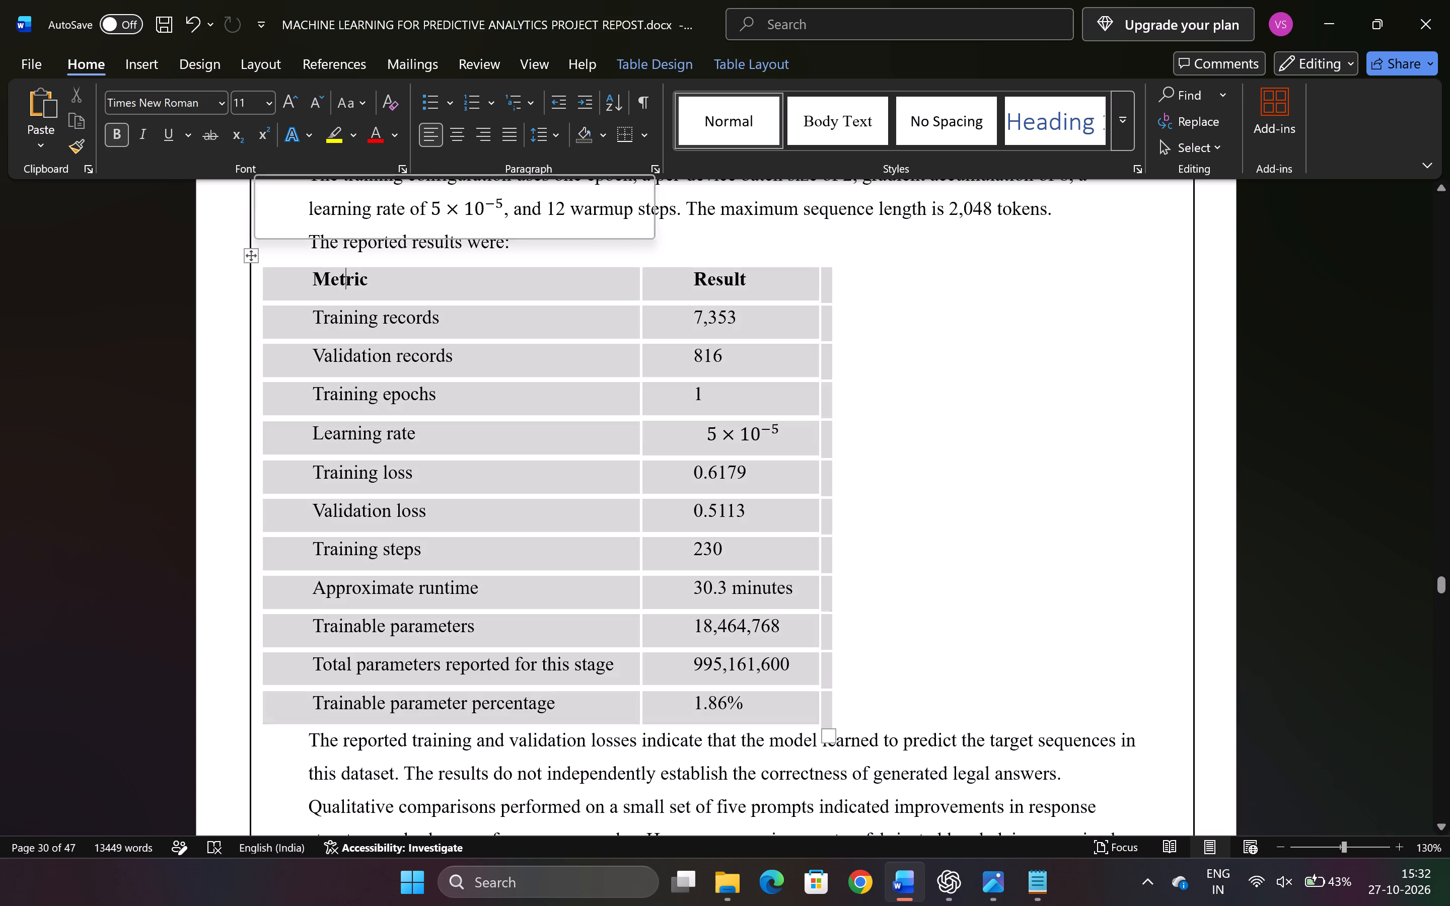
click(658, 69)
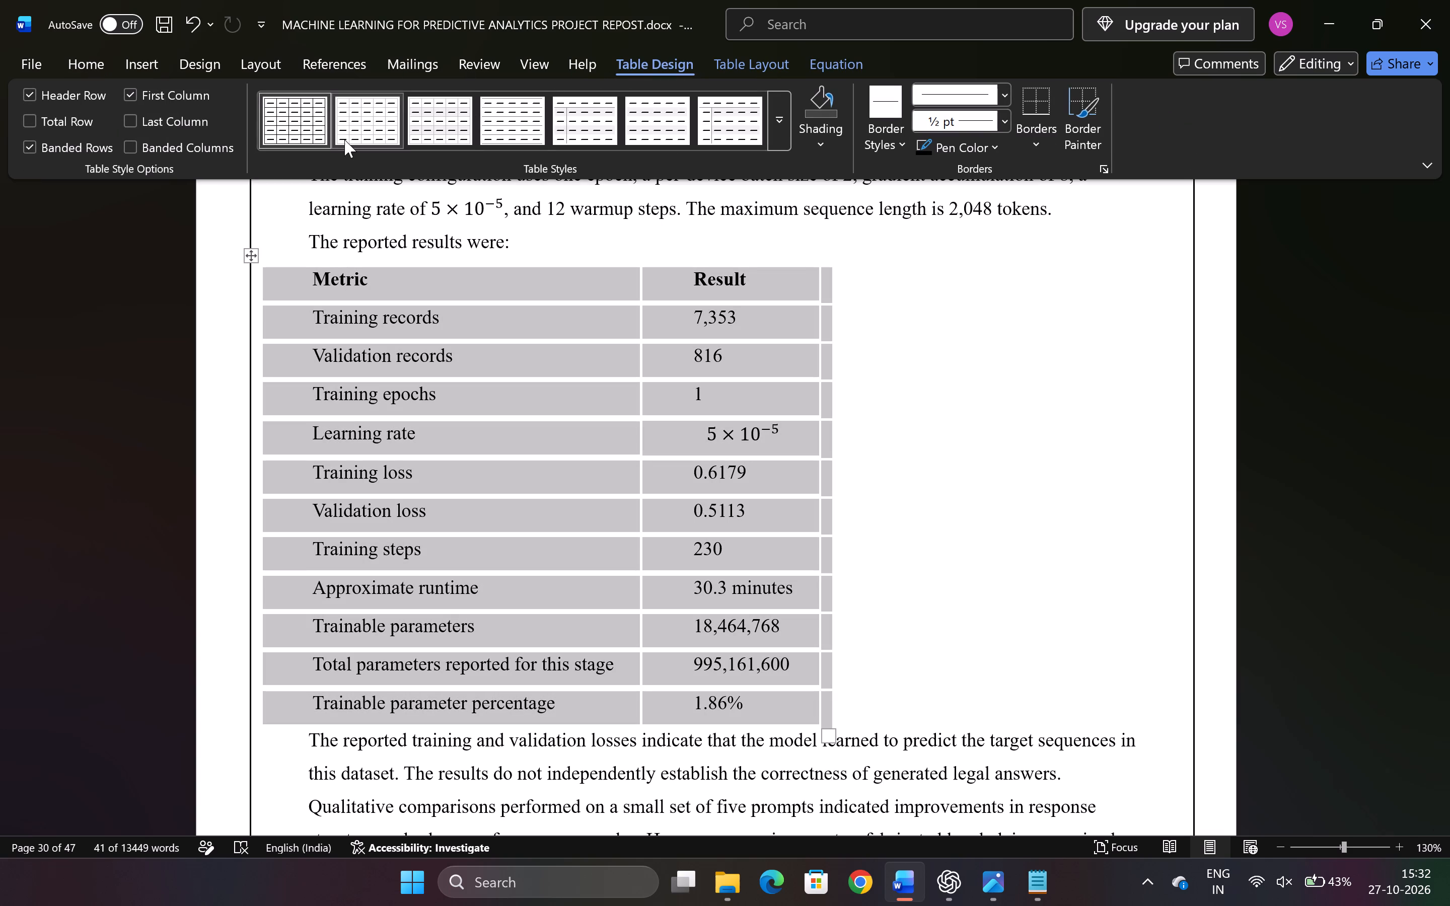
click(269, 61)
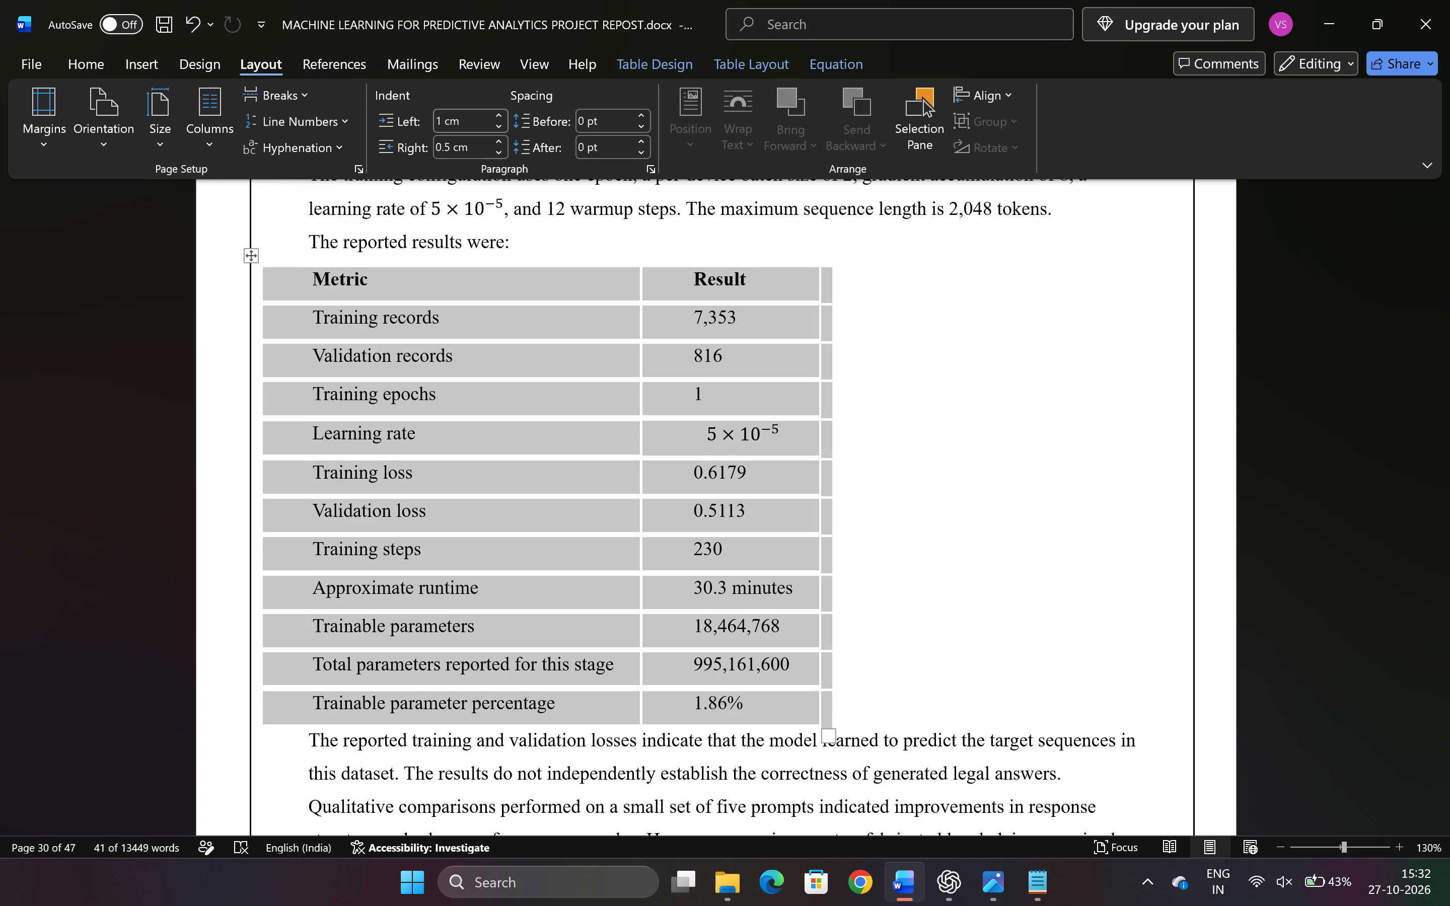
click(468, 118)
key(0)
key(Return)
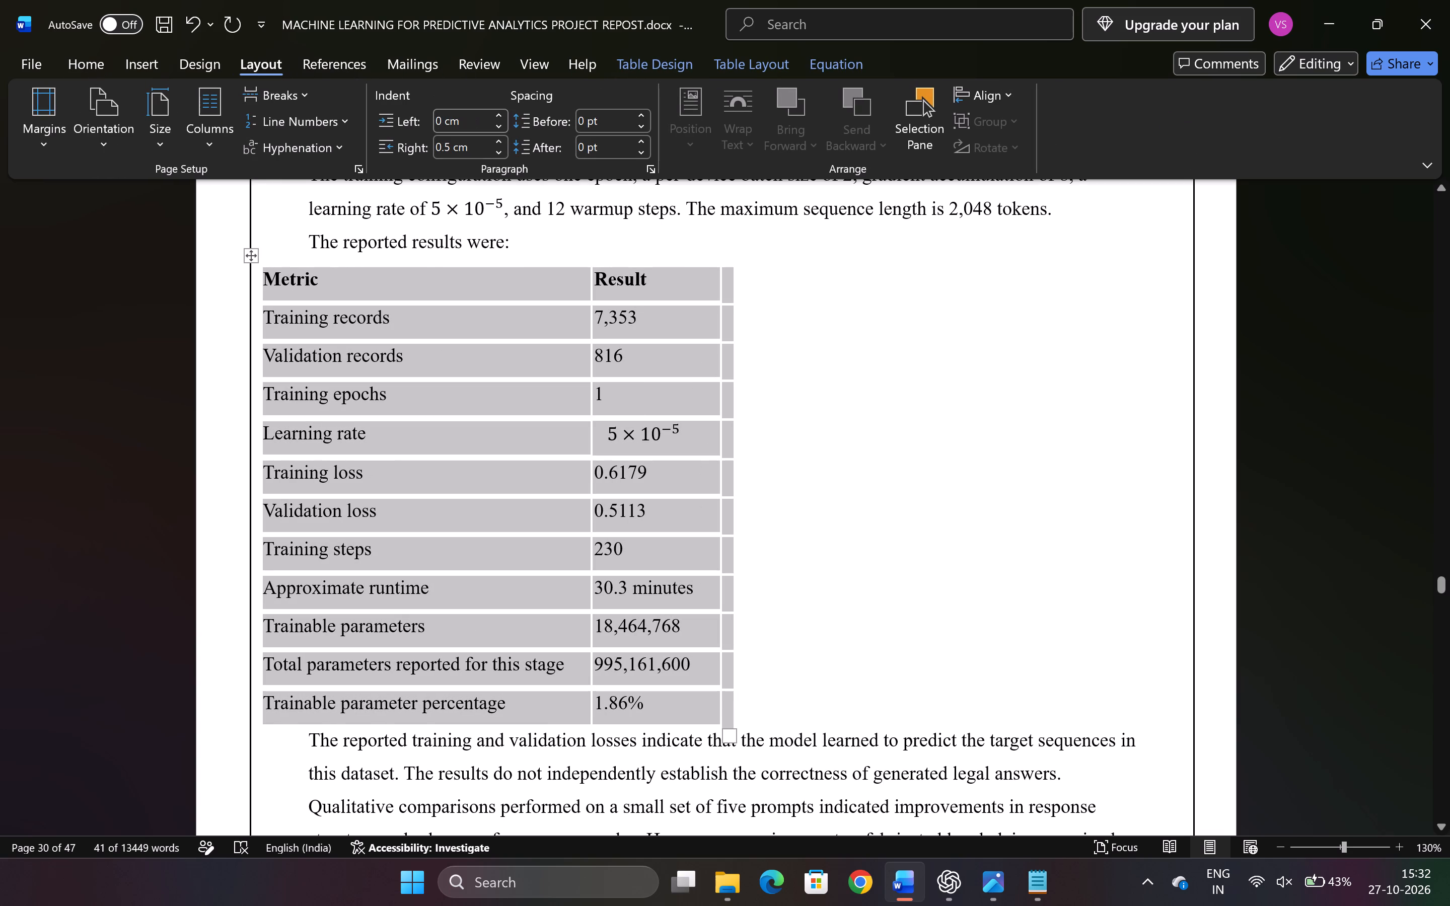
click(460, 142)
key(0)
key(Return)
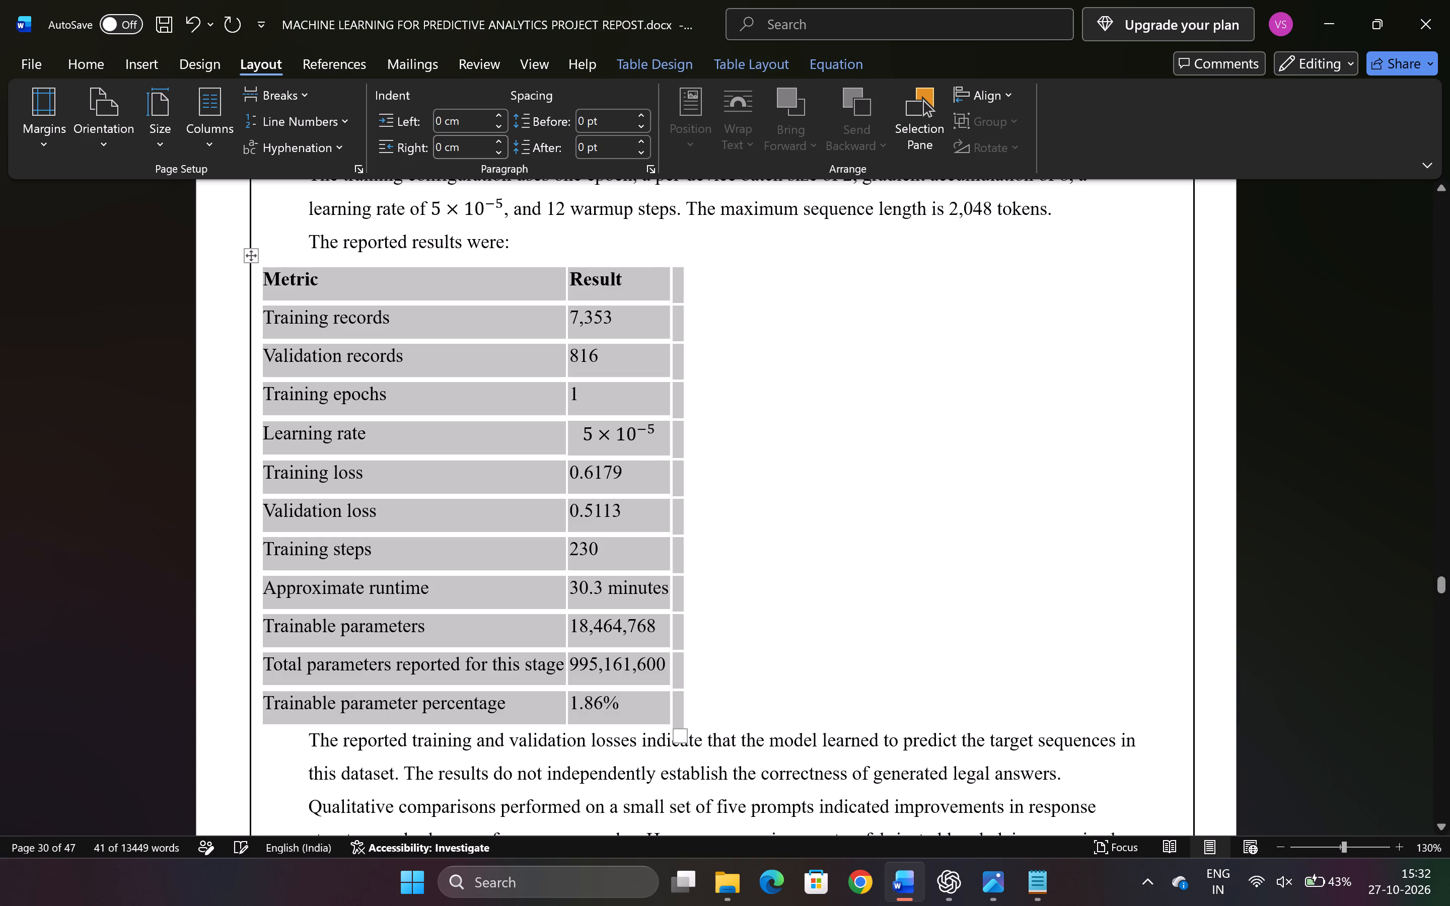
Apply the plain grid table style with full borders to the Stage 3 metrics table.
click(645, 57)
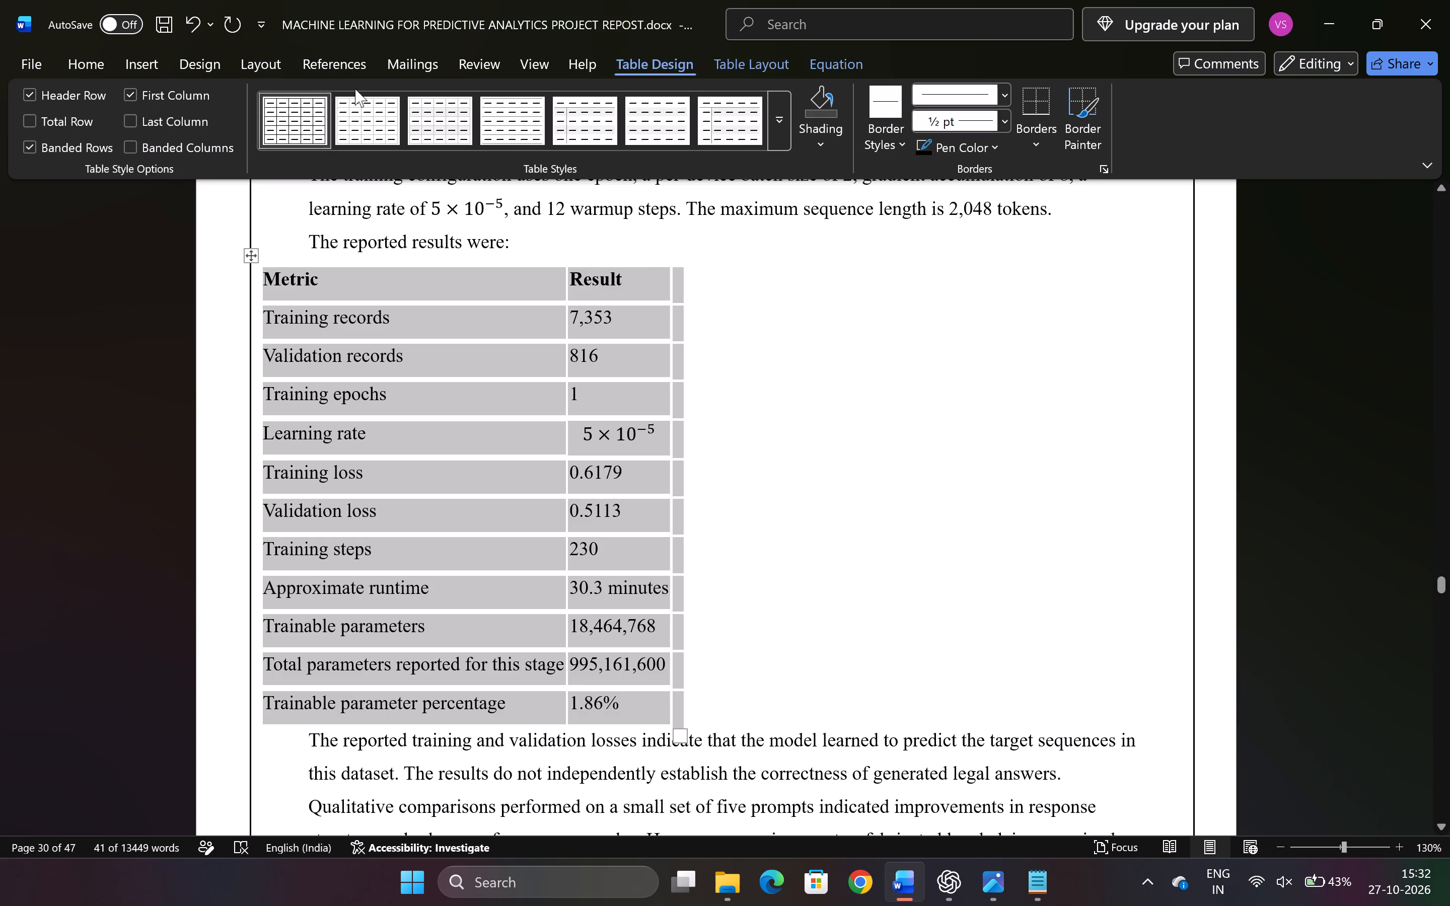
click(310, 106)
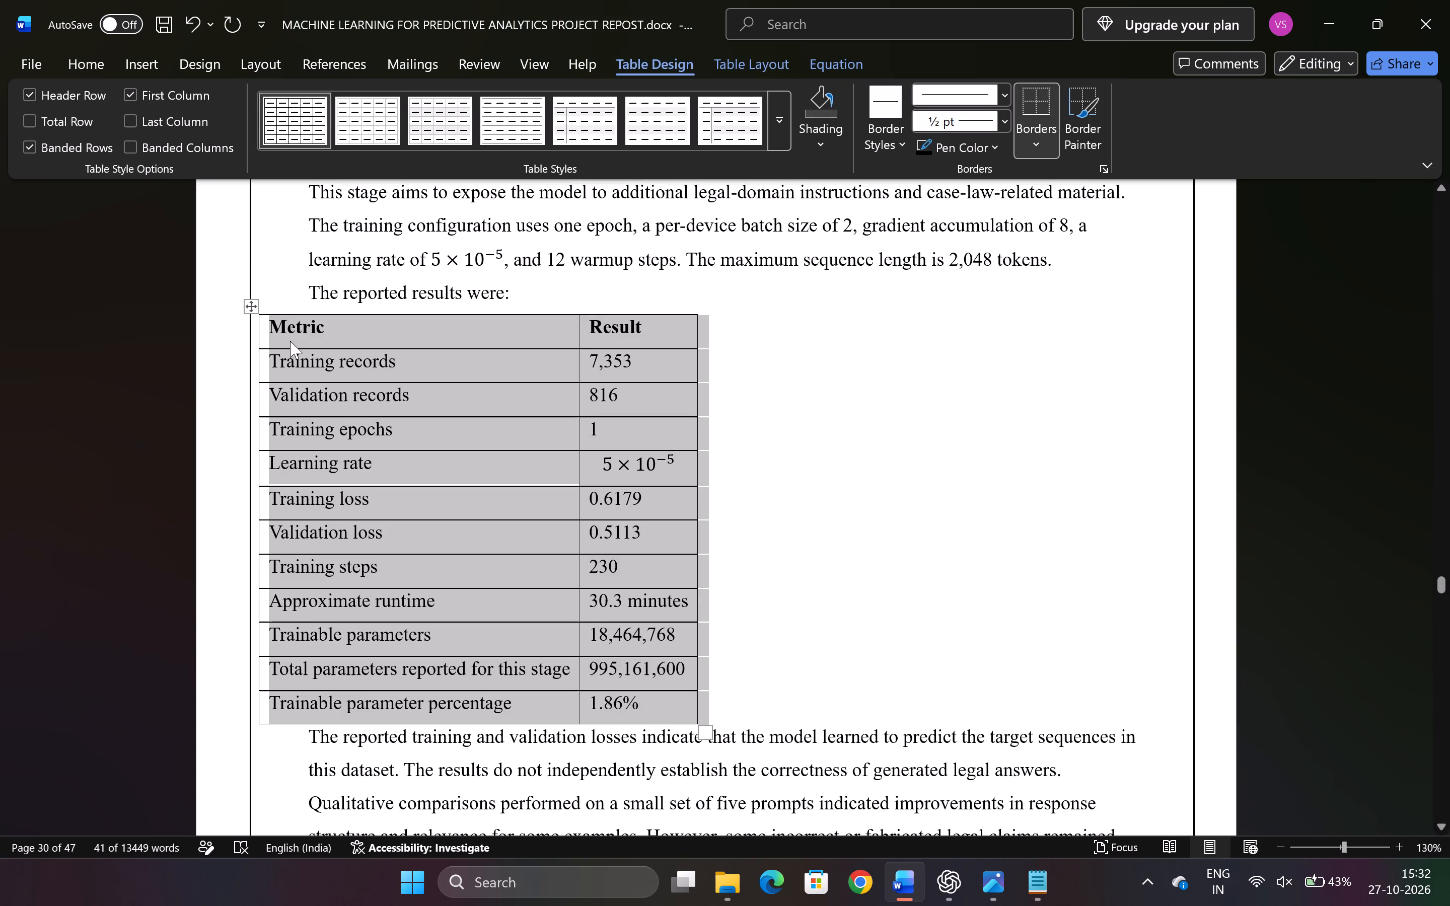
Move the Stage 3 metrics table inward so its left edge roughly lines up with the body text.
drag(252, 309, 260, 309)
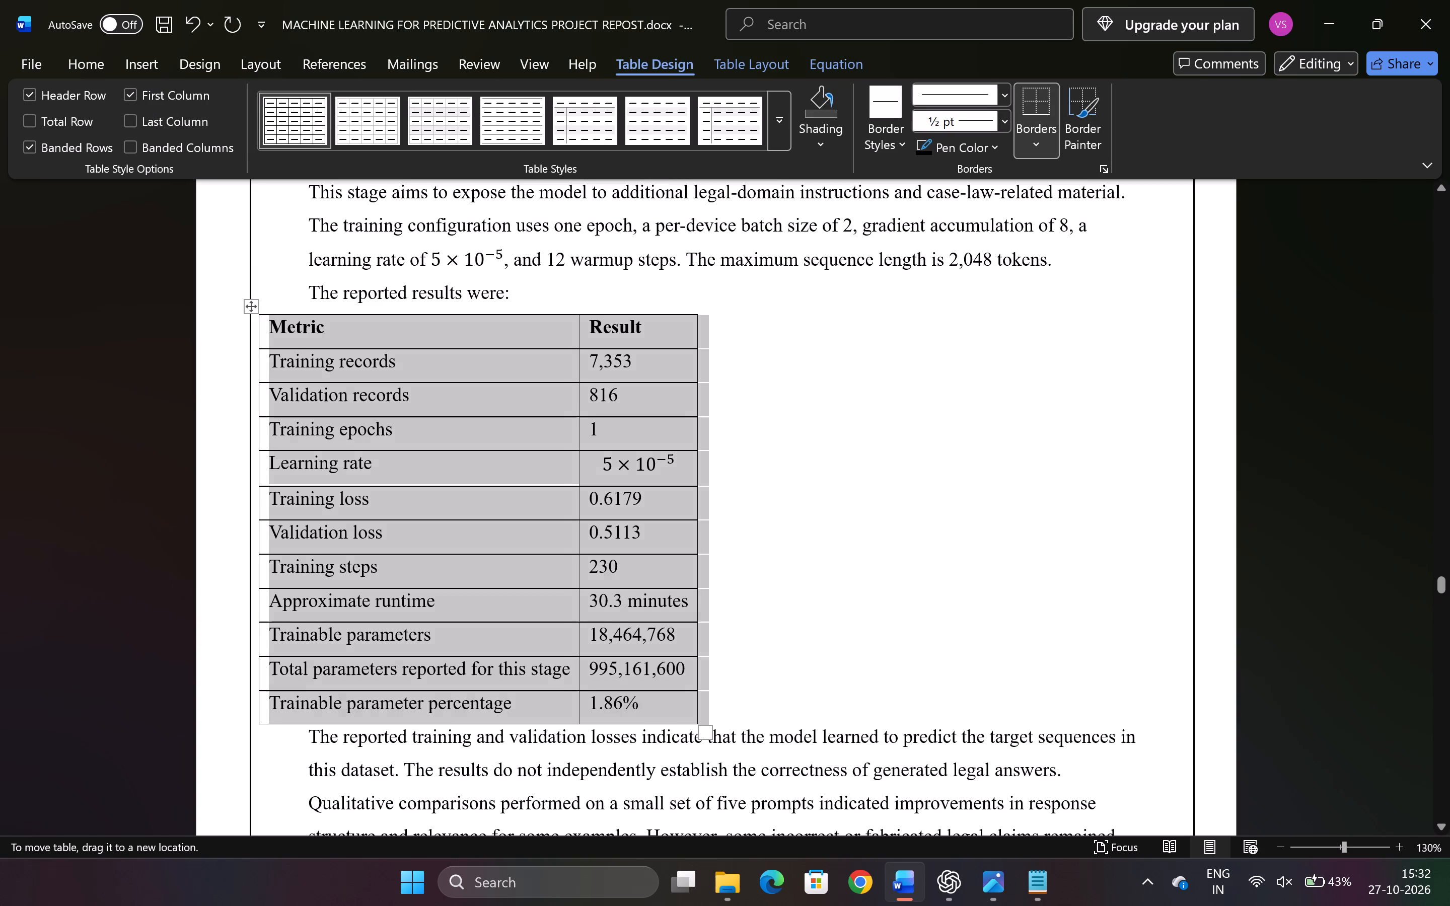
drag(260, 309, 307, 304)
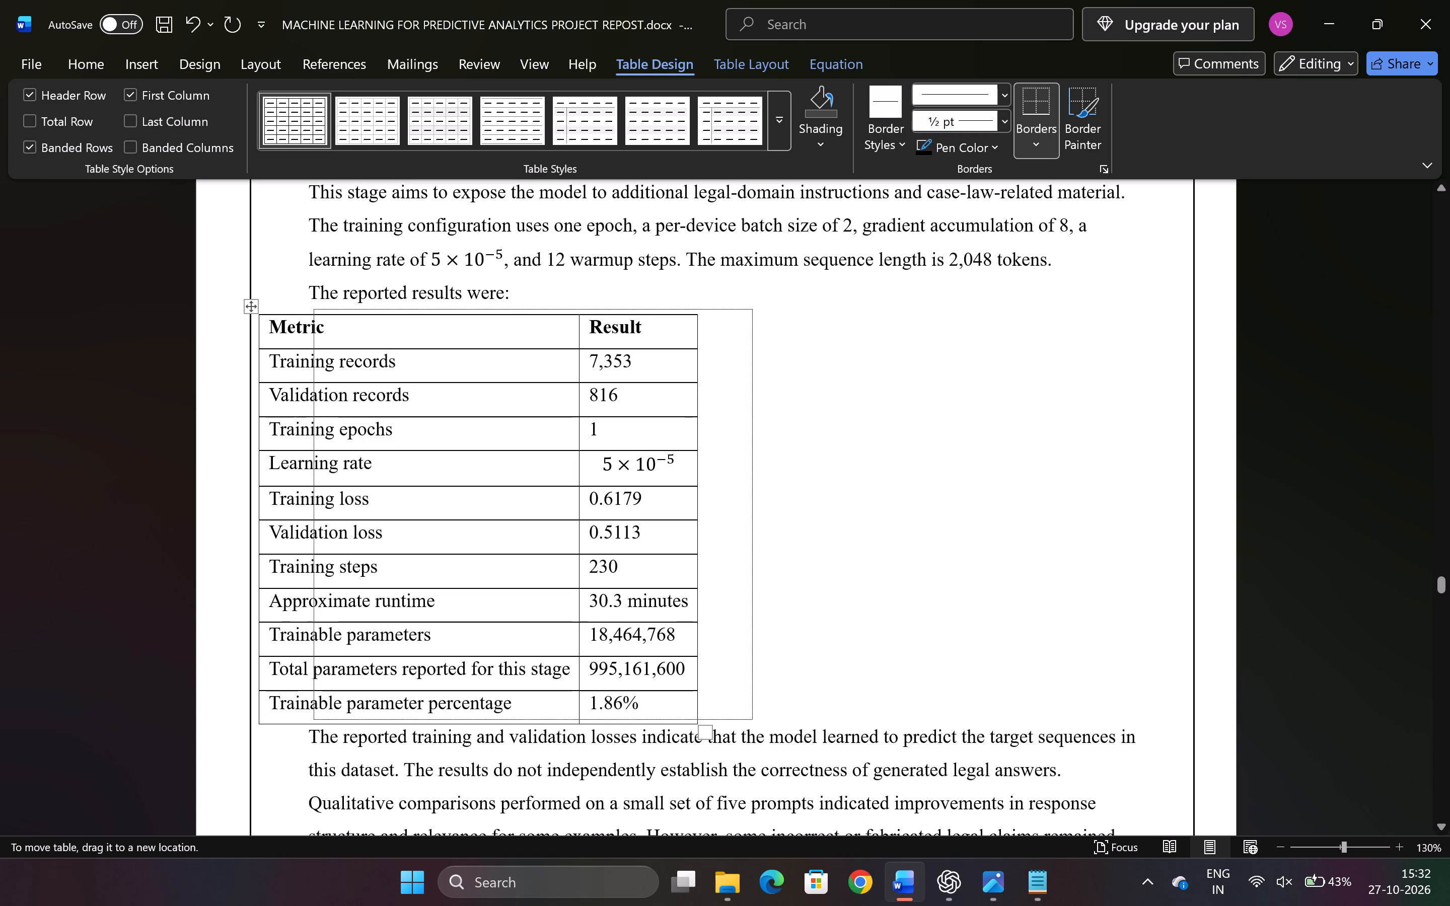
drag(307, 304, 309, 307)
Set the left indent of the nine numbered DPO process steps to 1 cm.
scroll(783, 448, down, 2)
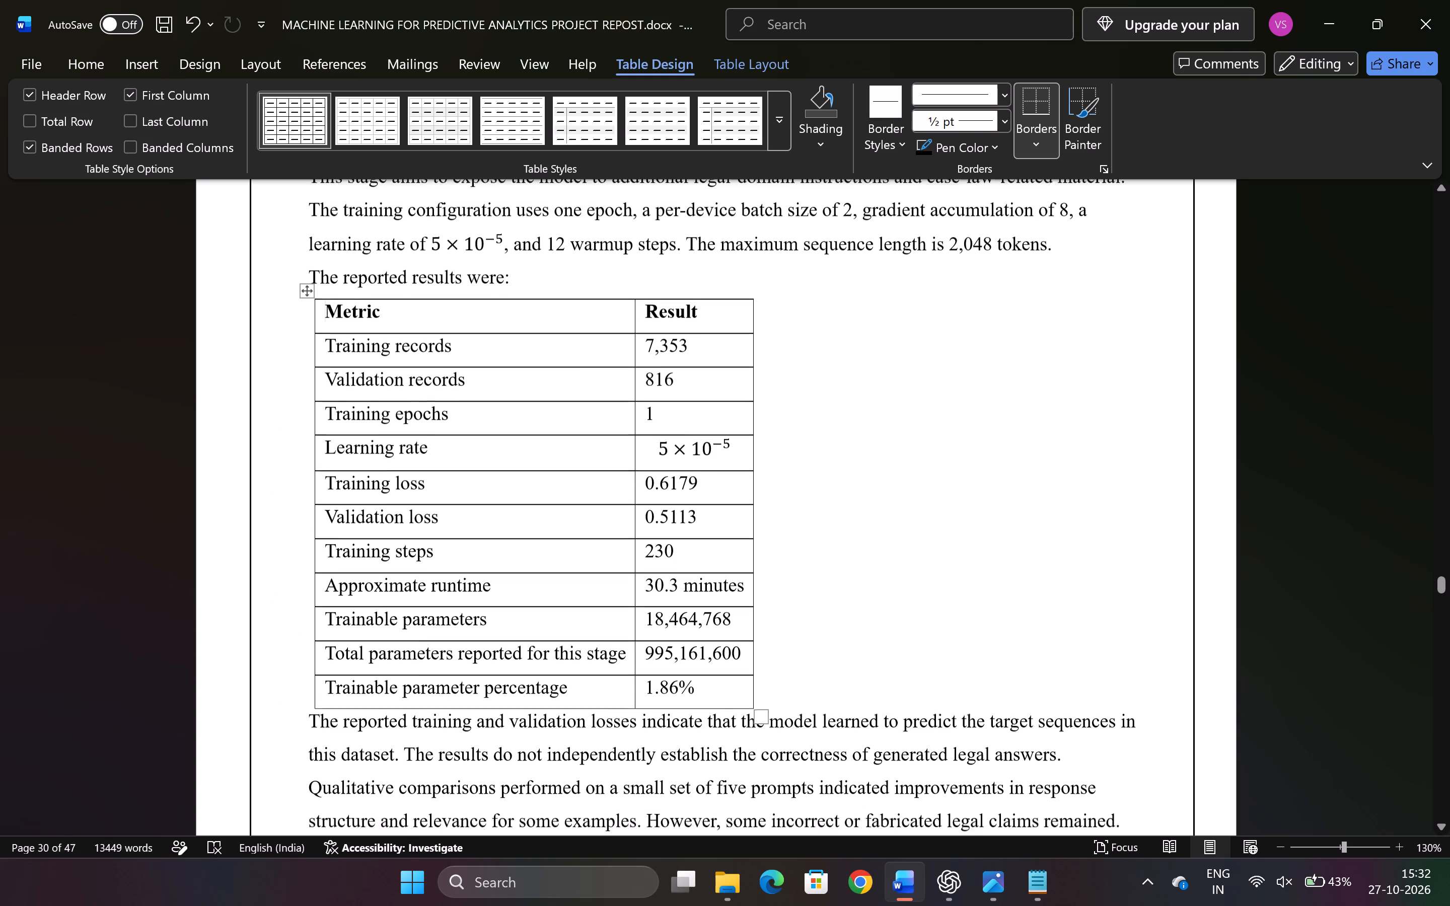
scroll(783, 448, down, 8)
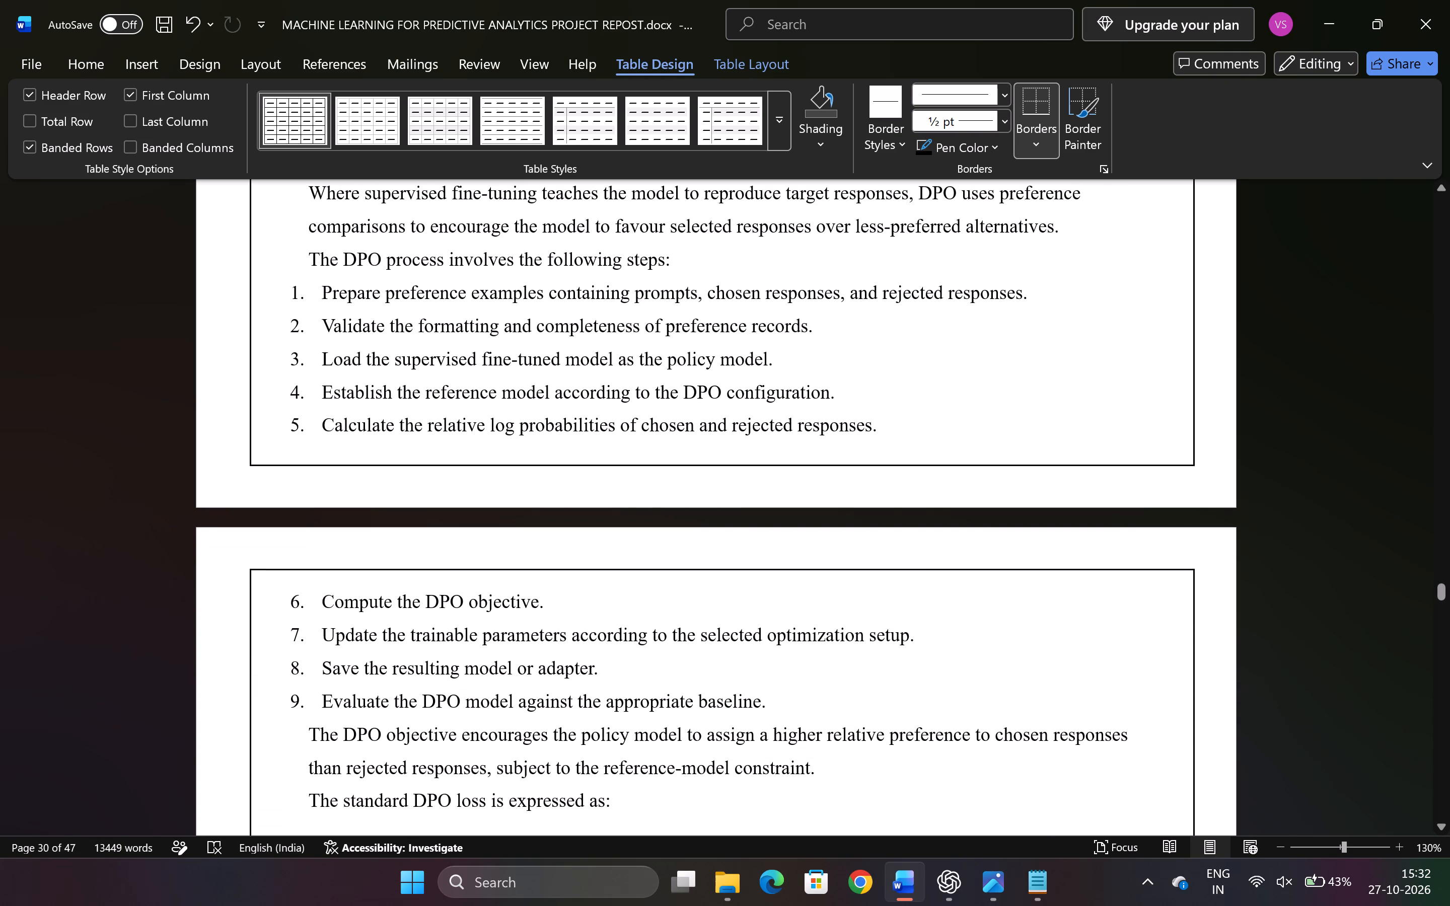
drag(776, 704, 357, 331)
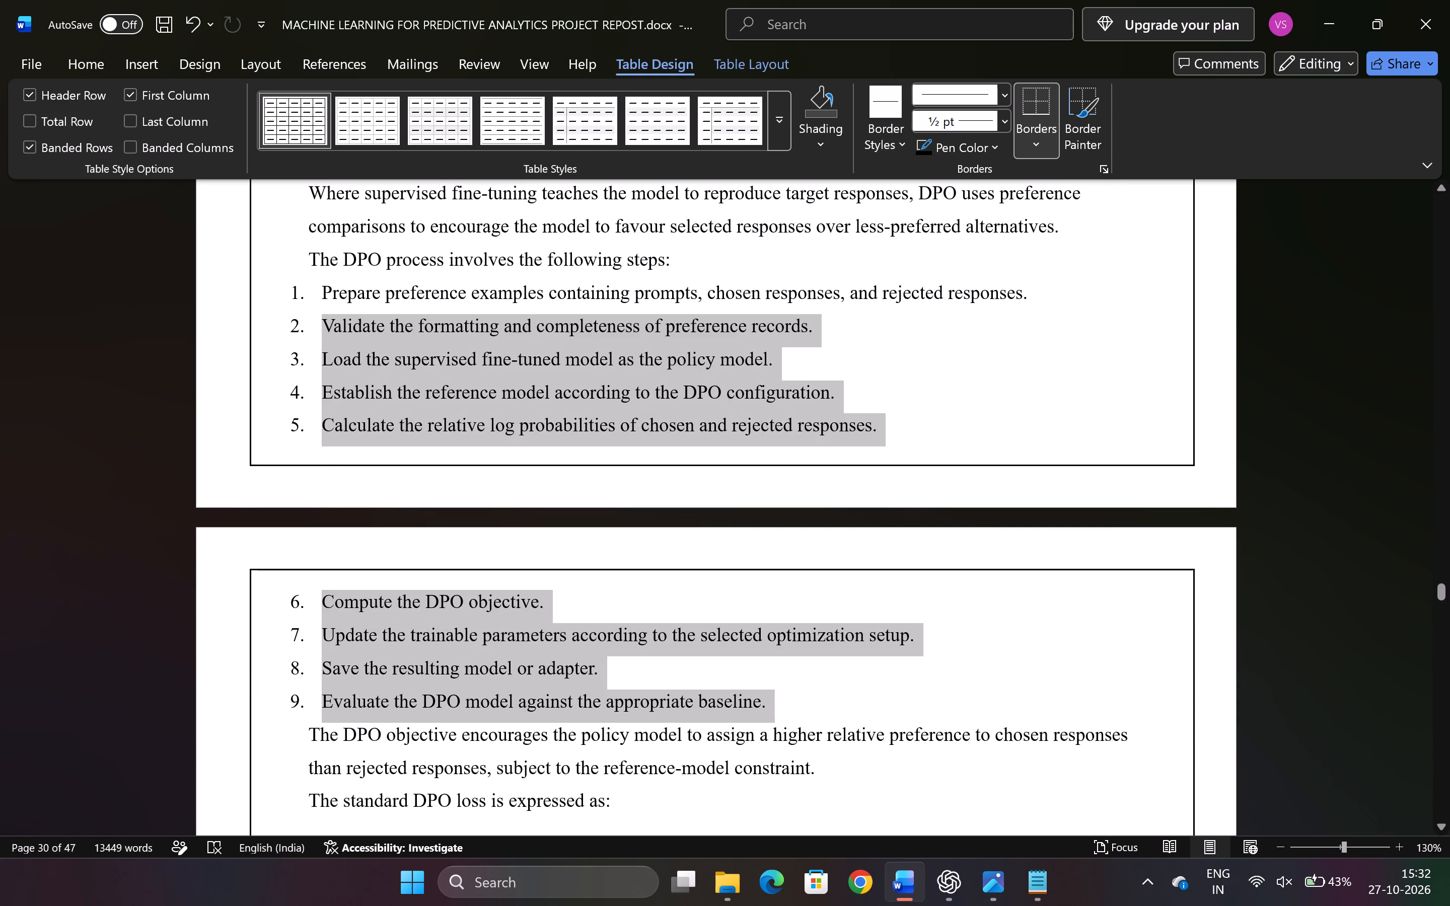
drag(357, 331, 329, 303)
click(282, 59)
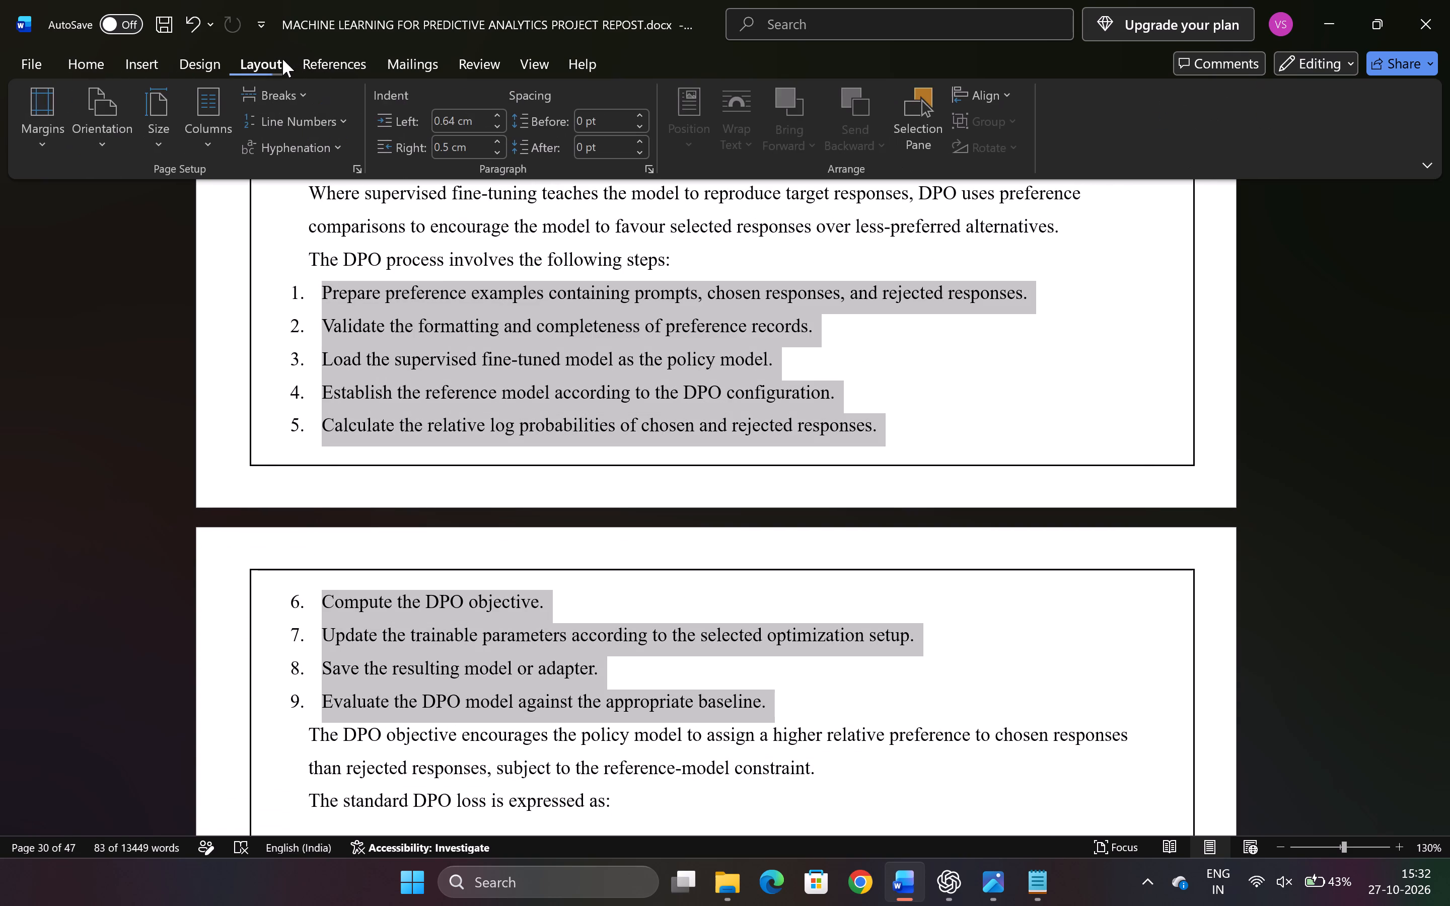
click(456, 121)
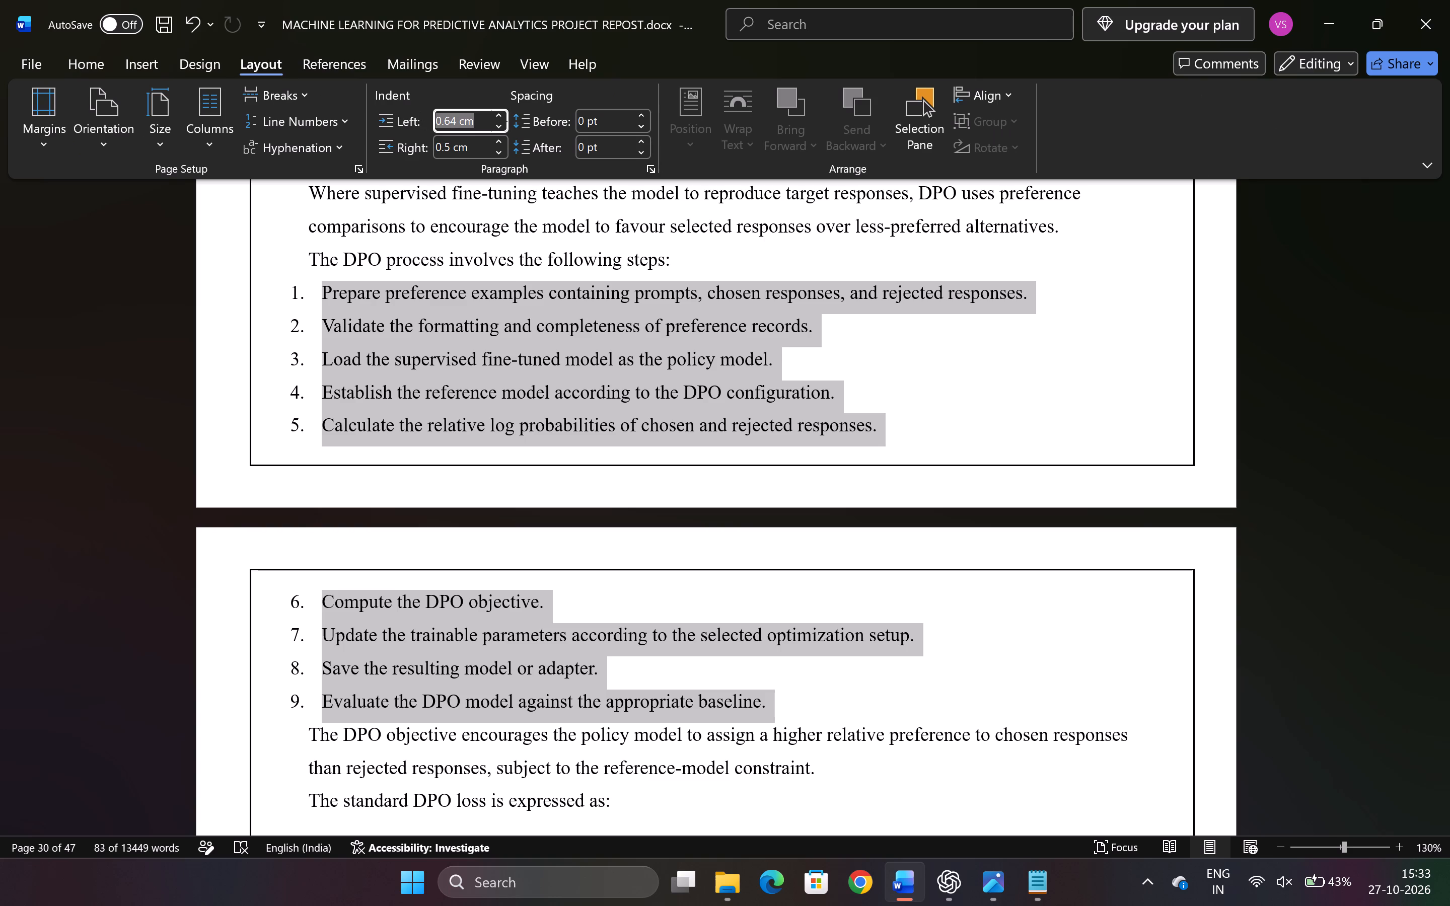
key(1)
key(Return)
Delete the blank lines between the paragraph on unsupported experimental values and the DPO training pipeline figure.
scroll(650, 452, down, 4)
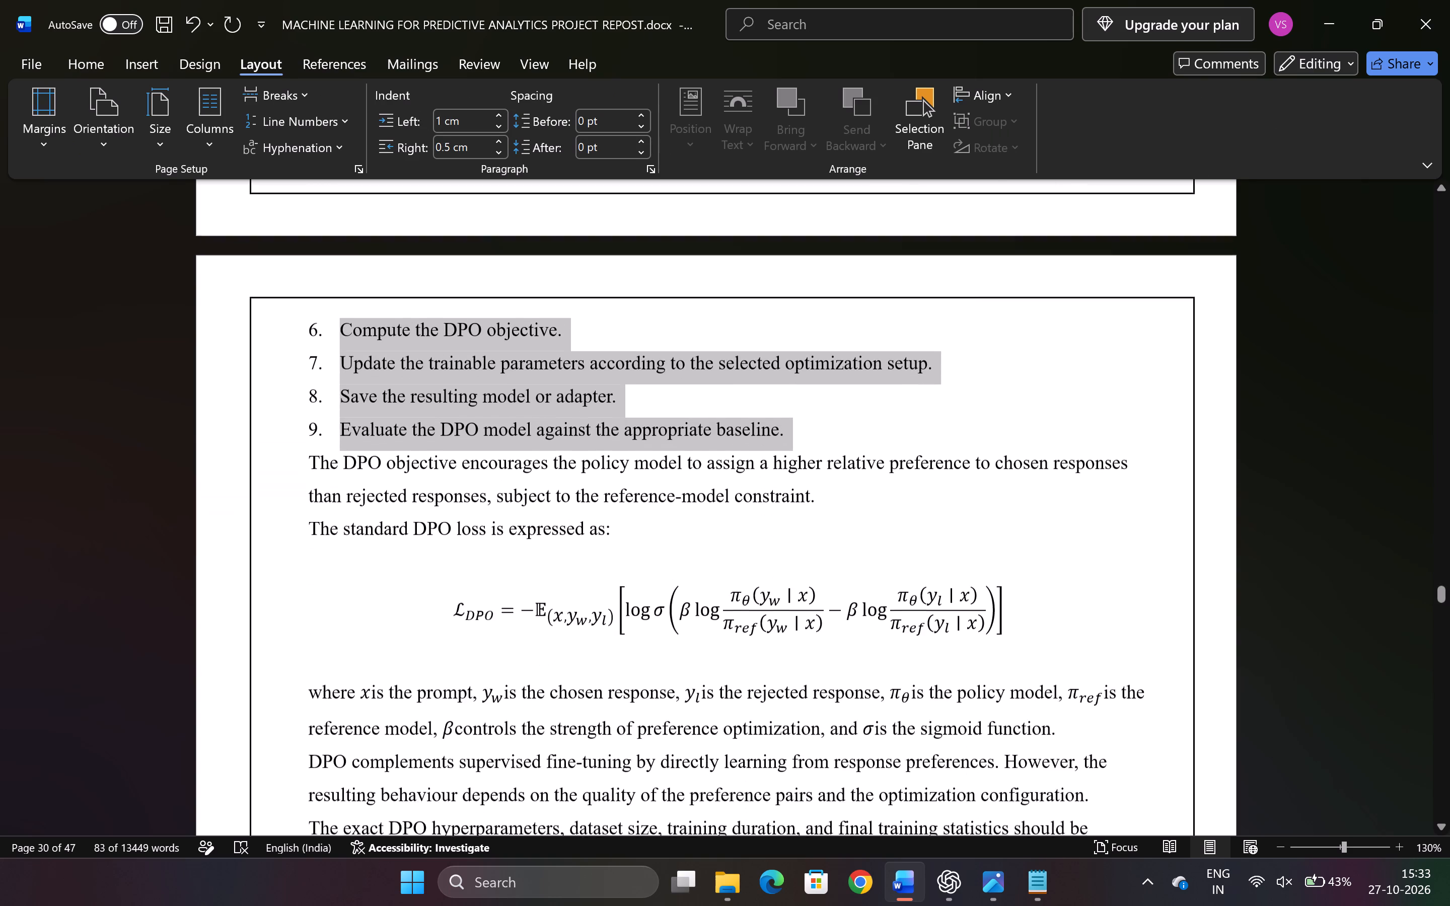
scroll(650, 452, down, 1)
click(638, 494)
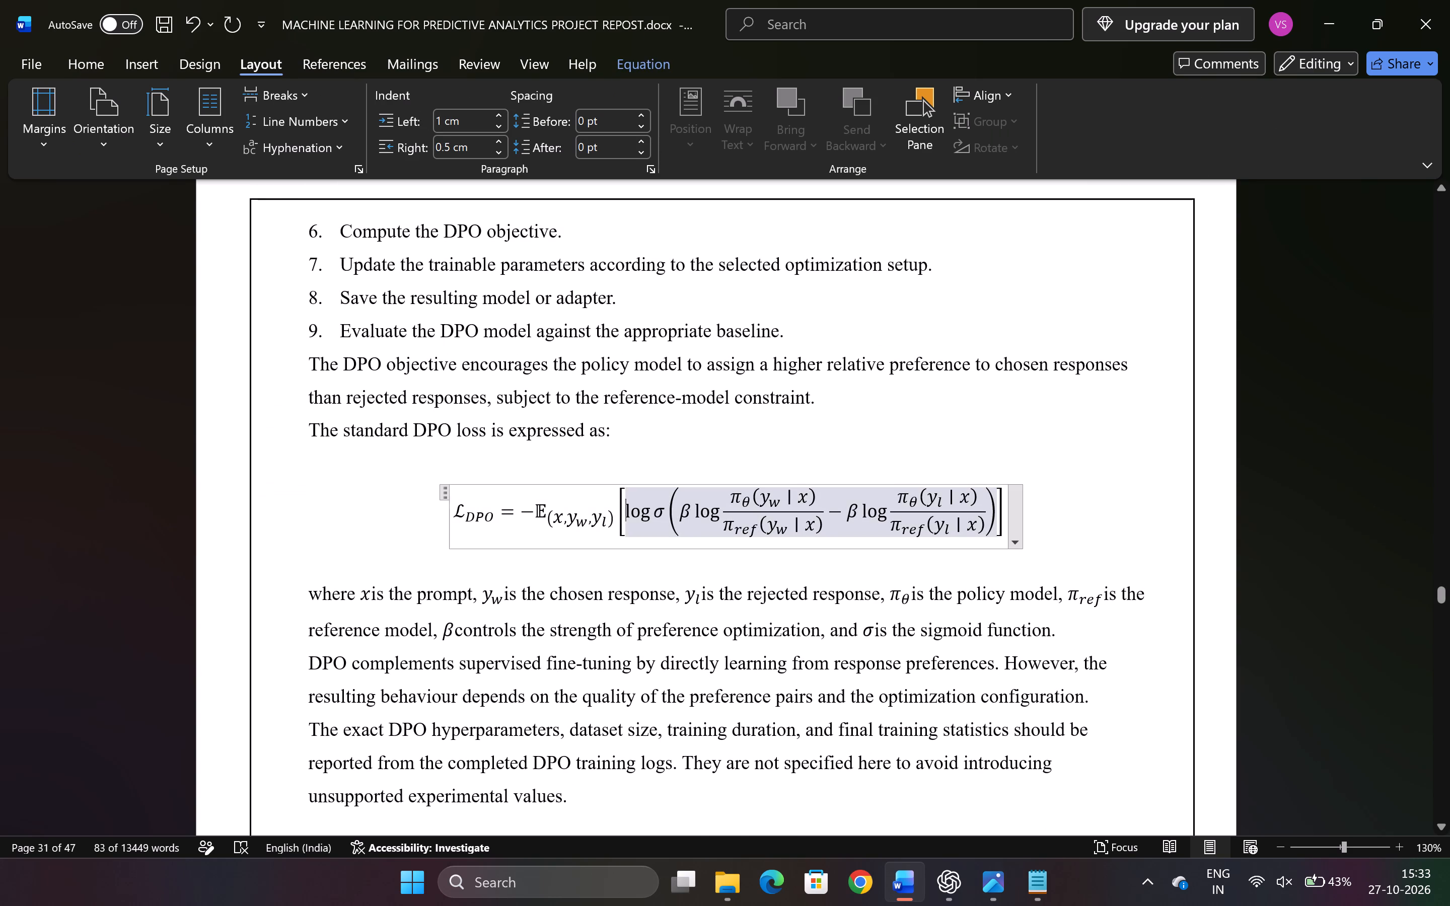
click(543, 457)
scroll(543, 457, down, 3)
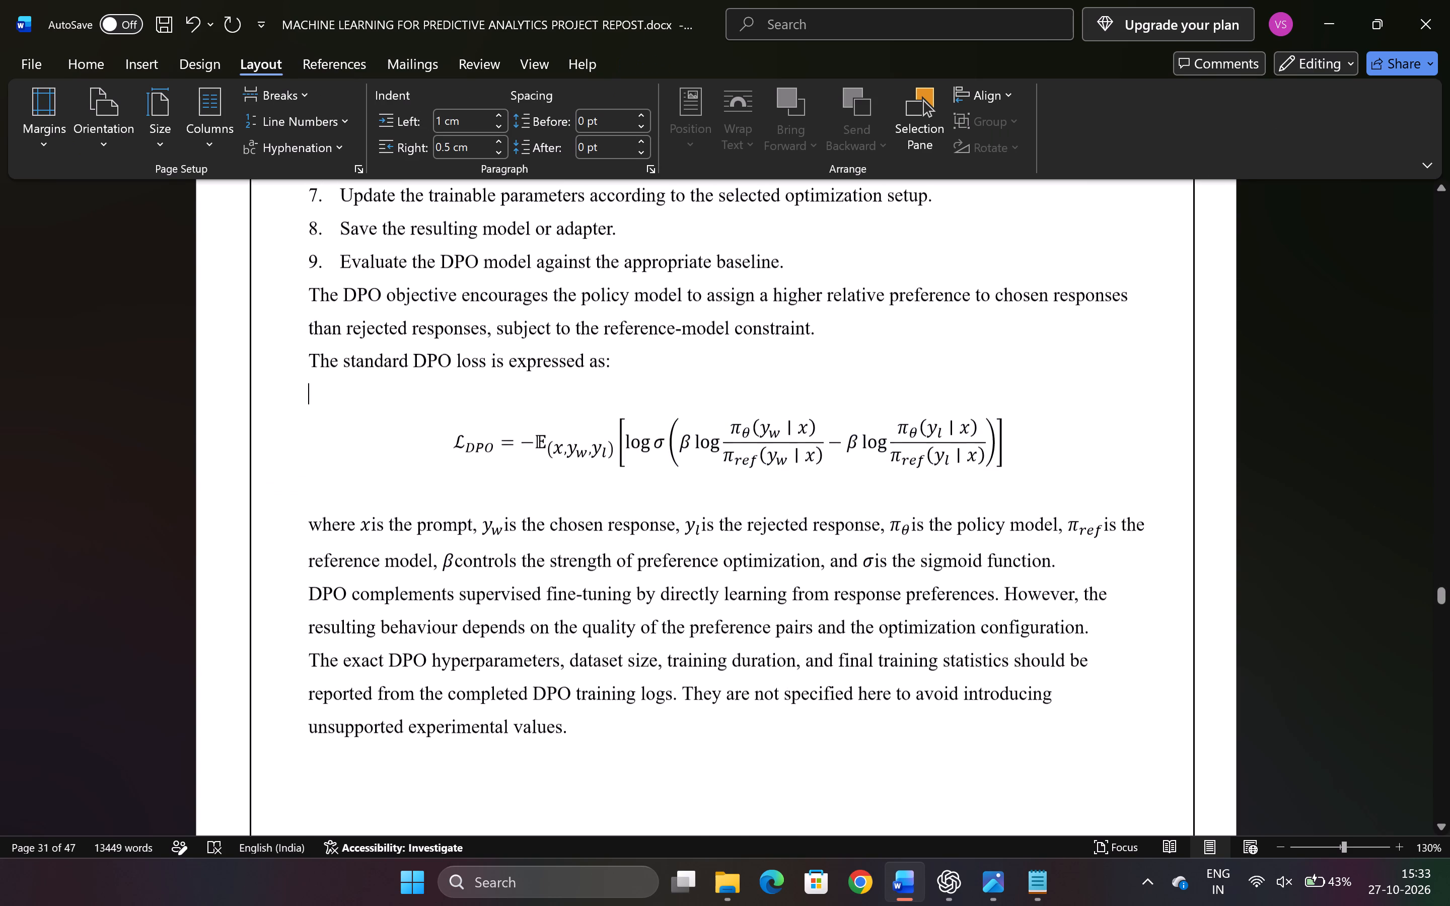
scroll(543, 457, down, 3)
click(539, 551)
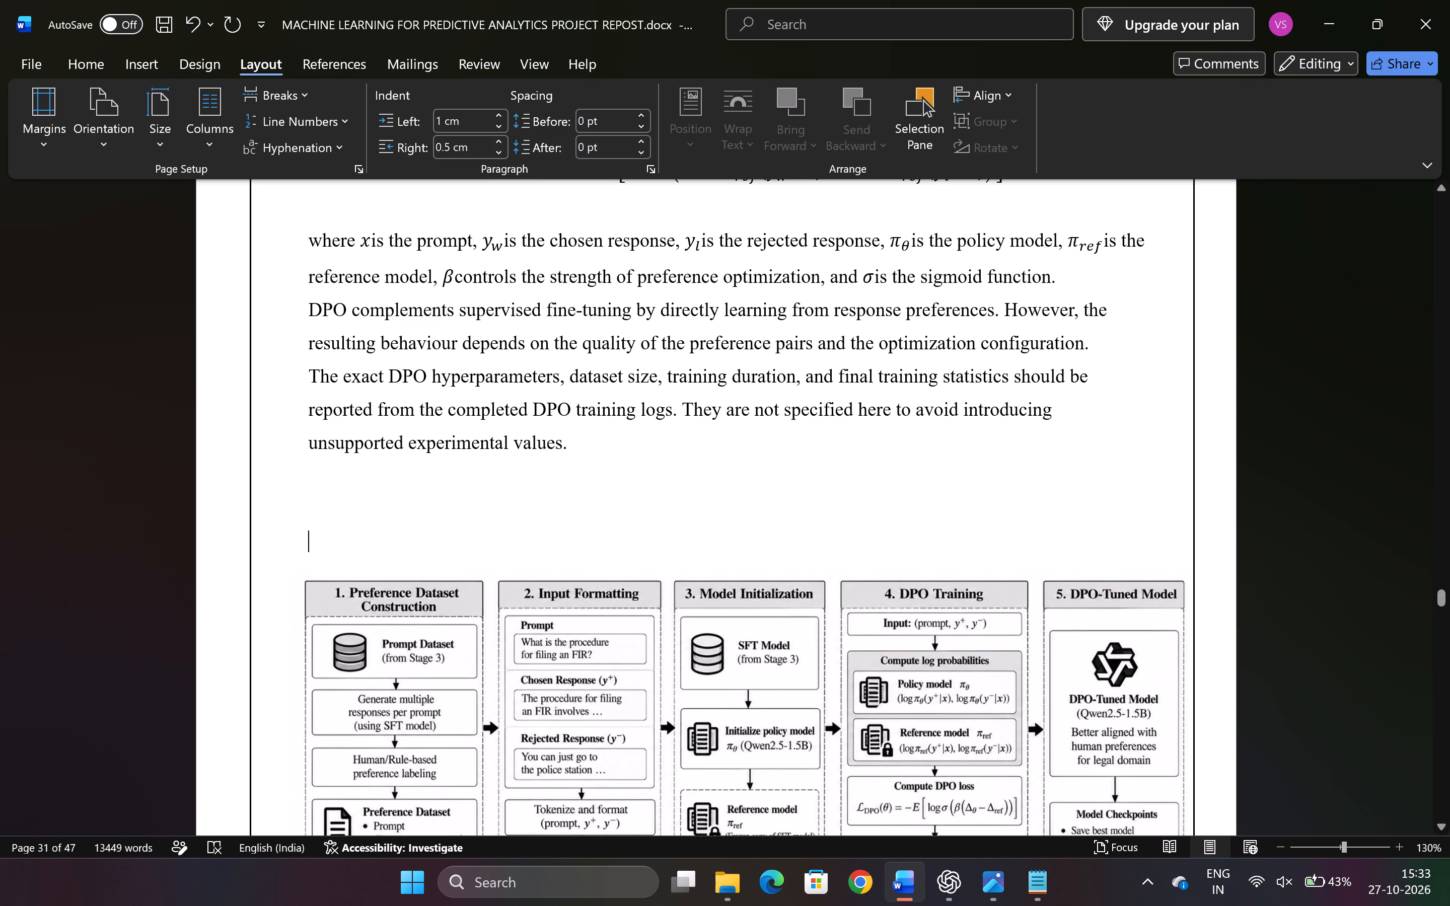
key(BackSpace)
key(BackSpace)
key(BackSpace)
key(BackSpace)
Review the layout of the pages from the DPO process list through the model evaluation subsections of section 3.10.
scroll(539, 551, down, 1)
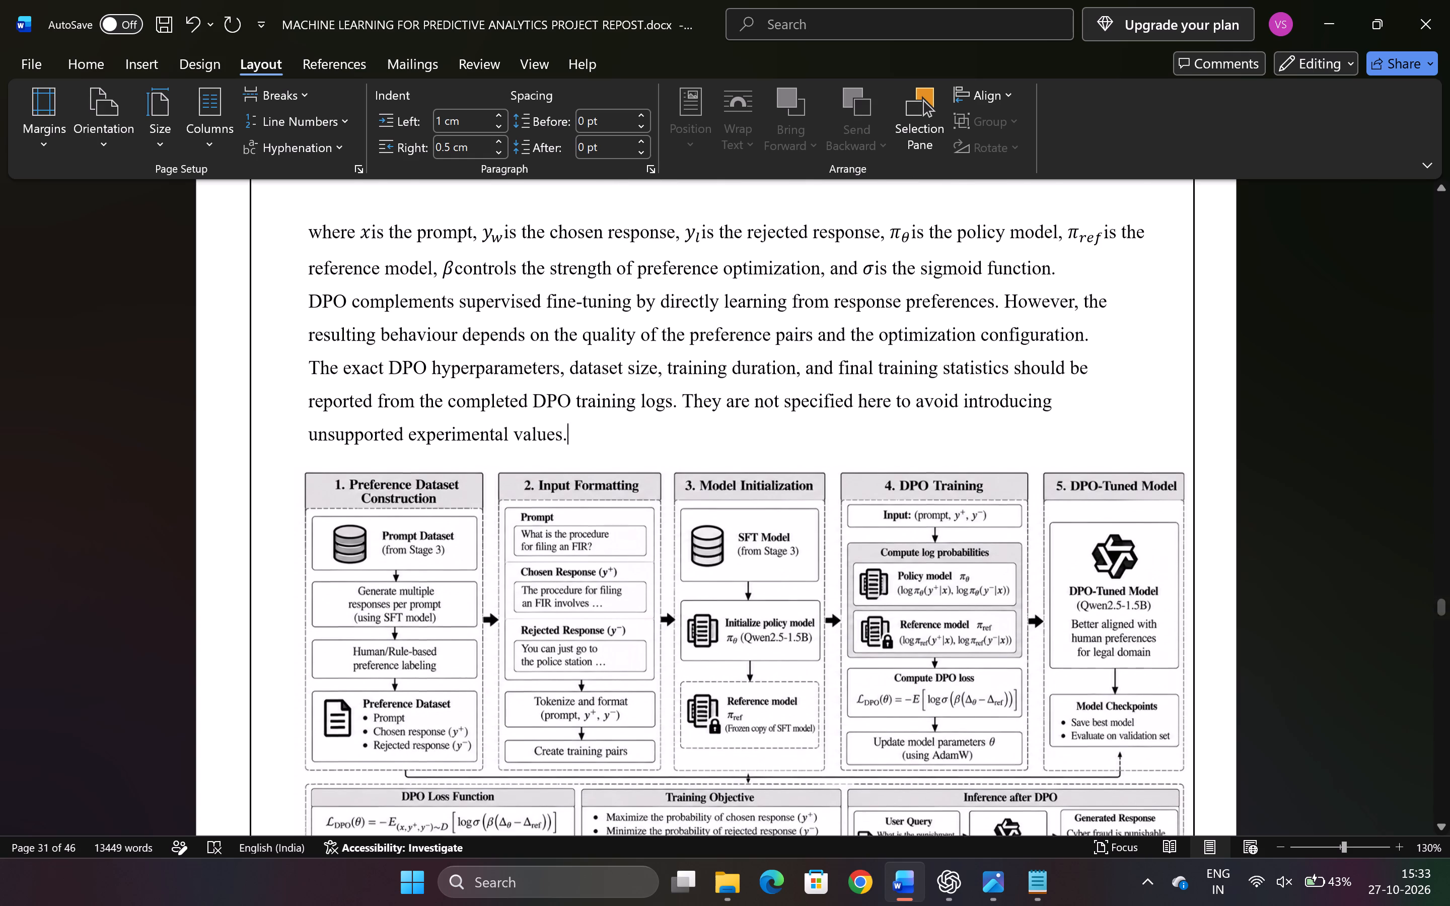
scroll(539, 551, down, 5)
scroll(579, 659, down, 9)
scroll(579, 659, up, 1)
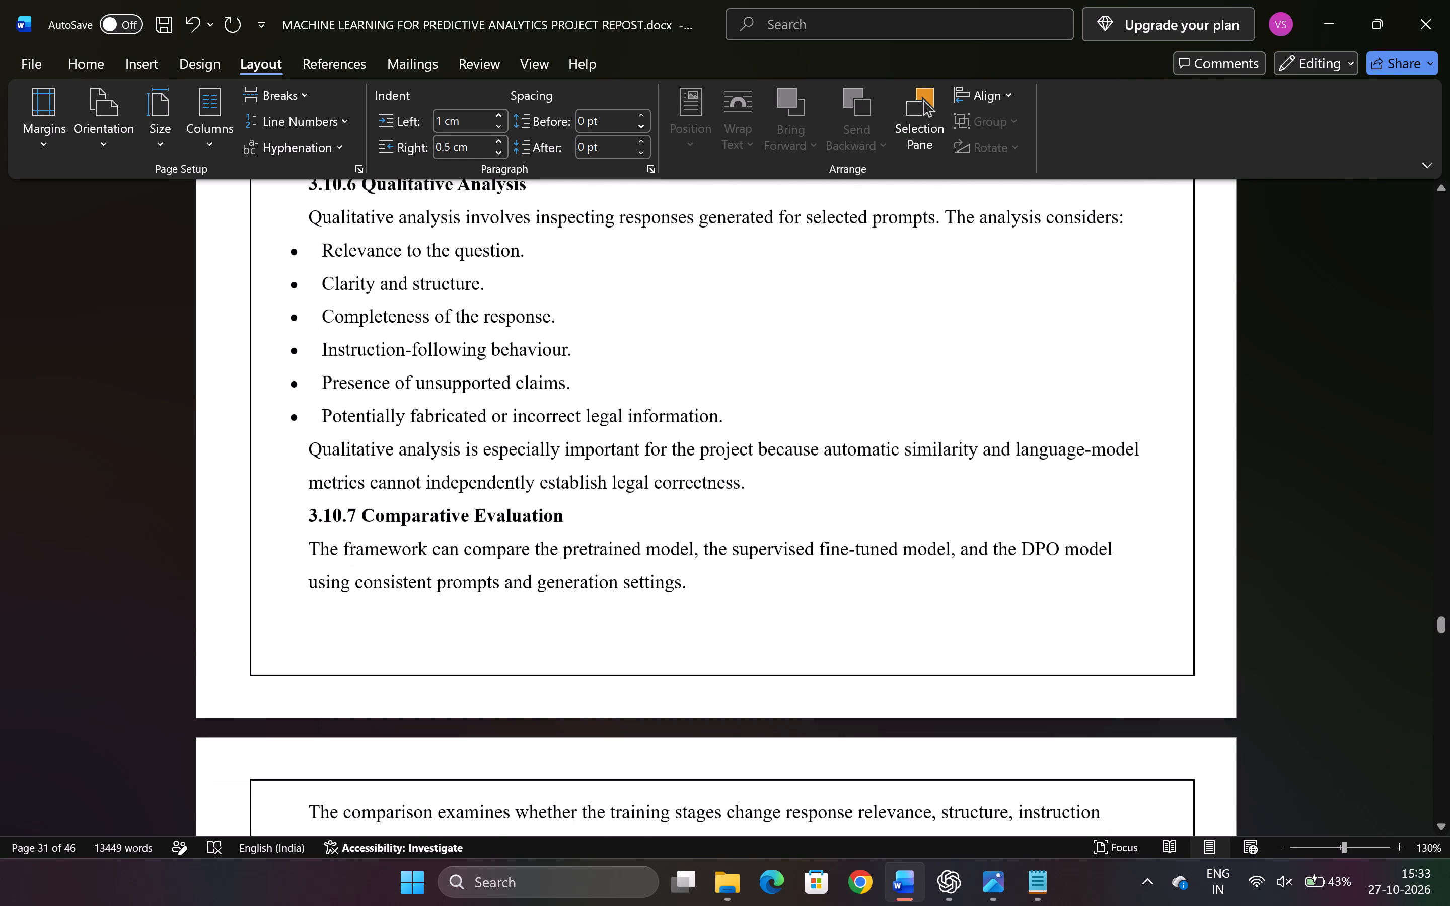
scroll(579, 659, up, 2)
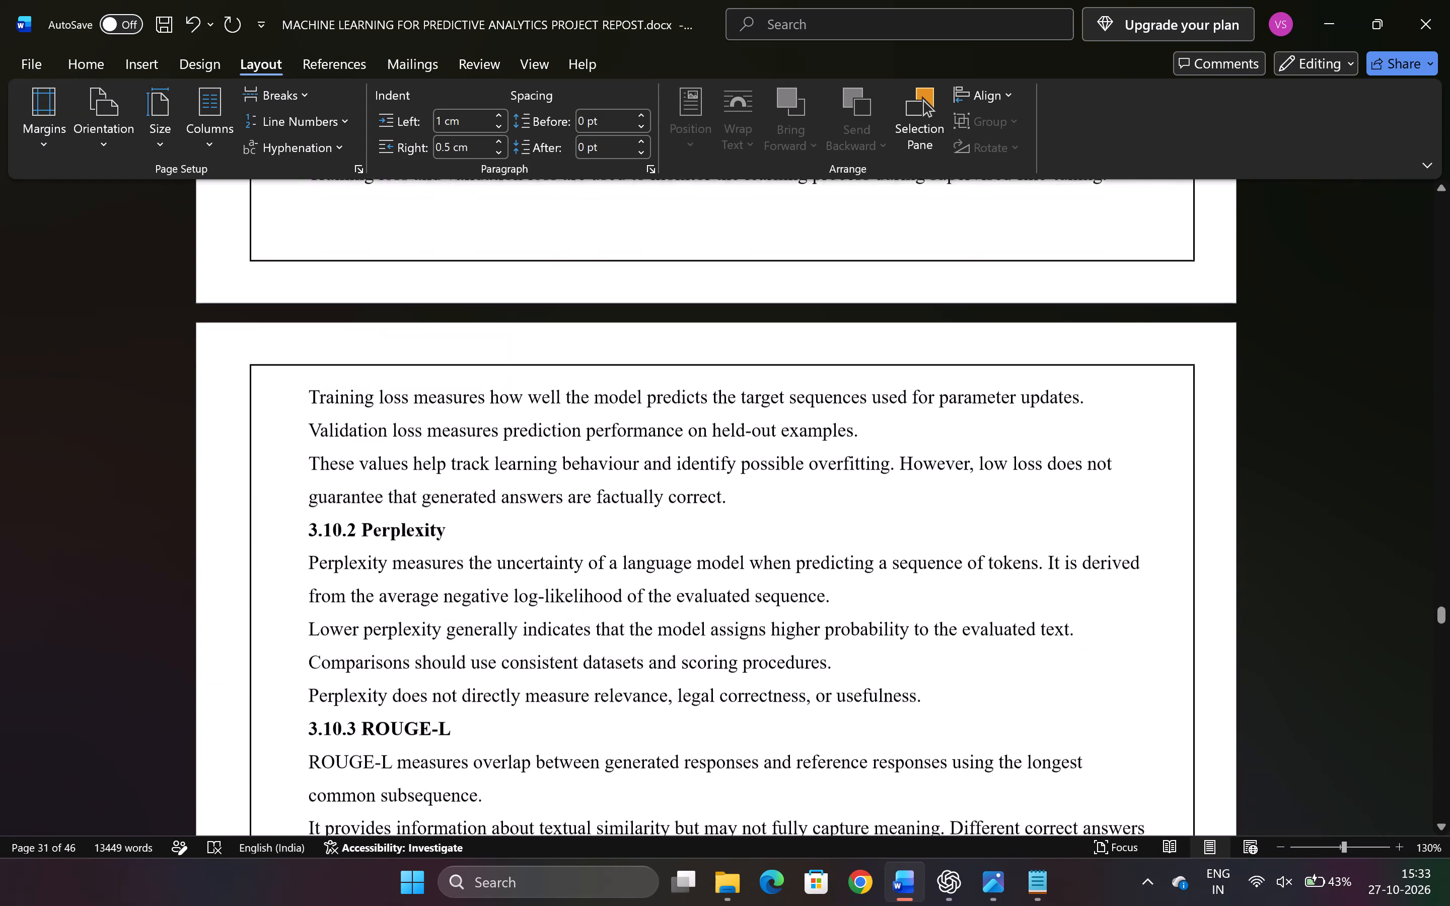
scroll(579, 659, up, 3)
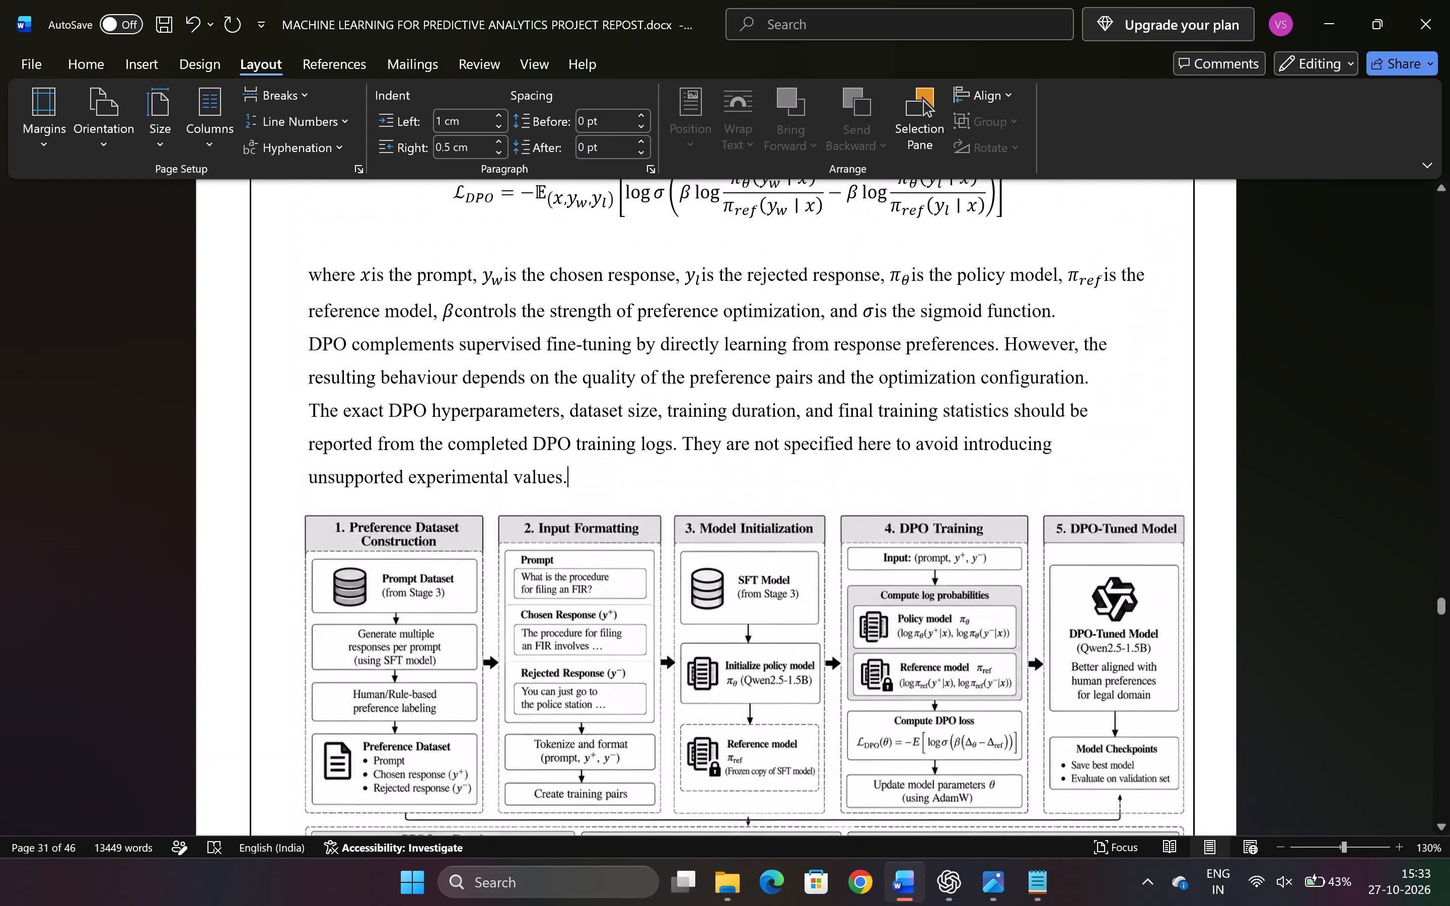
scroll(579, 659, up, 1)
scroll(579, 659, down, 3)
scroll(579, 659, up, 4)
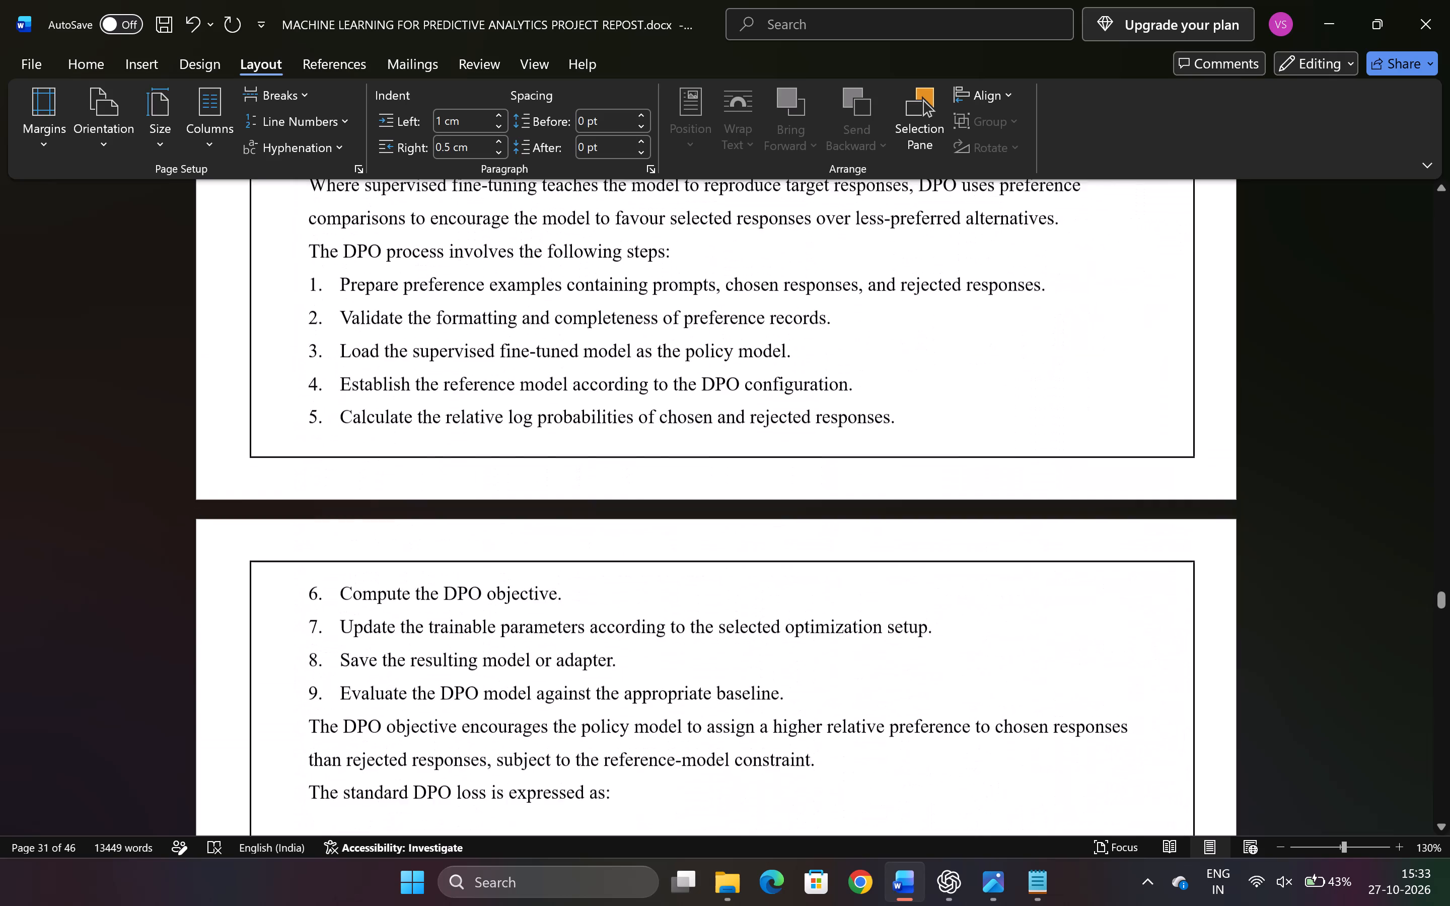
Set the left indent of the six bullet points under 3.10.6 Qualitative Analysis to 1 cm.
scroll(579, 659, down, 12)
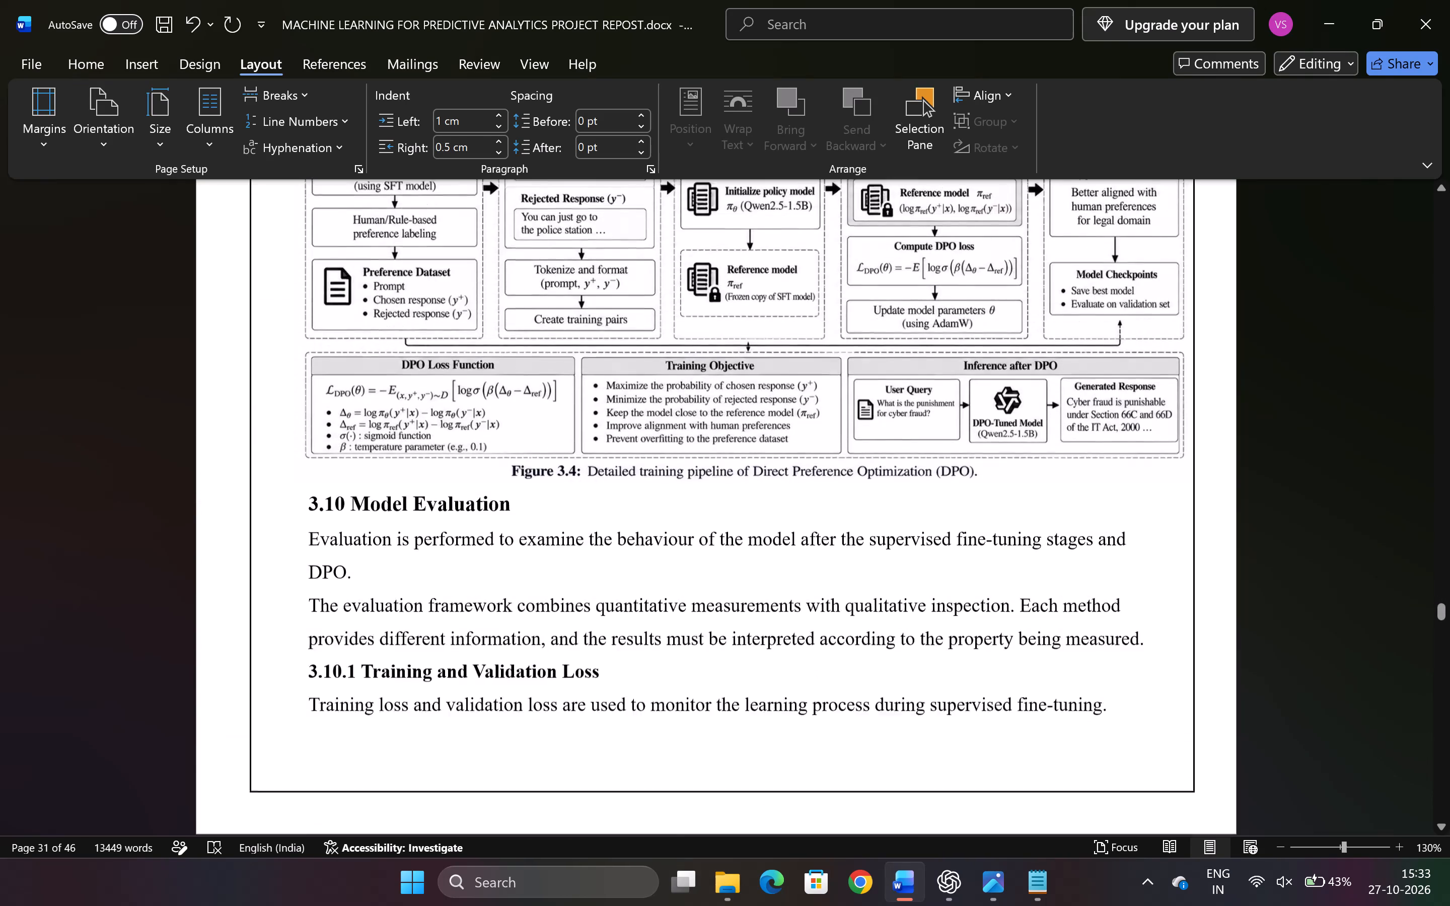
scroll(579, 659, down, 8)
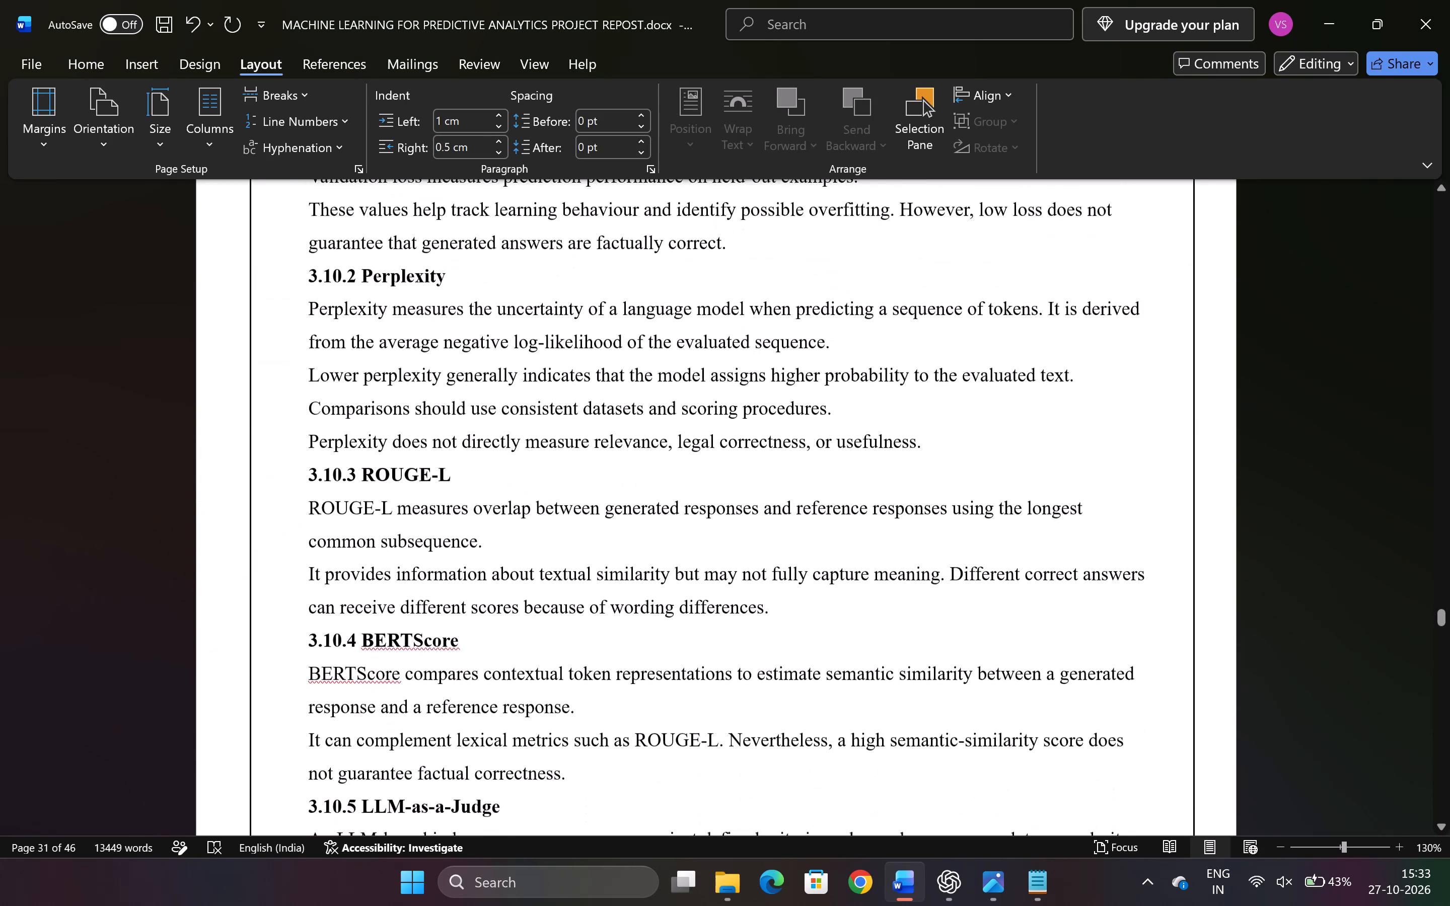
scroll(579, 659, down, 2)
click(738, 569)
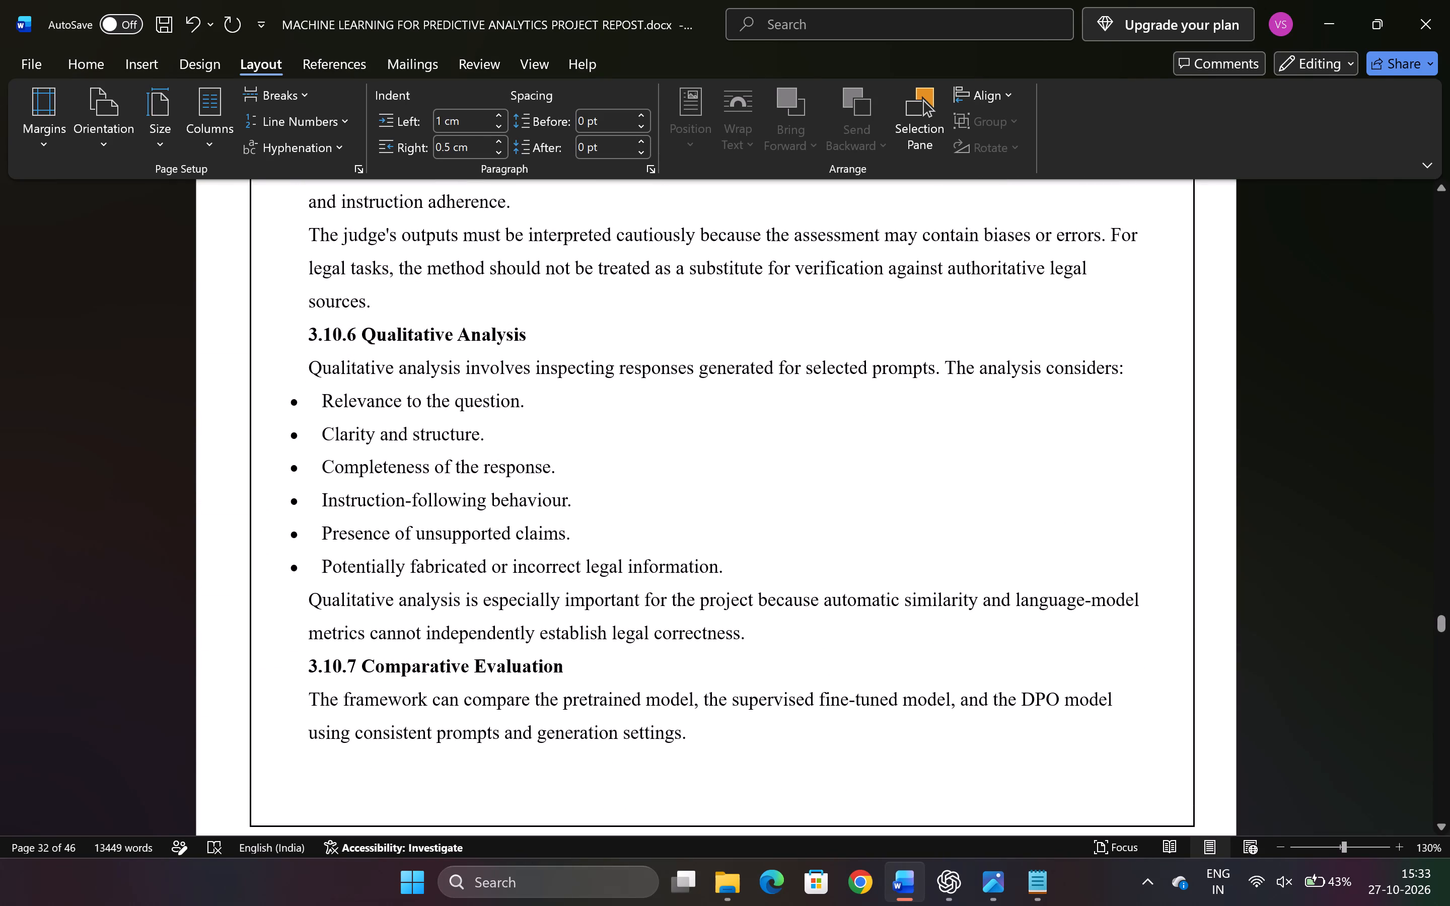
drag(738, 569, 382, 458)
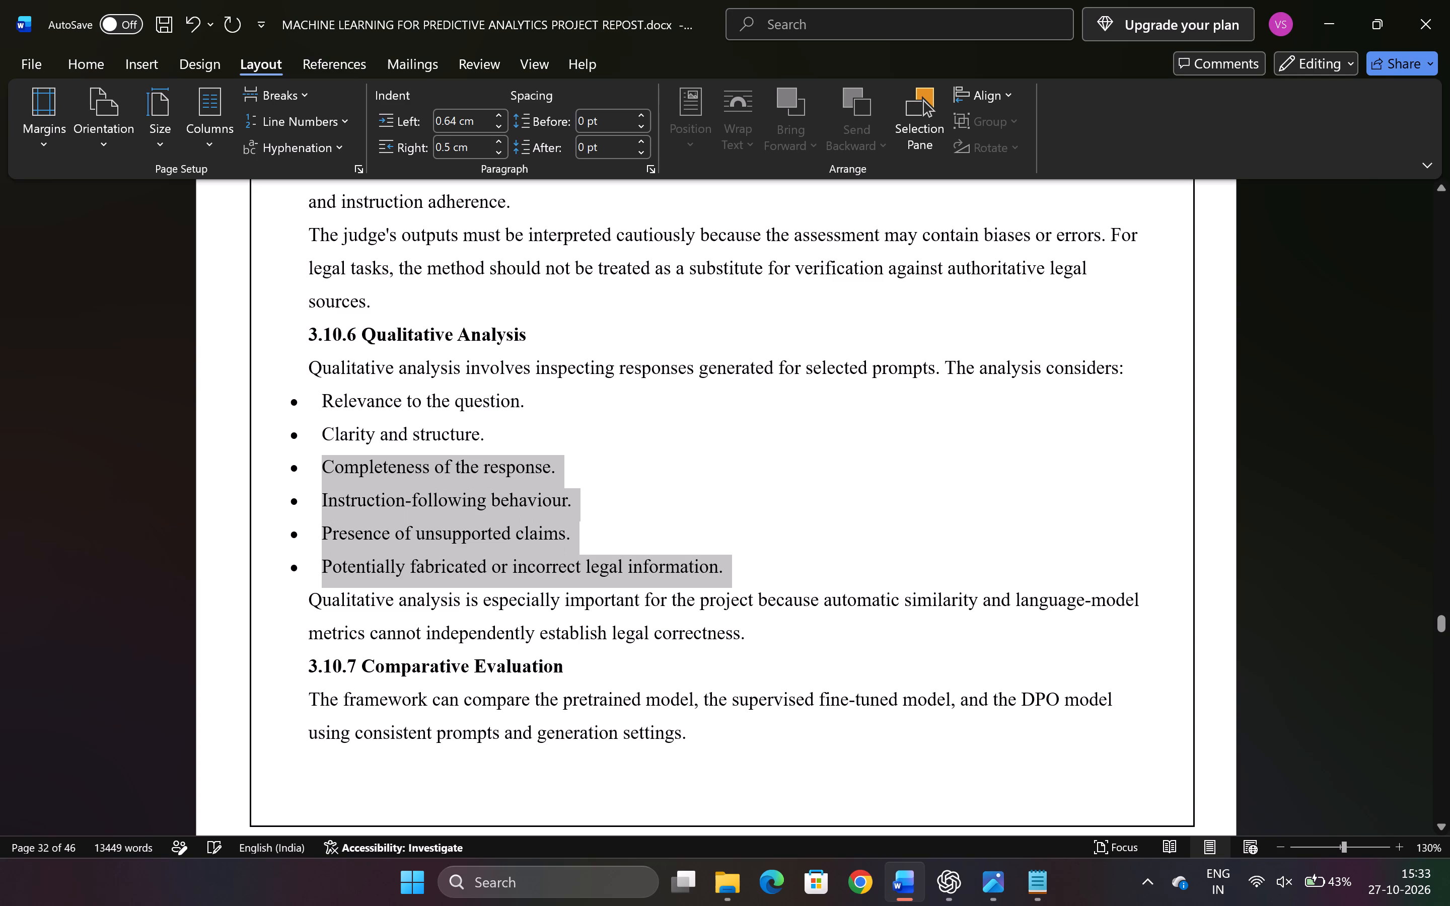
drag(382, 458, 319, 404)
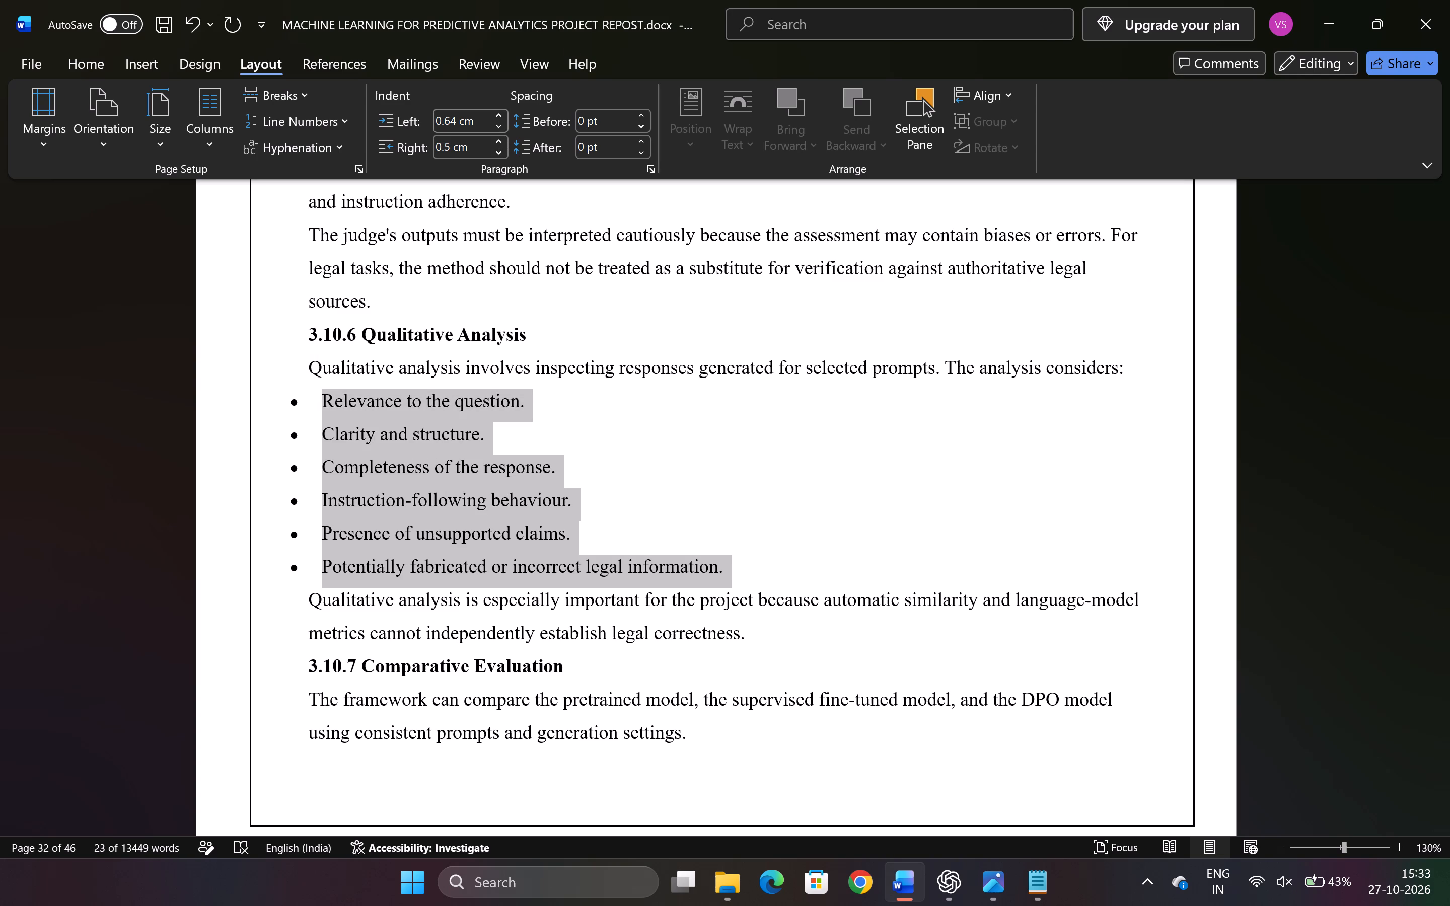
click(463, 126)
key(1)
key(Return)
Review the layout of the pages from 3.10.7 Comparative Evaluation through the Level 0 DFD subsection and its figure.
scroll(463, 126, down, 2)
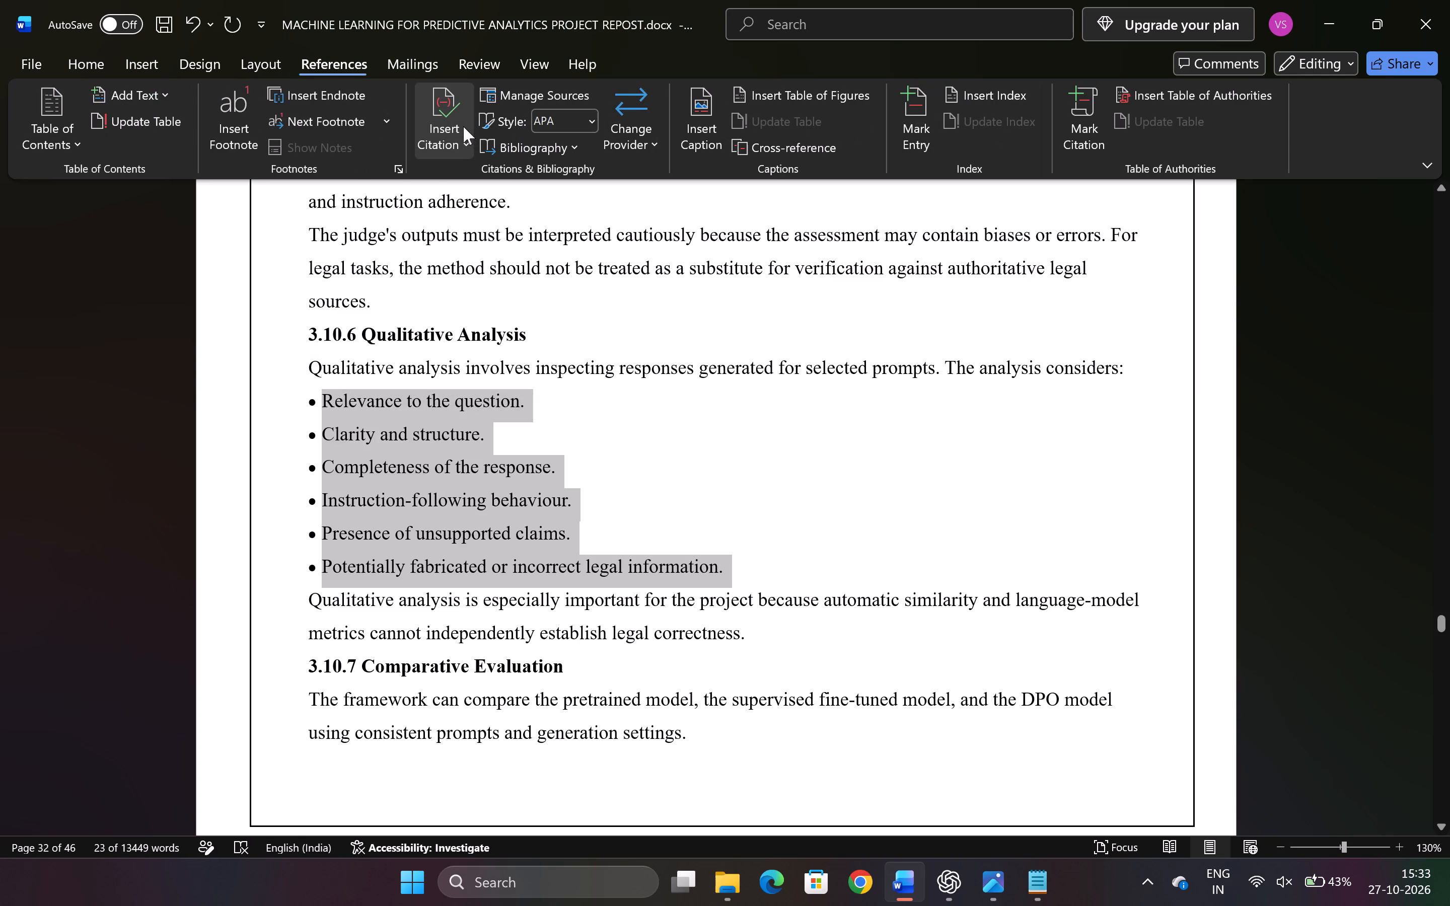
scroll(463, 126, down, 2)
click(208, 65)
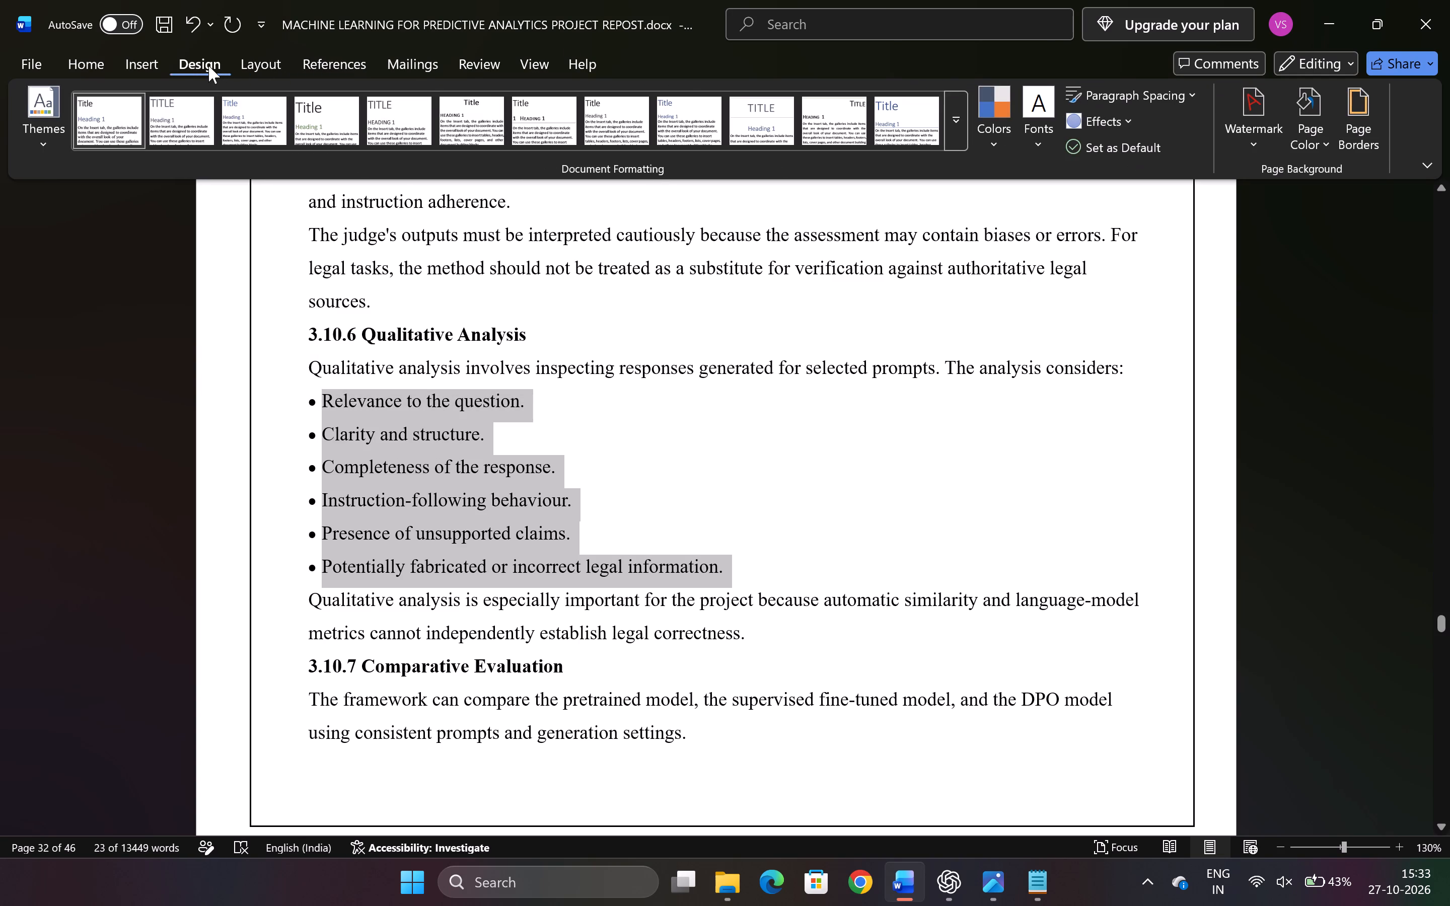
click(168, 58)
scroll(513, 560, down, 6)
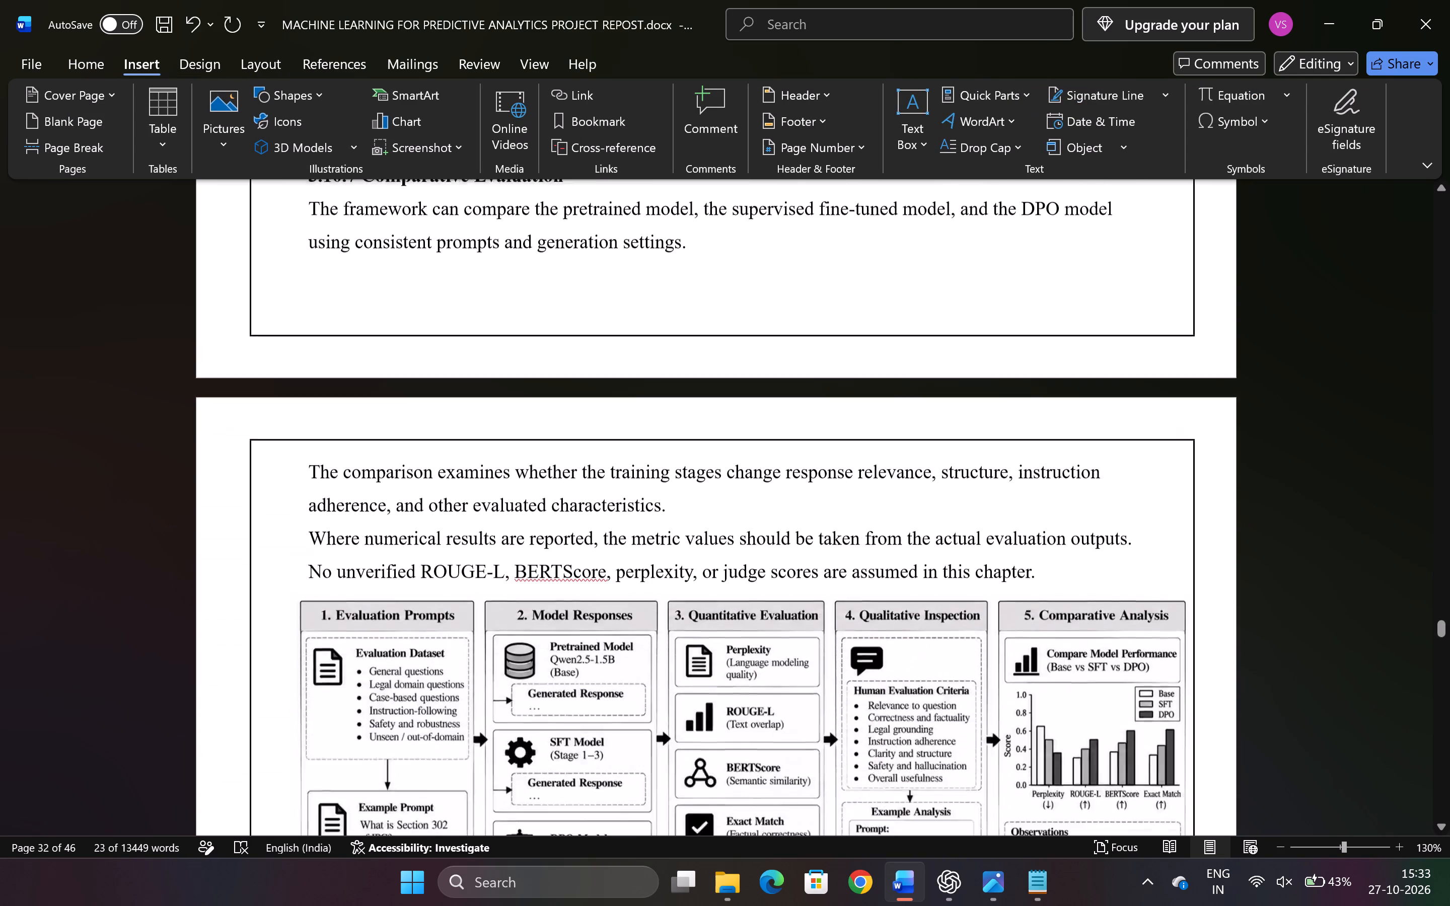
scroll(513, 560, down, 6)
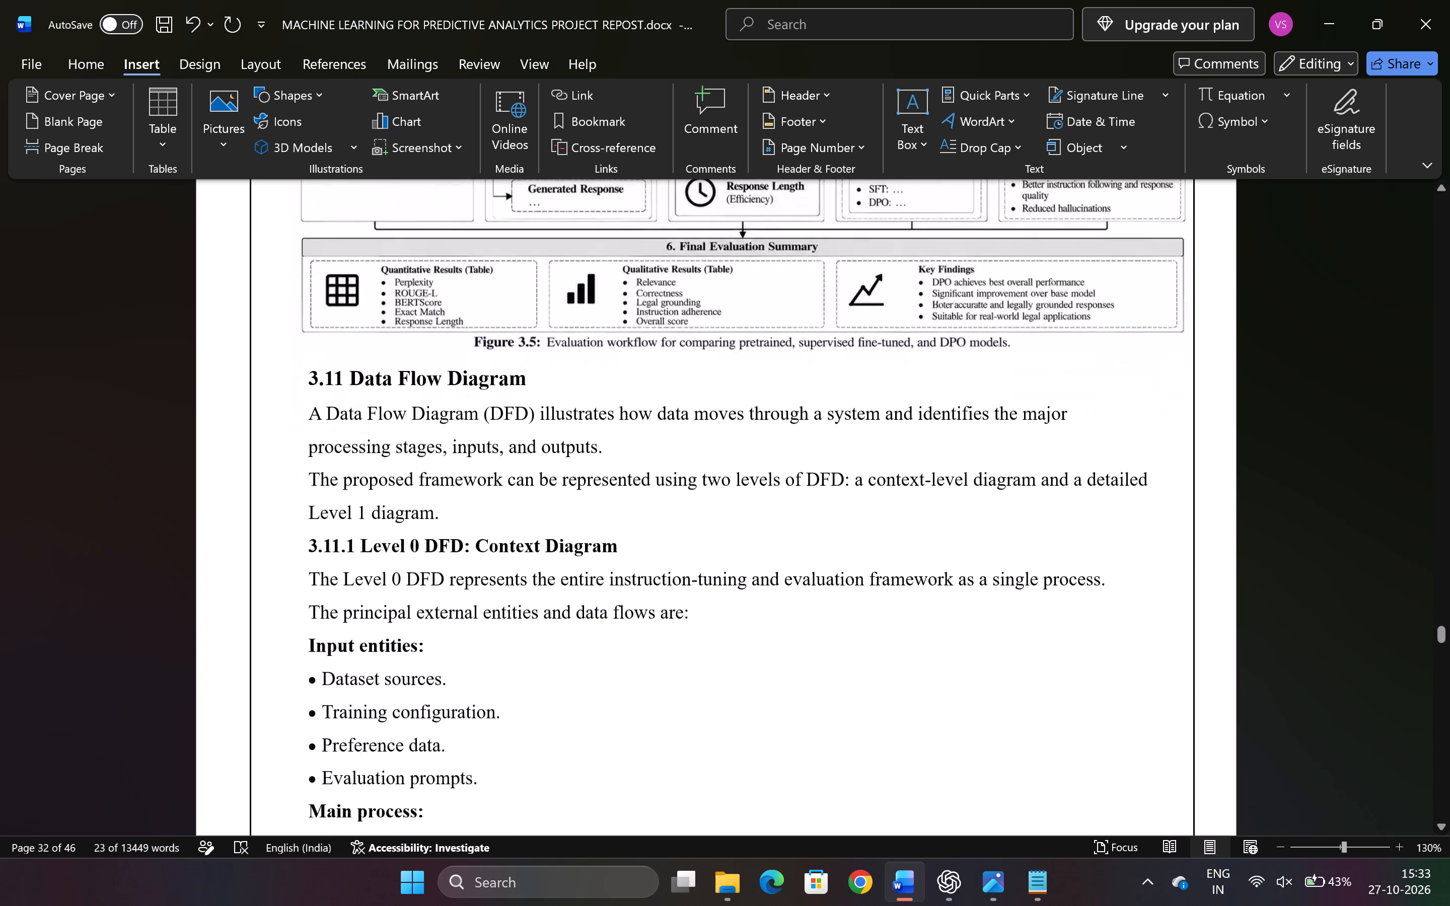
scroll(513, 560, down, 3)
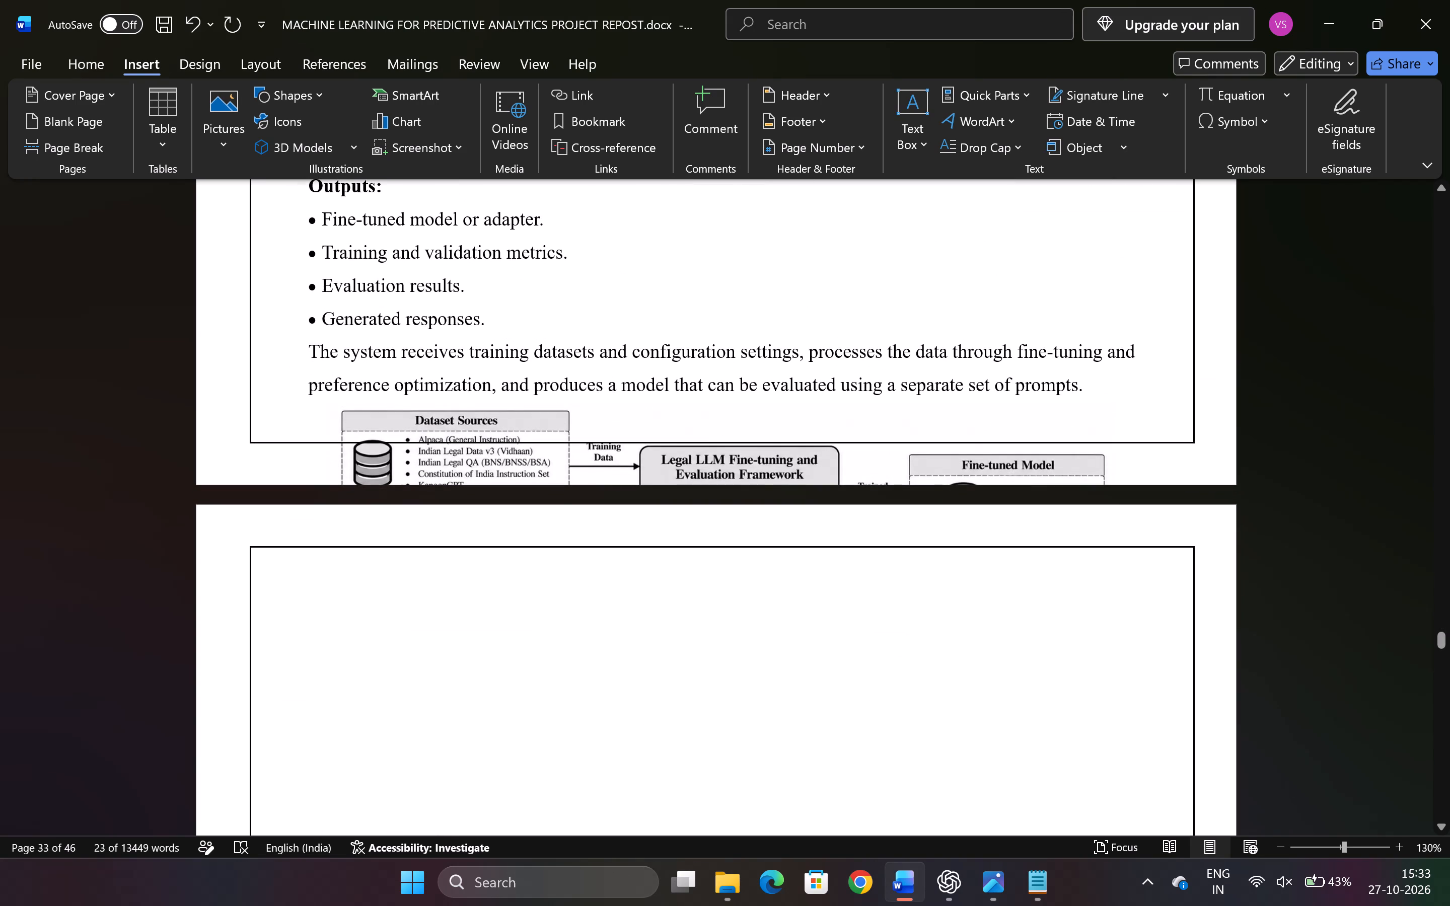
scroll(584, 479, down, 1)
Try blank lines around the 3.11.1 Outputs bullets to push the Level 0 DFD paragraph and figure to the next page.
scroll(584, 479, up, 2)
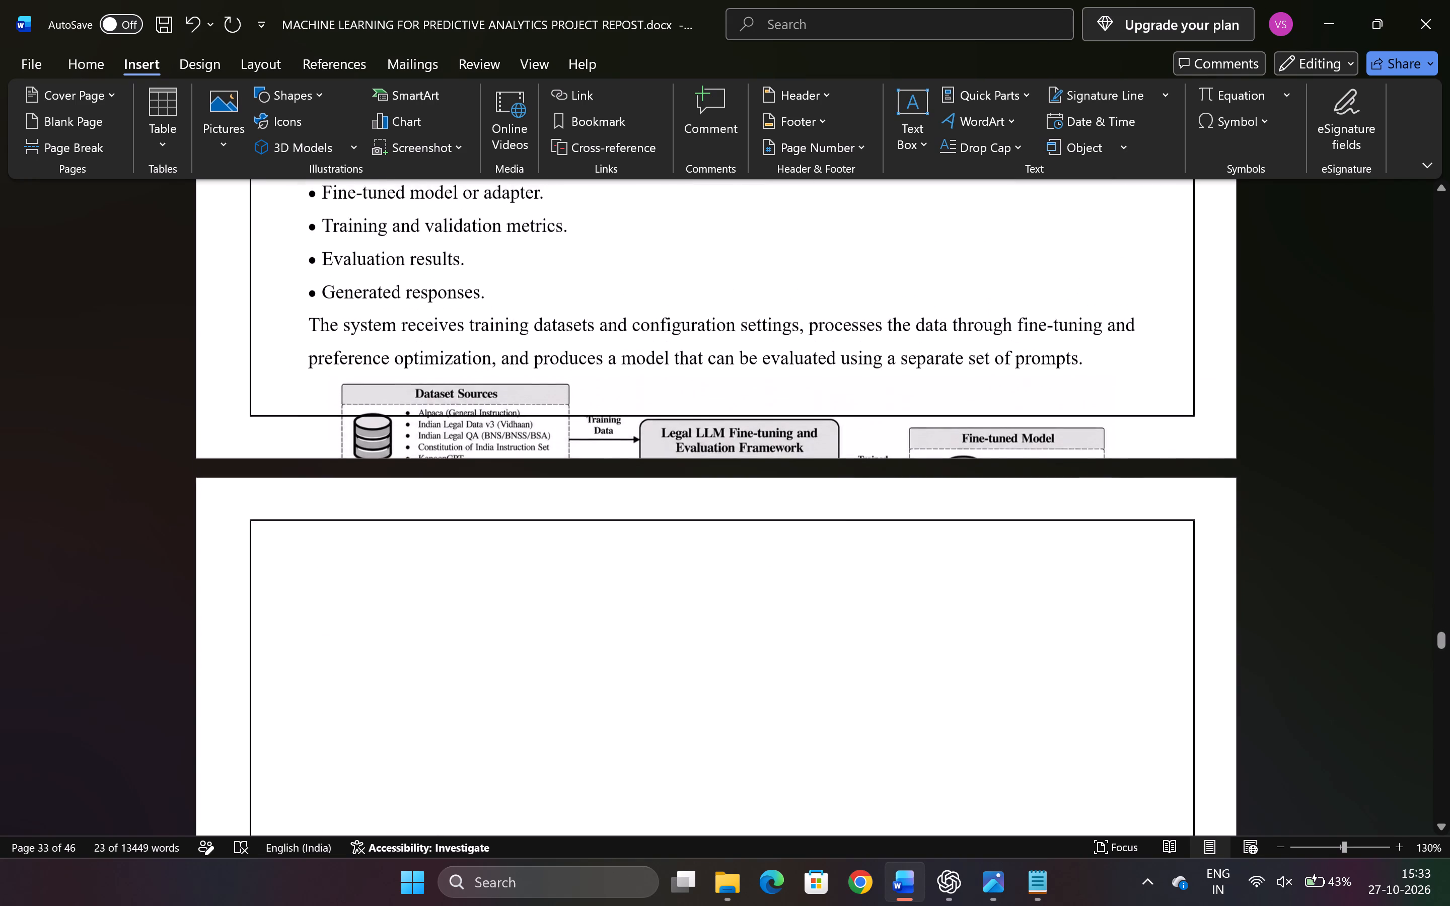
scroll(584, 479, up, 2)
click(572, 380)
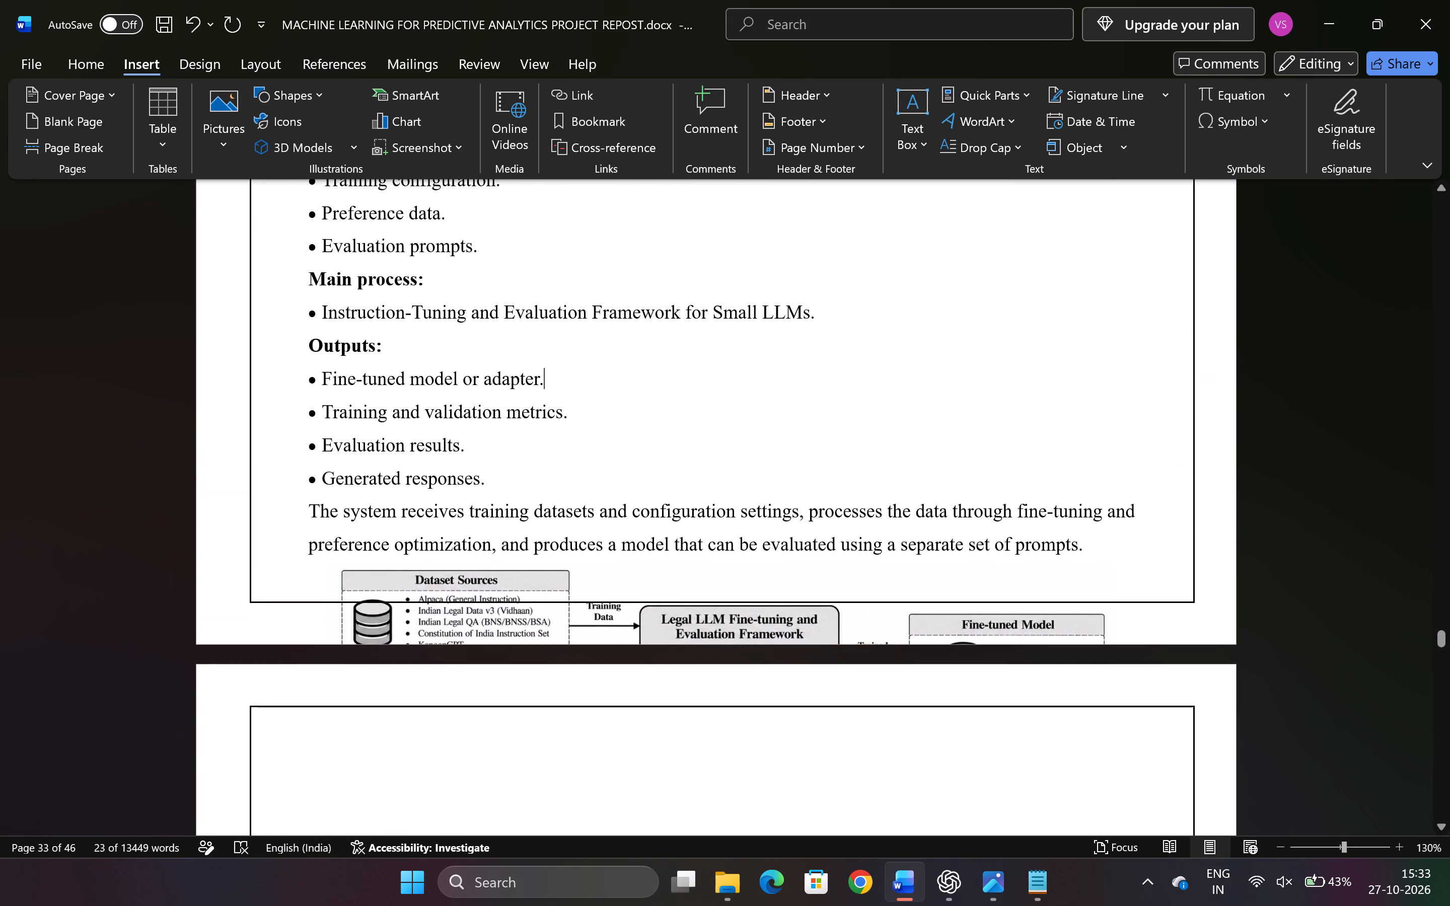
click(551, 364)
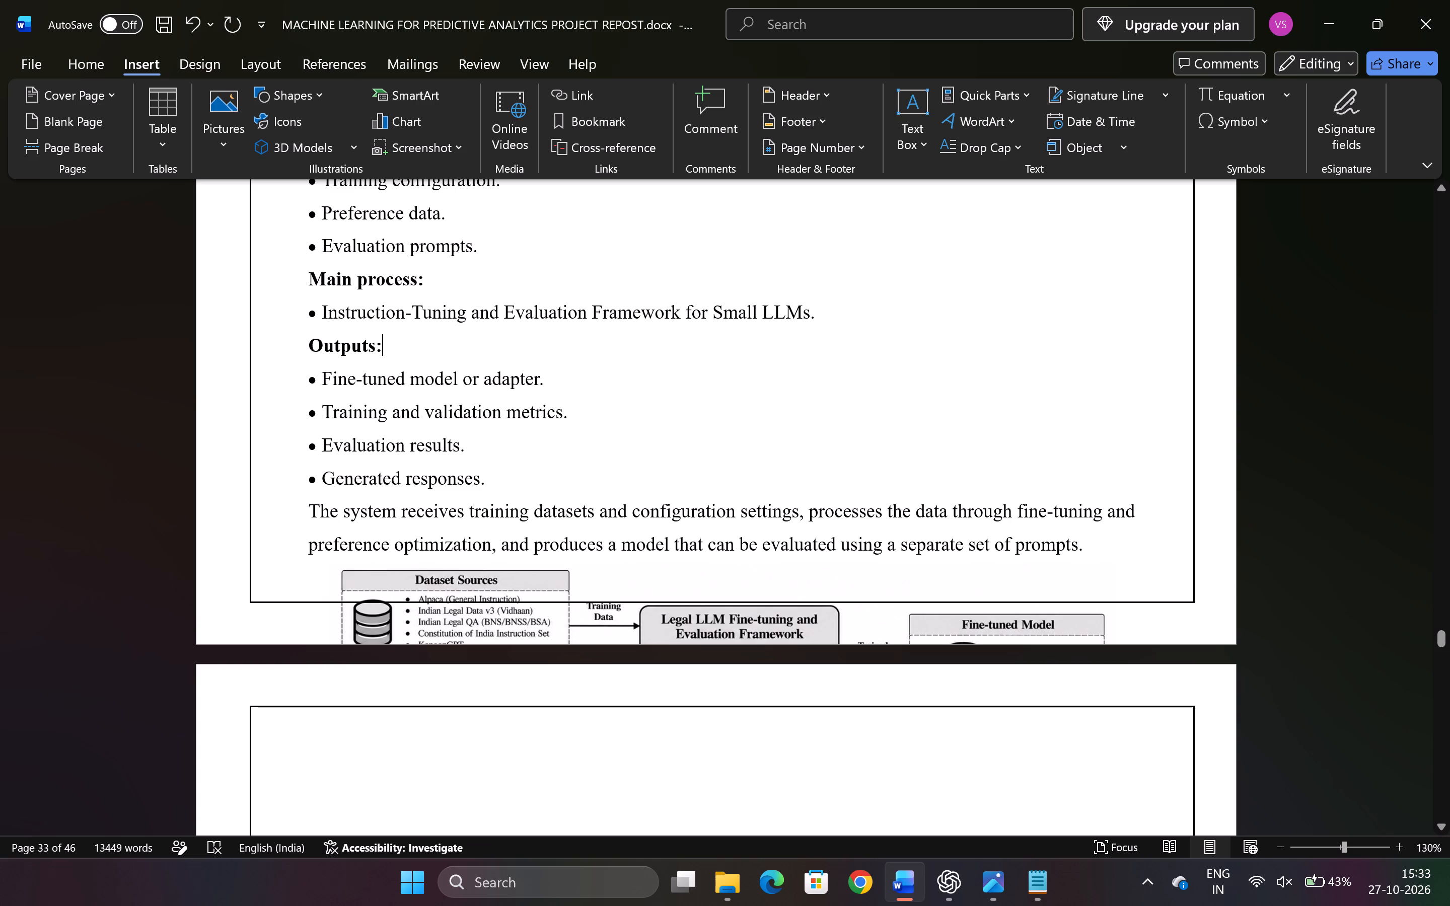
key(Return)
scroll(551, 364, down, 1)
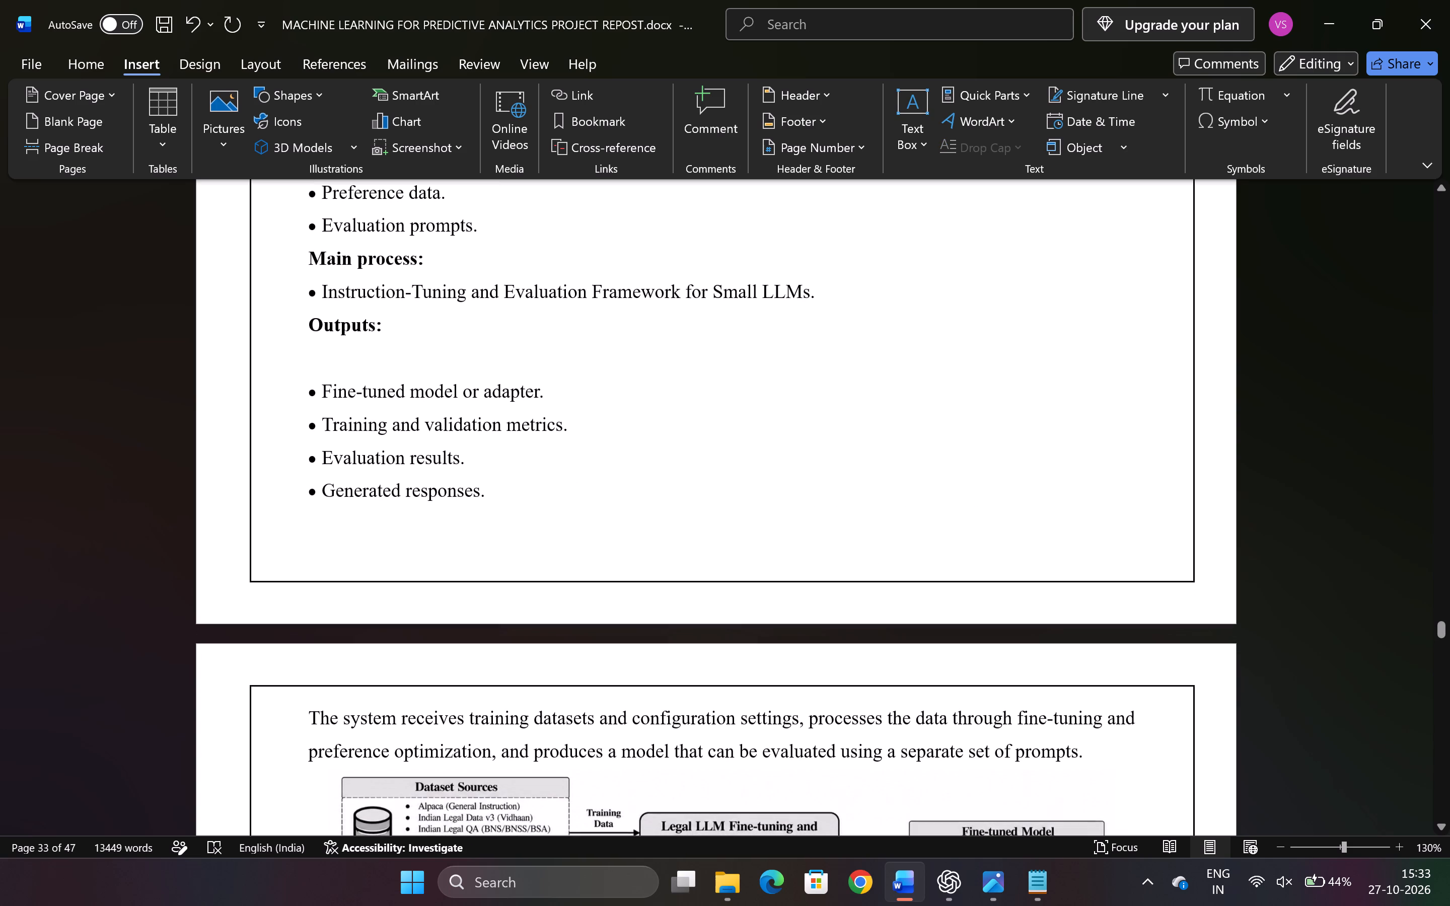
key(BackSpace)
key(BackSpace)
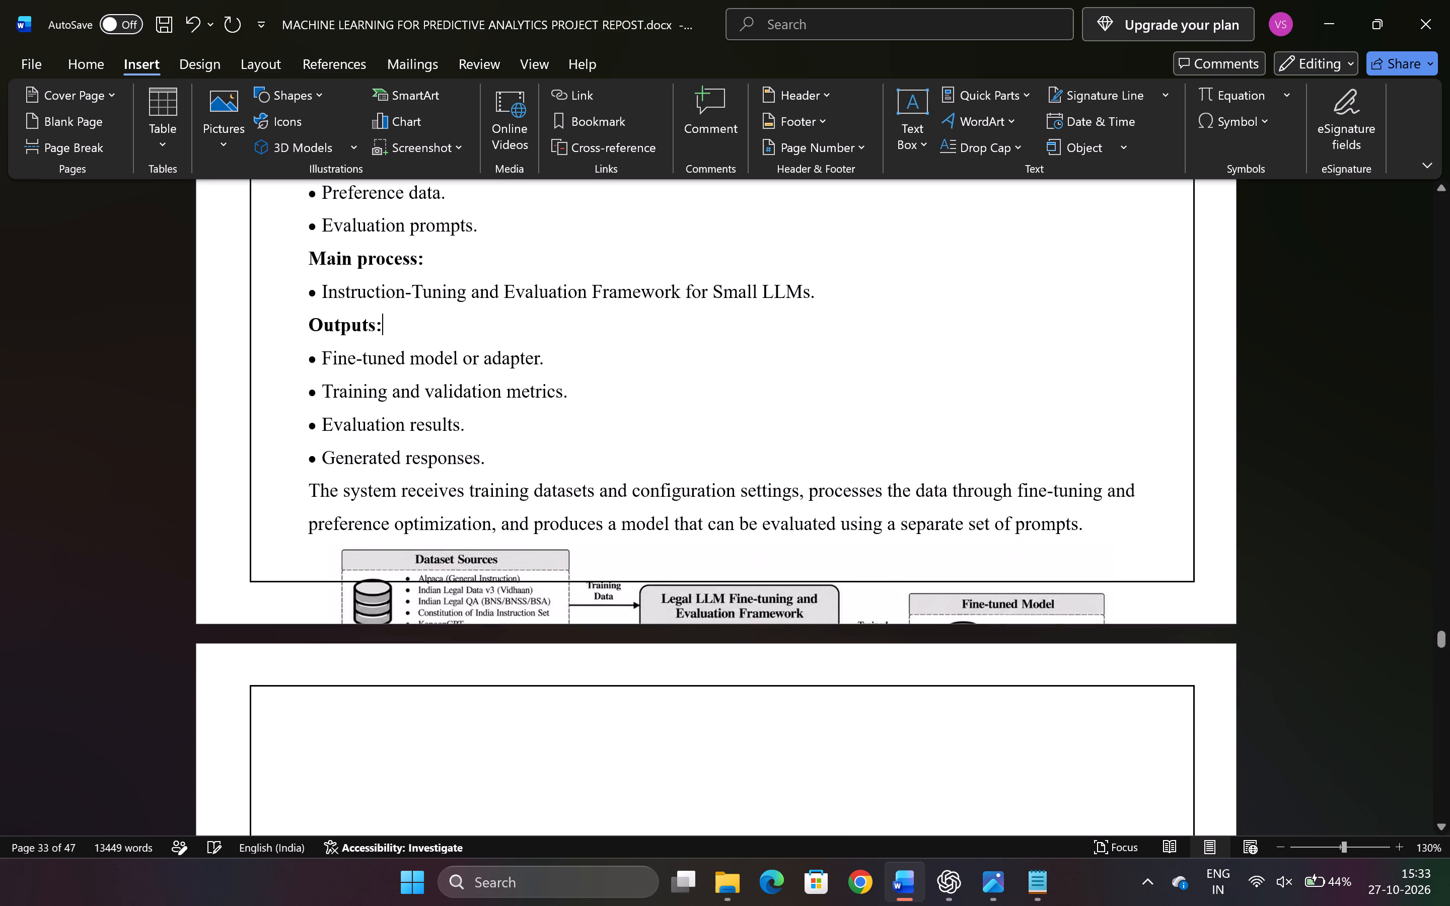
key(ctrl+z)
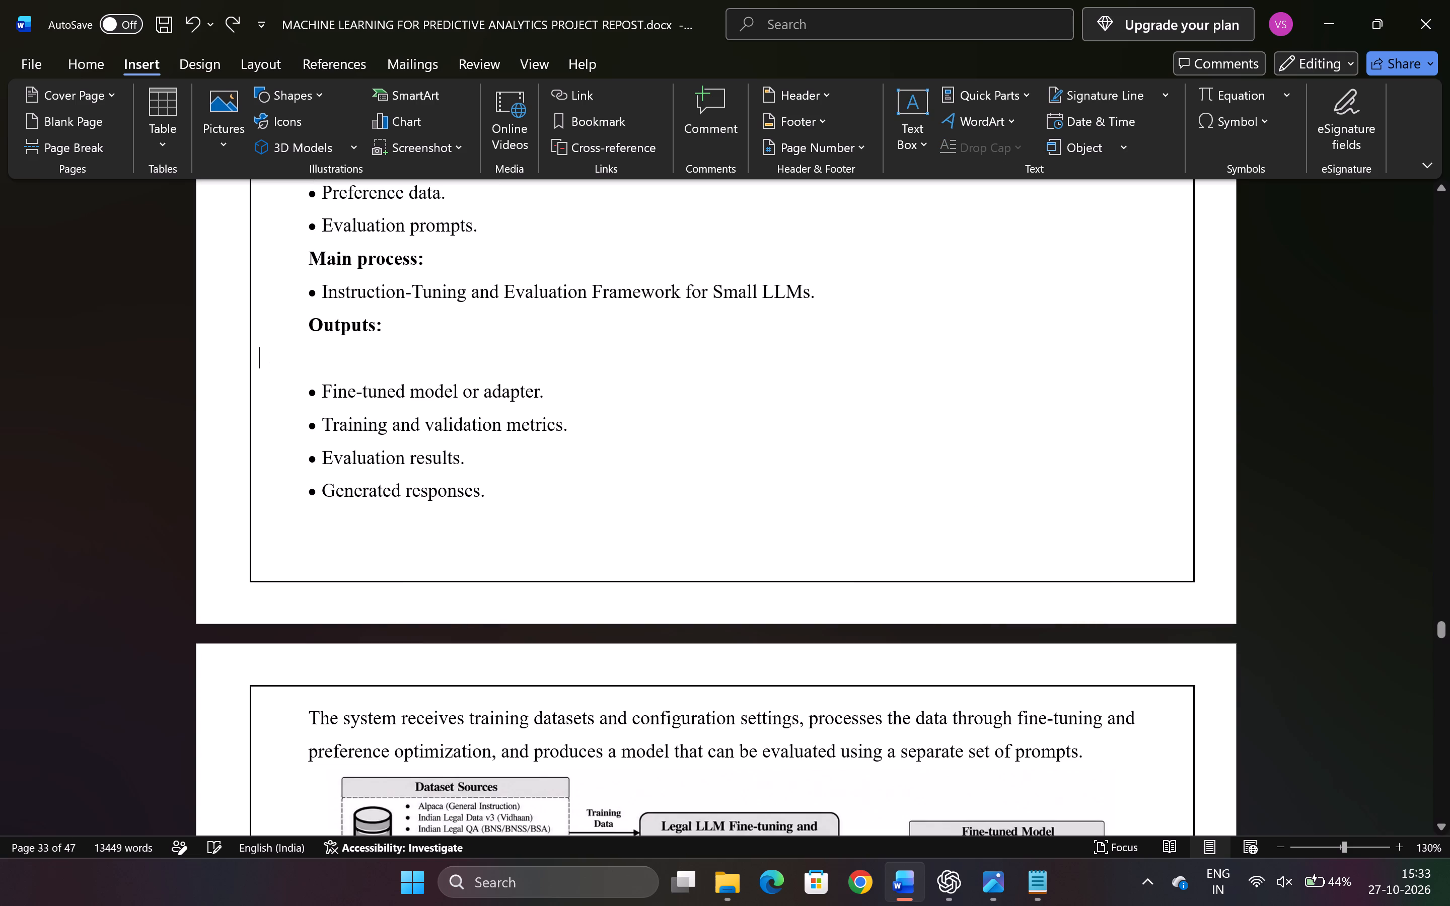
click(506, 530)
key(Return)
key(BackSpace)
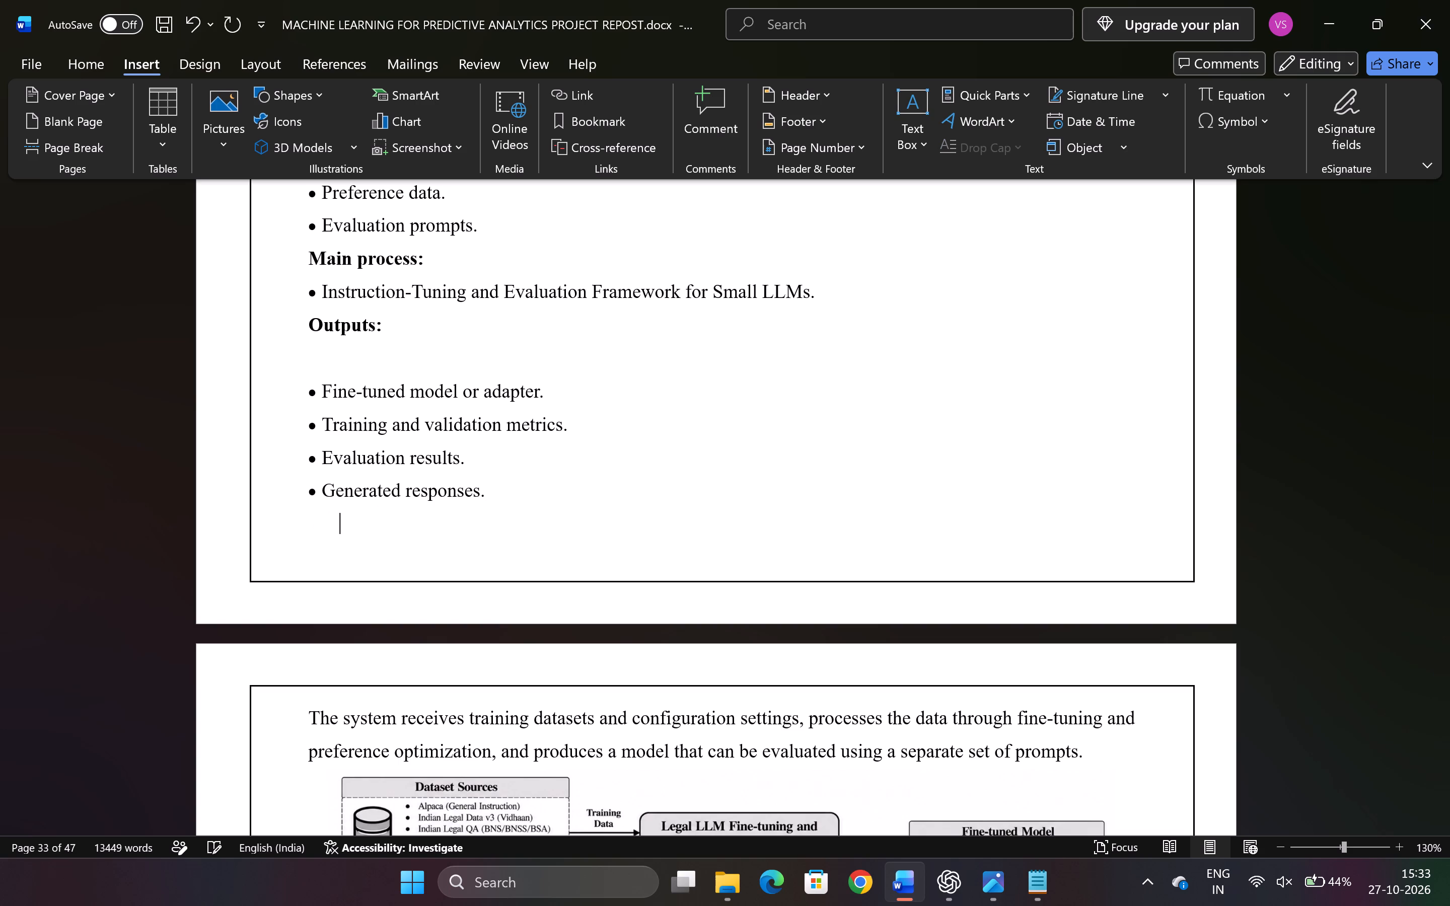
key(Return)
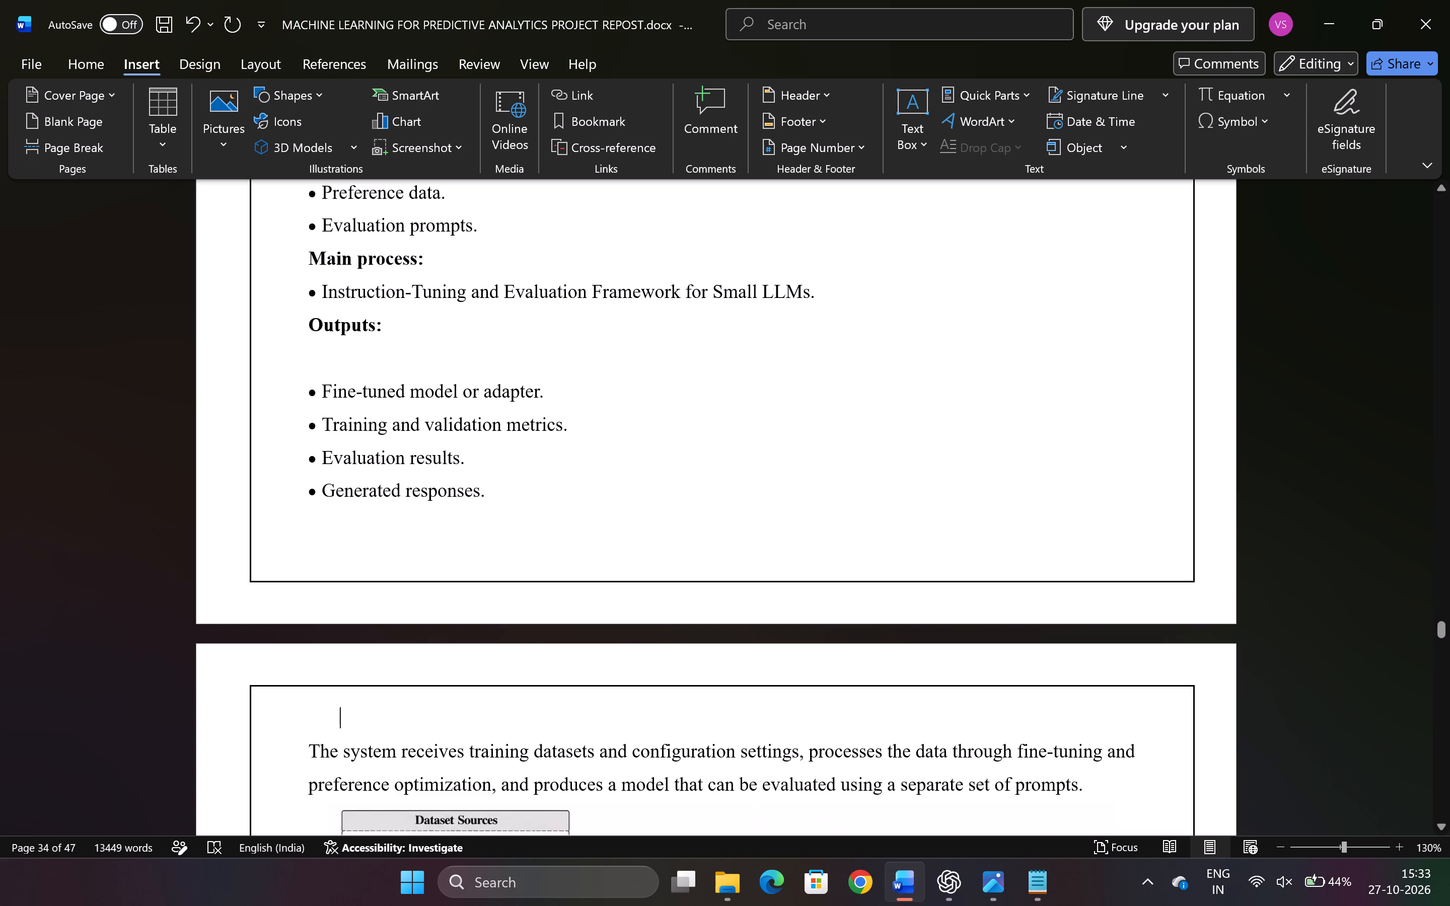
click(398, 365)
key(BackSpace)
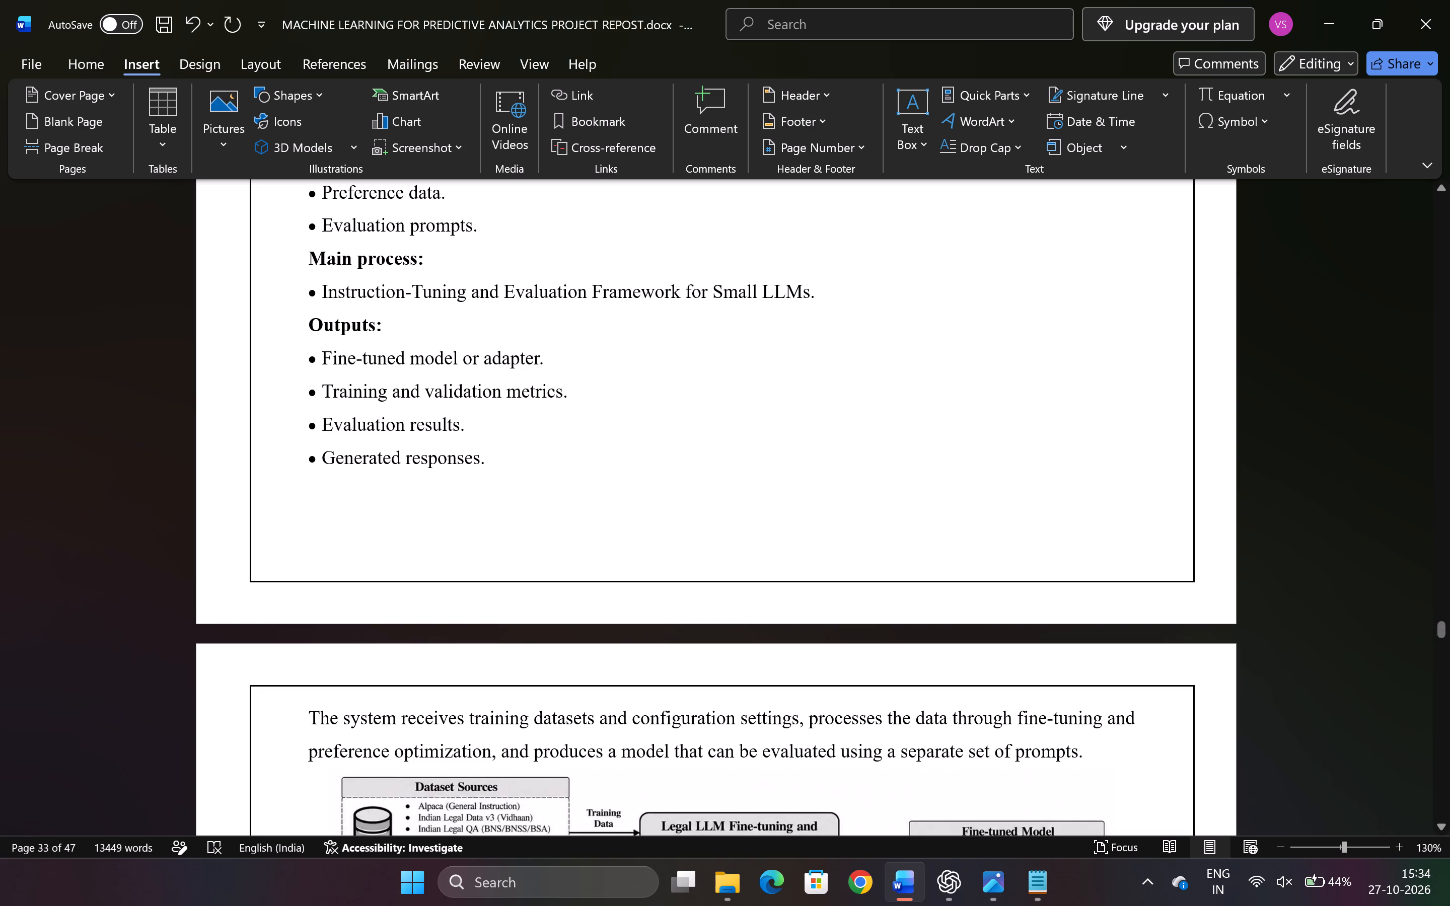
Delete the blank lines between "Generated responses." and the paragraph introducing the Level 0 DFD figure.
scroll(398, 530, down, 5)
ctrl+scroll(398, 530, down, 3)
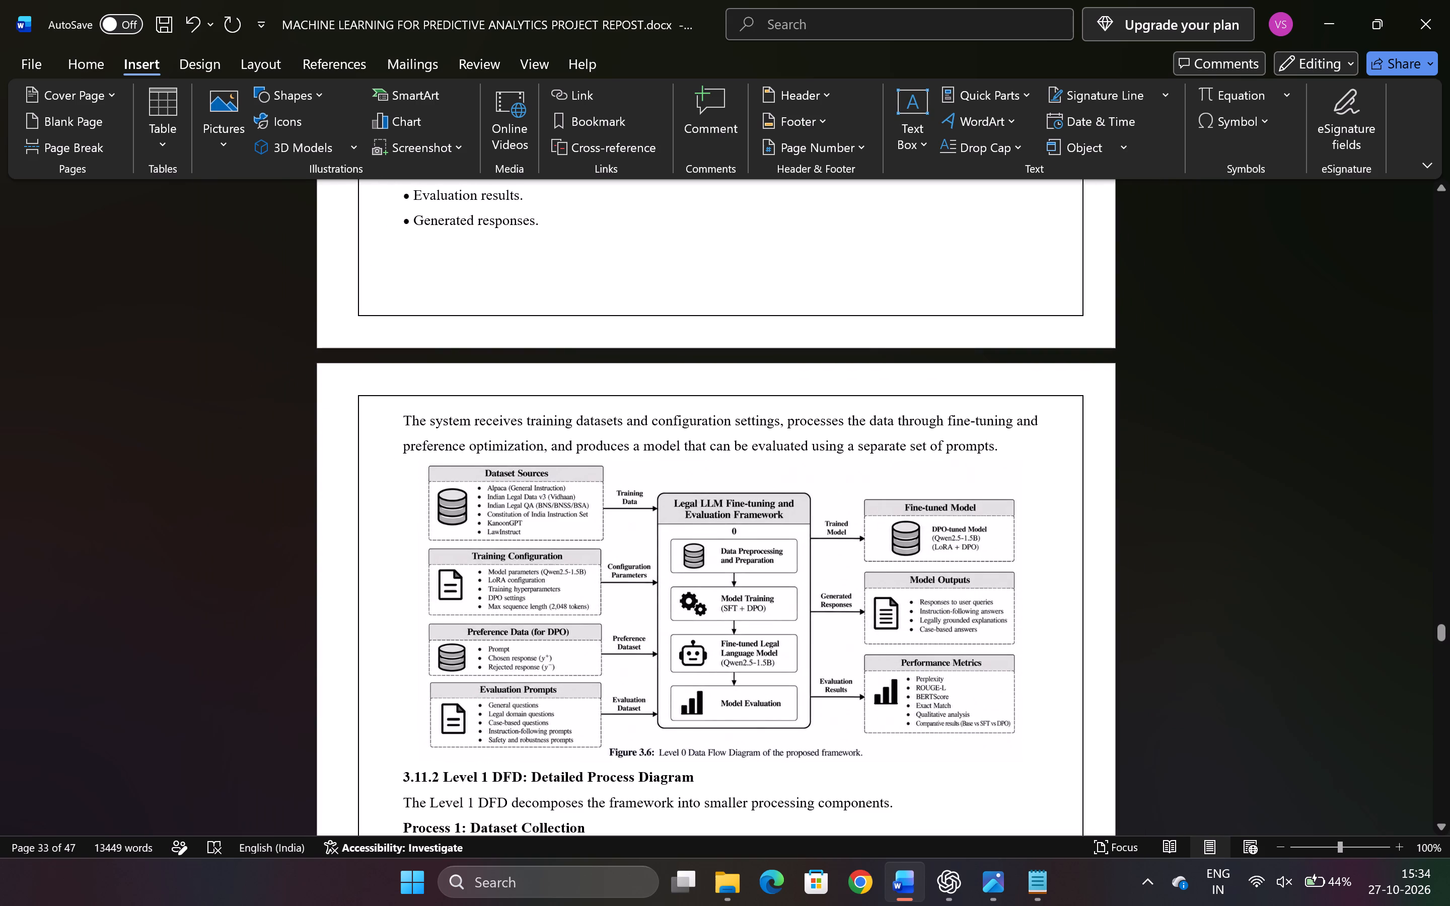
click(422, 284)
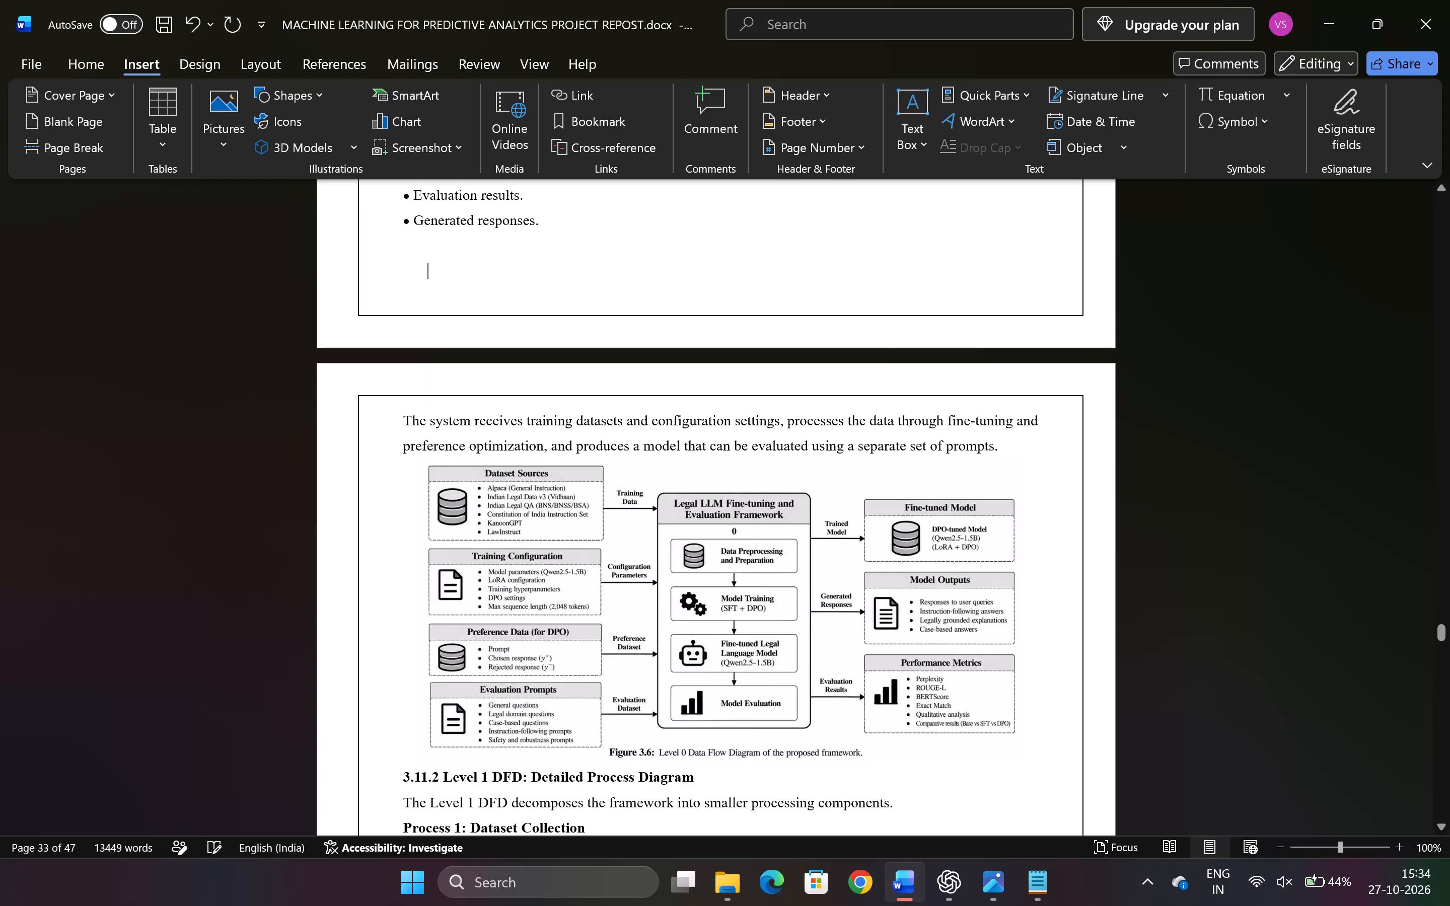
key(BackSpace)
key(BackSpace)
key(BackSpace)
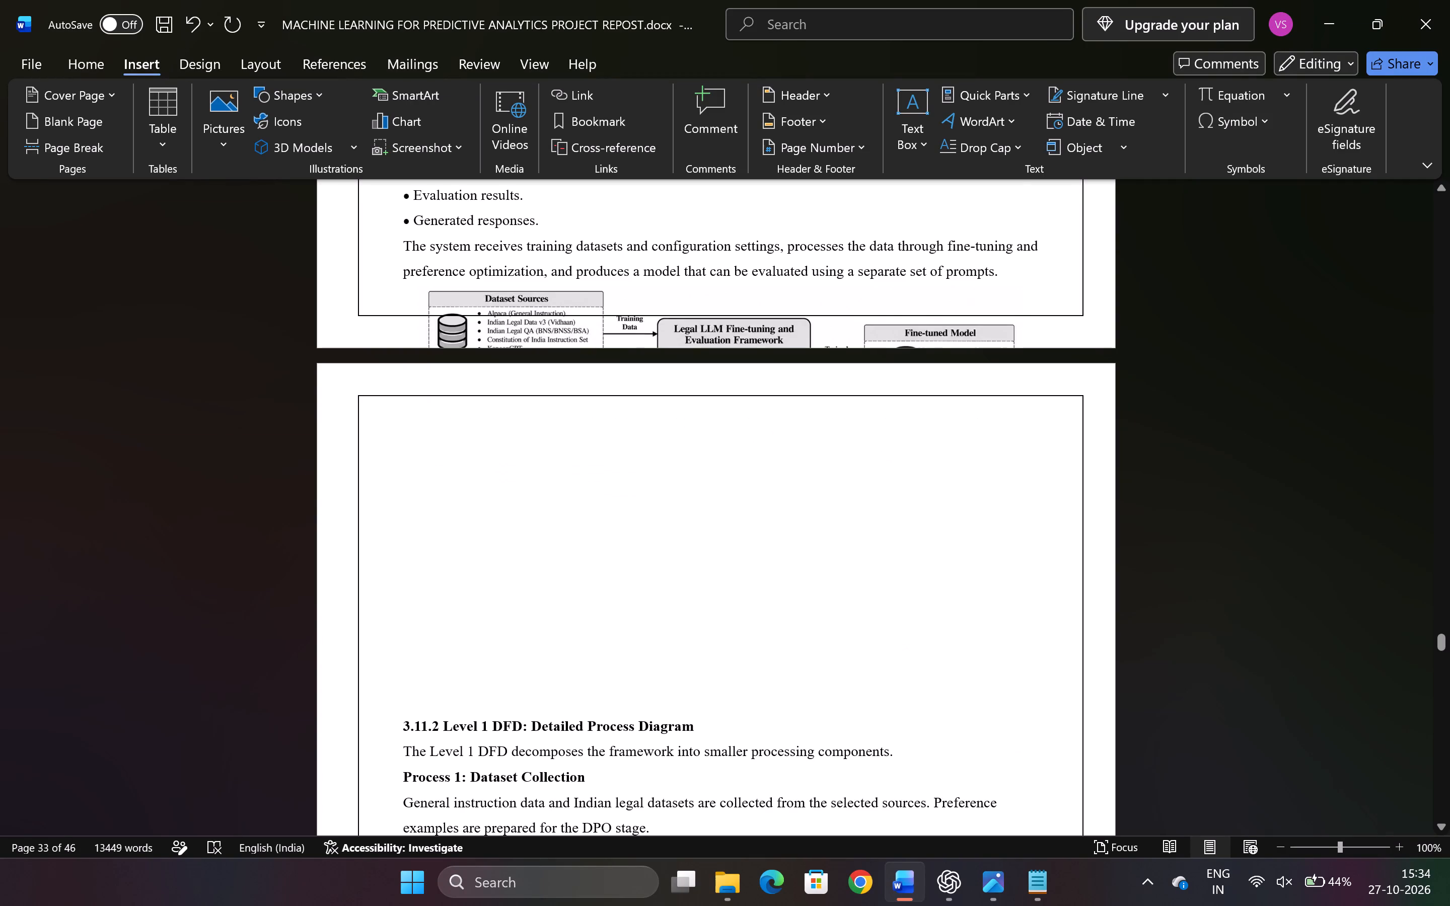
Move the Level 0 DFD figure to the top of the next page, inside the border and above heading 3.11.2.
click(470, 314)
drag(470, 314, 469, 513)
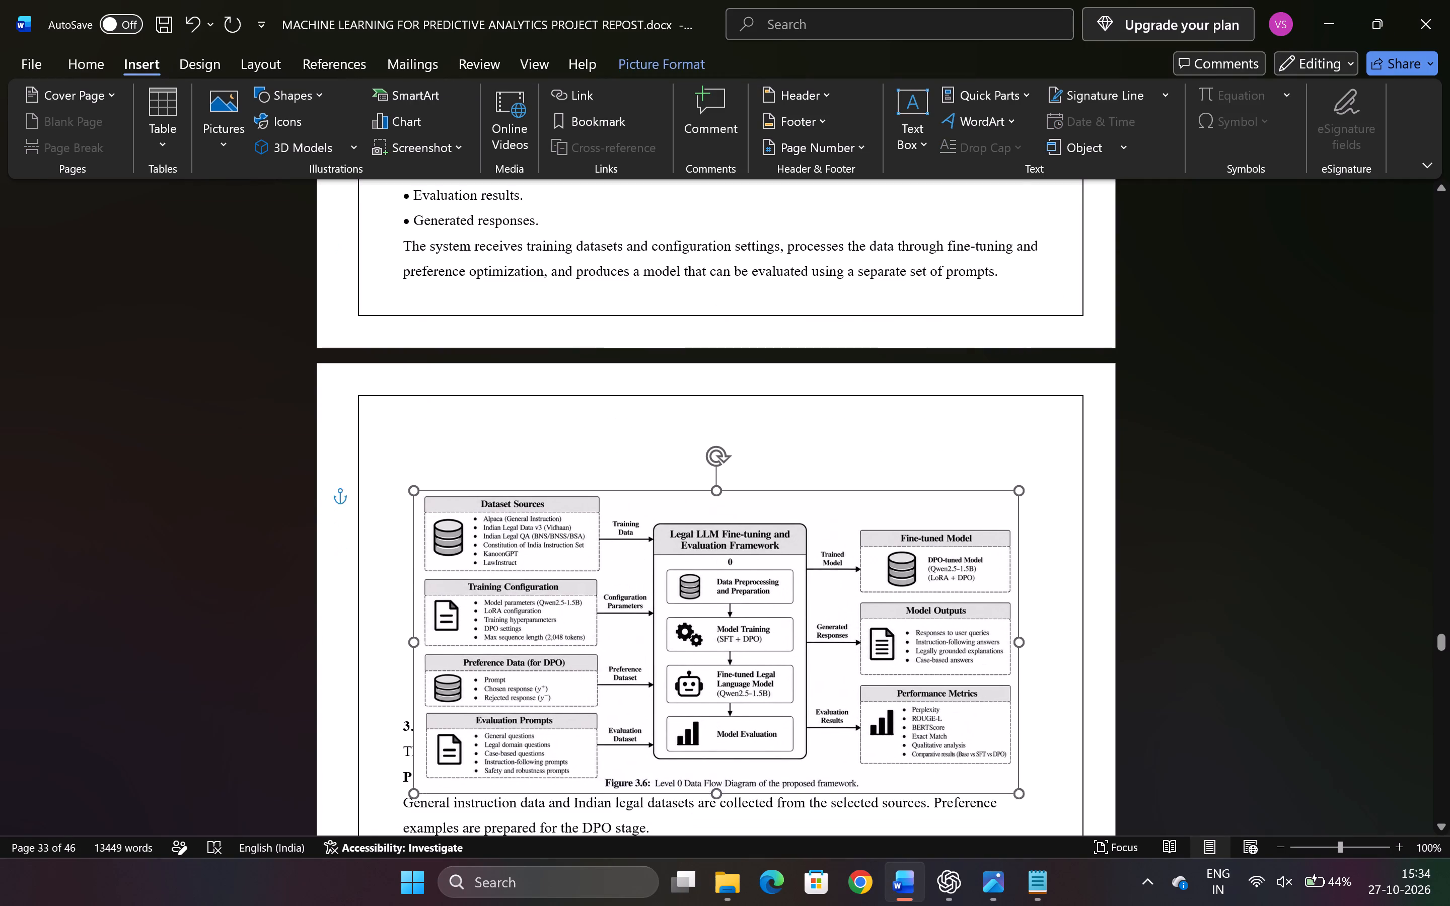
drag(469, 513, 495, 416)
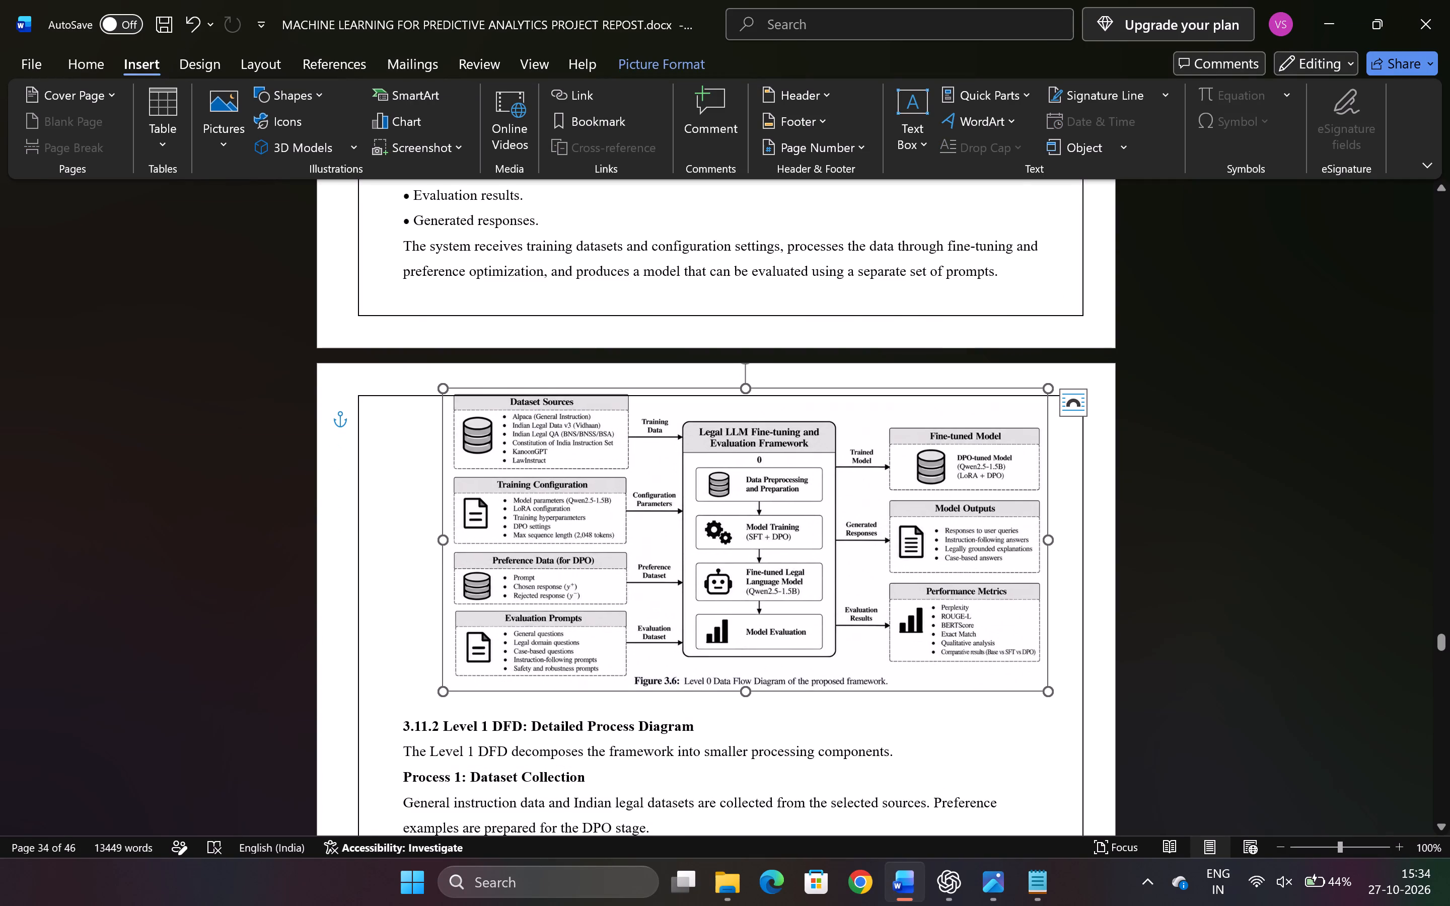
click(480, 446)
key(Down)
key(Down)
key(Down)
key(Down)
key(Down)
key(Down)
key(Down)
key(Down)
key(Down)
key(Down)
key(Down)
key(Down)
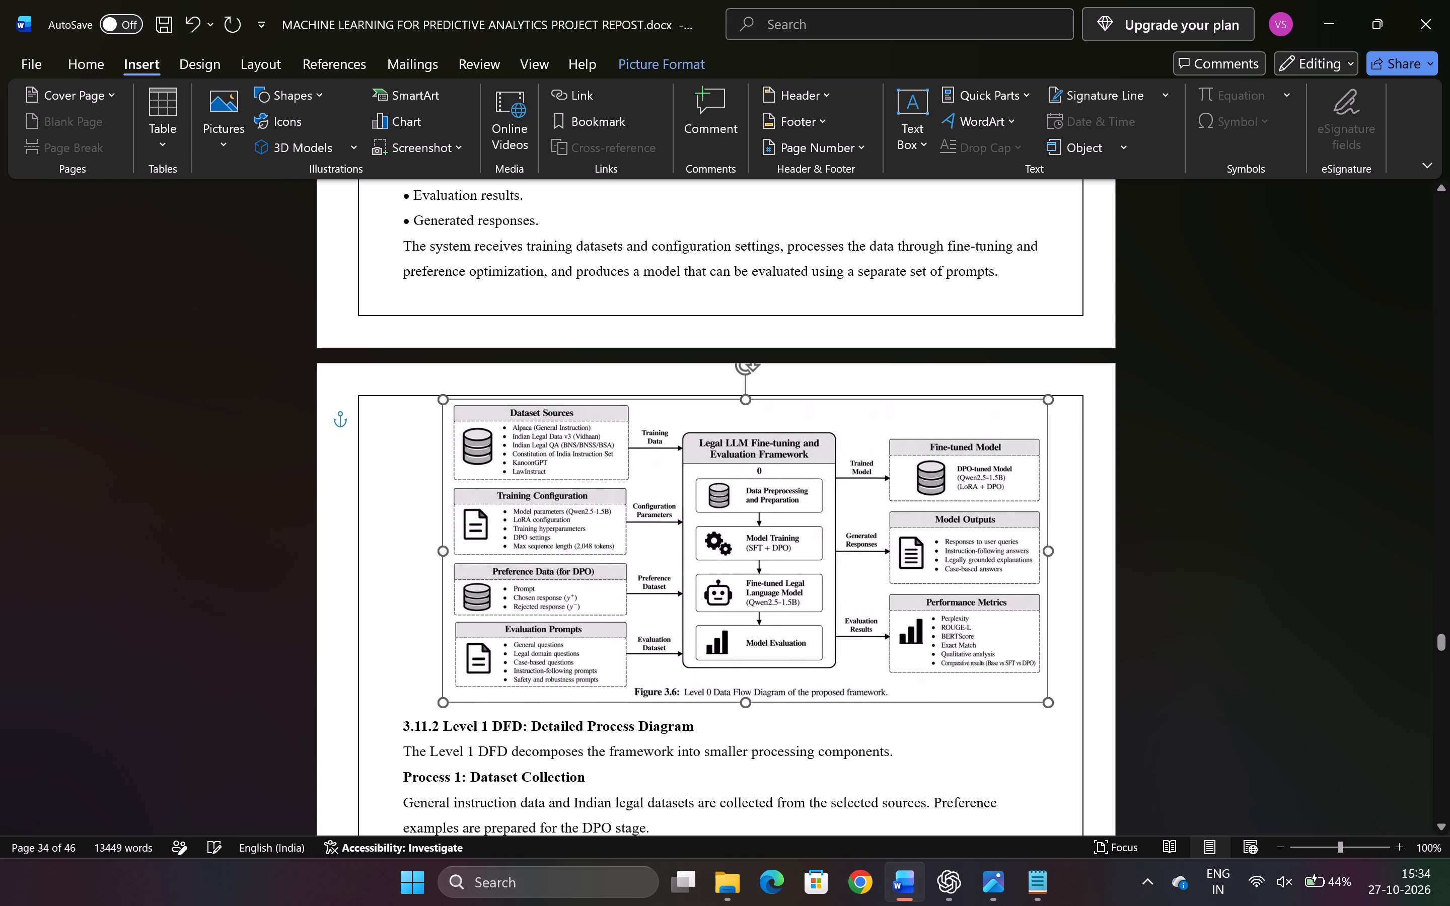
key(Left)
key(Left)
key(Left)
key(Left)
key(Left)
key(Left)
key(Left)
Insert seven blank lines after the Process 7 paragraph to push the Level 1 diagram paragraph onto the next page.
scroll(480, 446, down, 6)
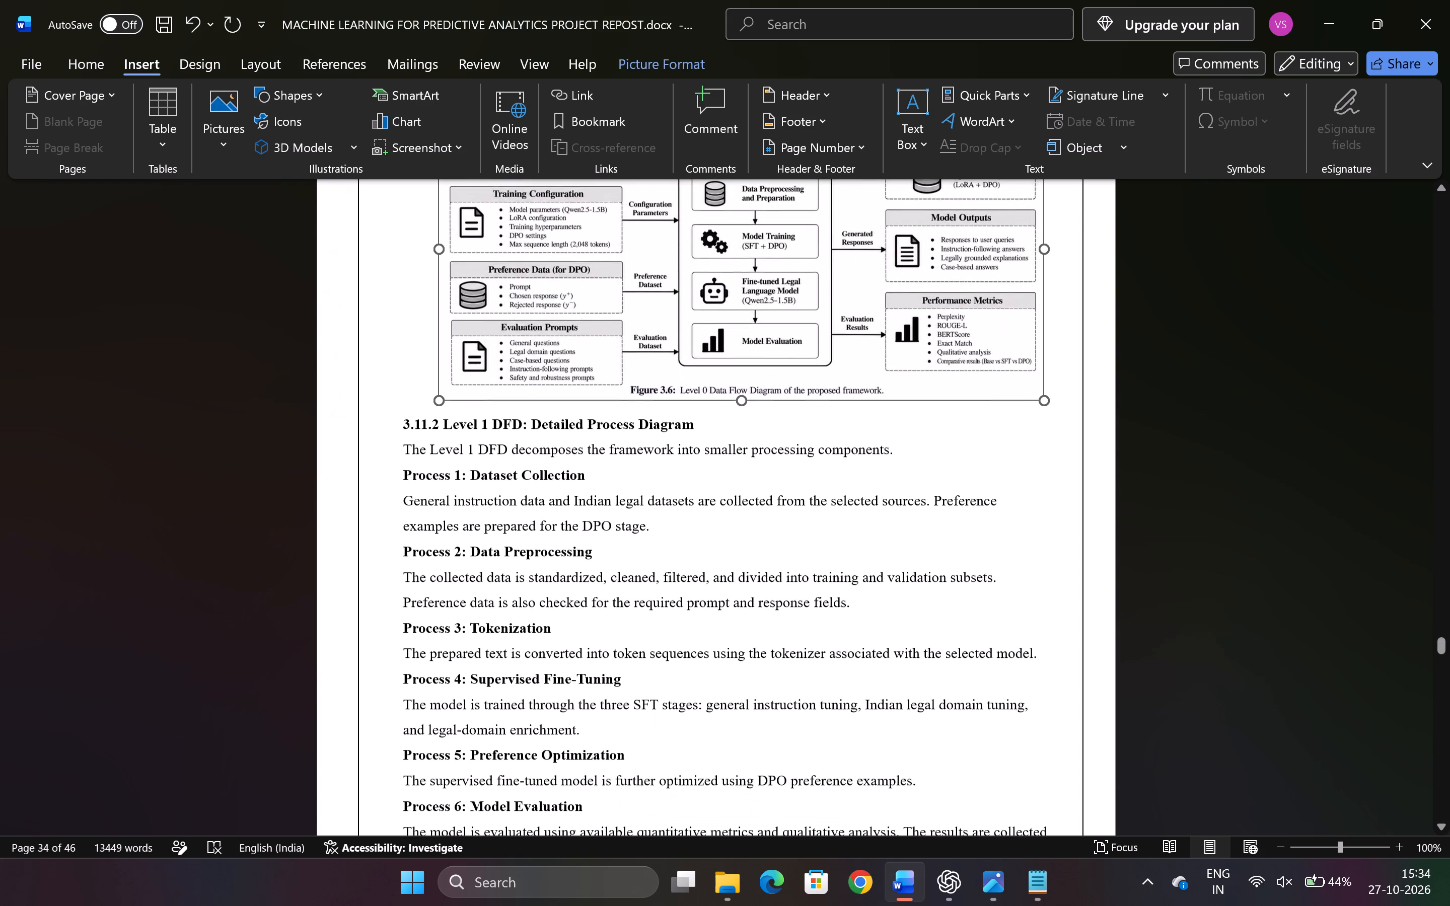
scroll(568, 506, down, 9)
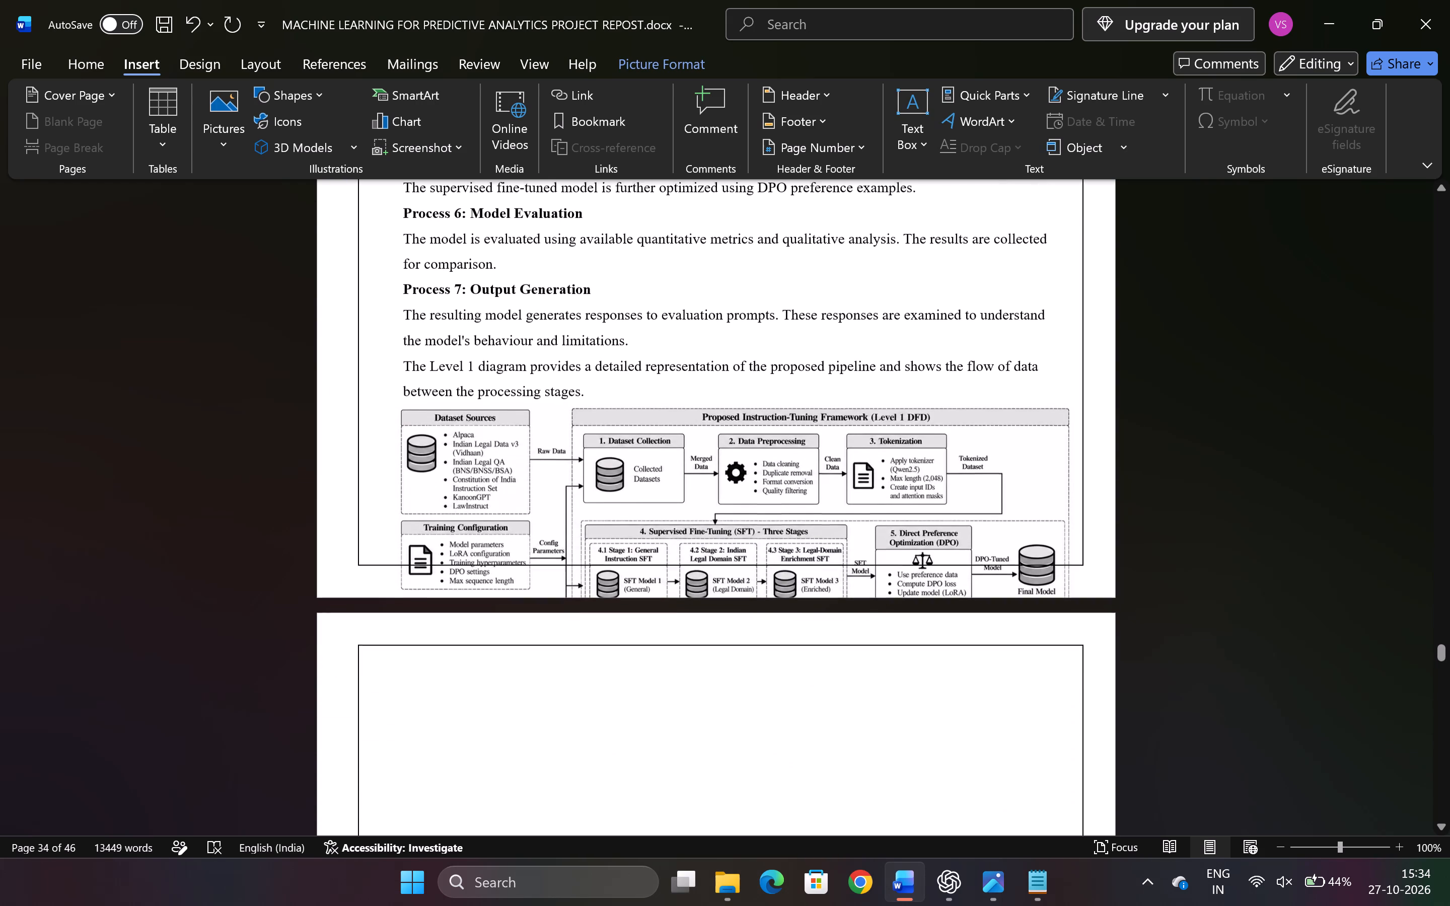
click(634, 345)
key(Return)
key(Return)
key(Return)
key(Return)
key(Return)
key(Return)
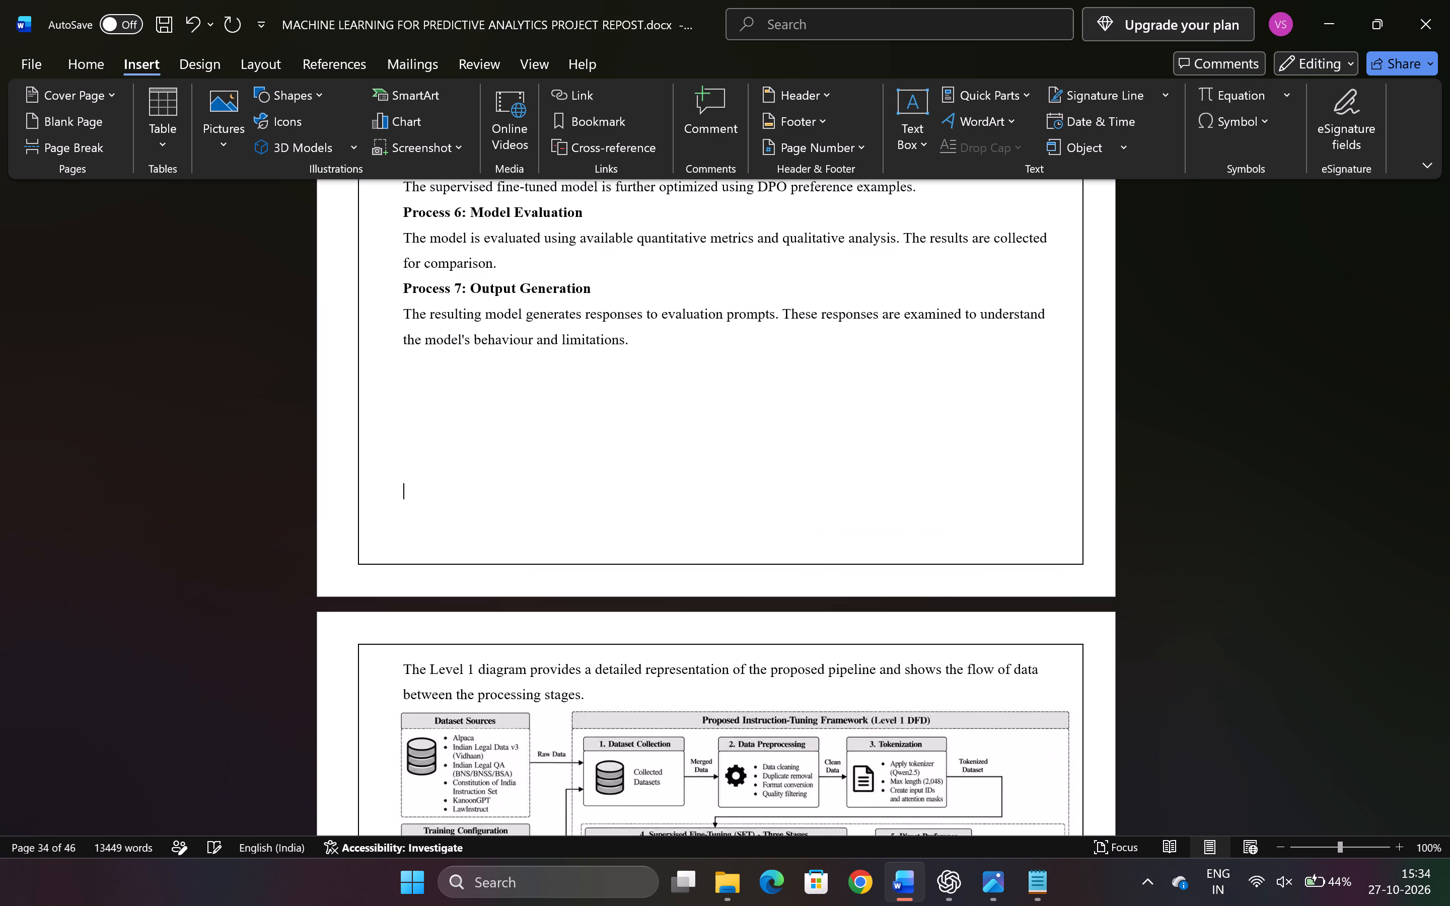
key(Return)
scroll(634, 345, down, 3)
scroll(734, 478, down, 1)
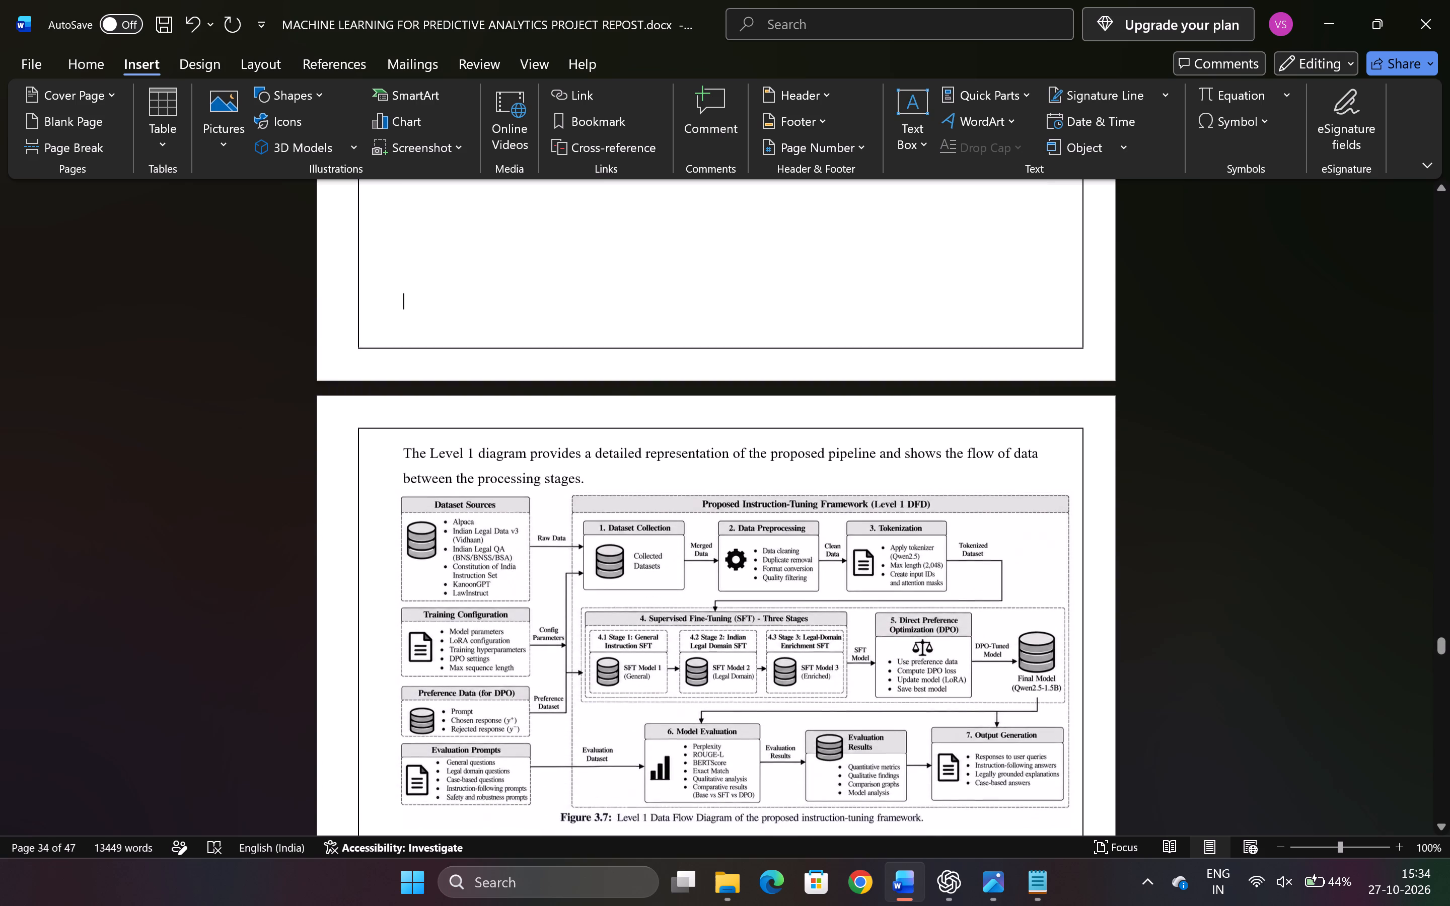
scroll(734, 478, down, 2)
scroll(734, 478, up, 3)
Insert two blank lines after the Level 1 diagram paragraph and shift Figure 3.7 slightly down below the text.
click(644, 391)
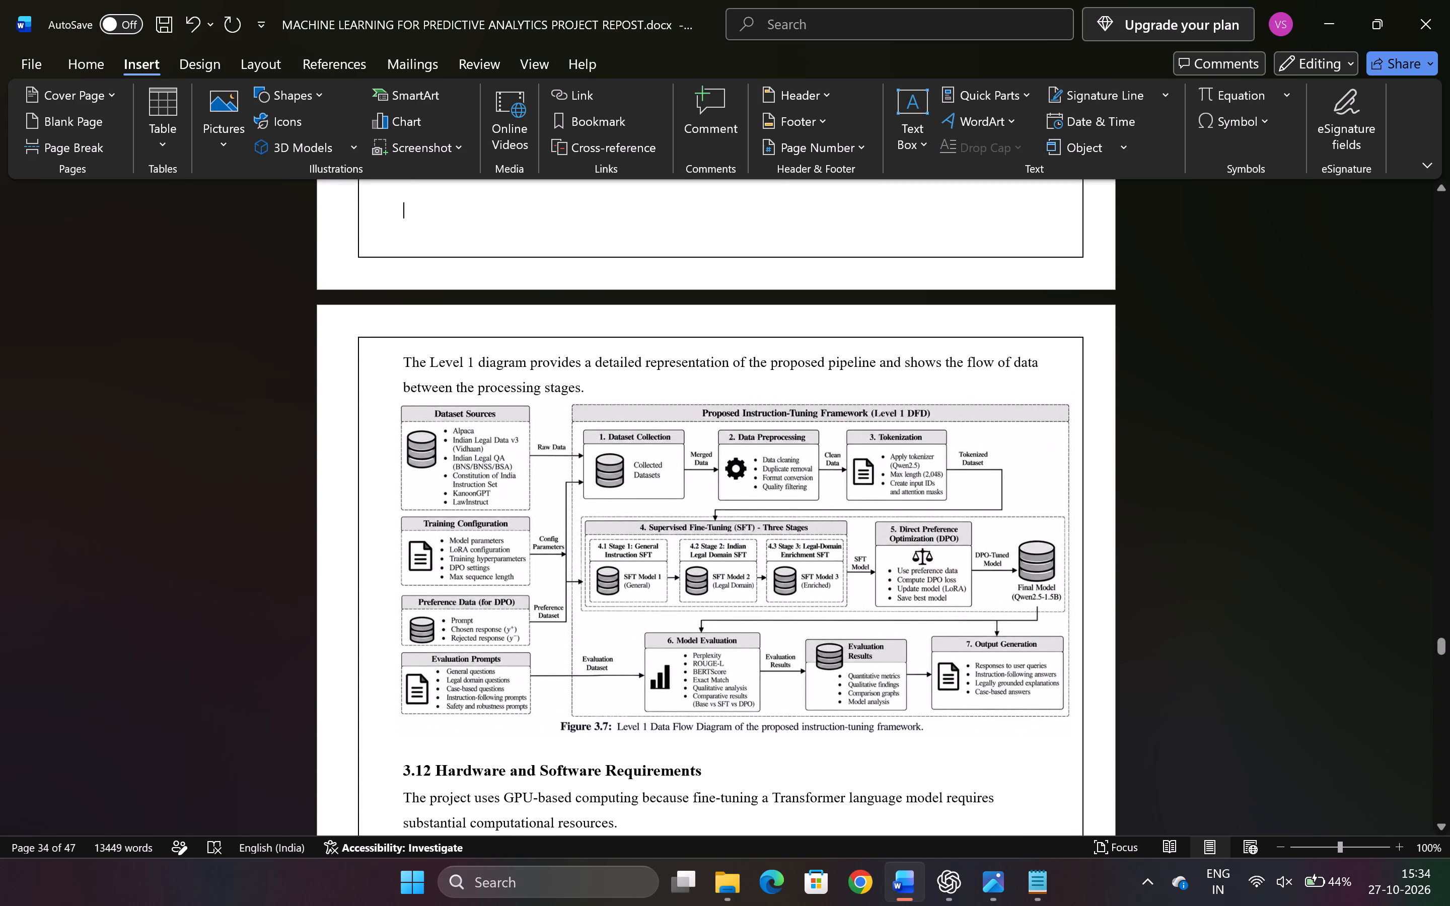
key(Return)
key(Return)
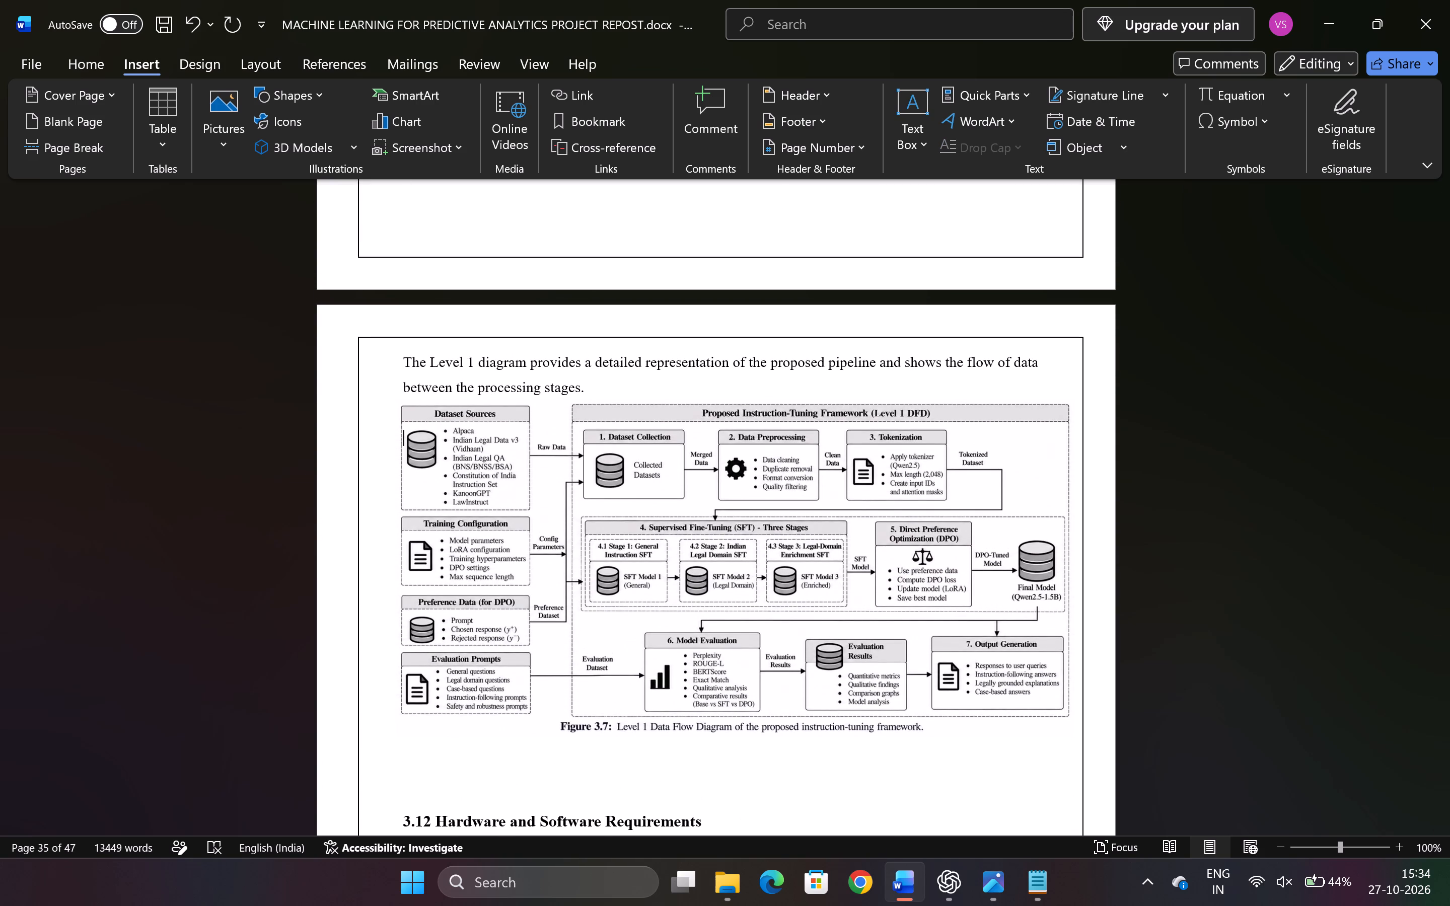
drag(625, 451, 607, 486)
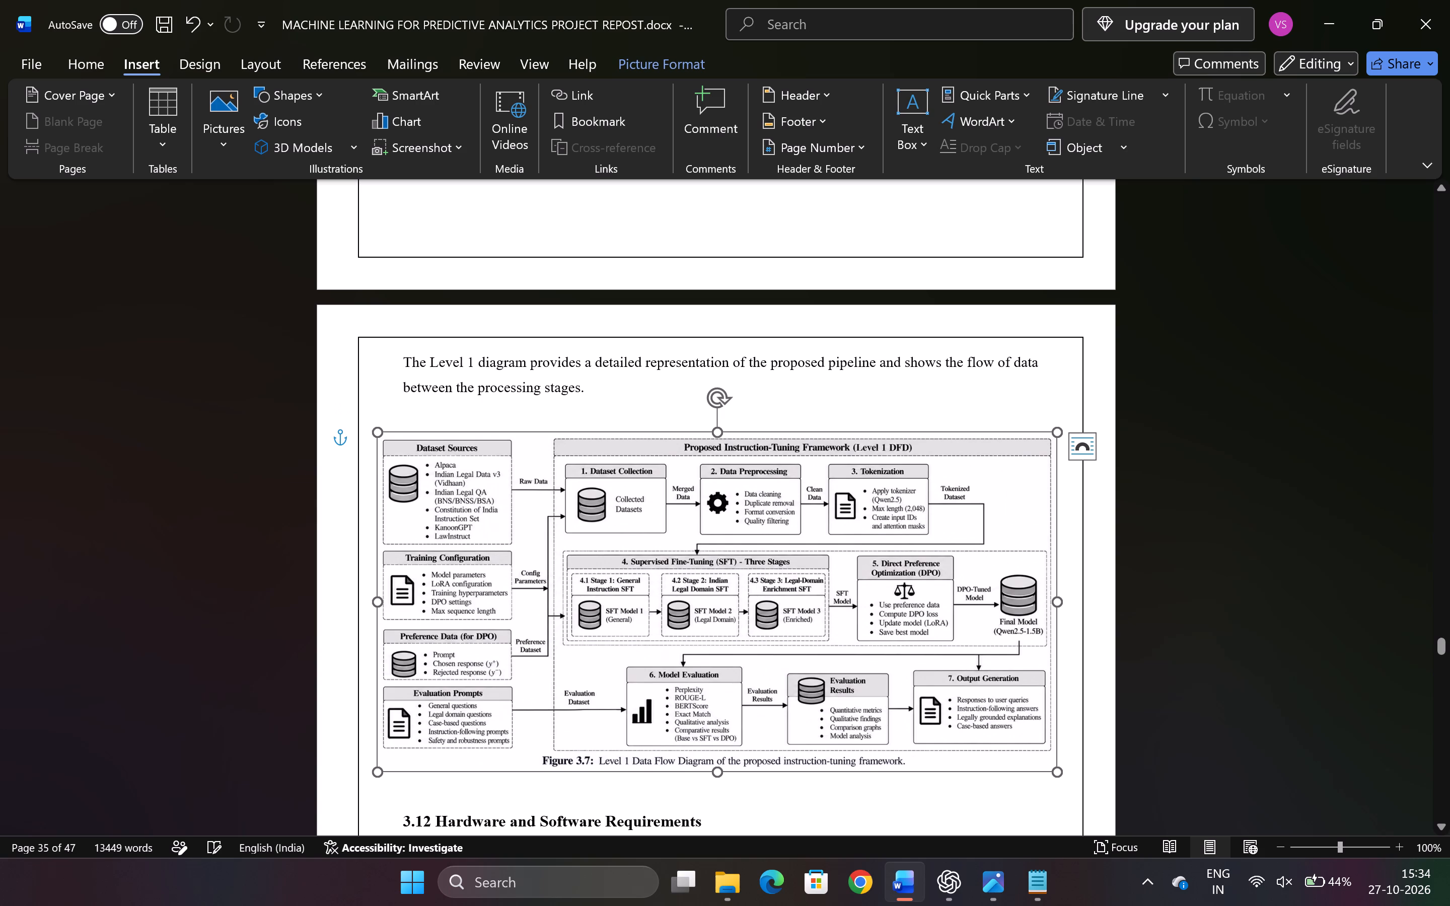
Delete the last line of the Process 7 paragraph and the blank lines before the Level 1 diagram paragraph.
click(405, 359)
key(BackSpace)
key(BackSpace)
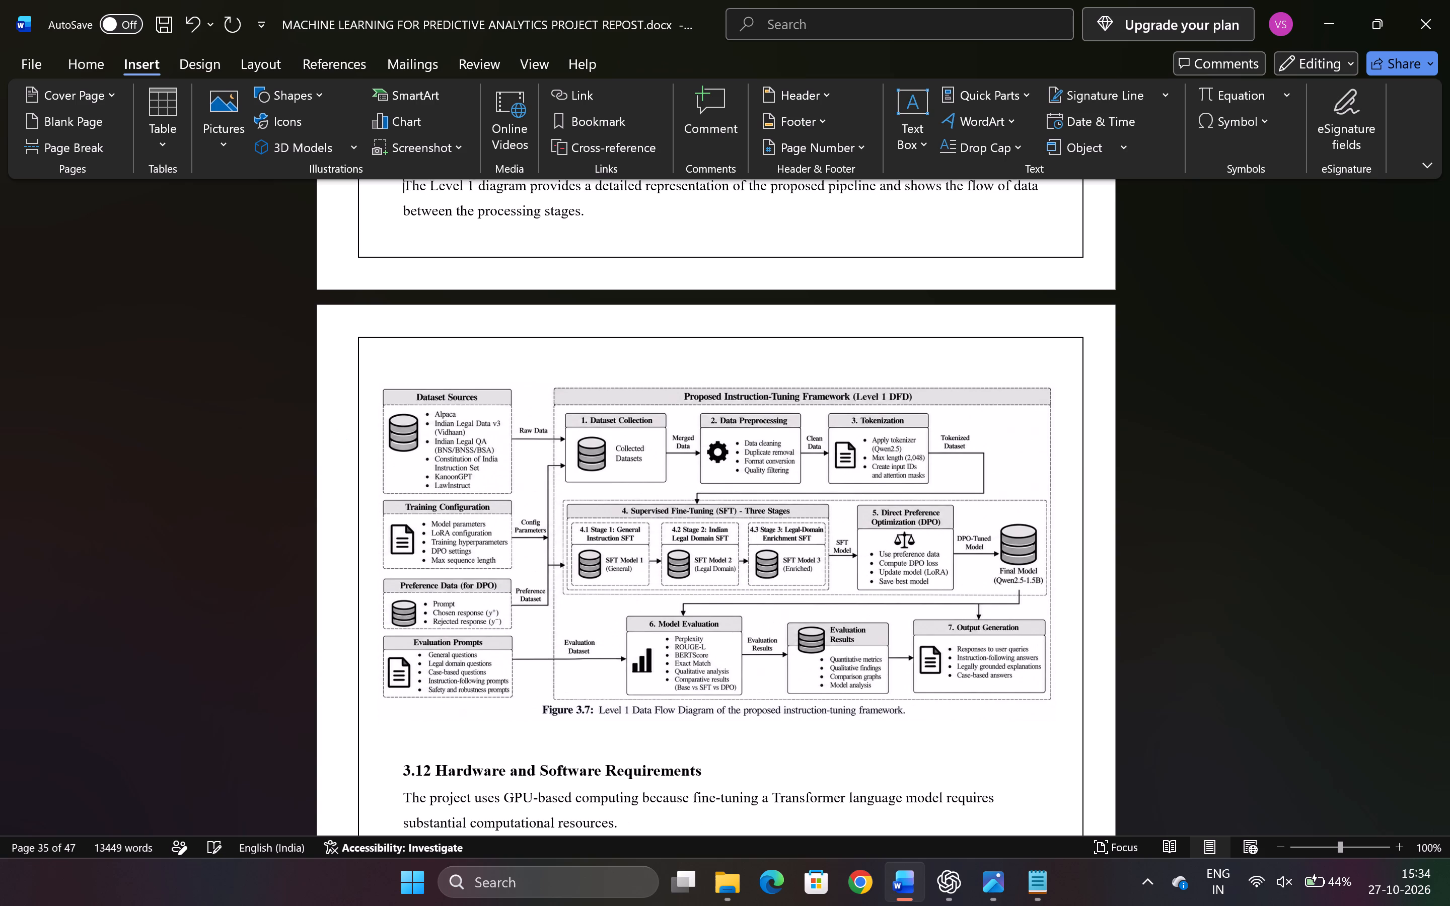
scroll(405, 359, up, 3)
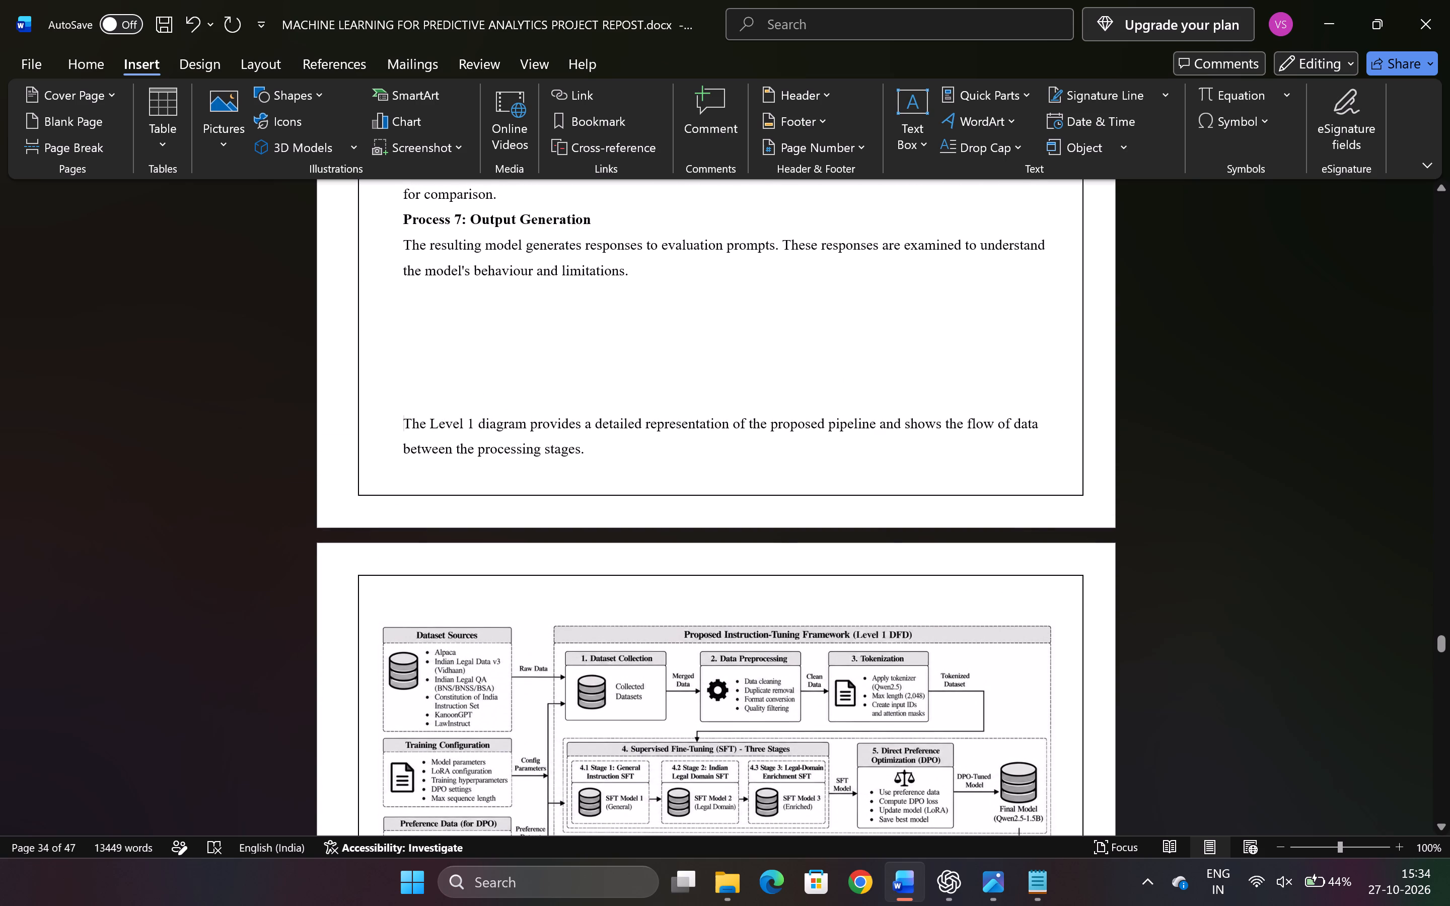
drag(439, 409, 370, 285)
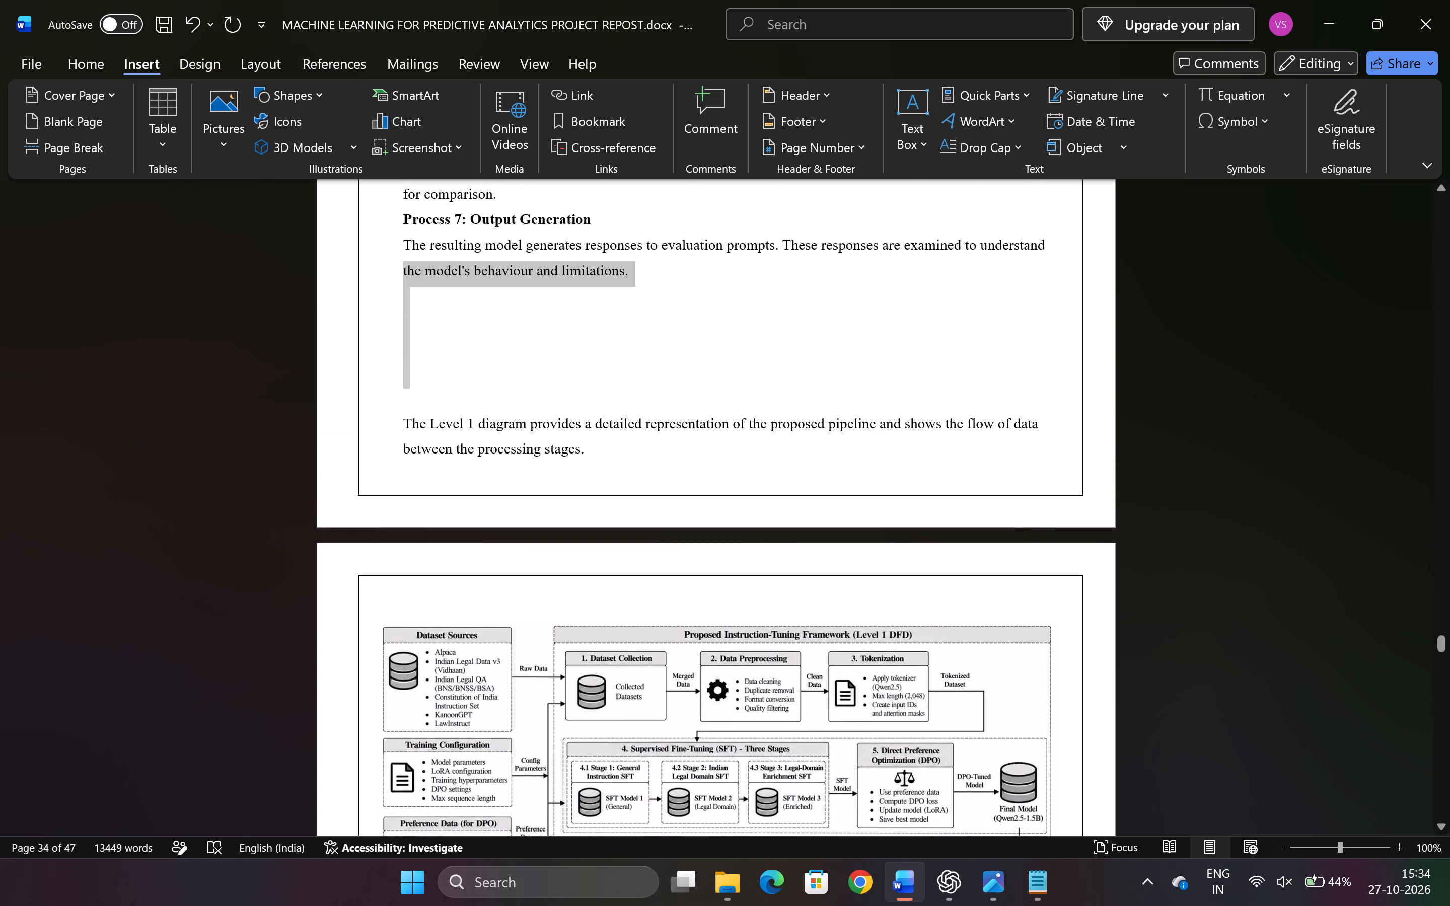
drag(370, 285, 370, 283)
key(BackSpace)
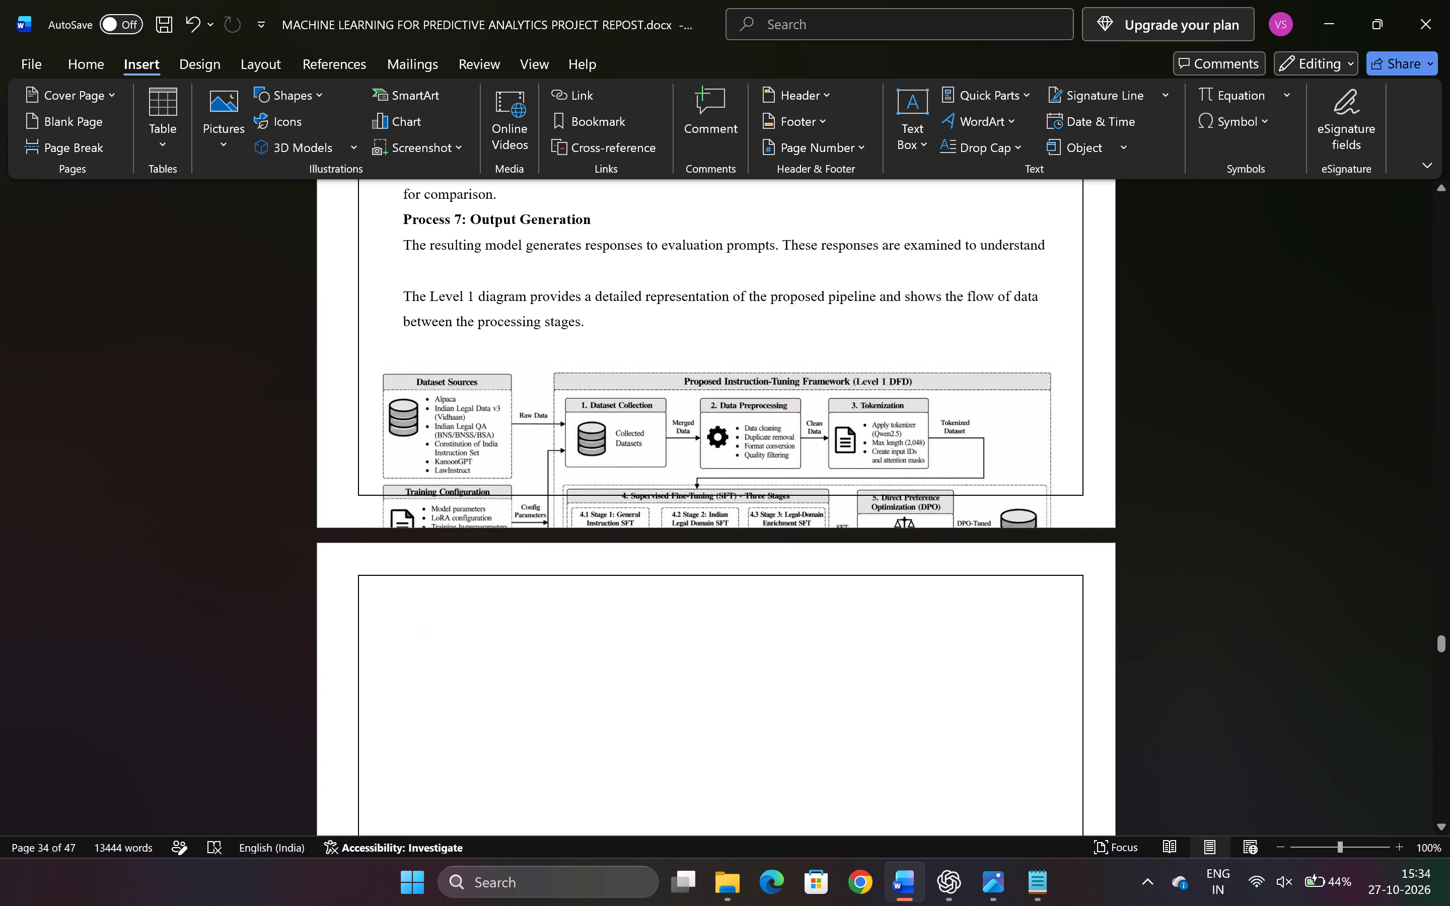
click(502, 271)
key(BackSpace)
key(BackSpace)
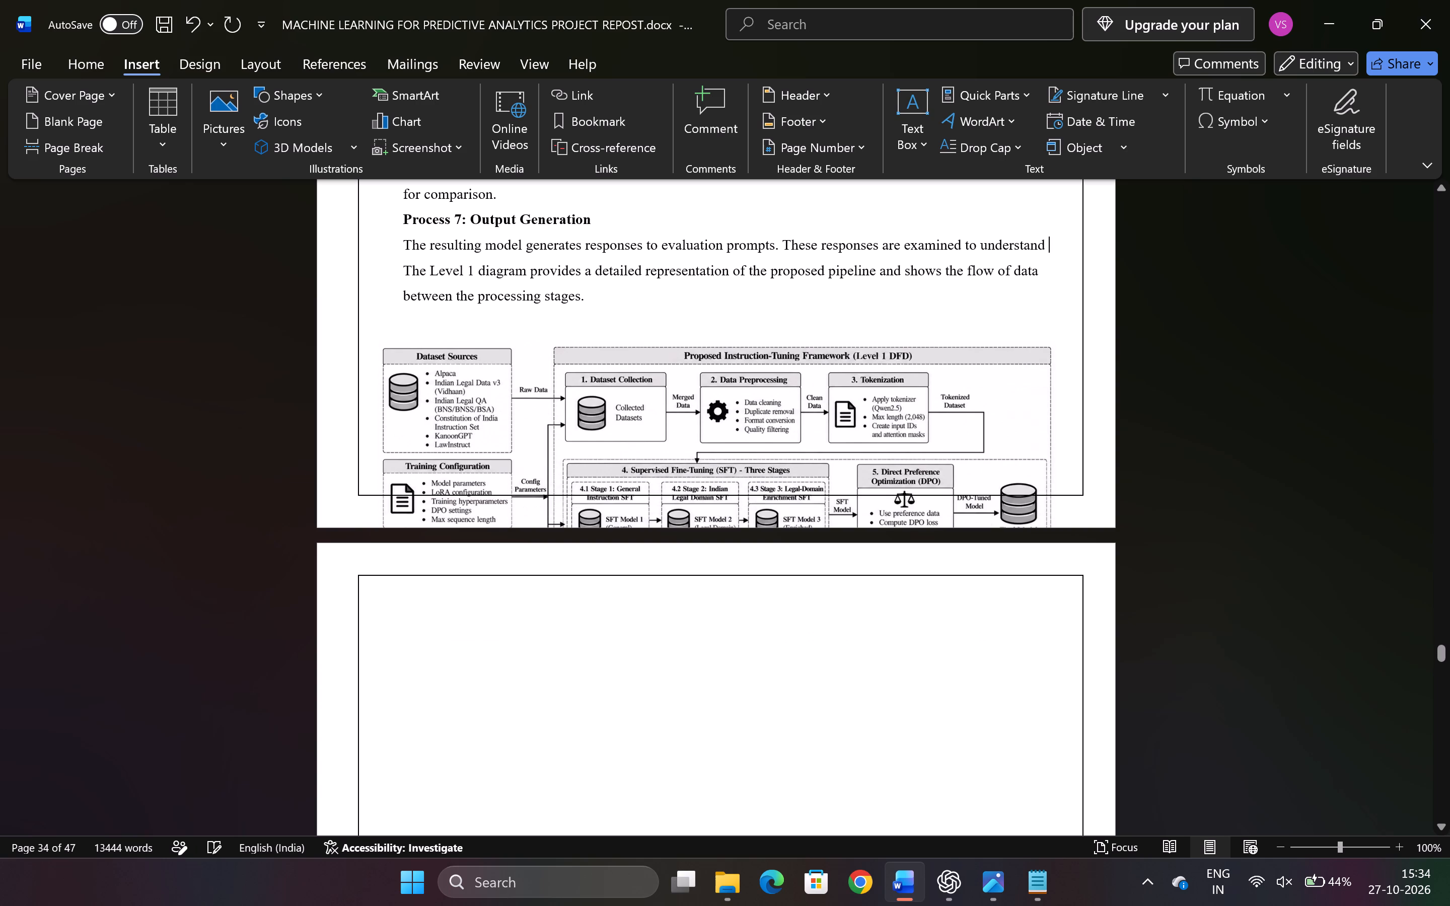
Move the Level 1 DFD figure to the upper part of the page after the Level 1 diagram paragraph.
drag(529, 408, 545, 664)
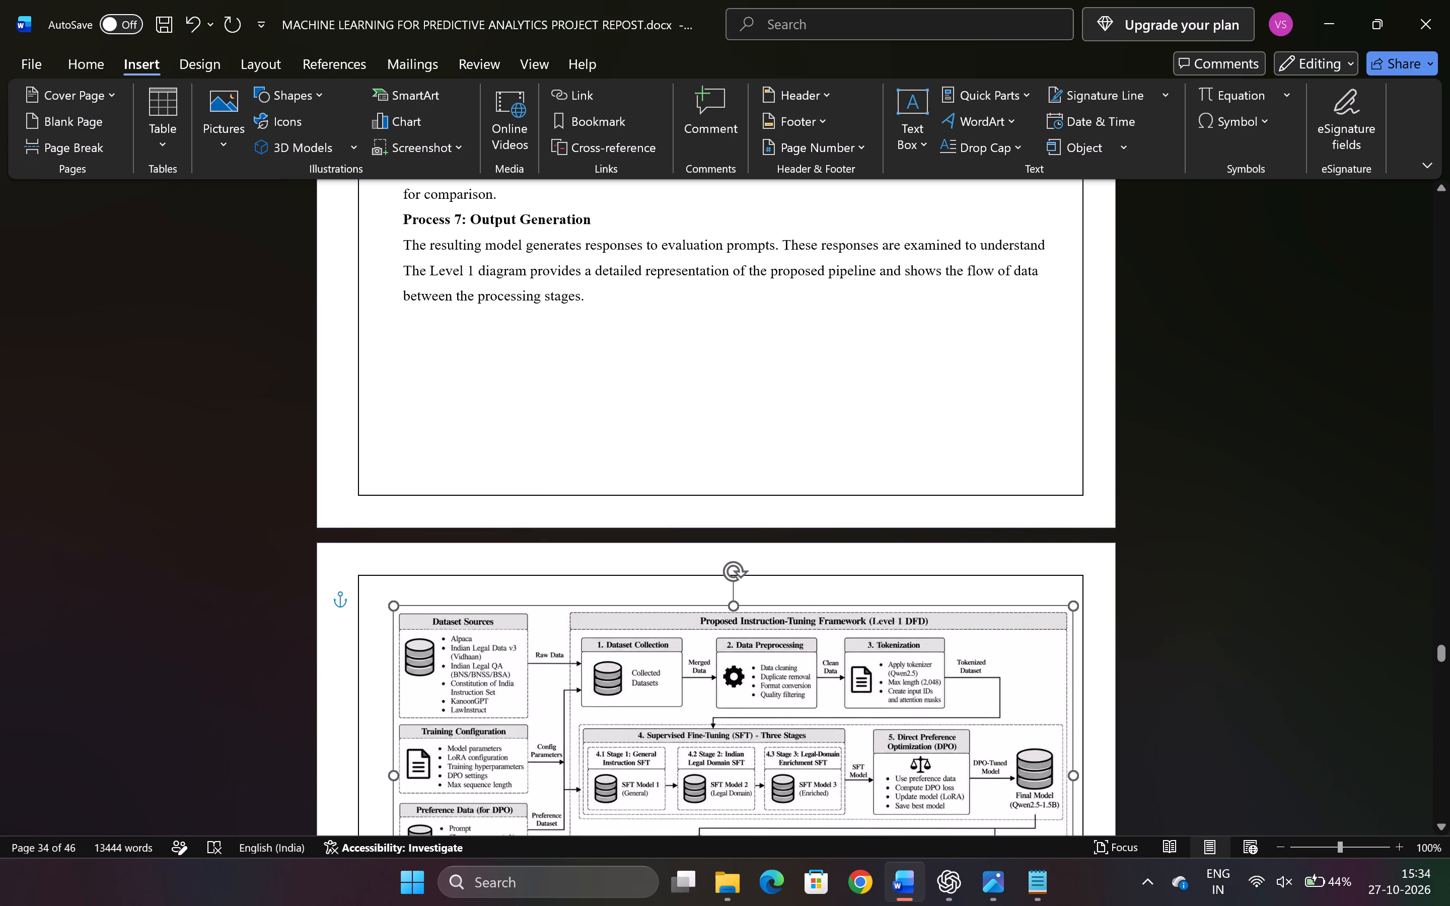
drag(545, 664, 539, 649)
scroll(539, 649, down, 1)
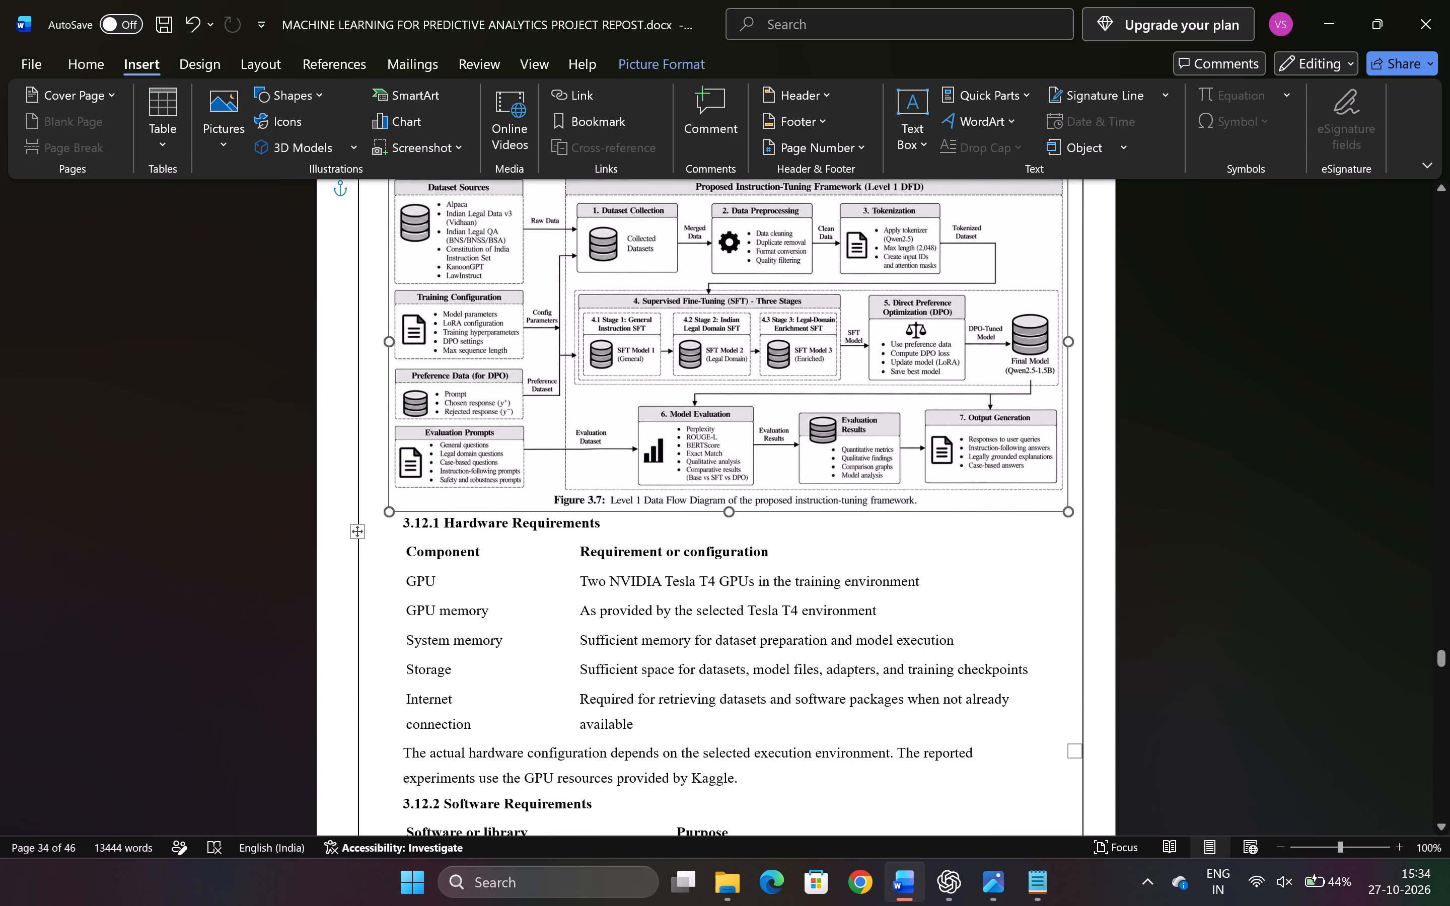
Shrink Figure 3.7 clear of the text and insert three blank lines above the 3.12 Hardware and Software Requirements heading.
drag(1069, 516, 912, 415)
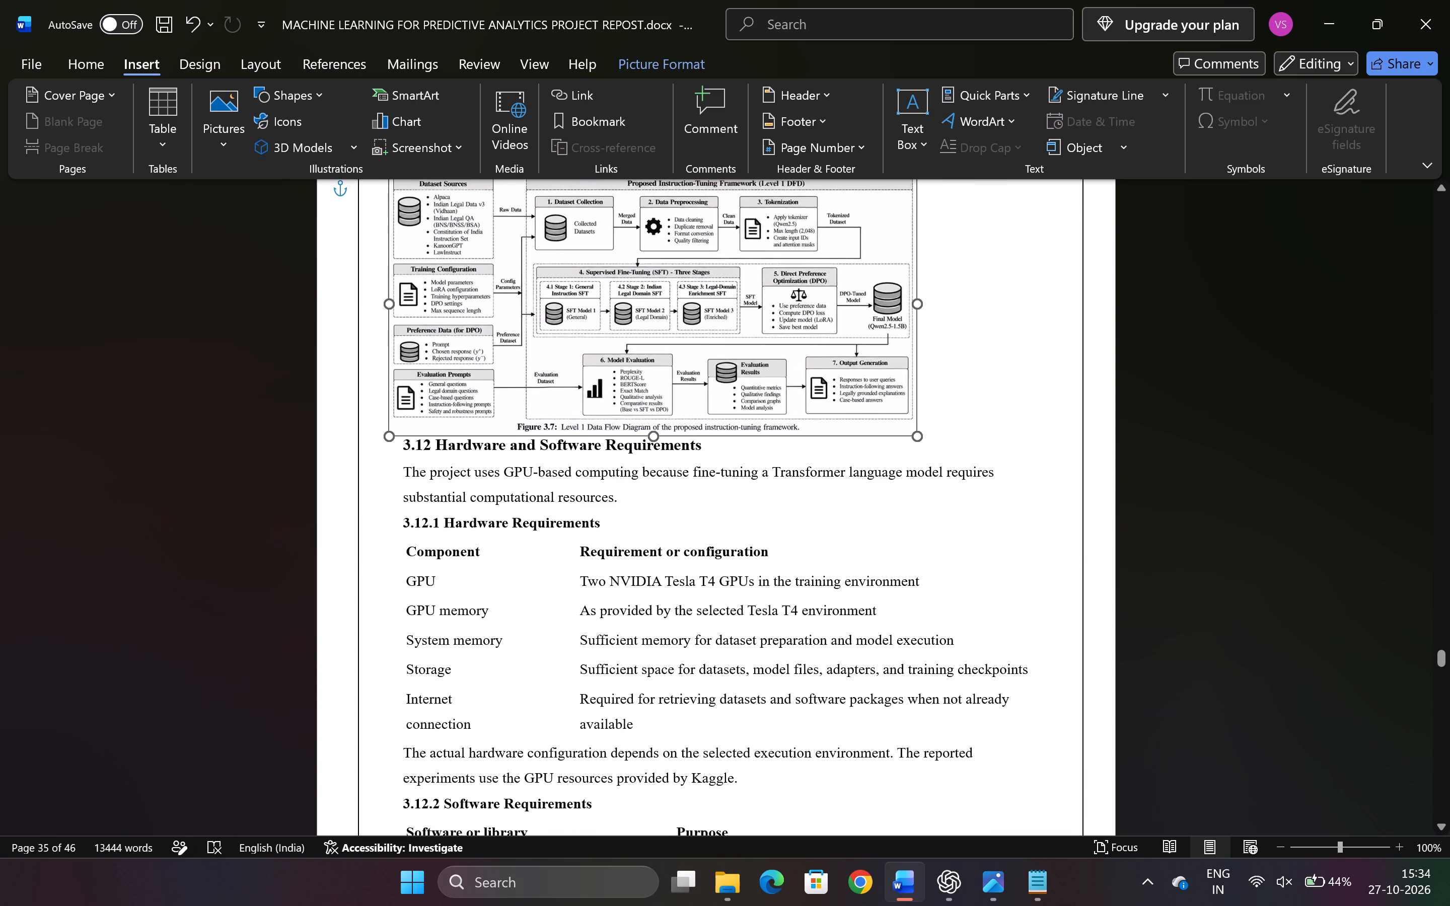
drag(912, 415, 835, 386)
click(840, 426)
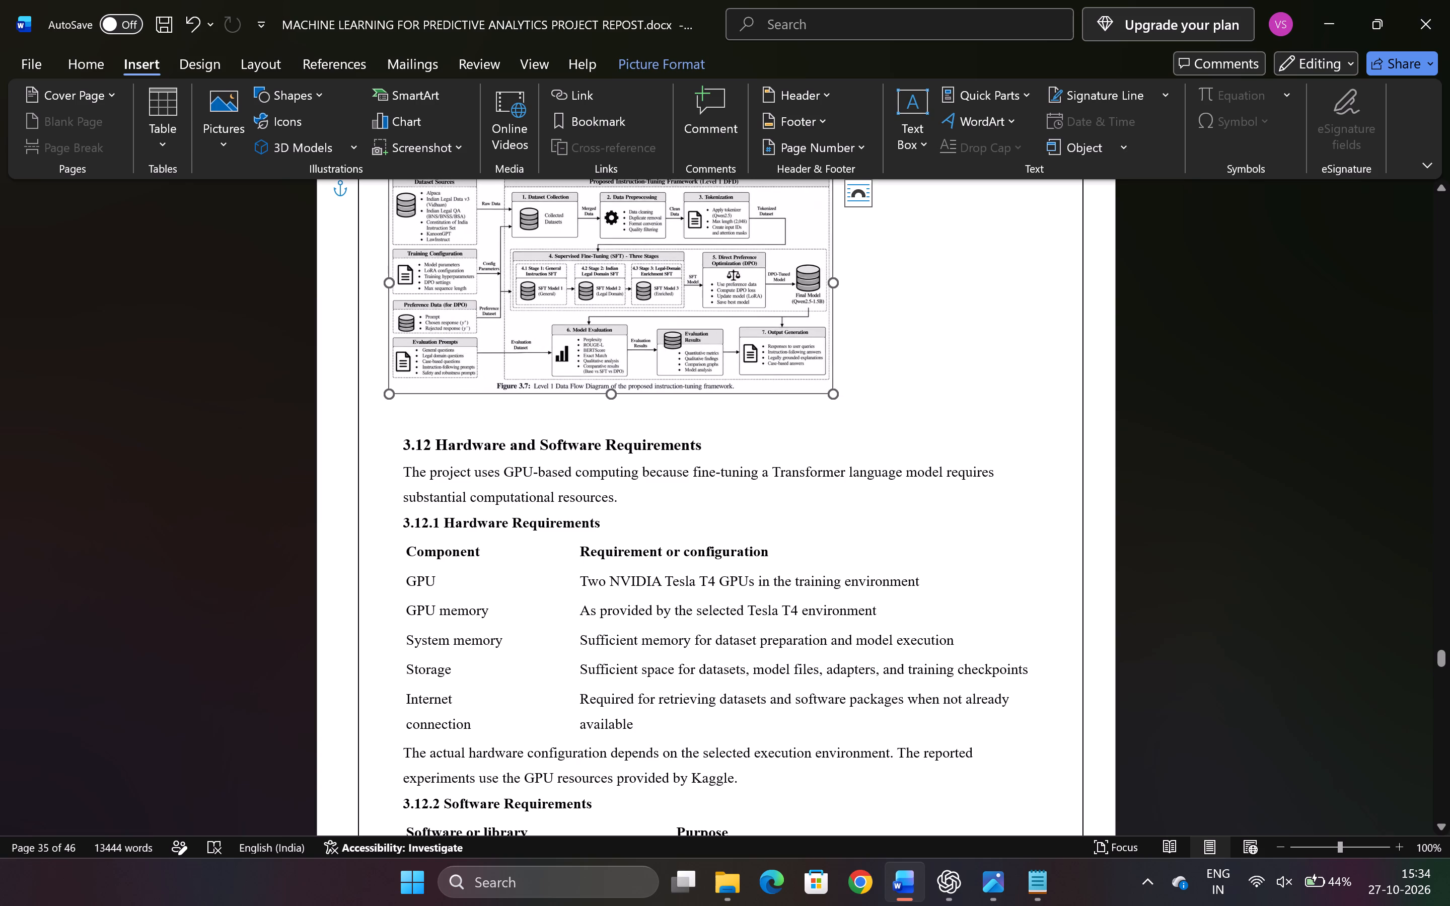
key(Return)
key(Return)
key(Return)
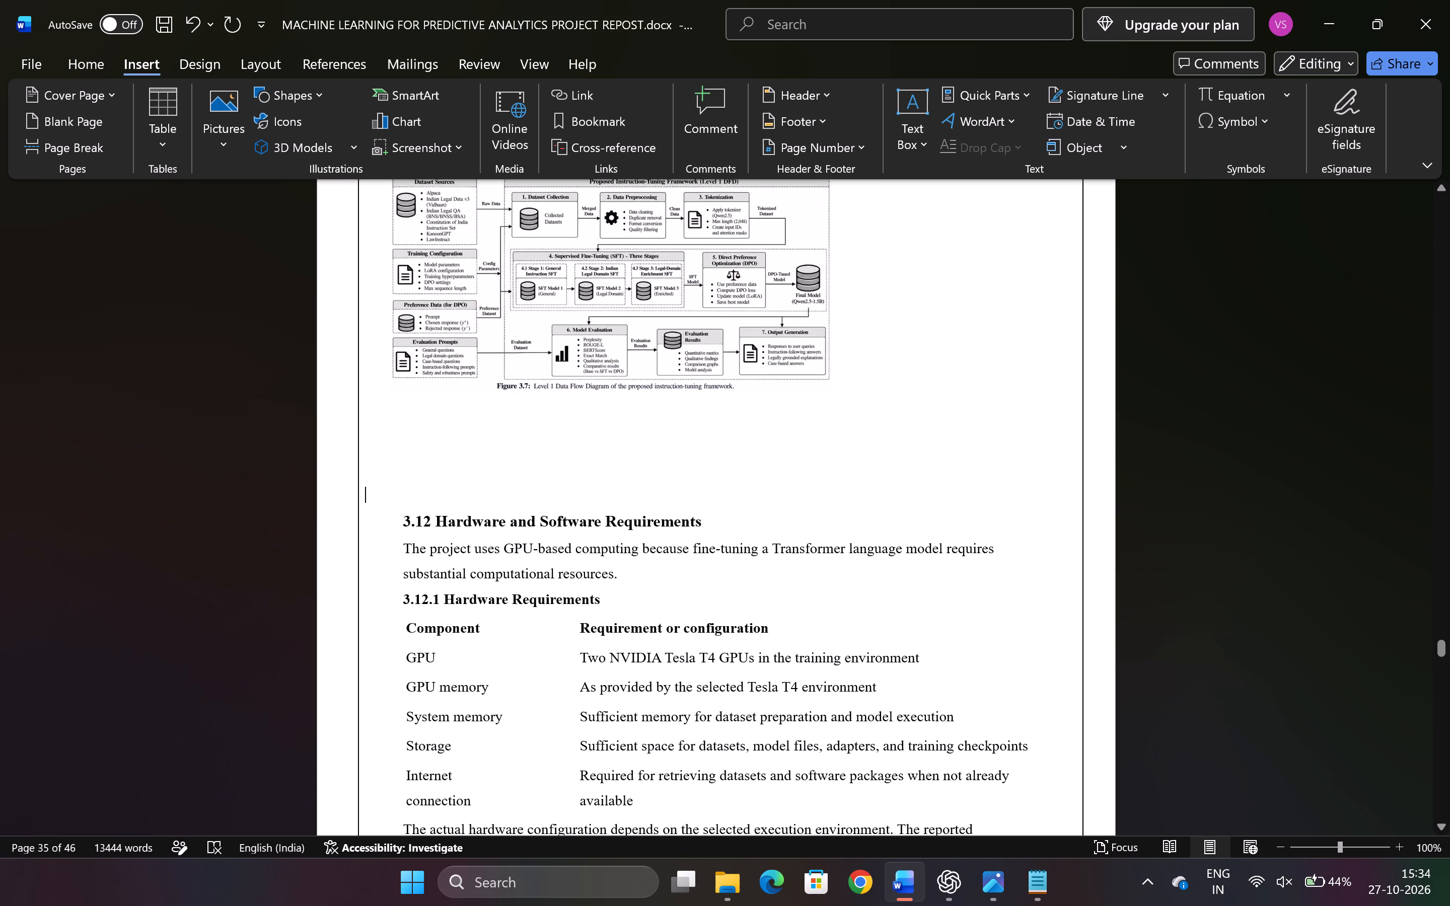
Enlarge Figure 3.7 to nearly the full text width and position it inside the page border, just above the 3.12 heading.
scroll(868, 524, up, 1)
click(795, 415)
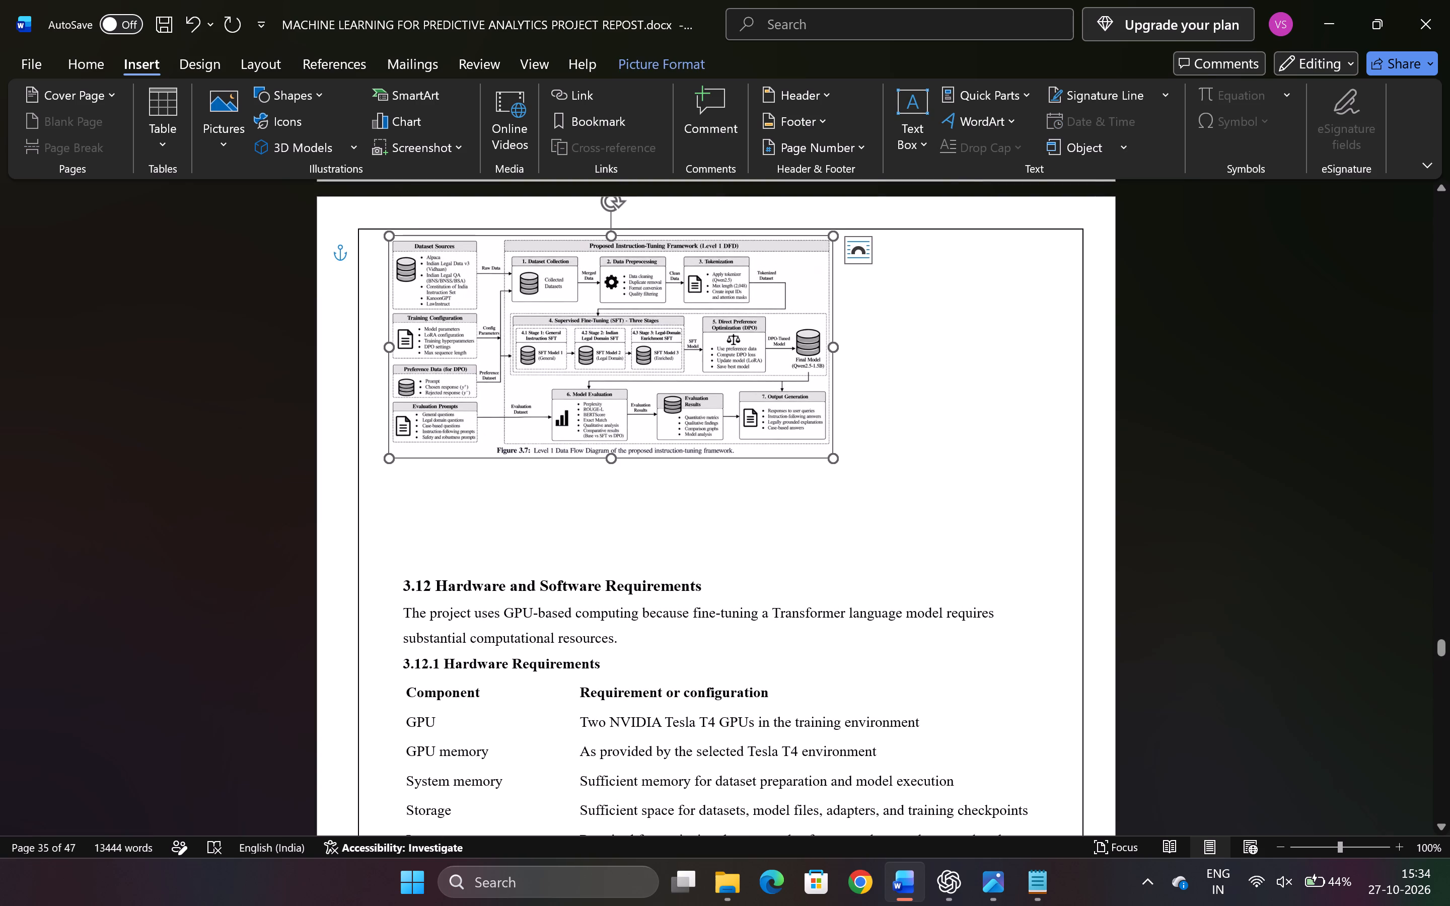
drag(833, 457, 1040, 510)
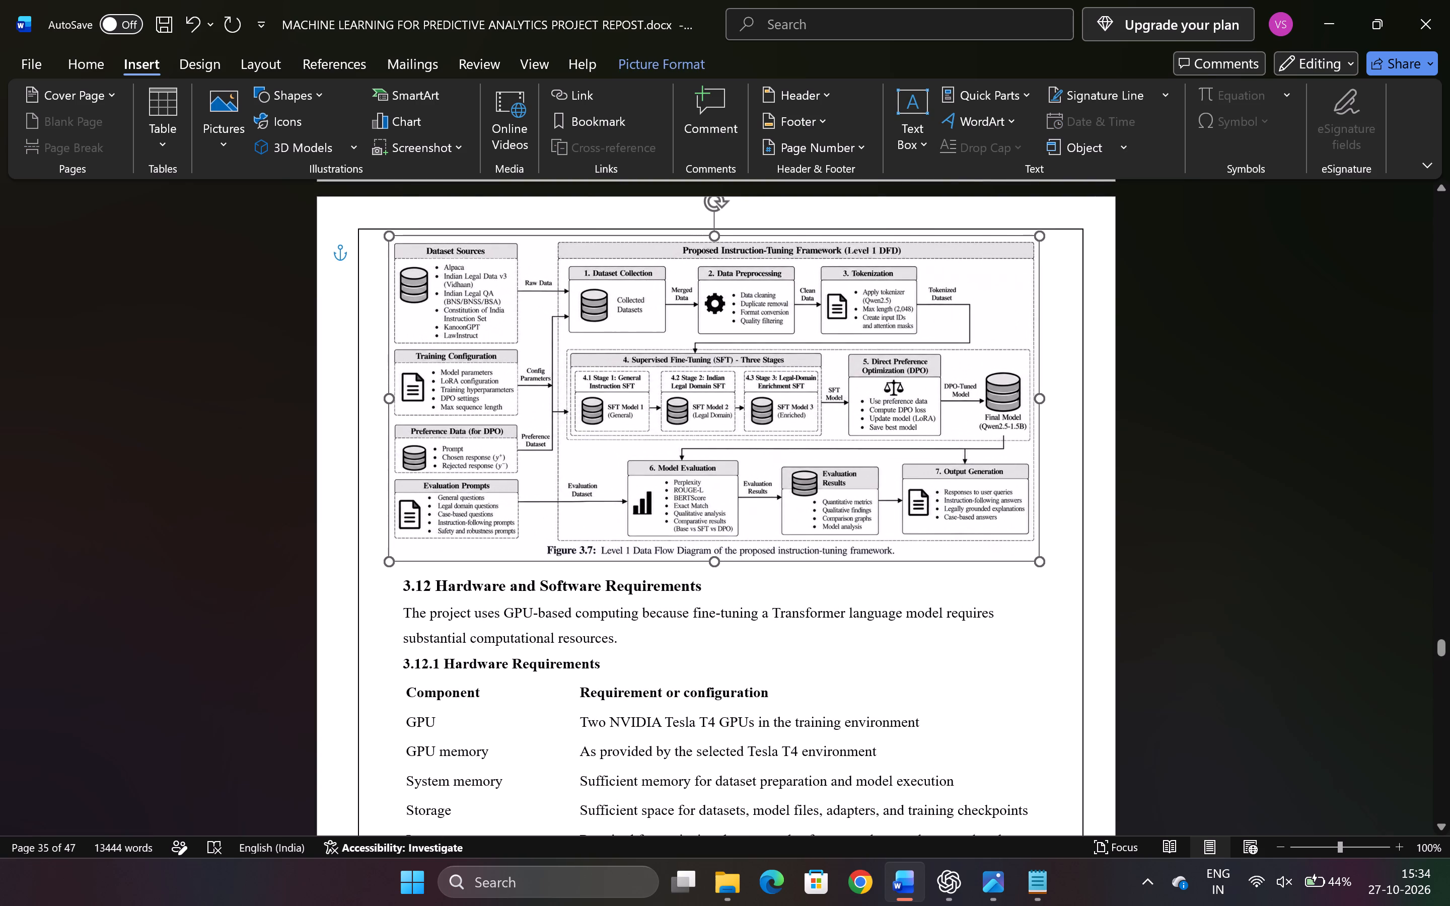
drag(1040, 510, 1027, 500)
drag(867, 441, 902, 445)
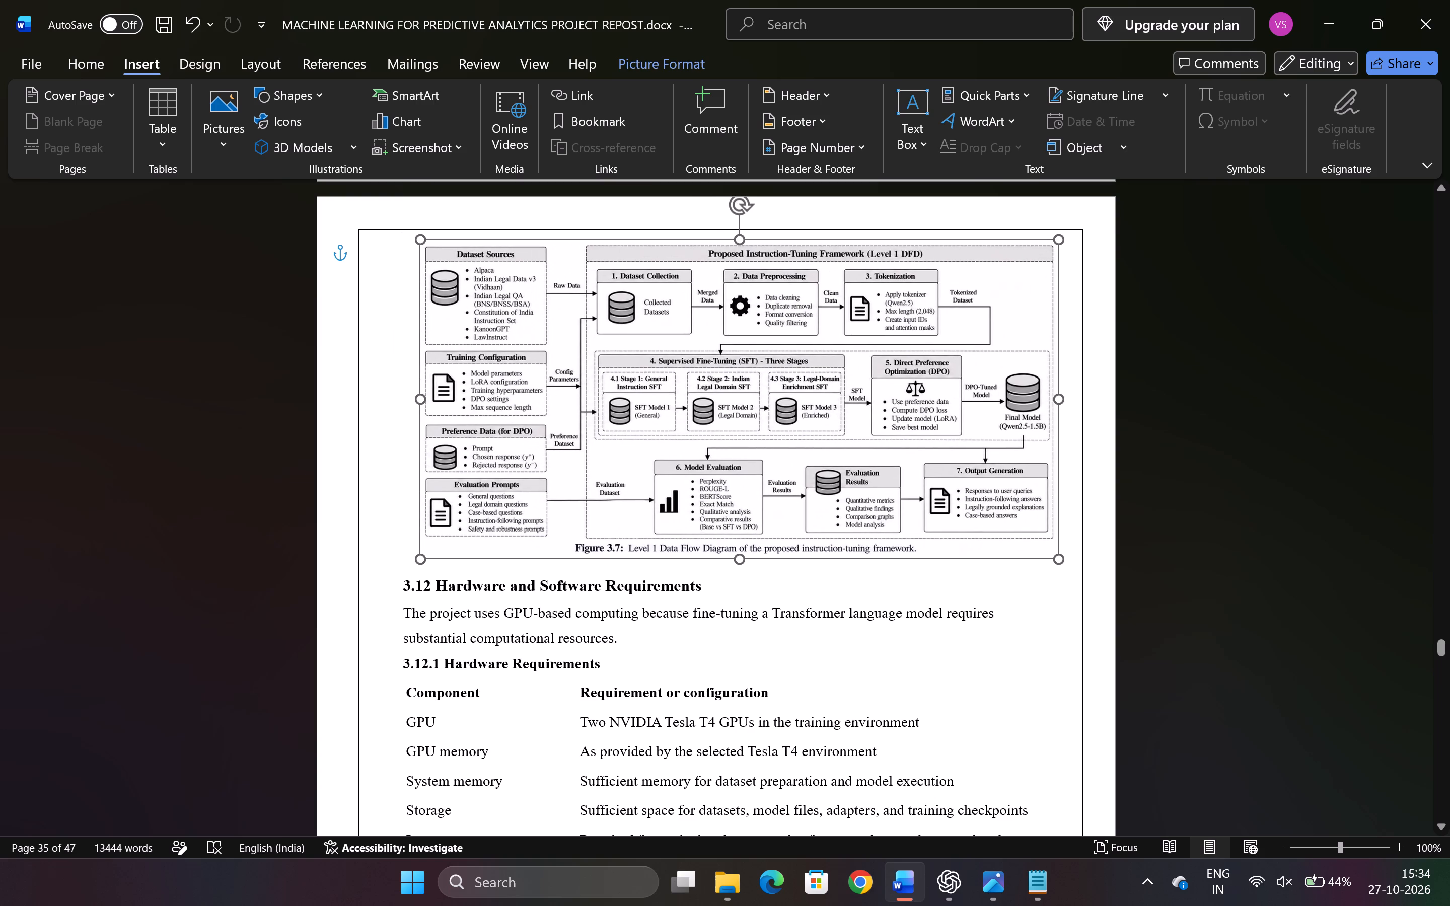
drag(902, 445, 891, 437)
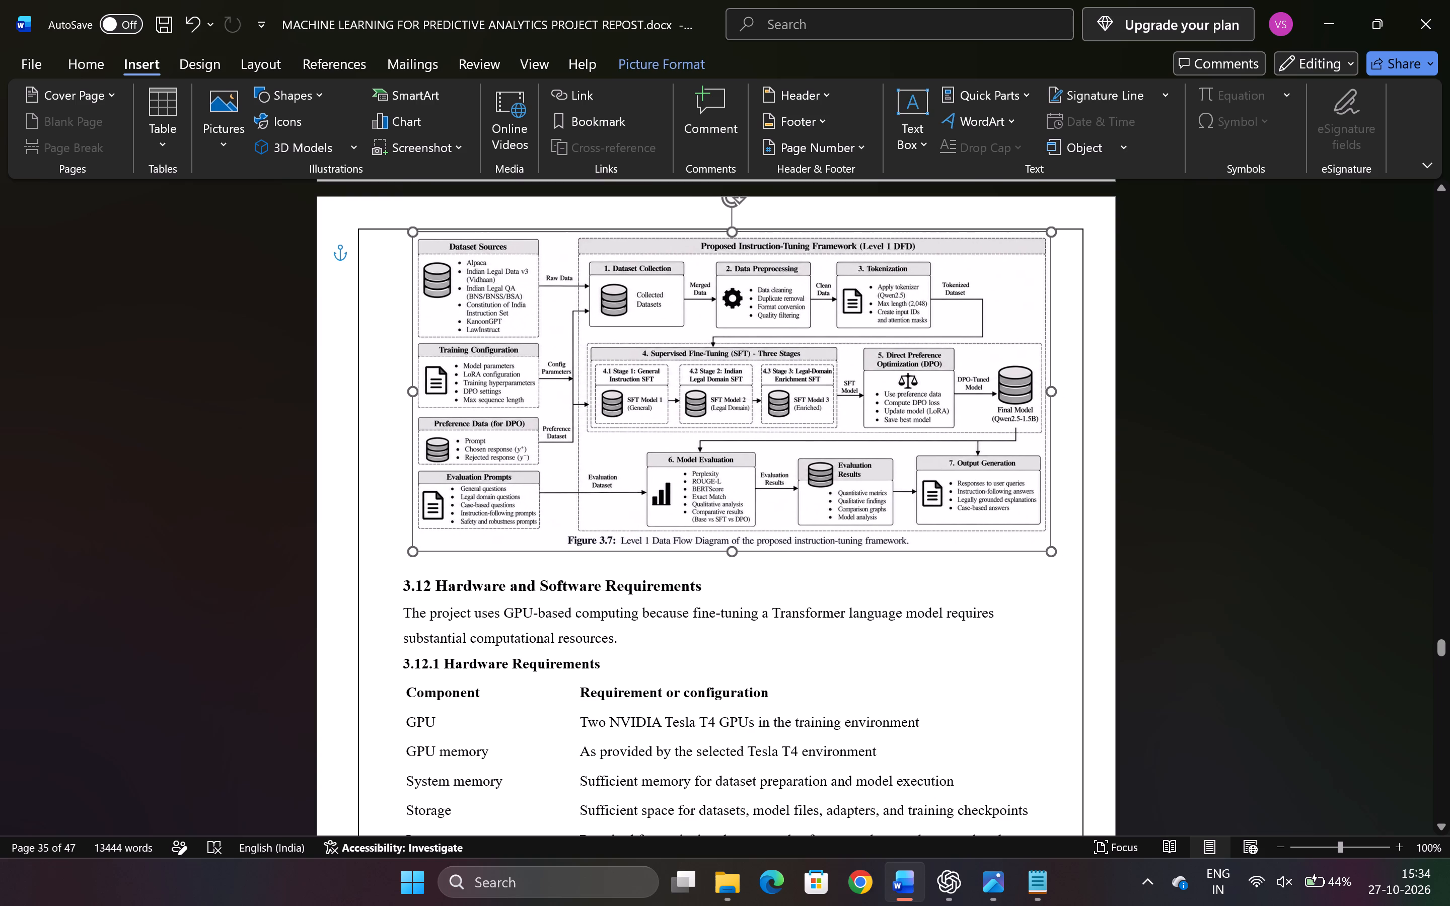
drag(891, 437, 889, 433)
drag(1047, 545, 1061, 556)
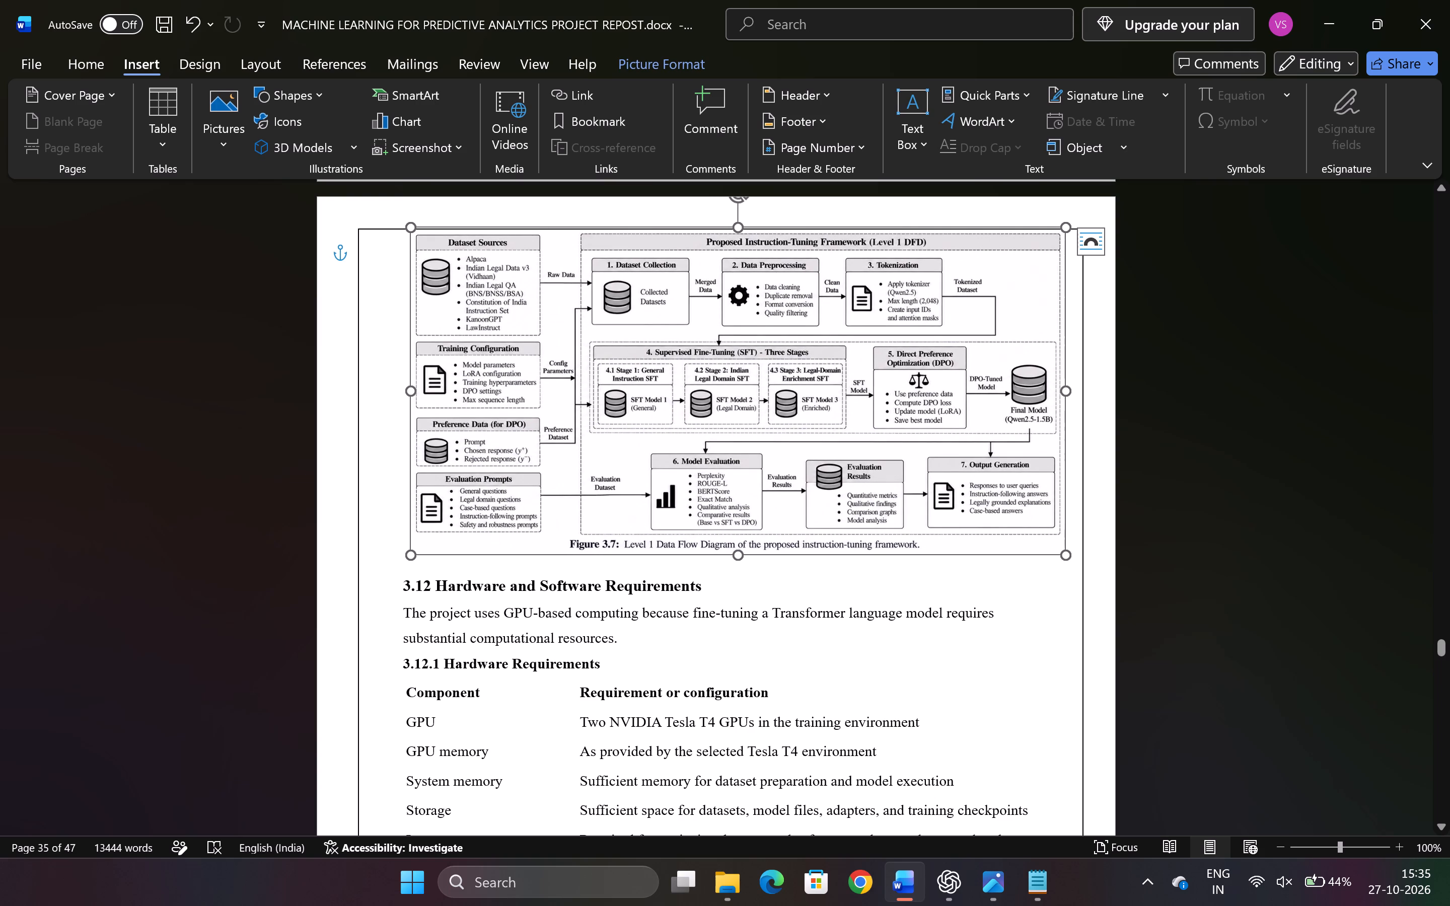
click(978, 478)
click(949, 600)
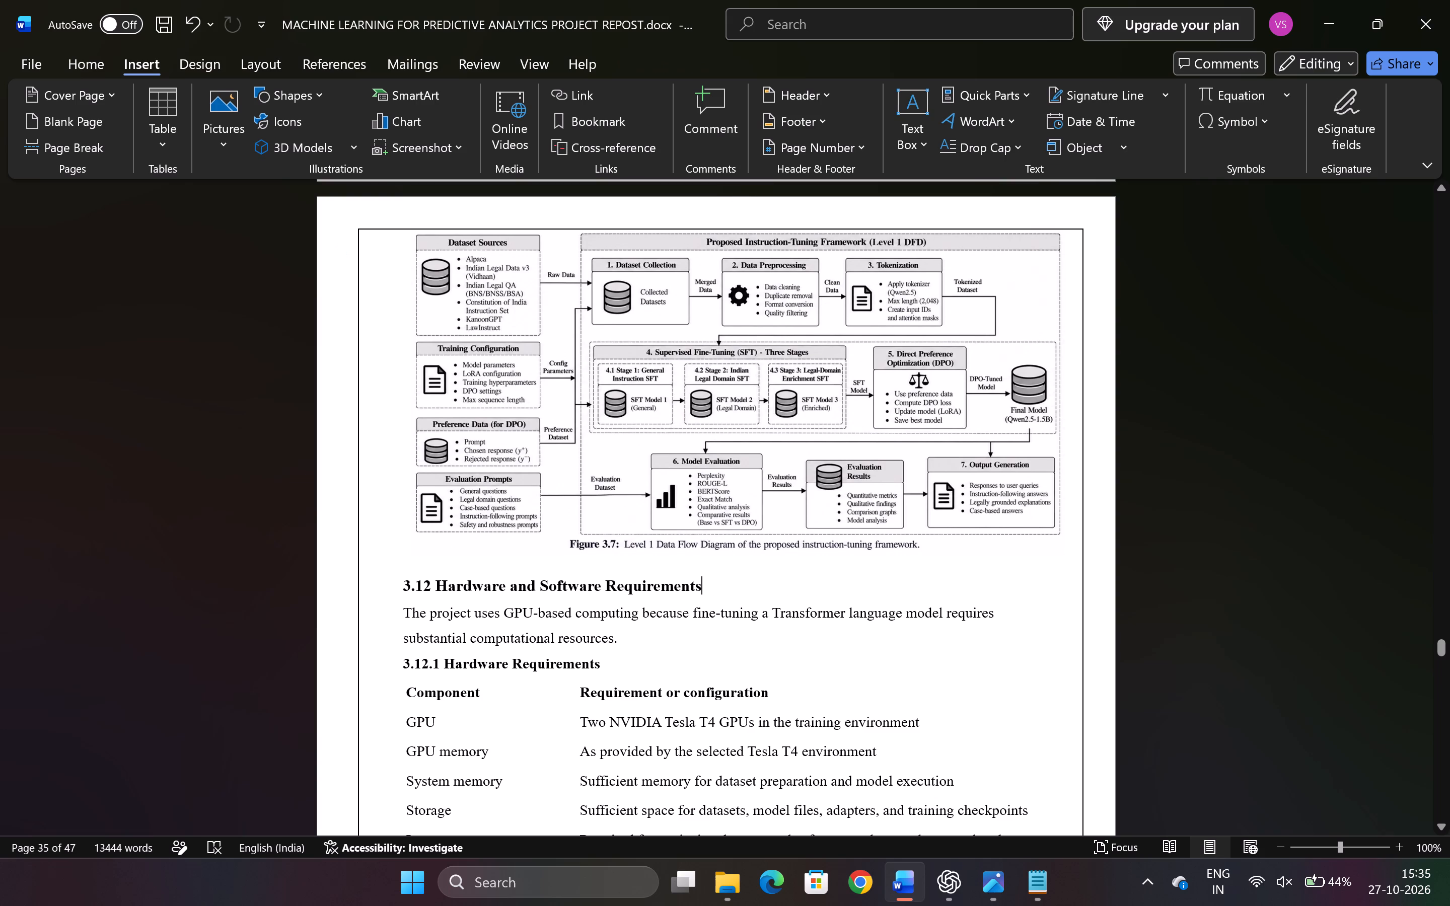
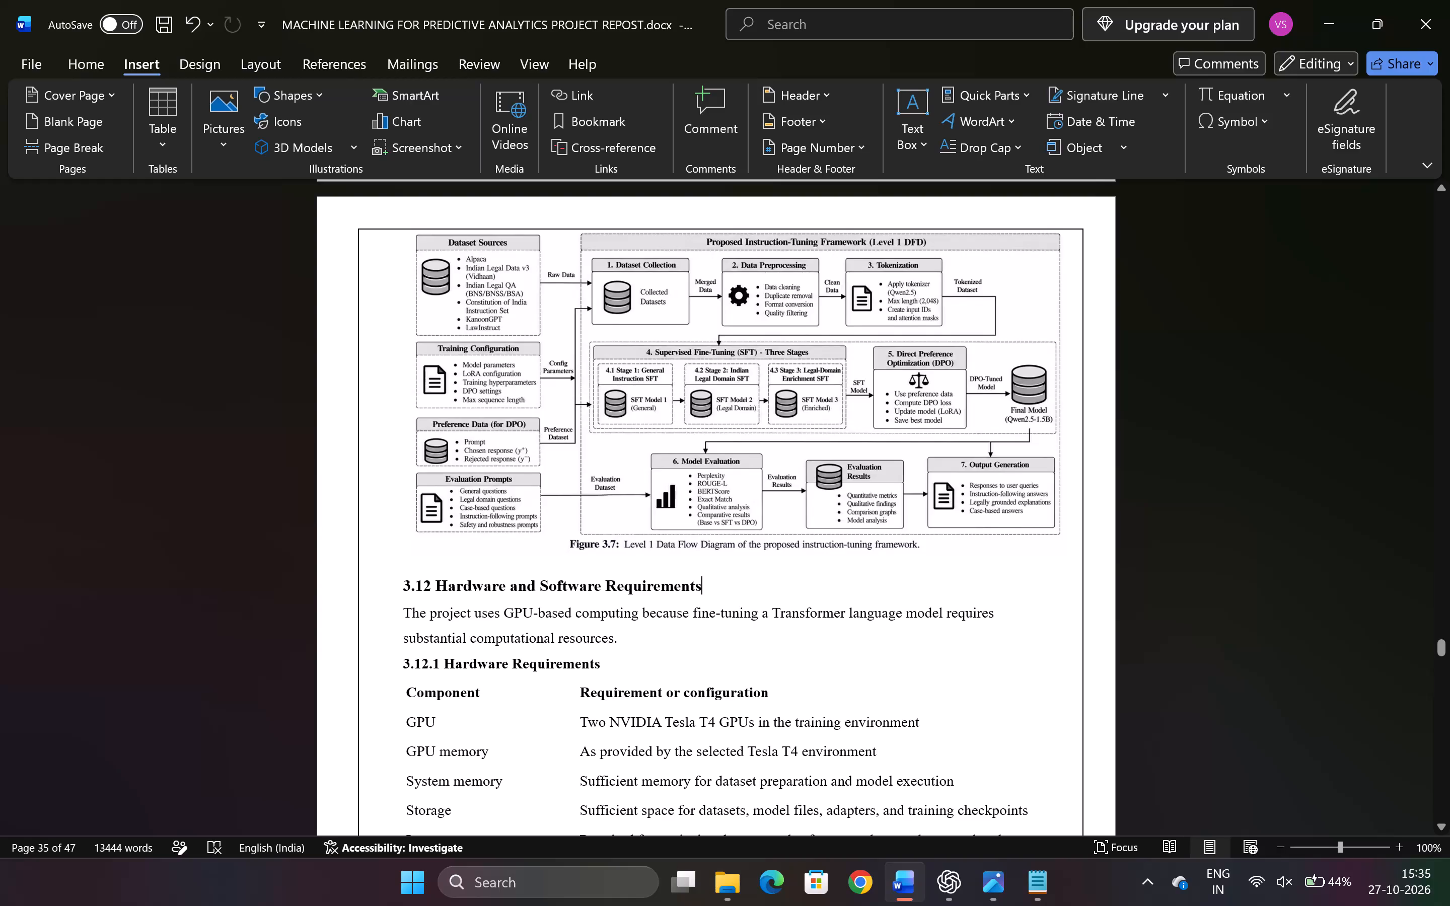
Review the pages from the Figure 3.5 evaluation workflow through the 3.13 Summary for figure, list and table layout.
scroll(752, 602, down, 3)
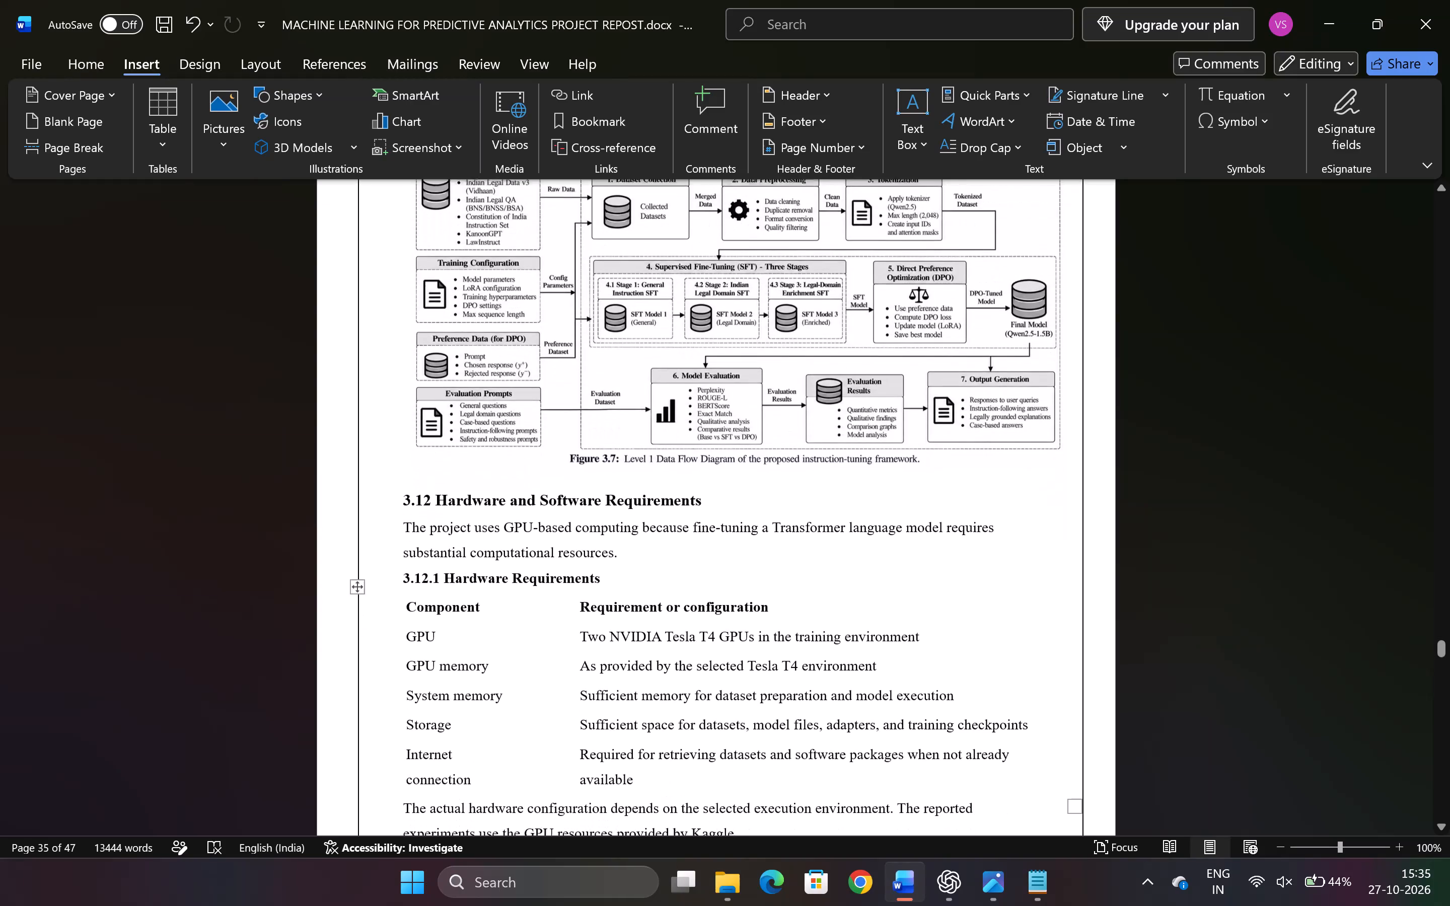
scroll(752, 602, down, 10)
scroll(752, 602, up, 4)
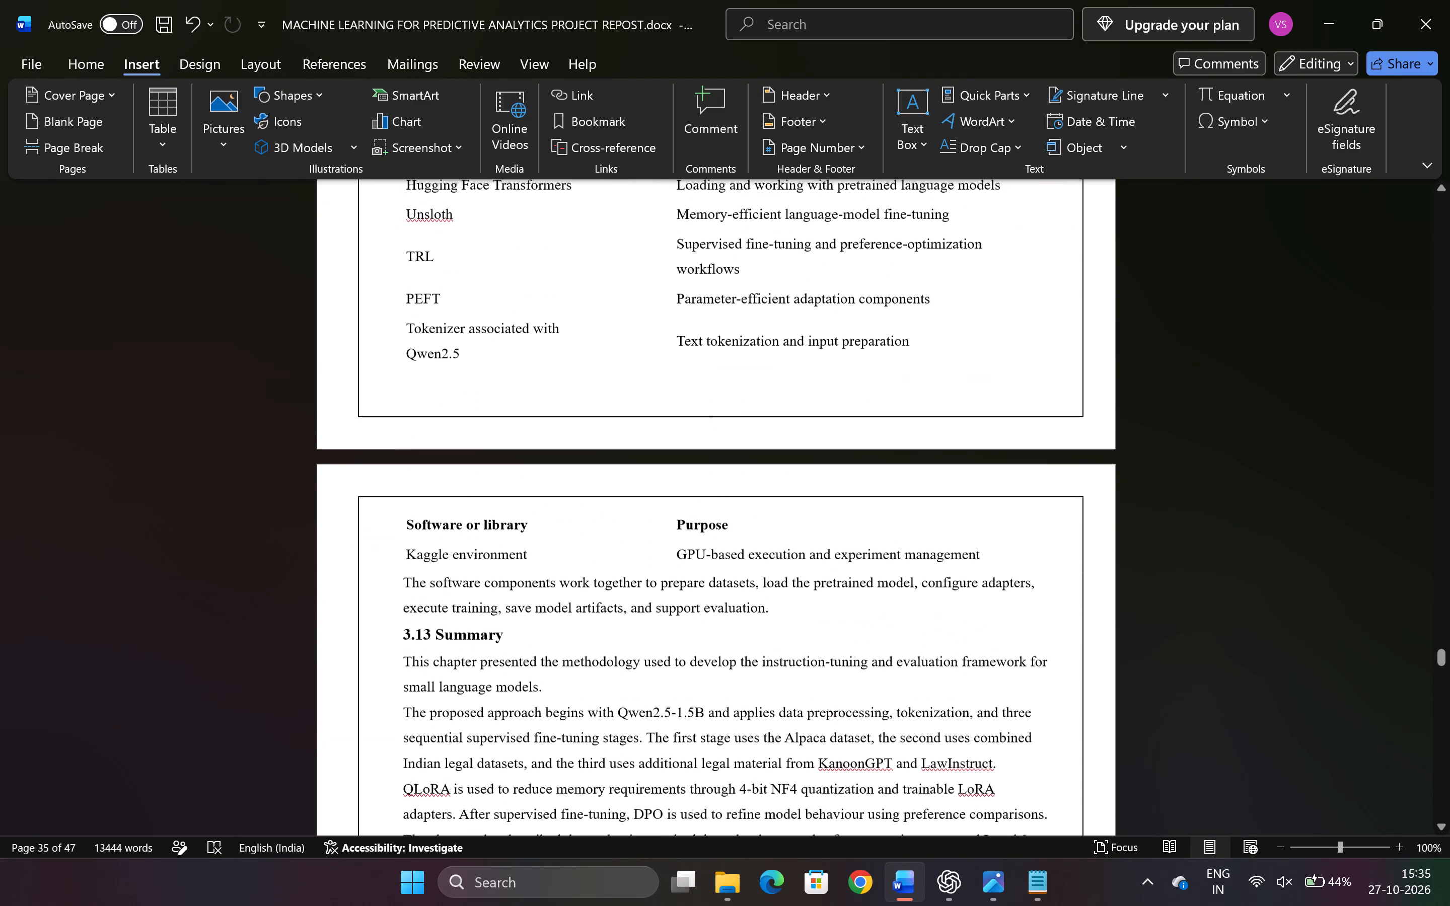
scroll(752, 602, up, 13)
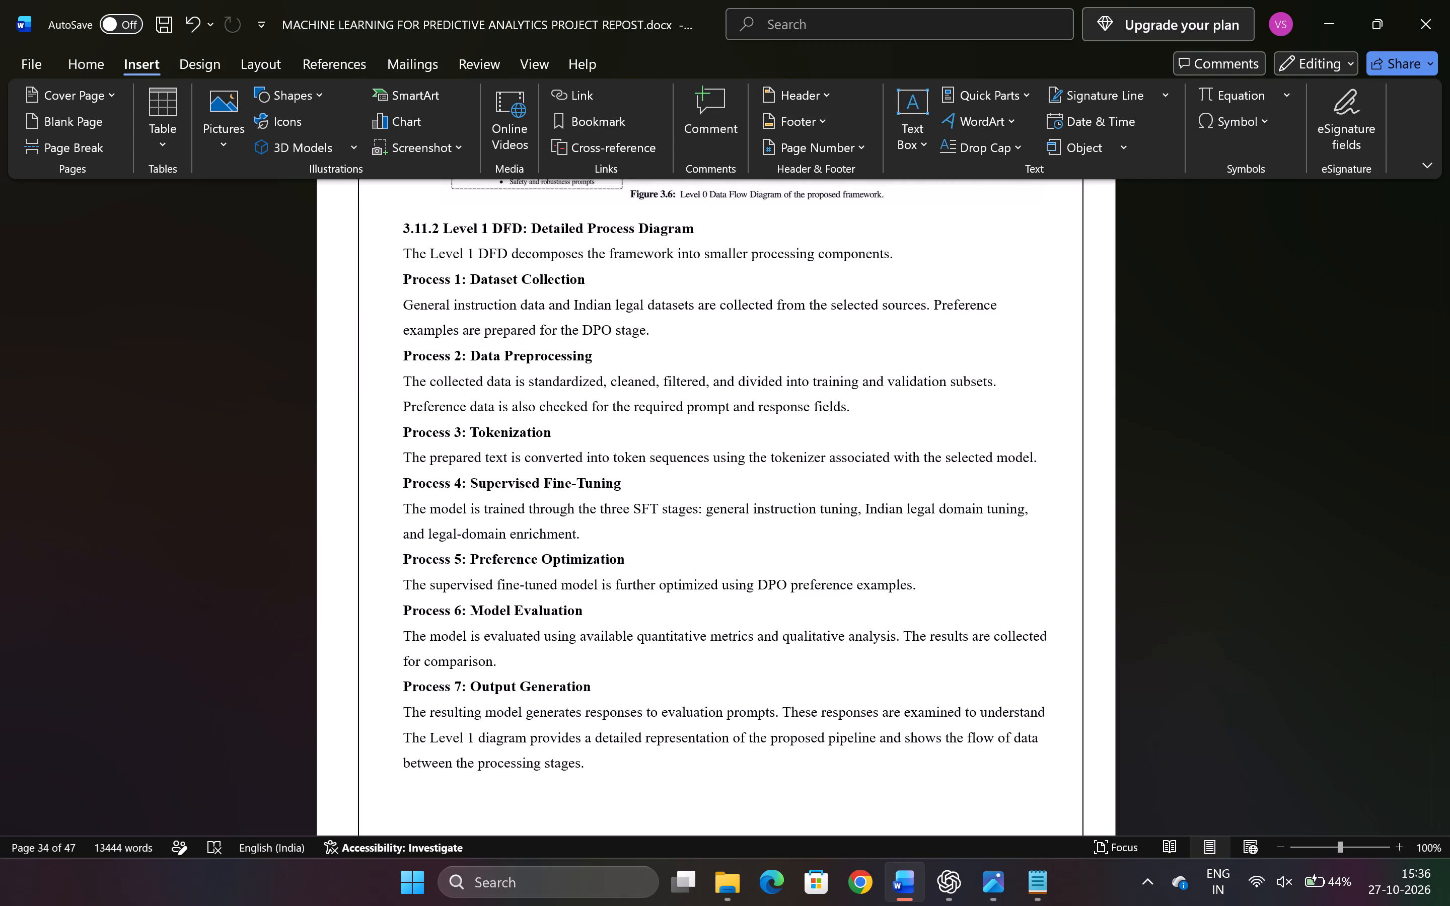
scroll(760, 593, up, 3)
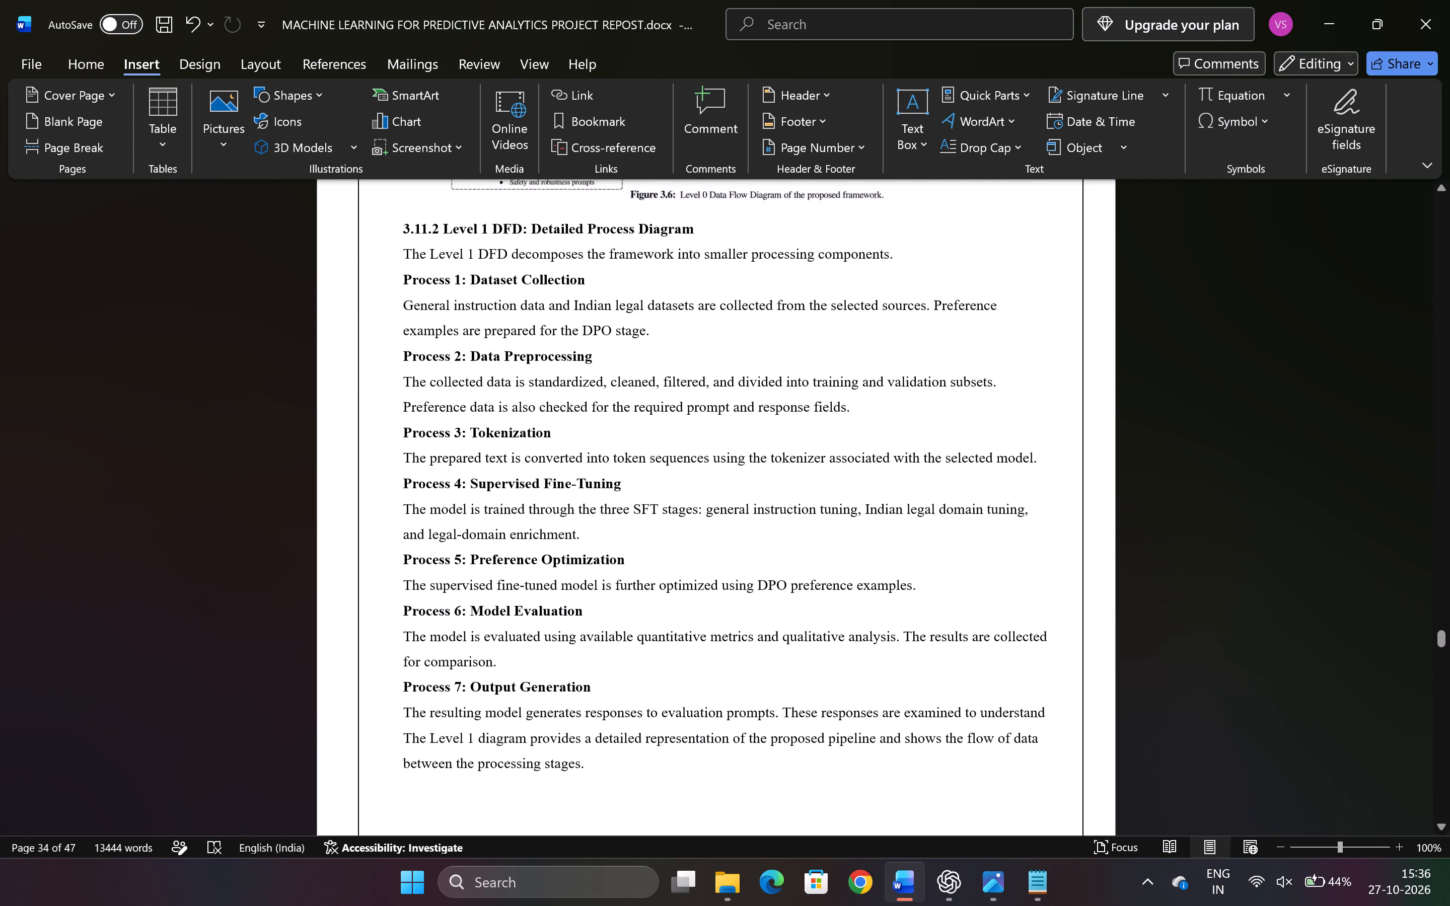
scroll(734, 565, up, 9)
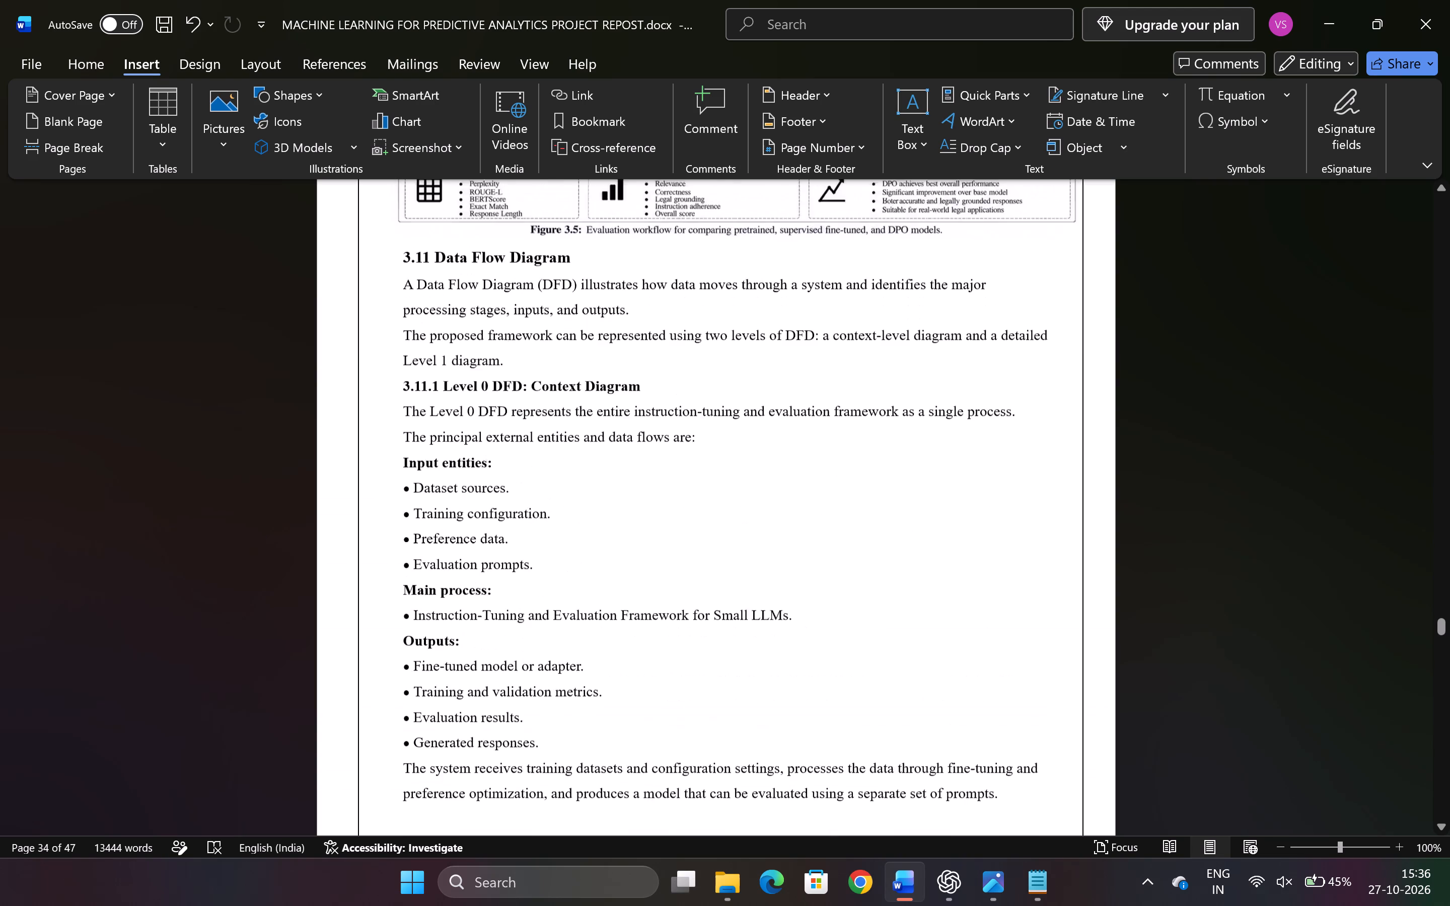
scroll(734, 565, up, 2)
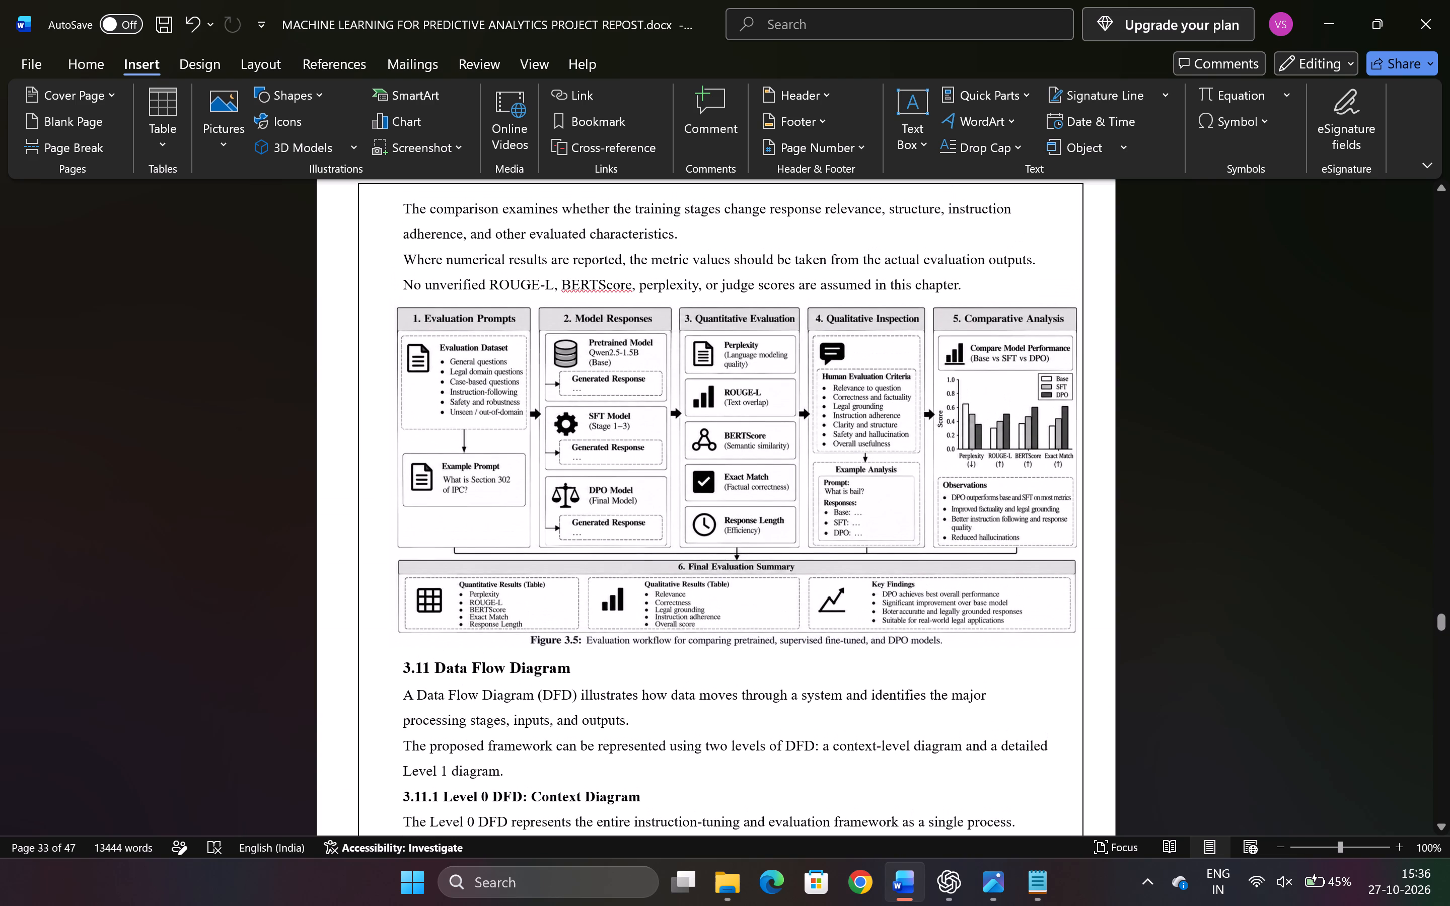
scroll(734, 565, up, 3)
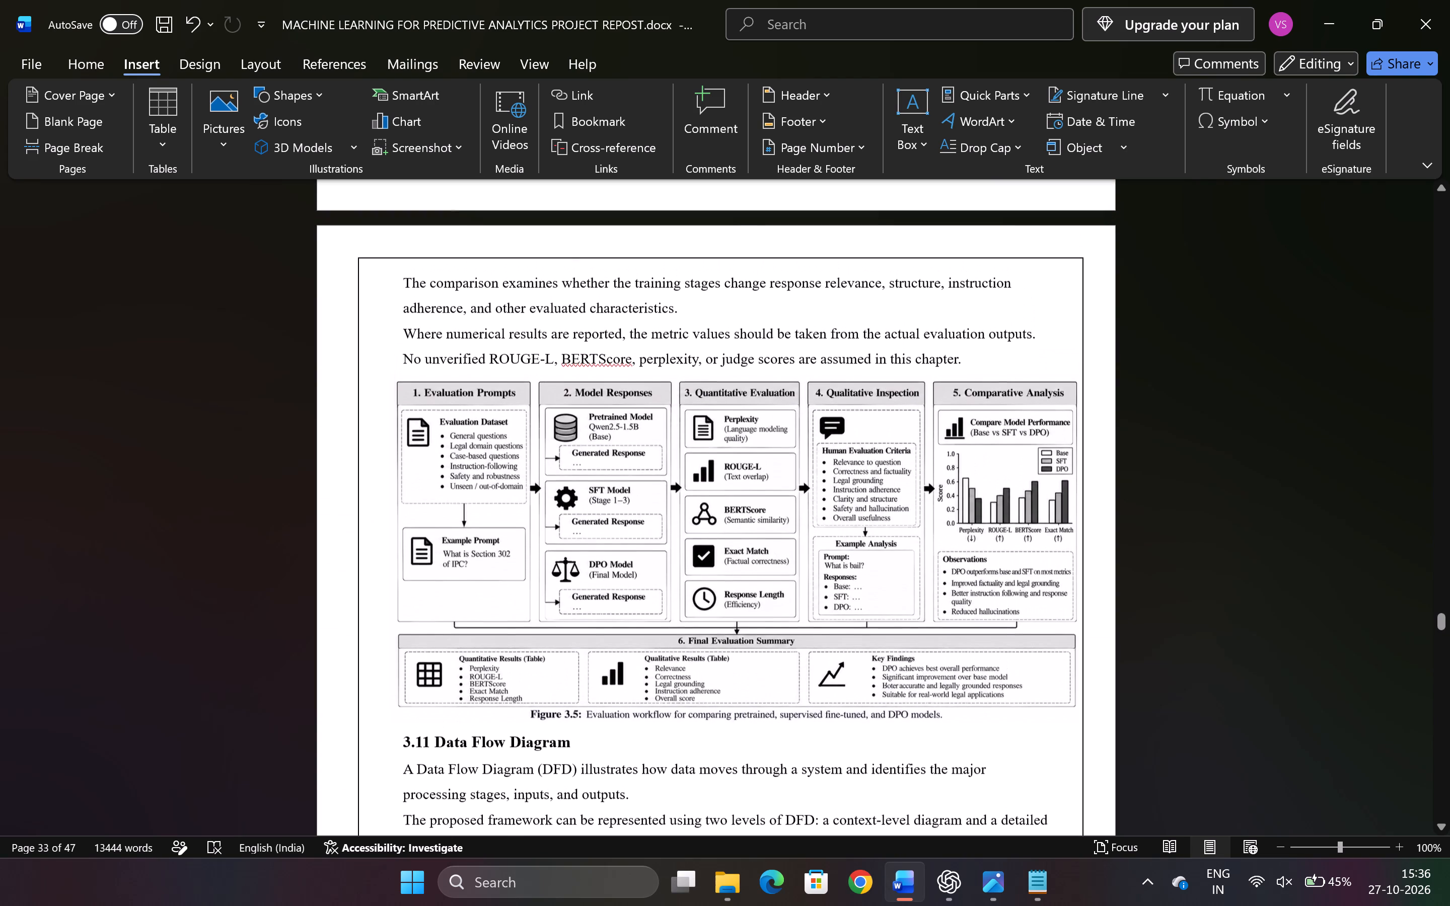
scroll(734, 565, down, 8)
scroll(734, 565, right, 1)
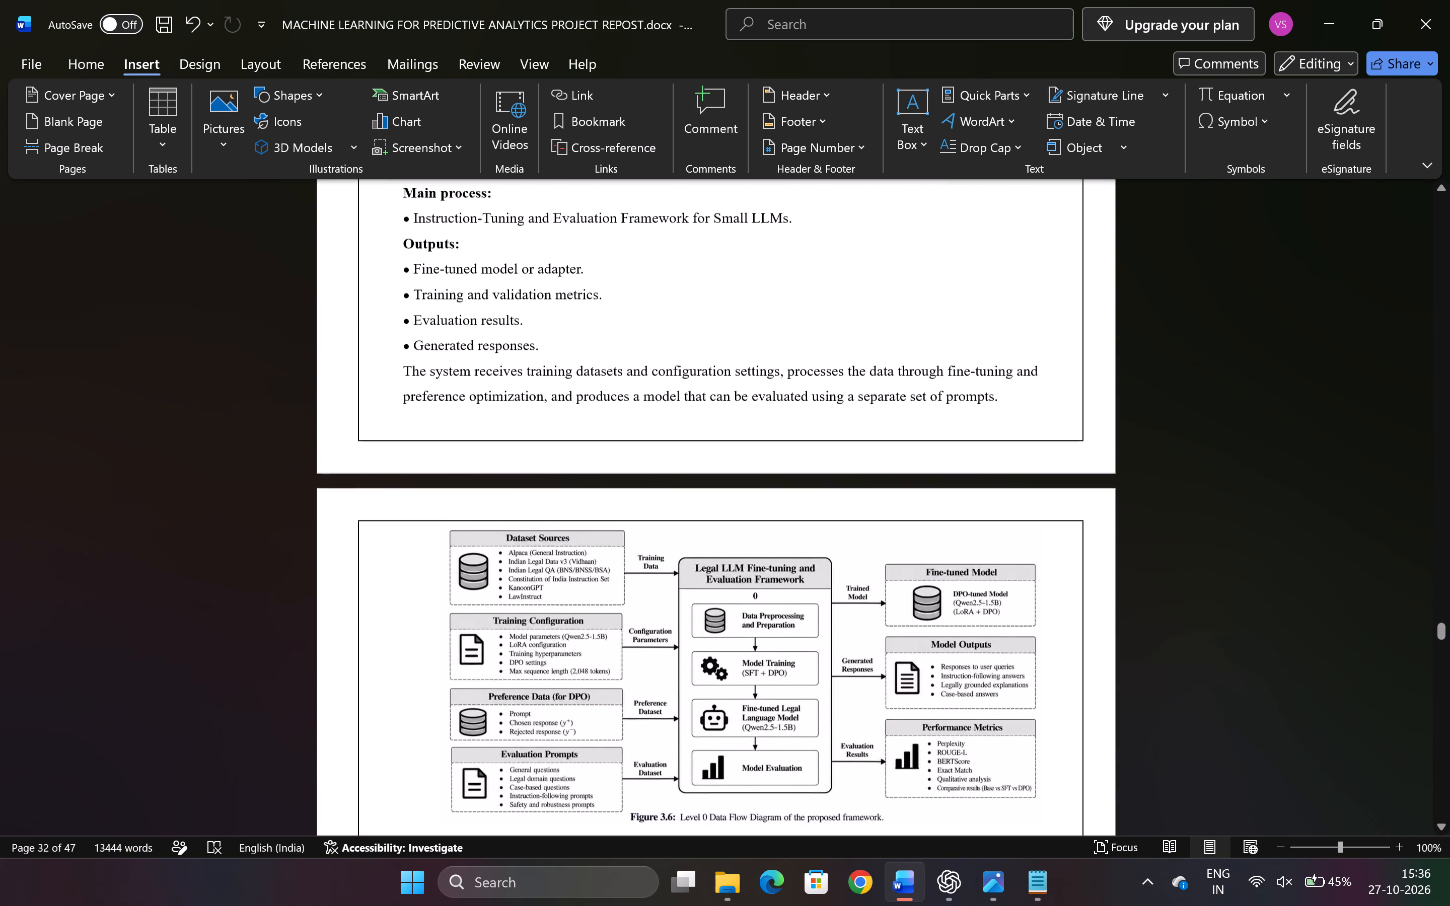
scroll(734, 565, right, 1)
Apply the plain gridded table style with full borders to the 3.12.1 Hardware Requirements table.
scroll(734, 565, down, 7)
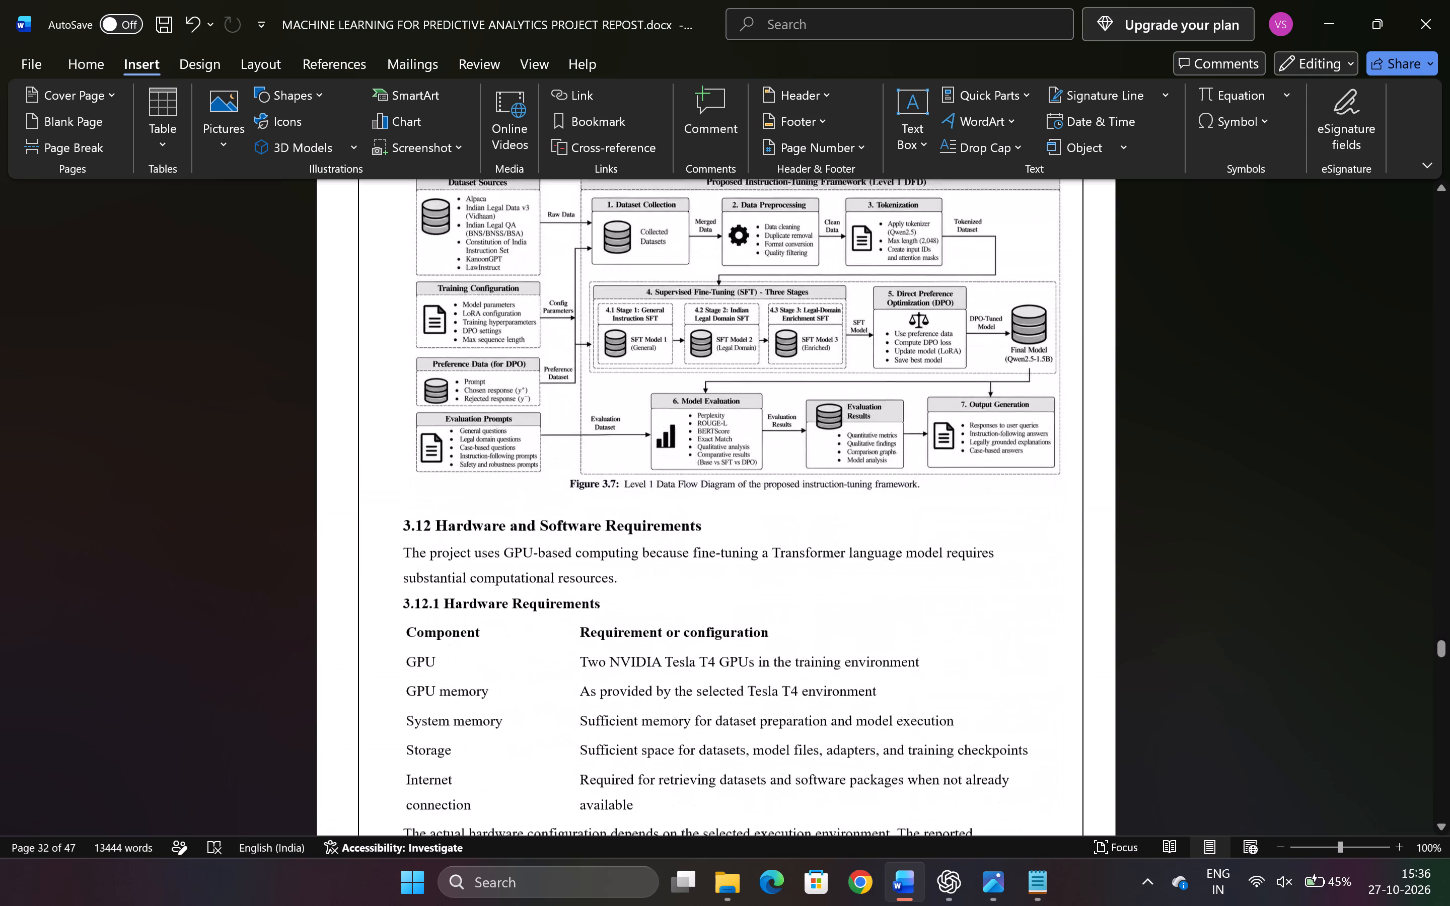
scroll(734, 565, down, 3)
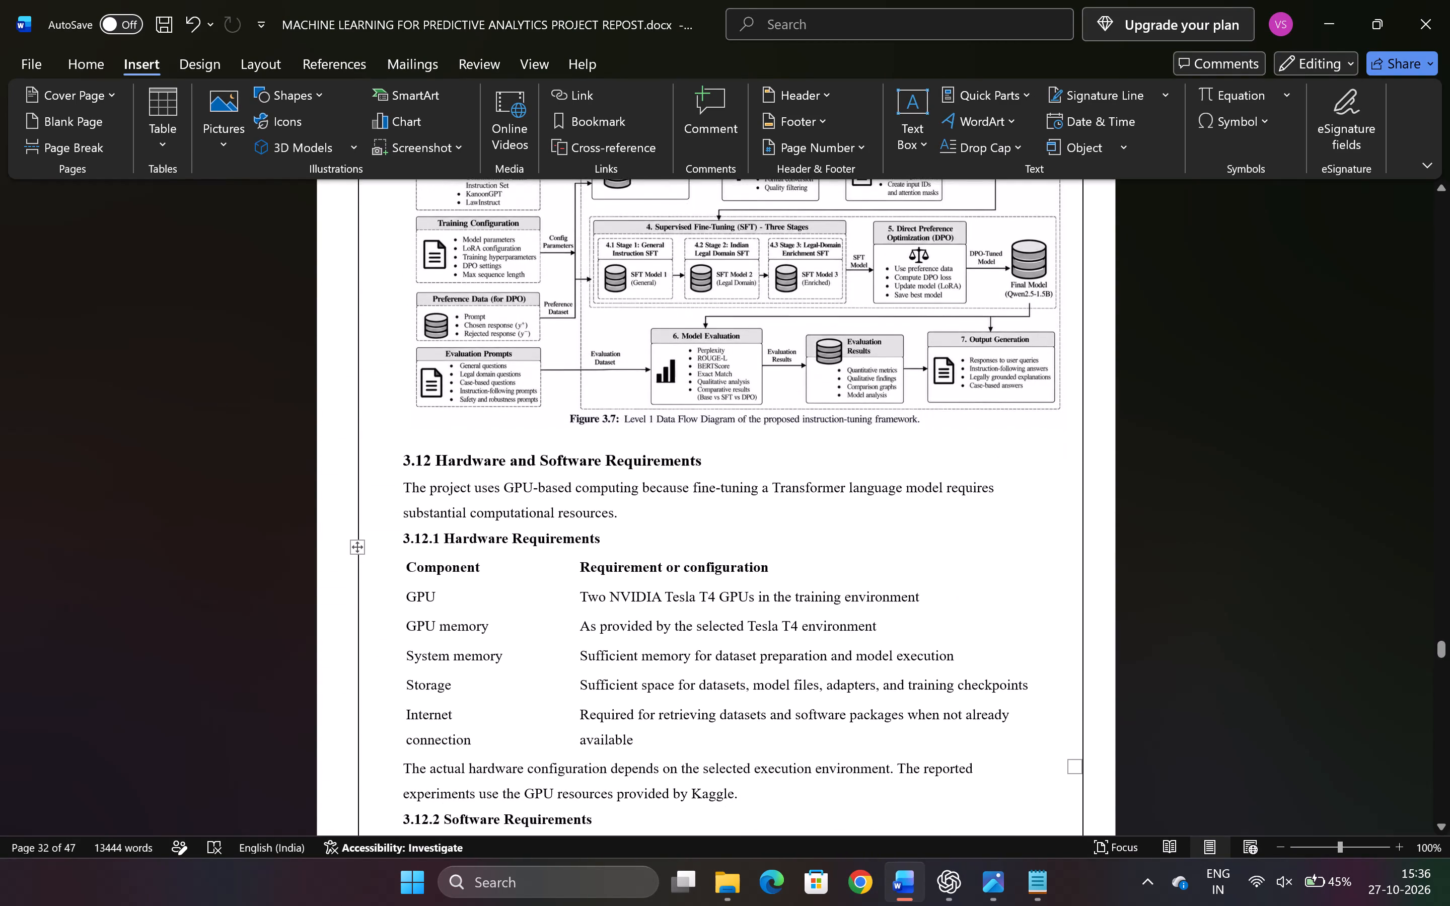
click(357, 545)
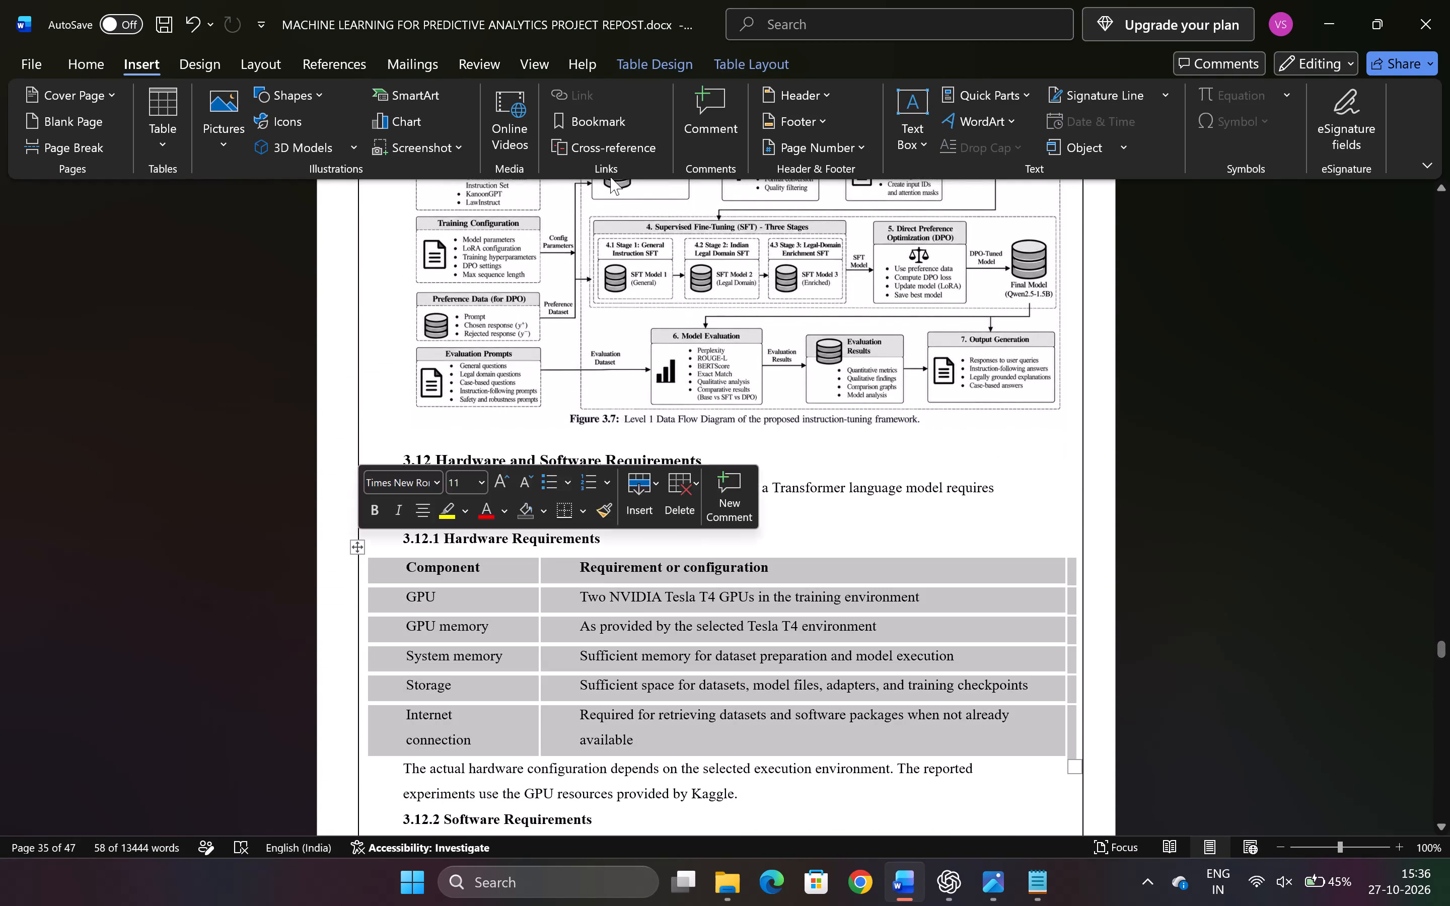
click(669, 66)
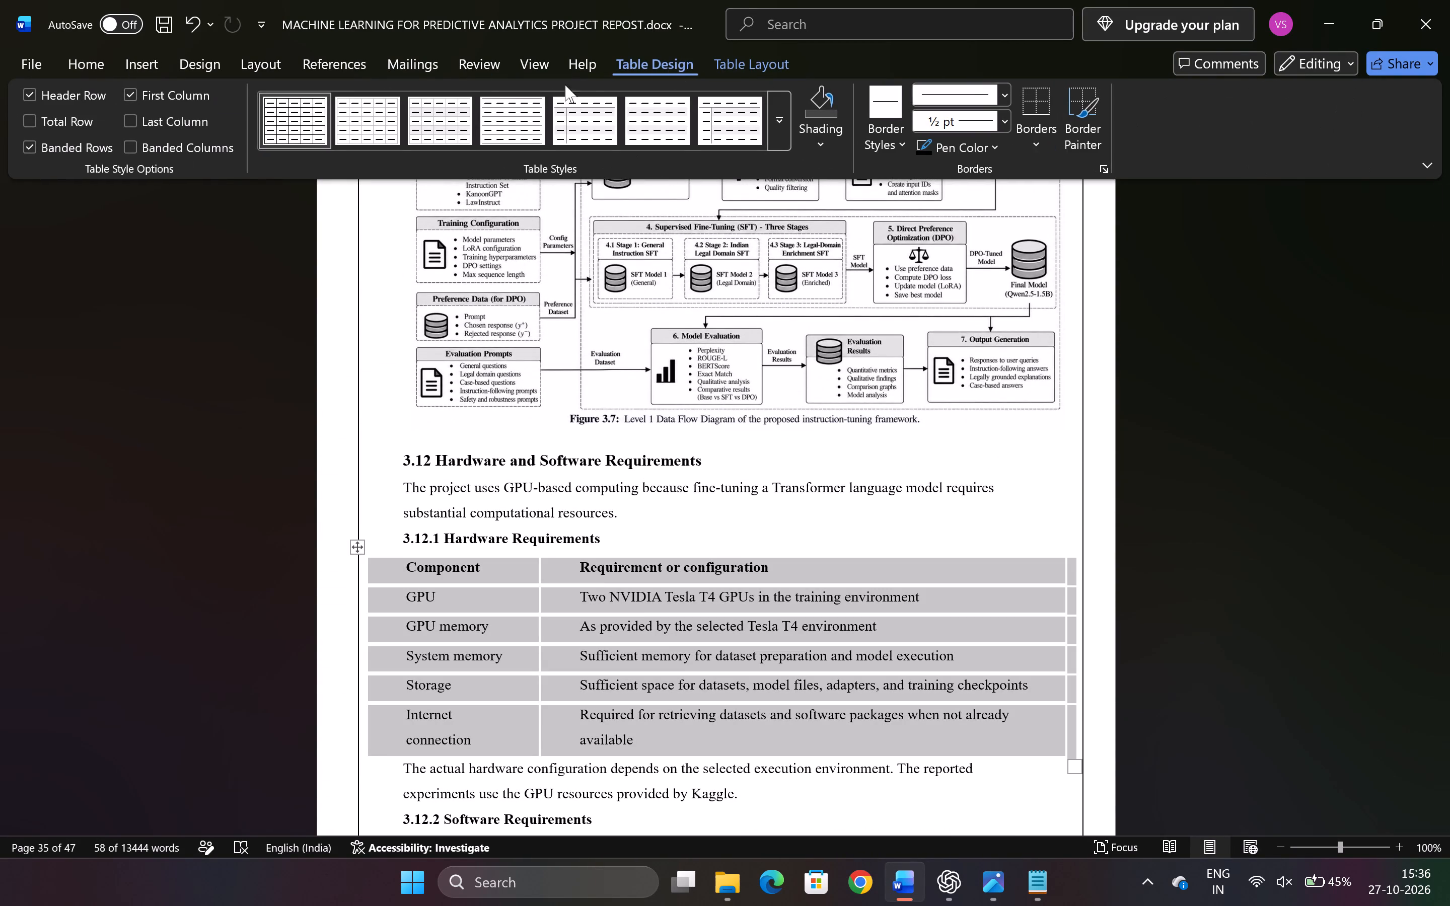
click(305, 117)
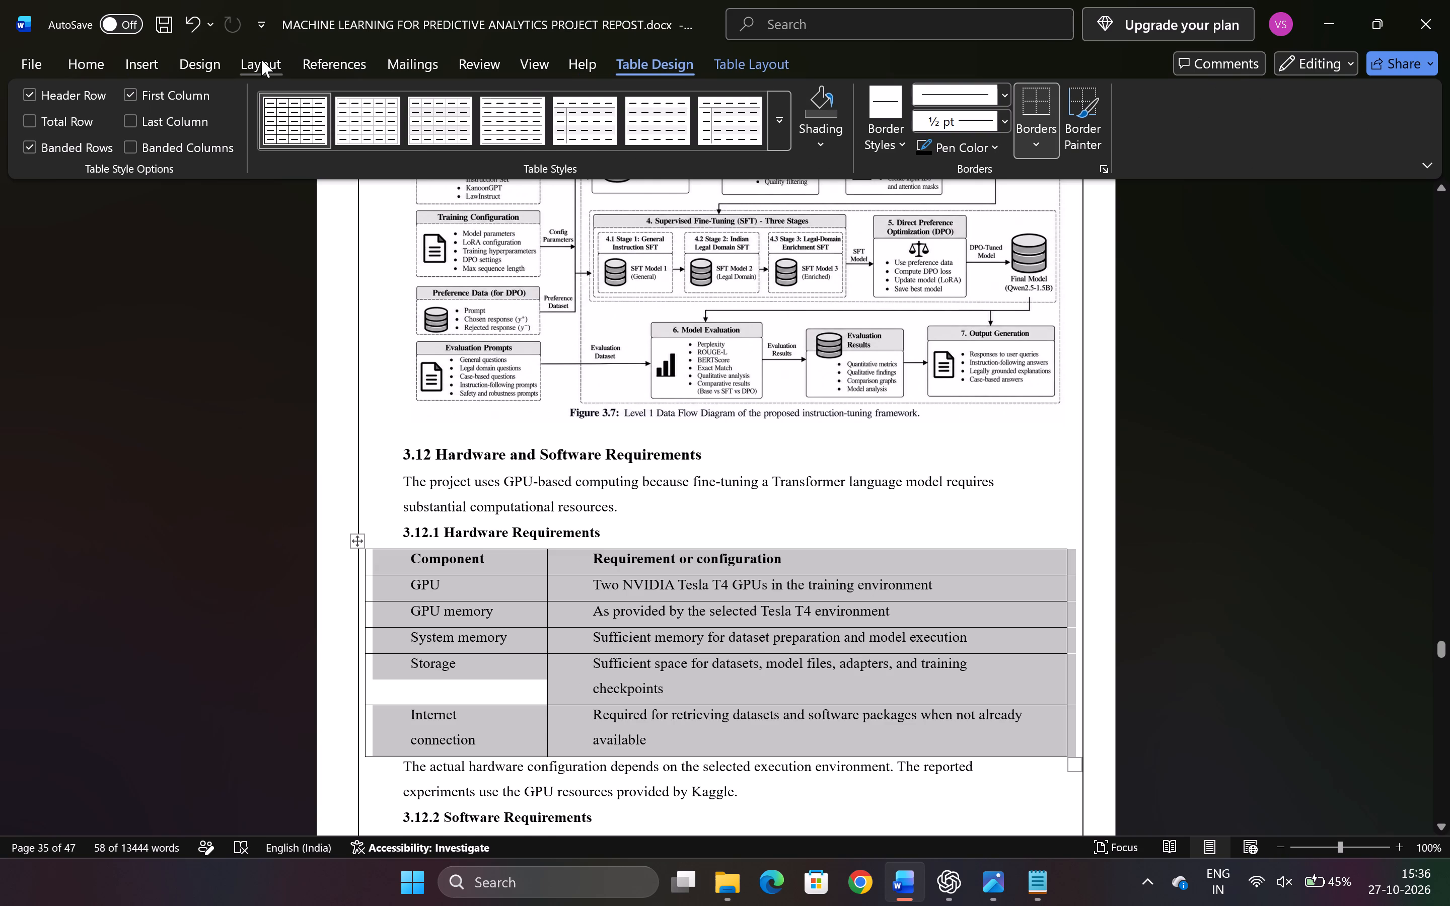
Set the left and right paragraph indents of the Hardware Requirements table to 0 cm.
click(261, 59)
click(469, 123)
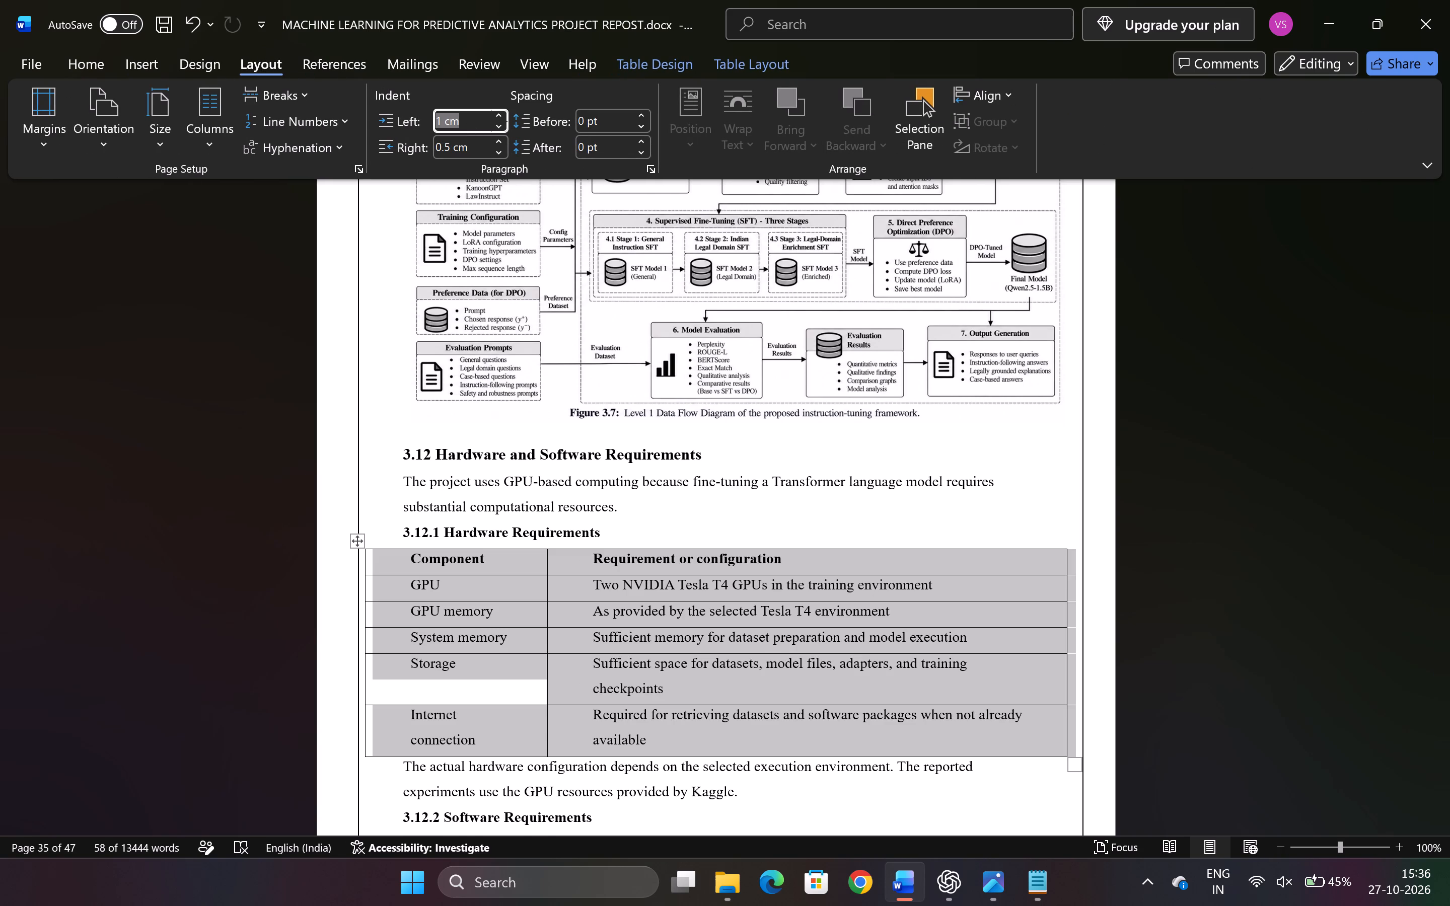
key(0)
key(Return)
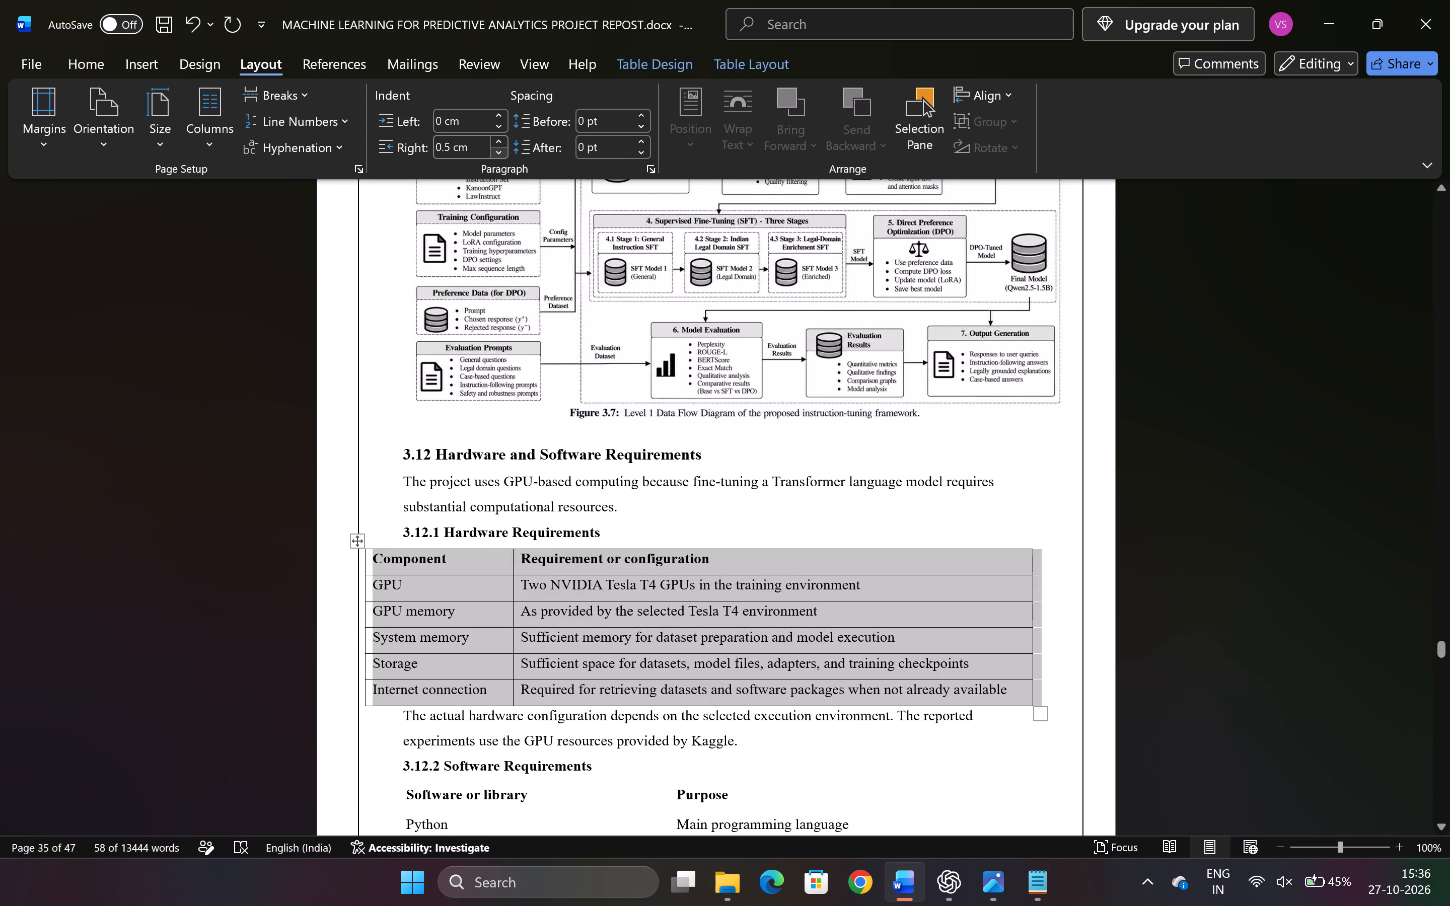
click(467, 151)
key(0)
key(Return)
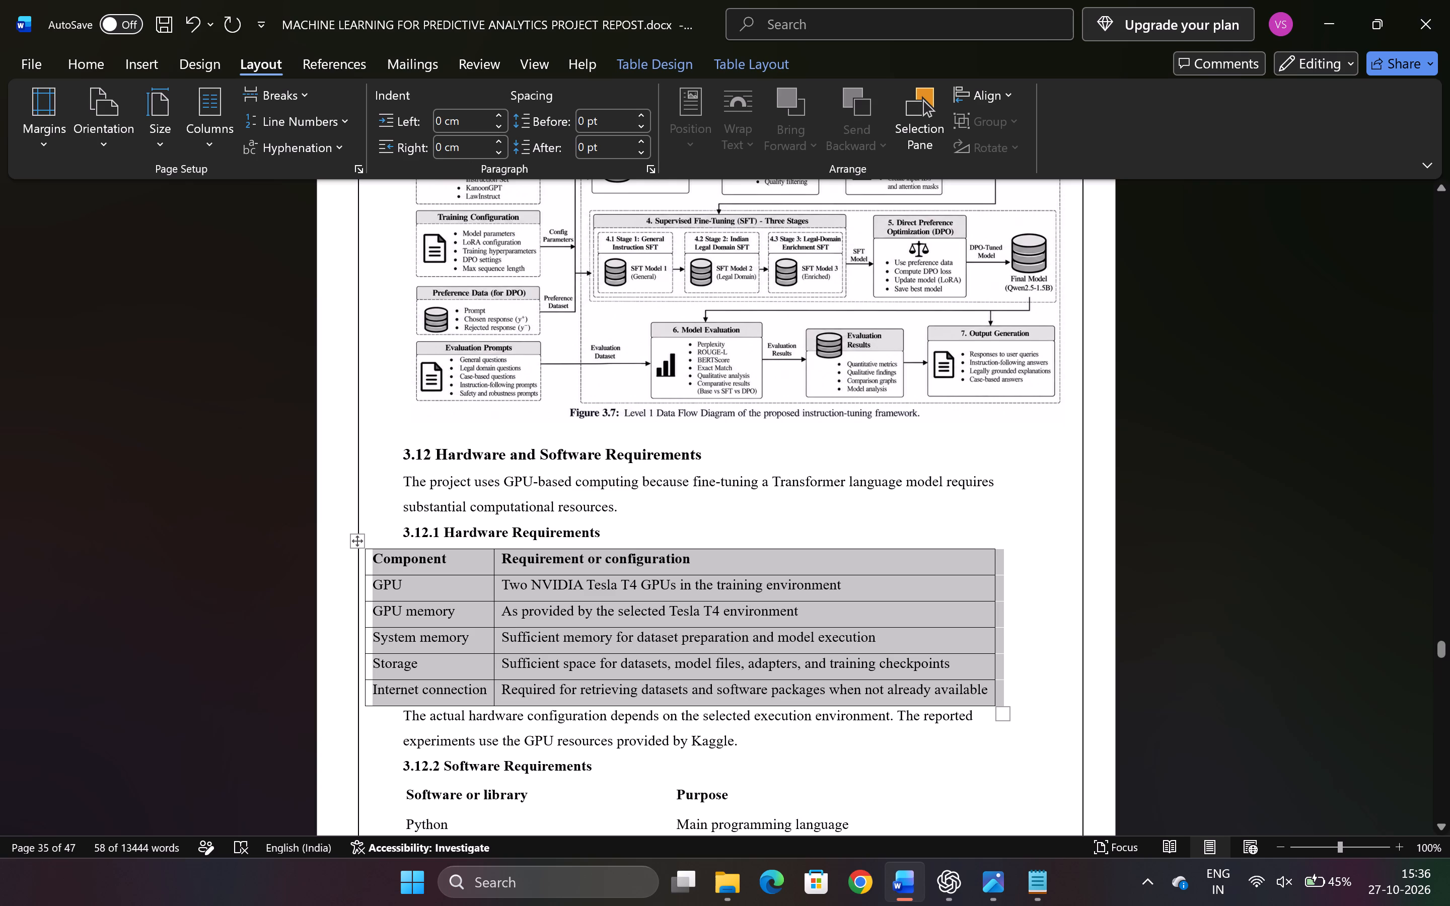
Move the Hardware Requirements table horizontally so its left edge lines up with the body text.
drag(356, 542, 409, 543)
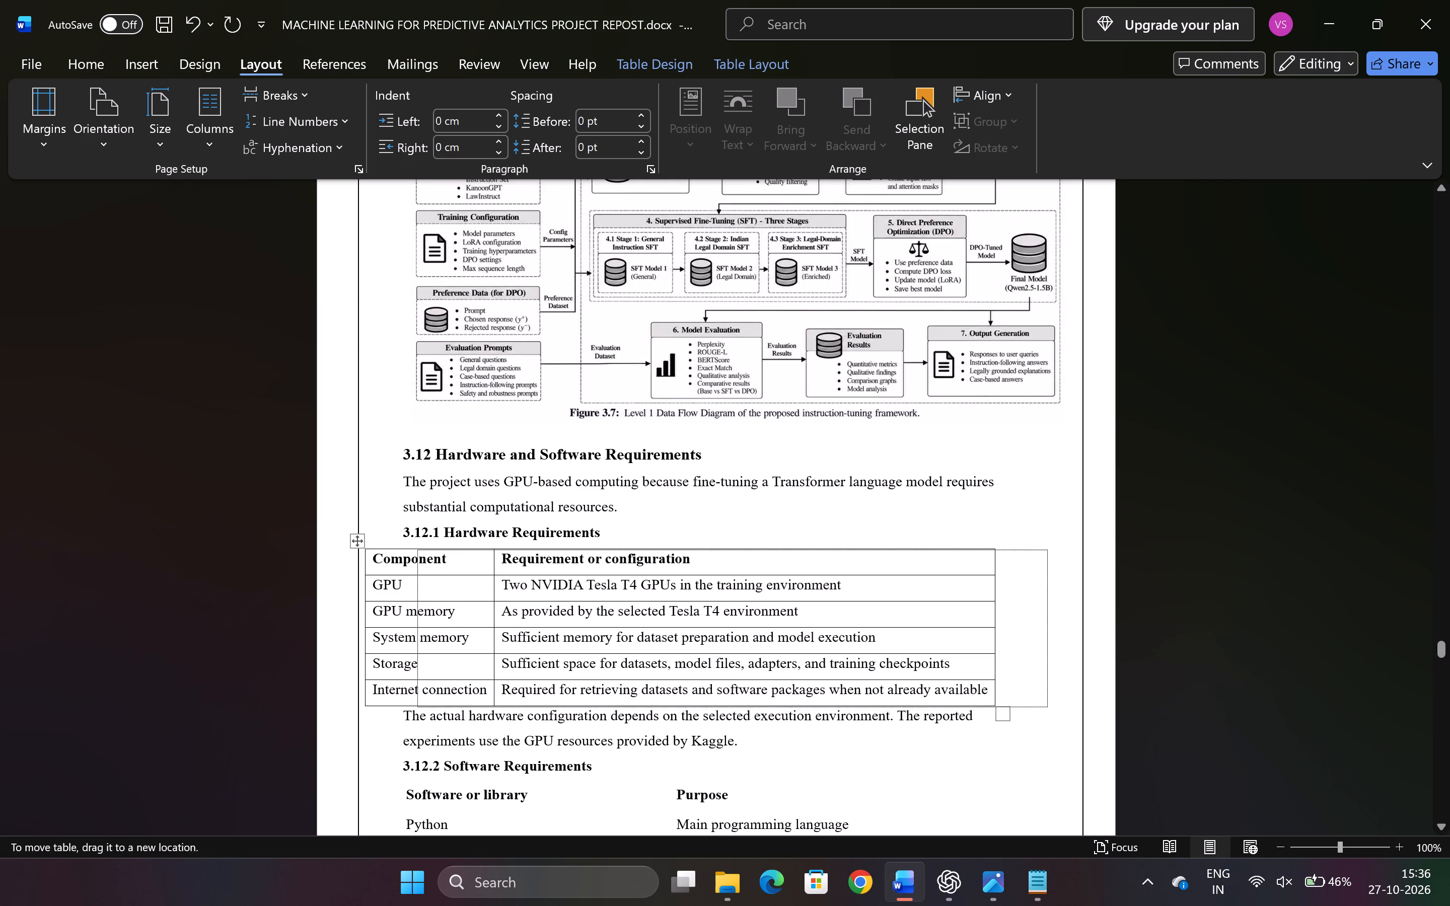
drag(409, 543, 404, 544)
Set the left and right paragraph indents of the whole 3.12.2 Software Requirements table to 0 cm.
scroll(591, 669, down, 2)
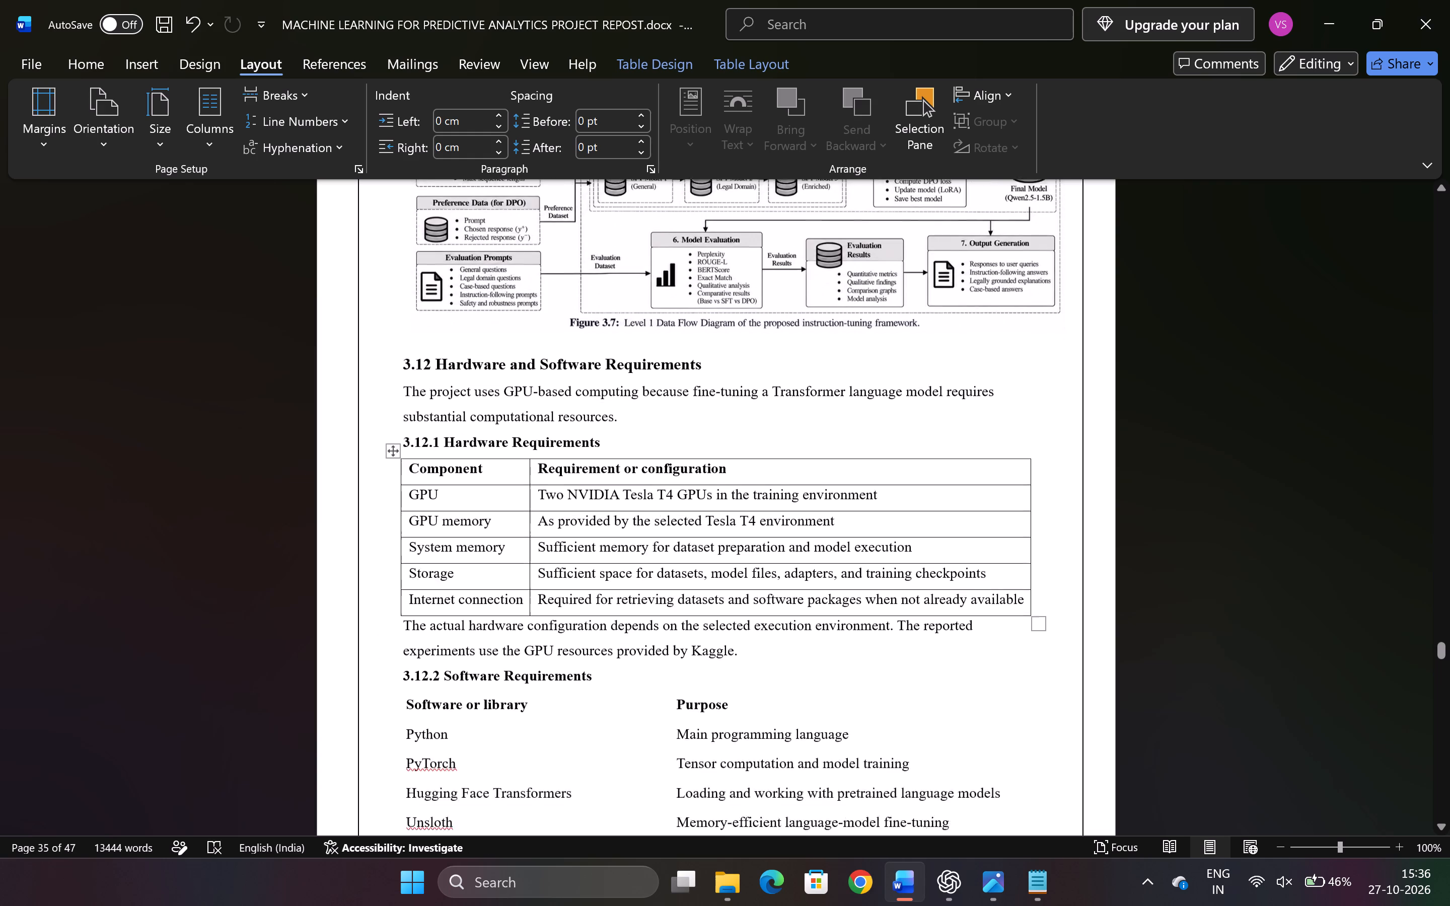
scroll(591, 669, down, 2)
click(557, 697)
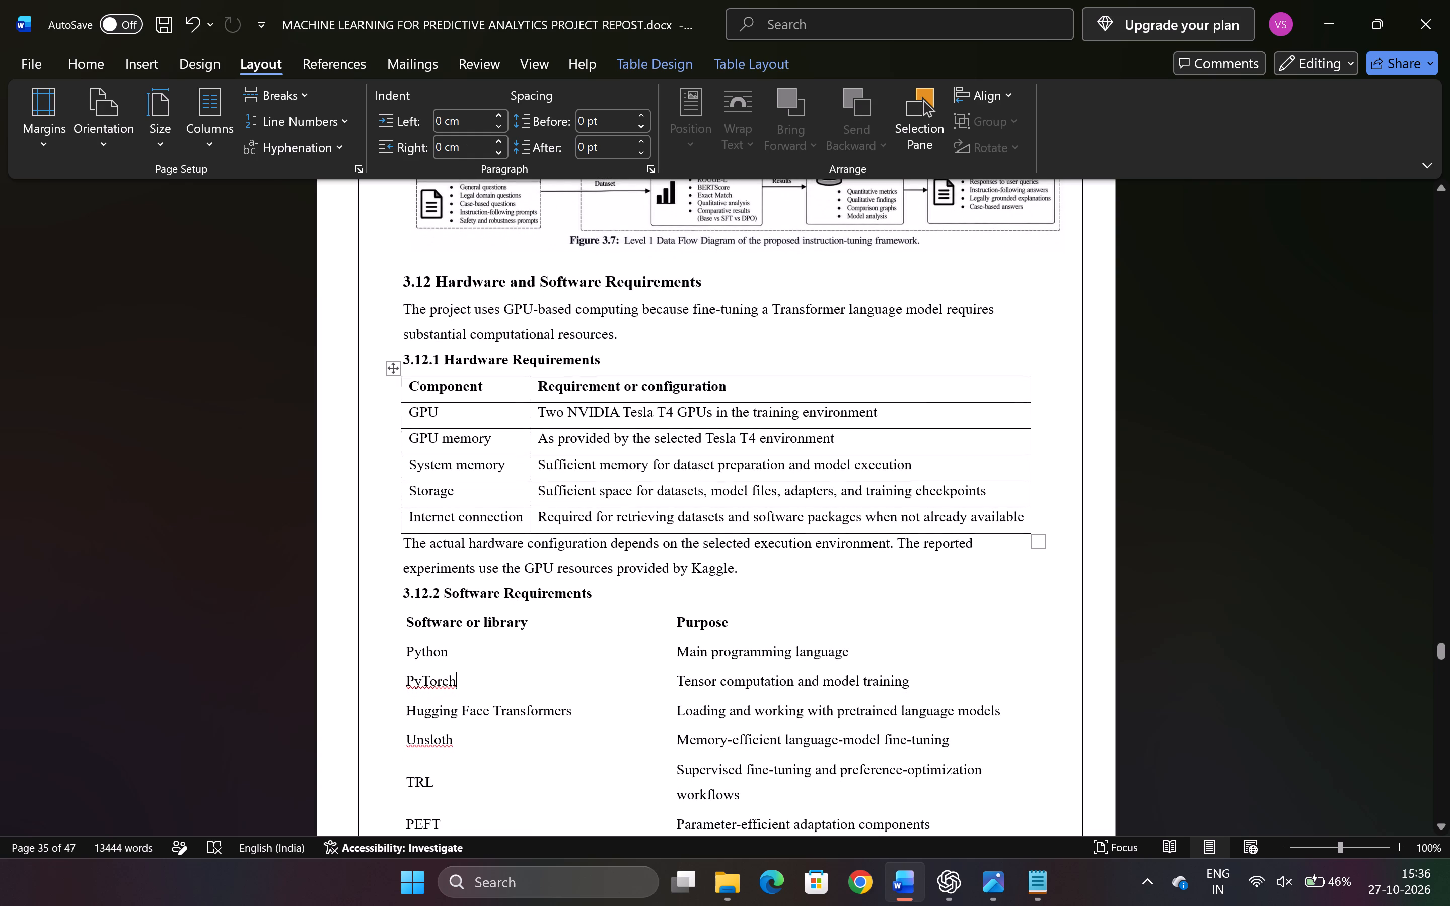
scroll(398, 601, down, 5)
scroll(398, 601, up, 1)
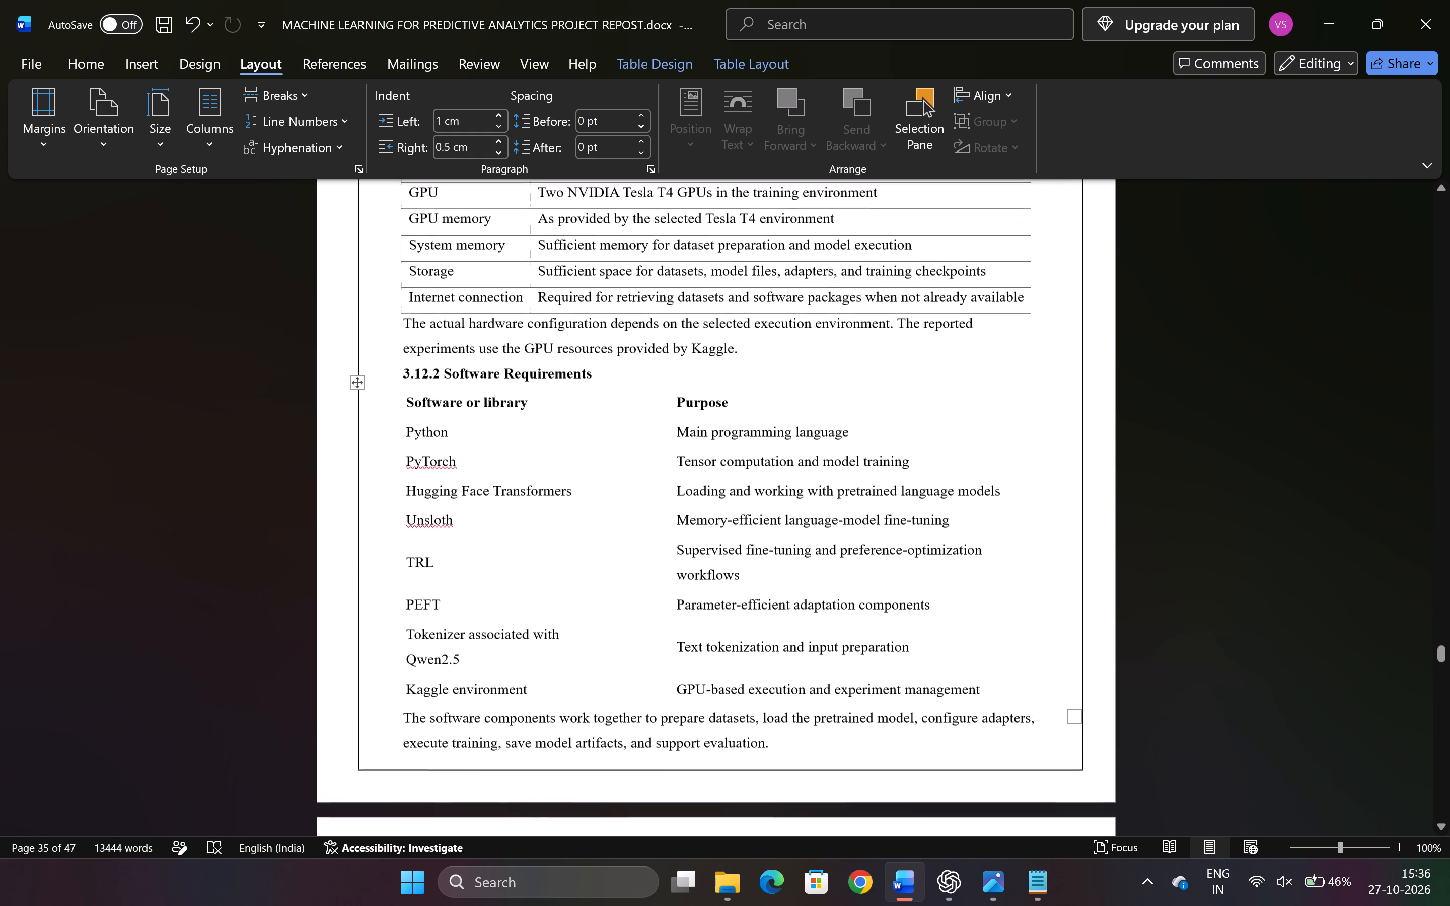
scroll(398, 601, down, 3)
scroll(398, 601, up, 3)
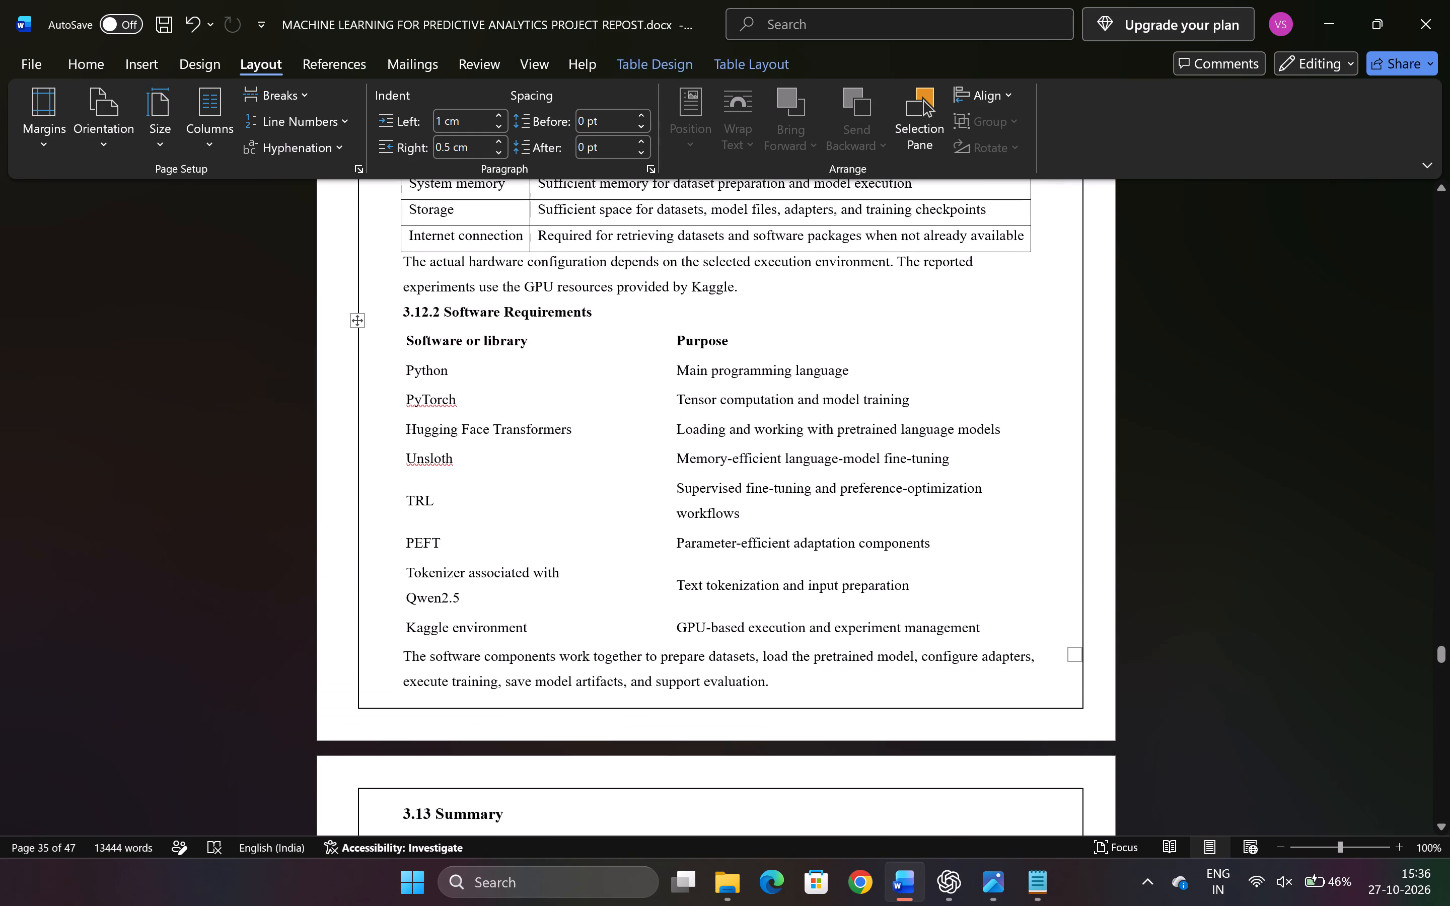
click(358, 317)
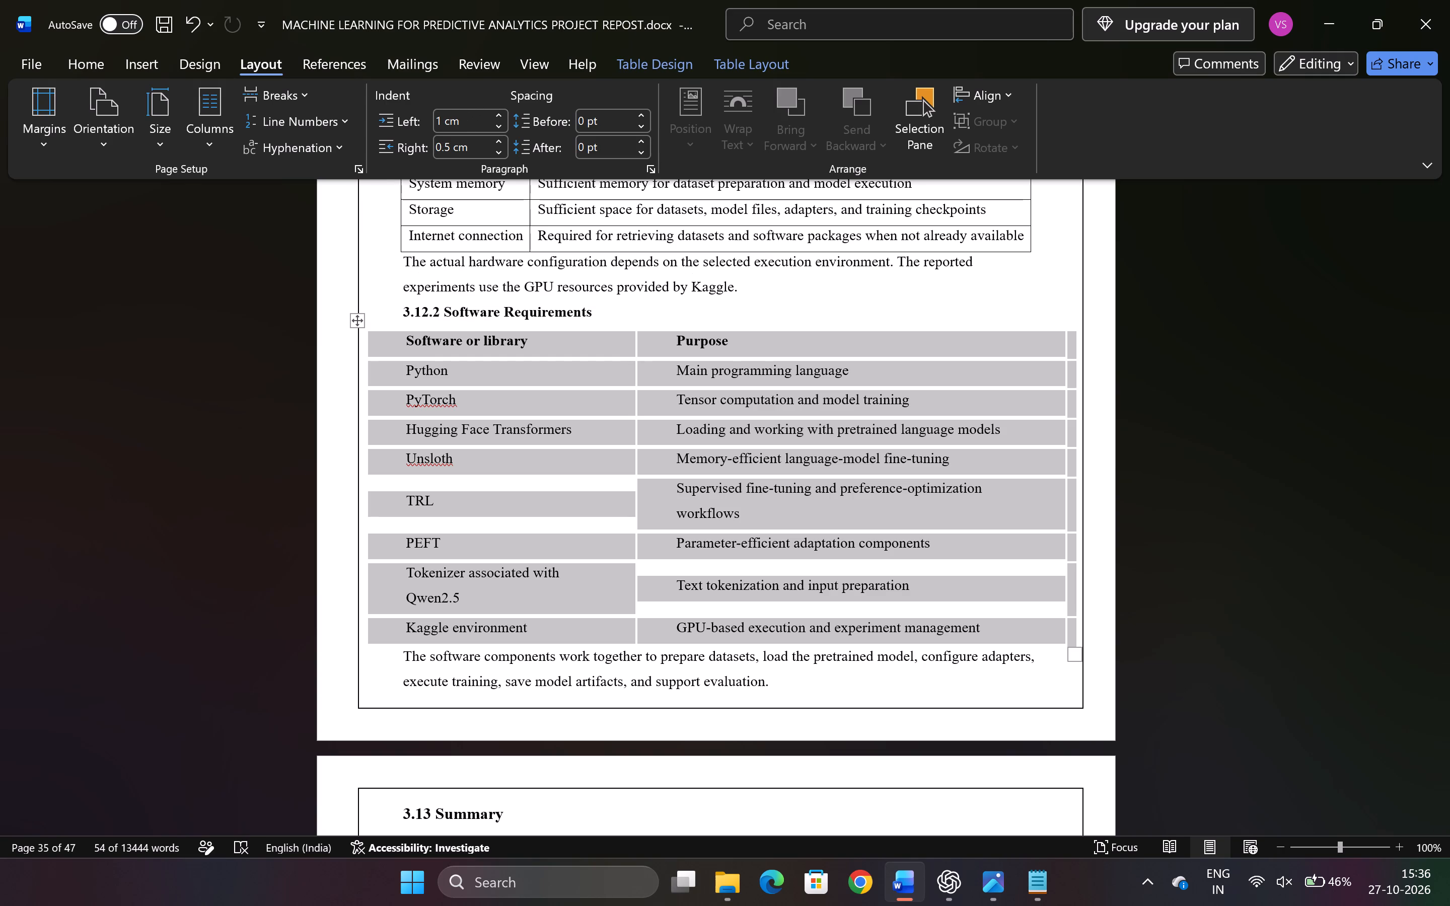
click(466, 114)
key(0)
key(Return)
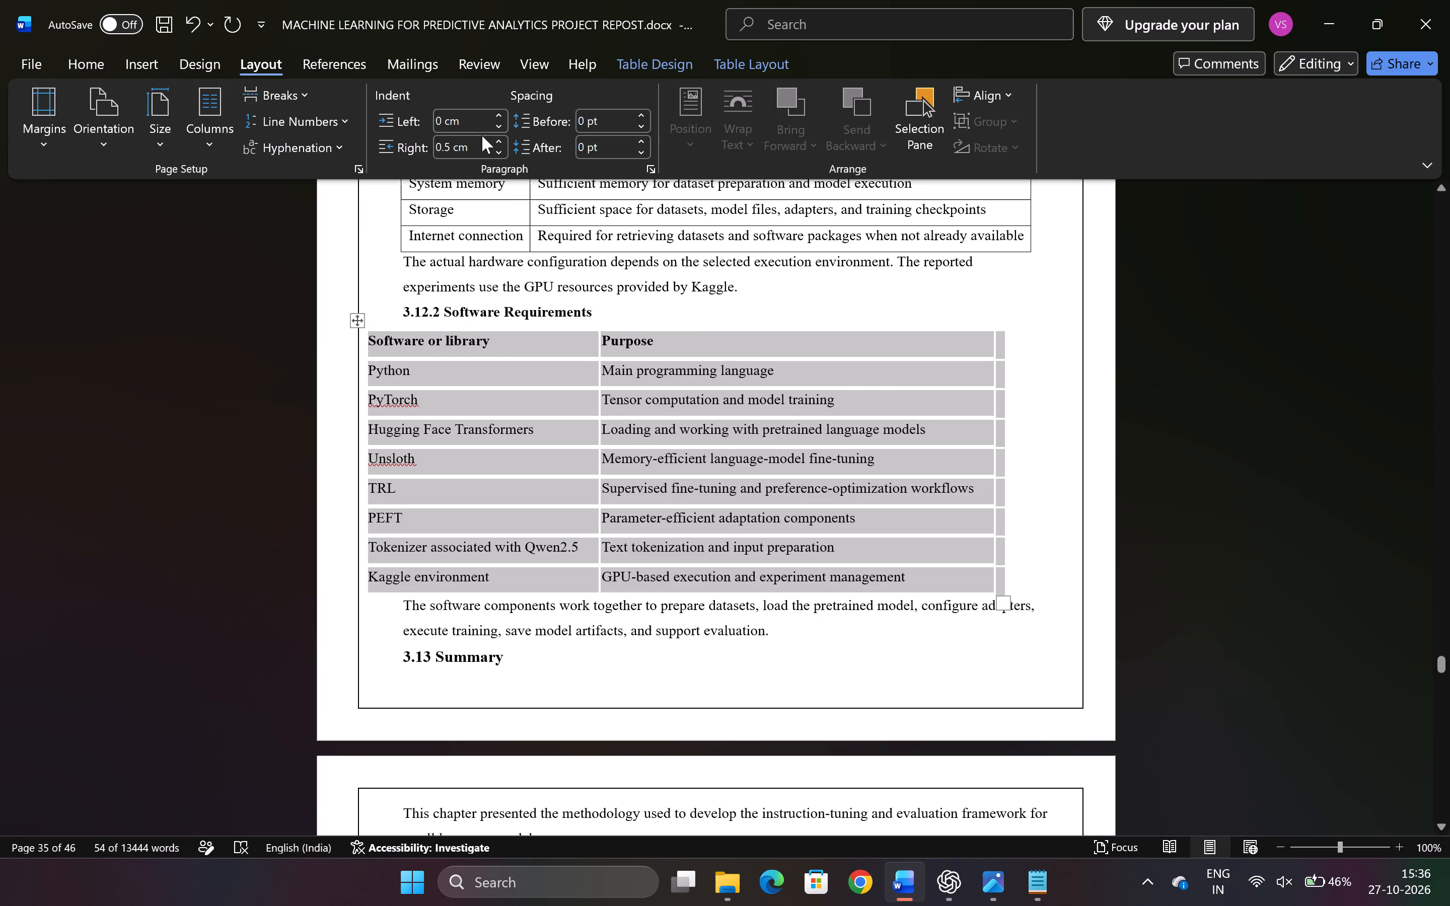
click(480, 144)
key(0)
key(Return)
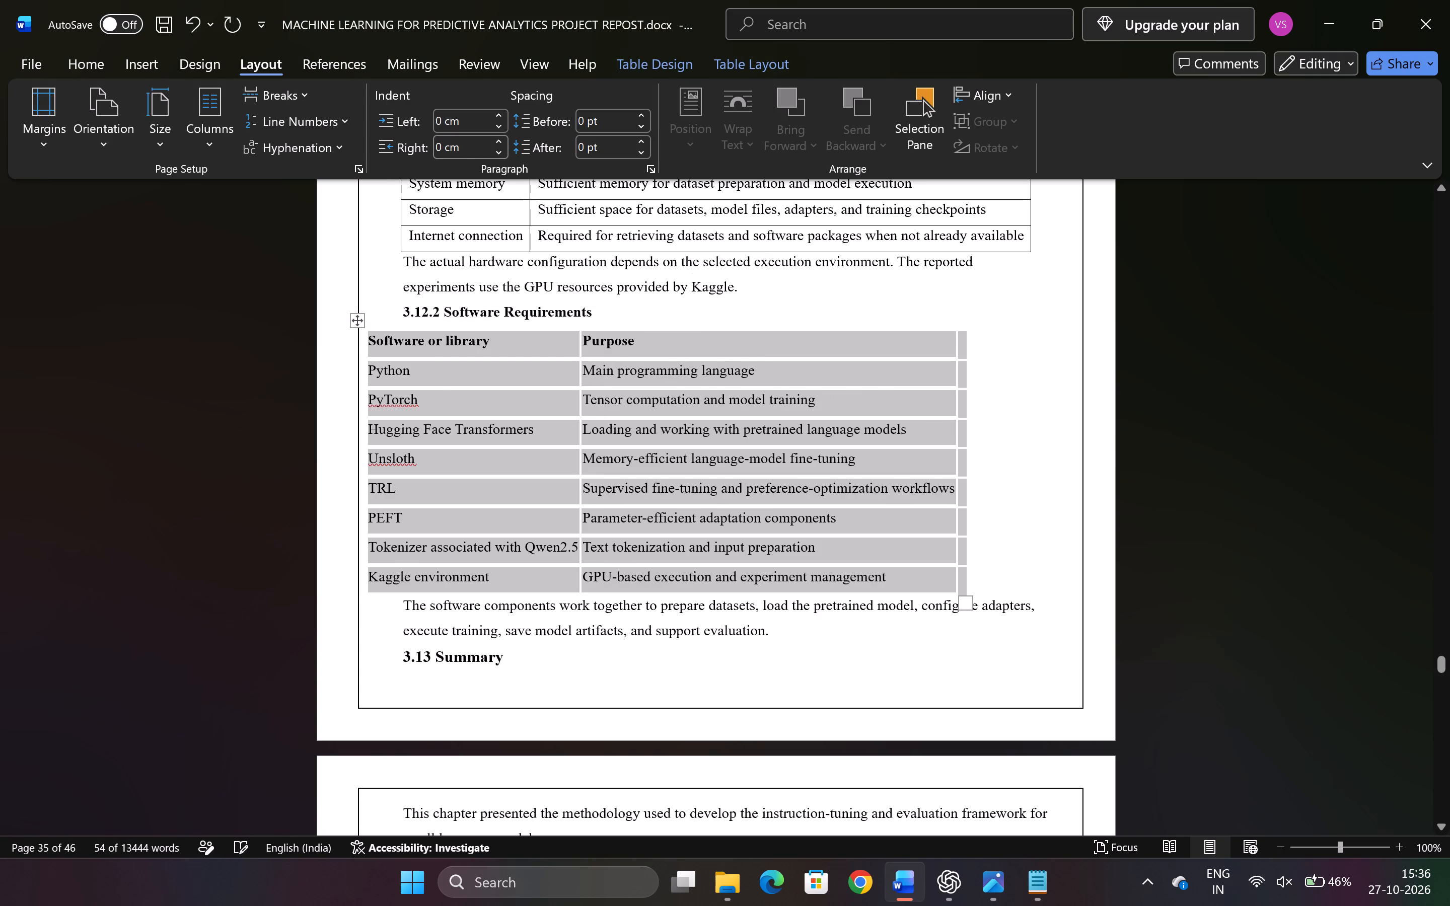
Apply the plain gridded table style with full borders to the Software Requirements table.
drag(658, 60, 286, 89)
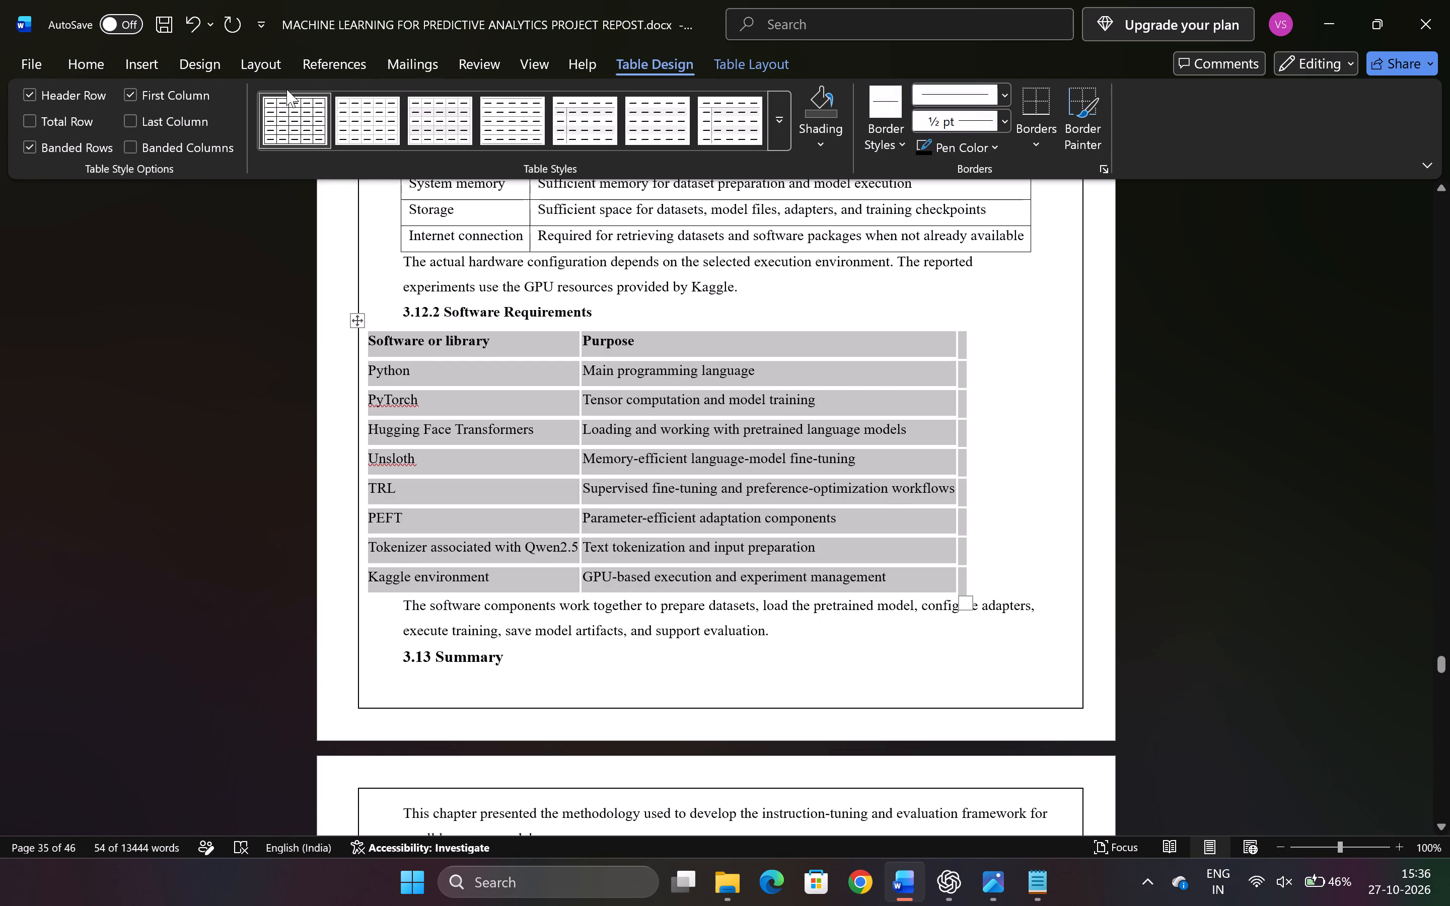
drag(286, 89, 291, 111)
click(291, 111)
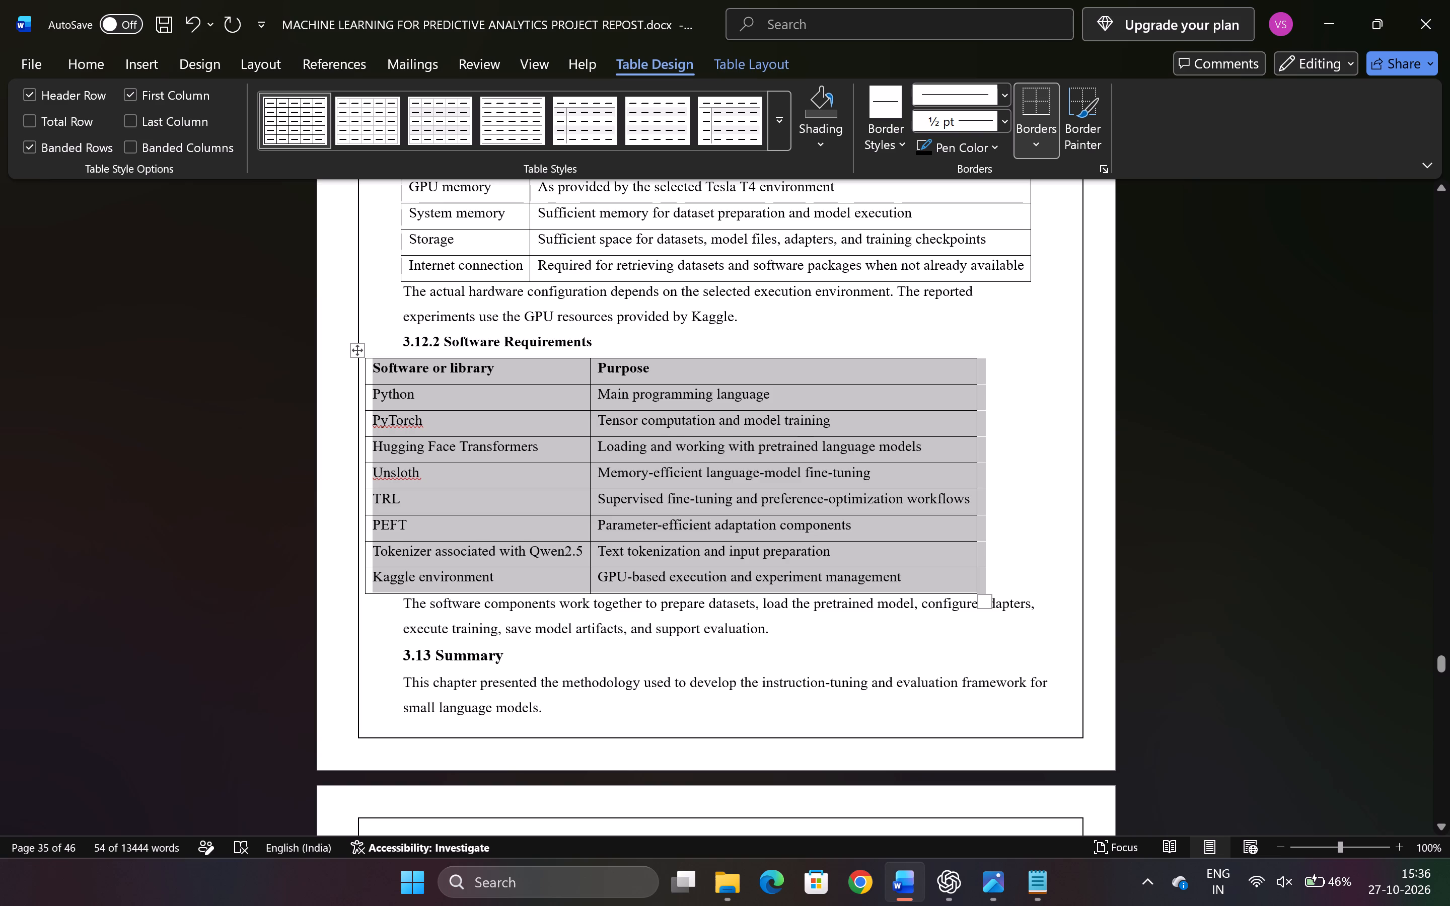
Move the Software Requirements table horizontally so it sits within the body text, near its left edge.
click(360, 349)
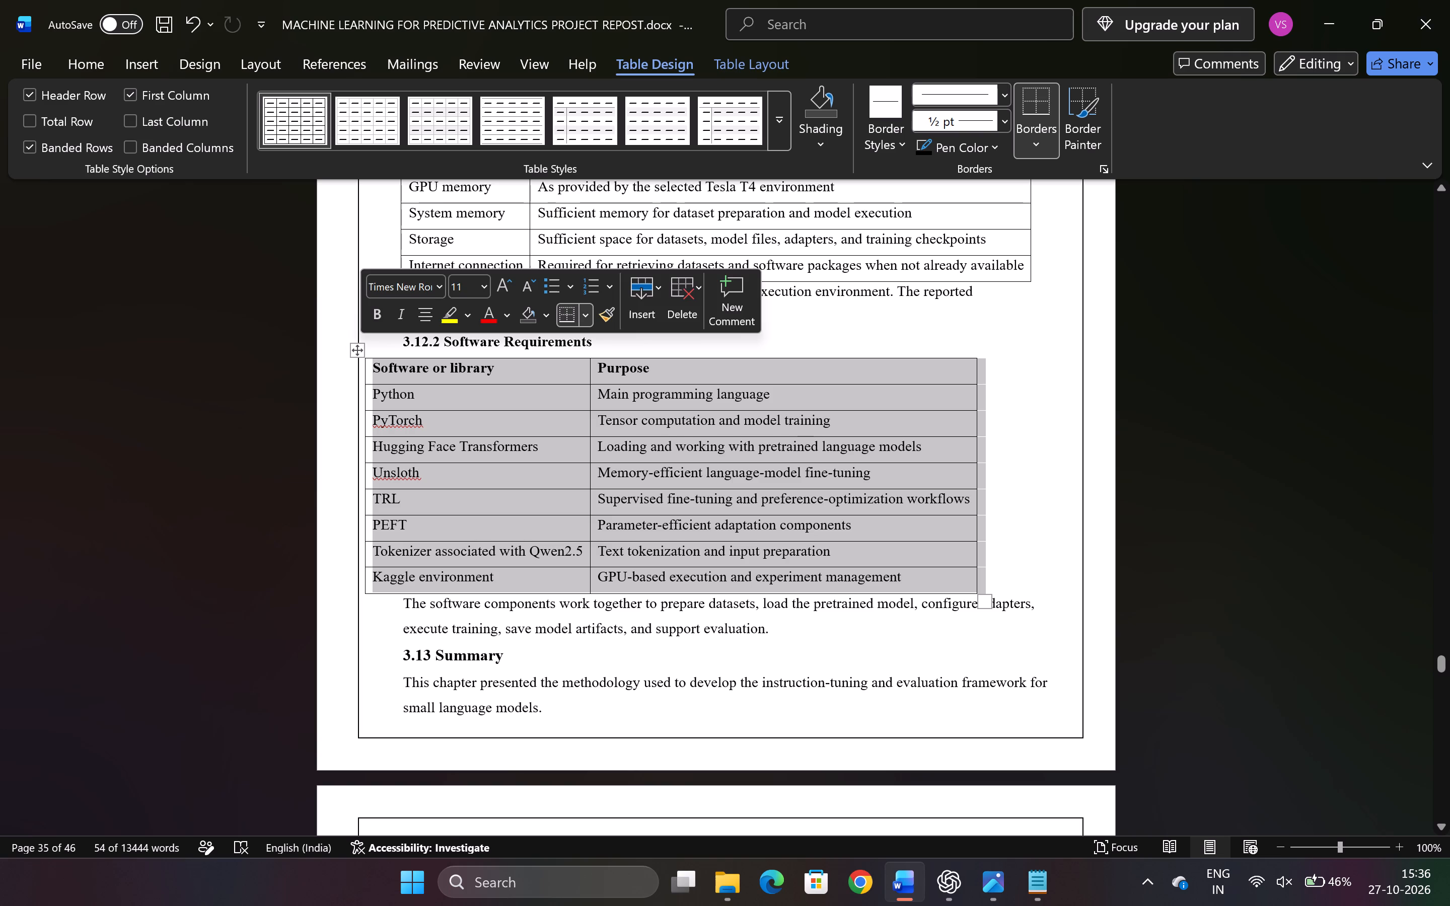
drag(359, 350, 403, 353)
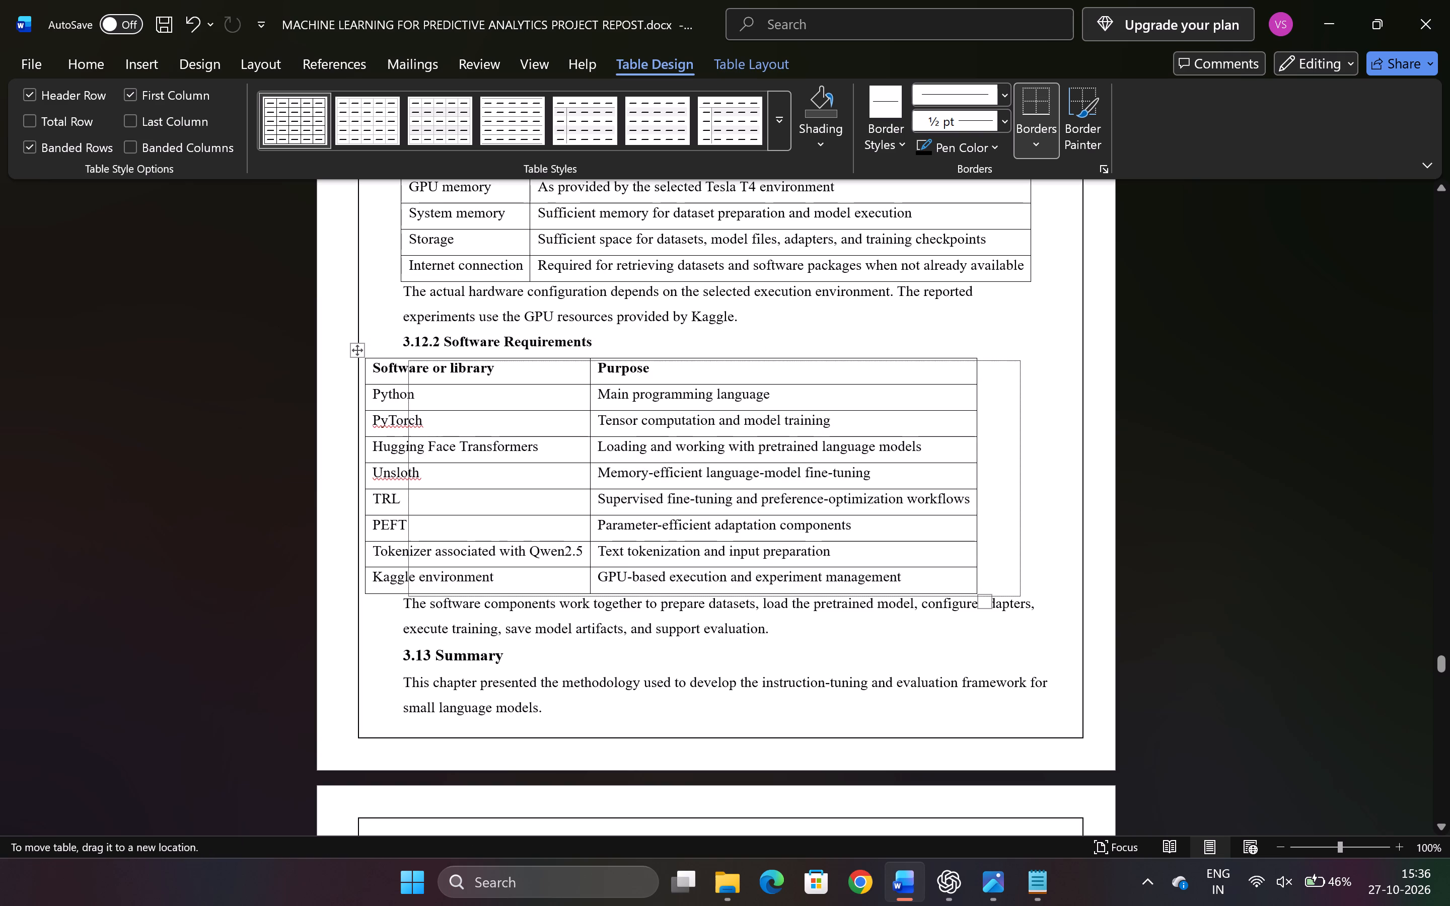
drag(403, 353, 400, 351)
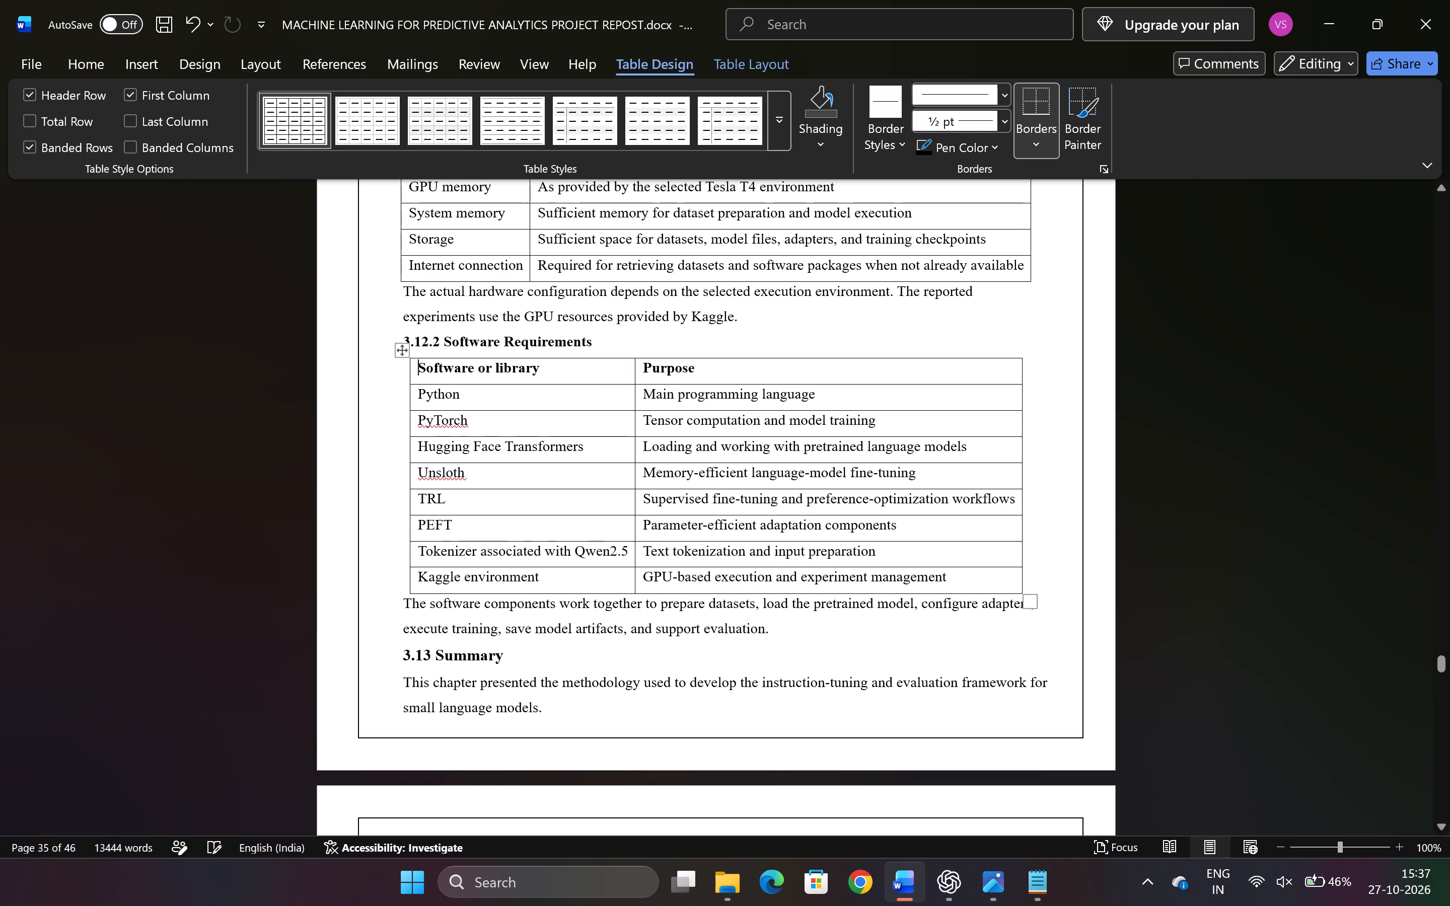
Insert three blank lines after the software components paragraph to push the 3.13 Summary heading onto the following page.
click(734, 662)
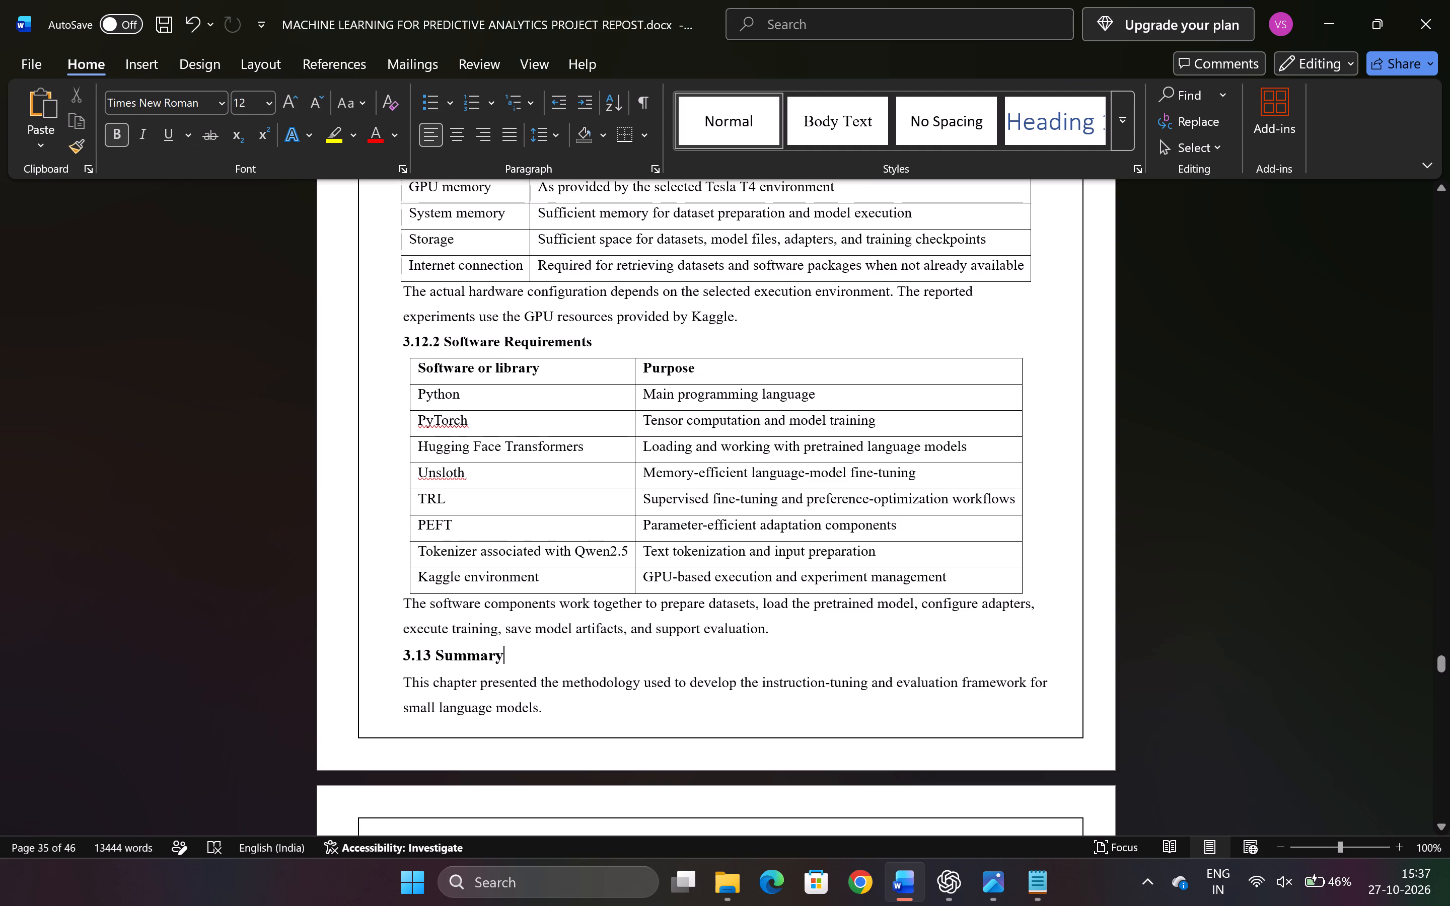
ctrl+scroll(734, 662, down, 3)
scroll(734, 662, up, 3)
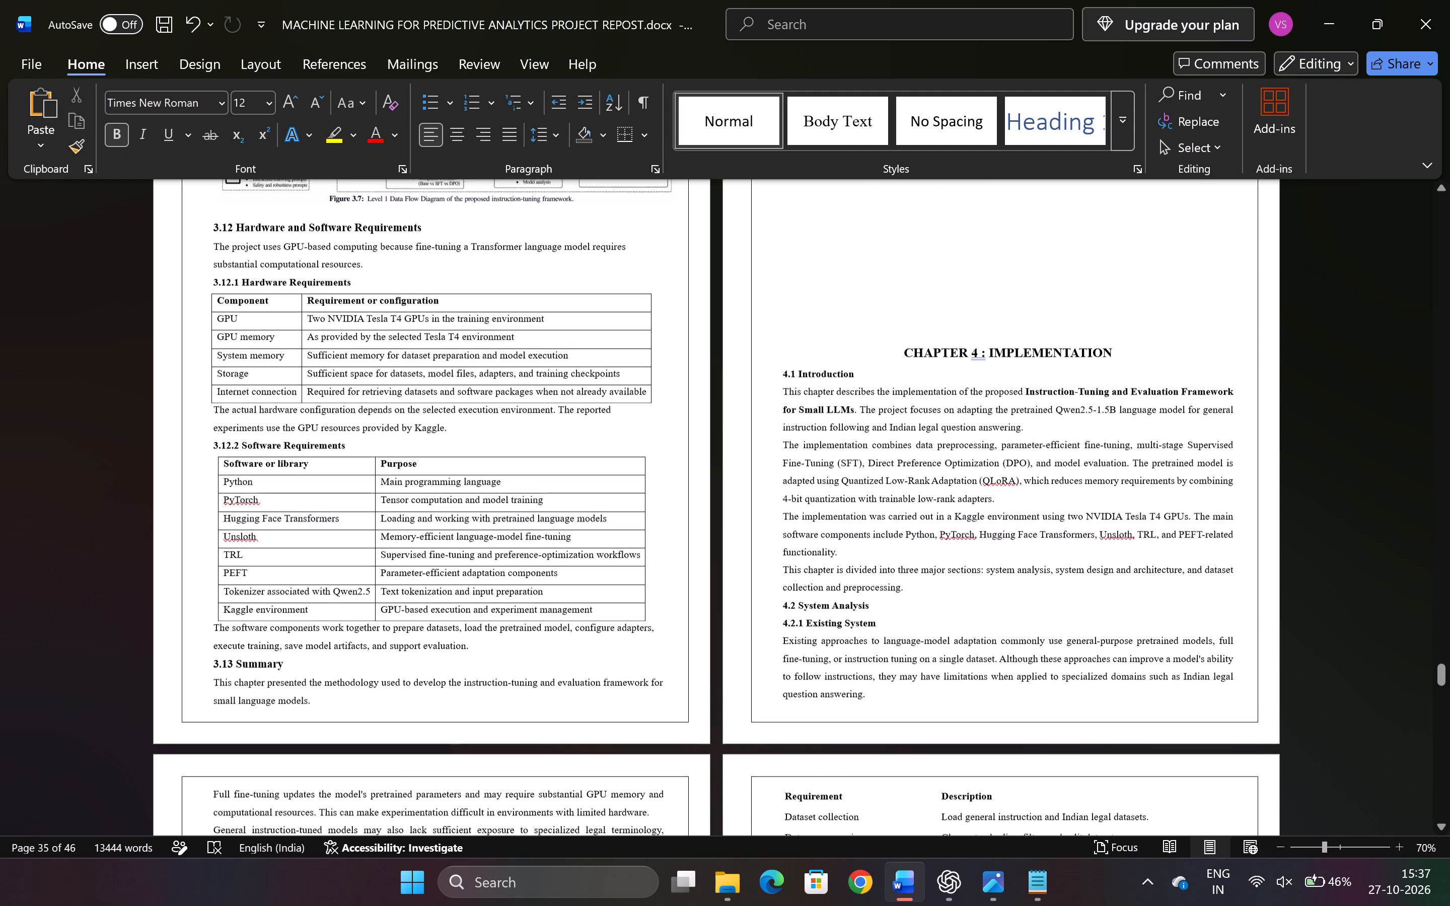
scroll(734, 662, up, 8)
scroll(734, 662, down, 3)
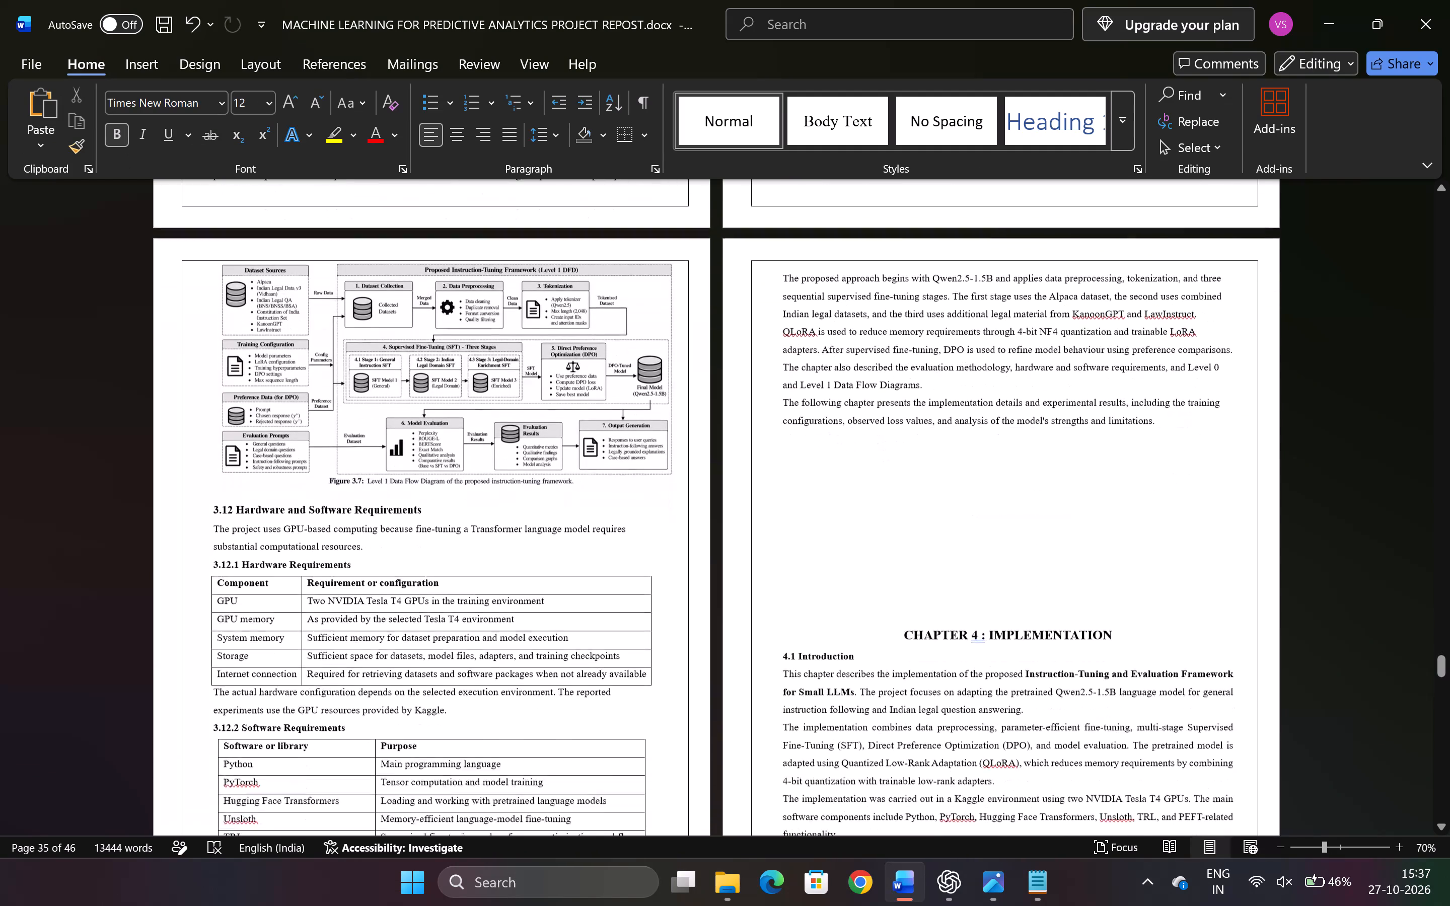
scroll(734, 662, down, 3)
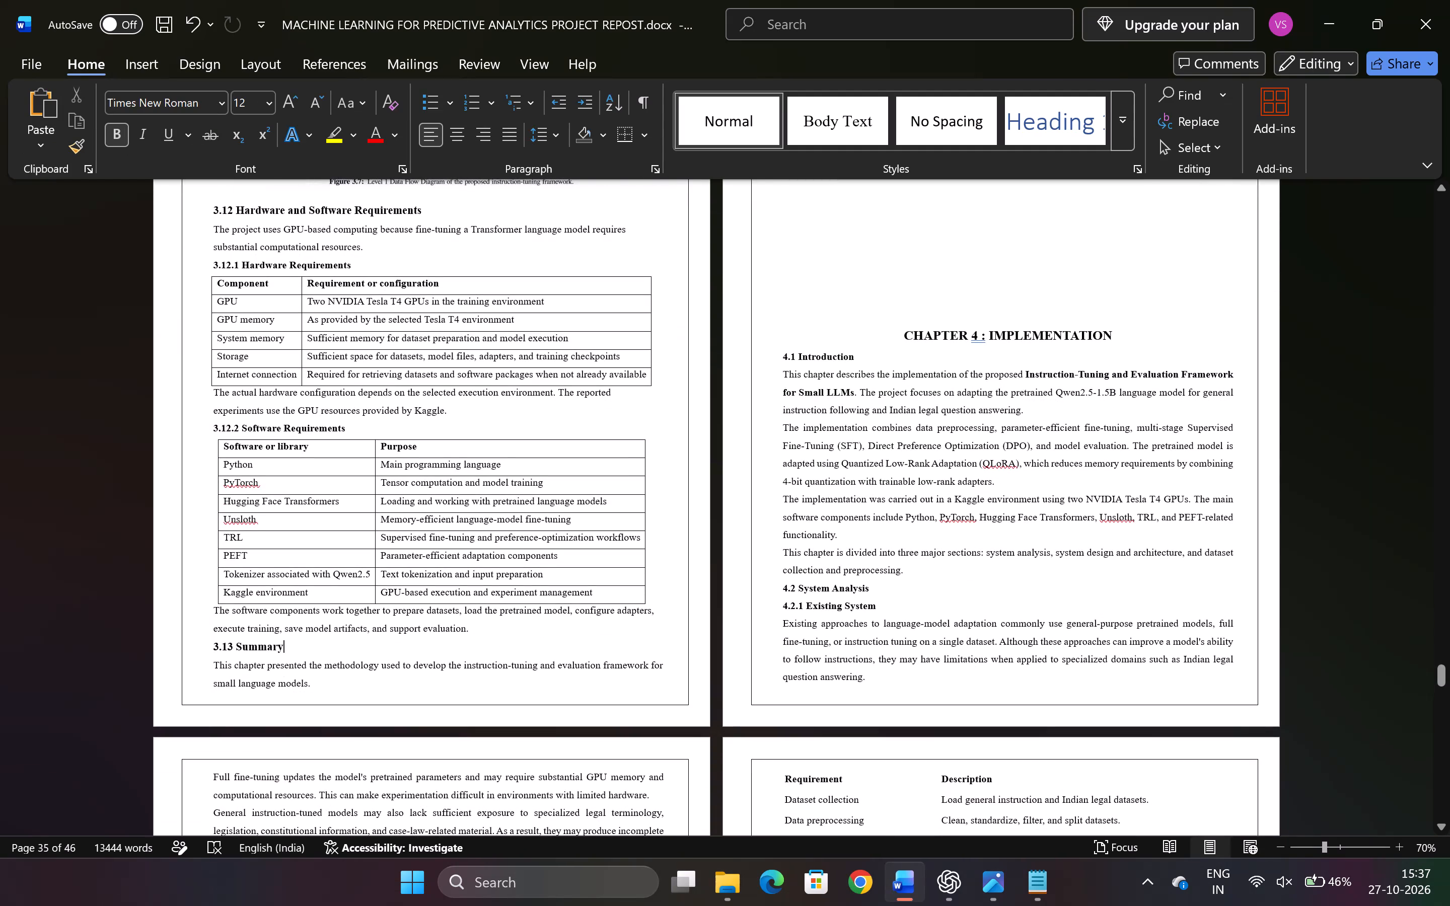
click(516, 628)
key(Return)
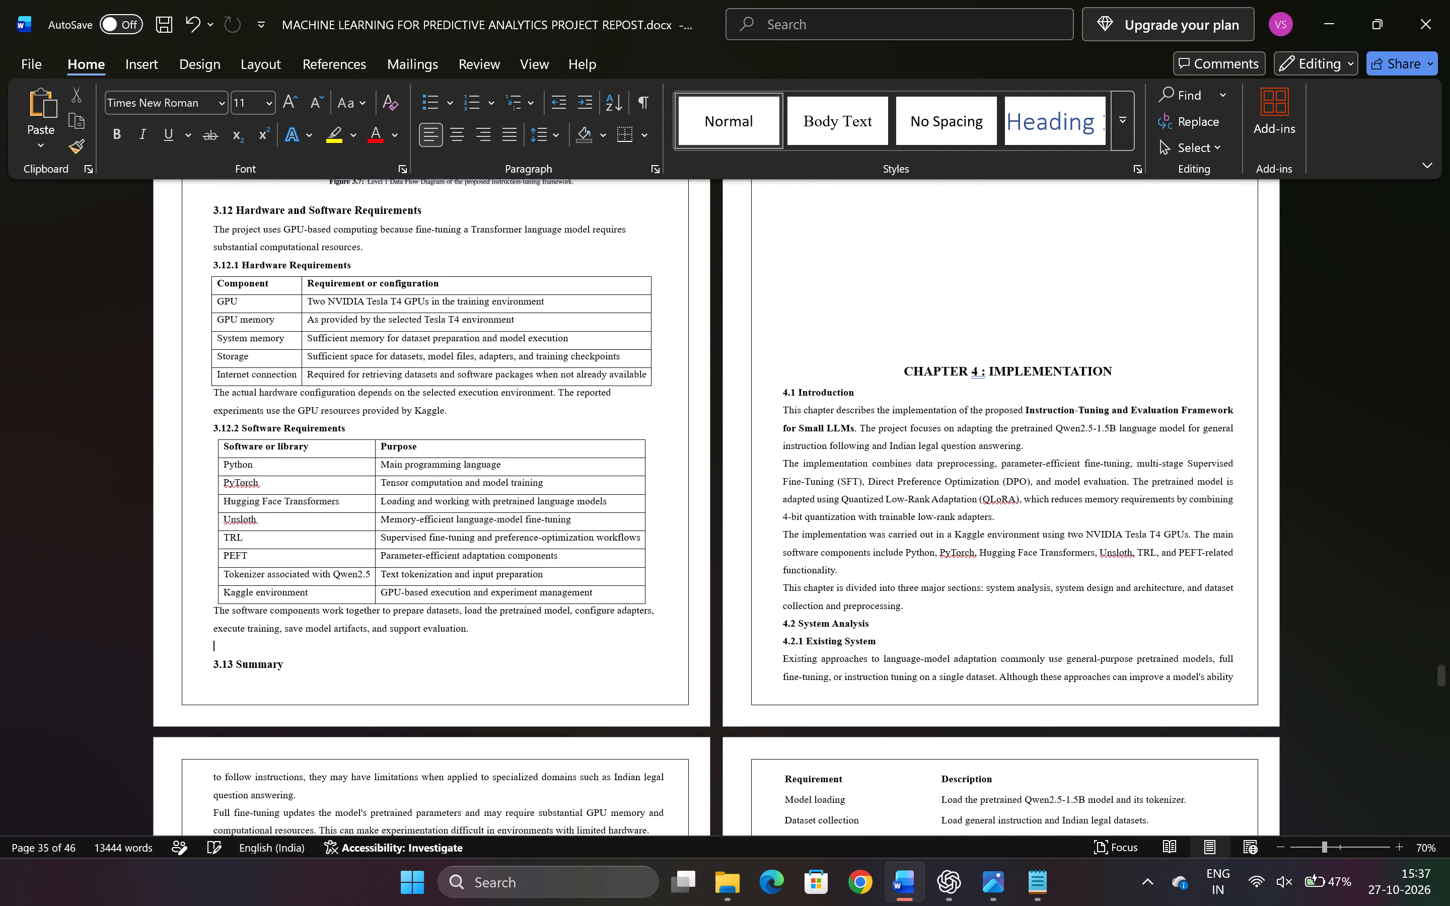
key(Return)
key(Return)
scroll(516, 628, up, 3)
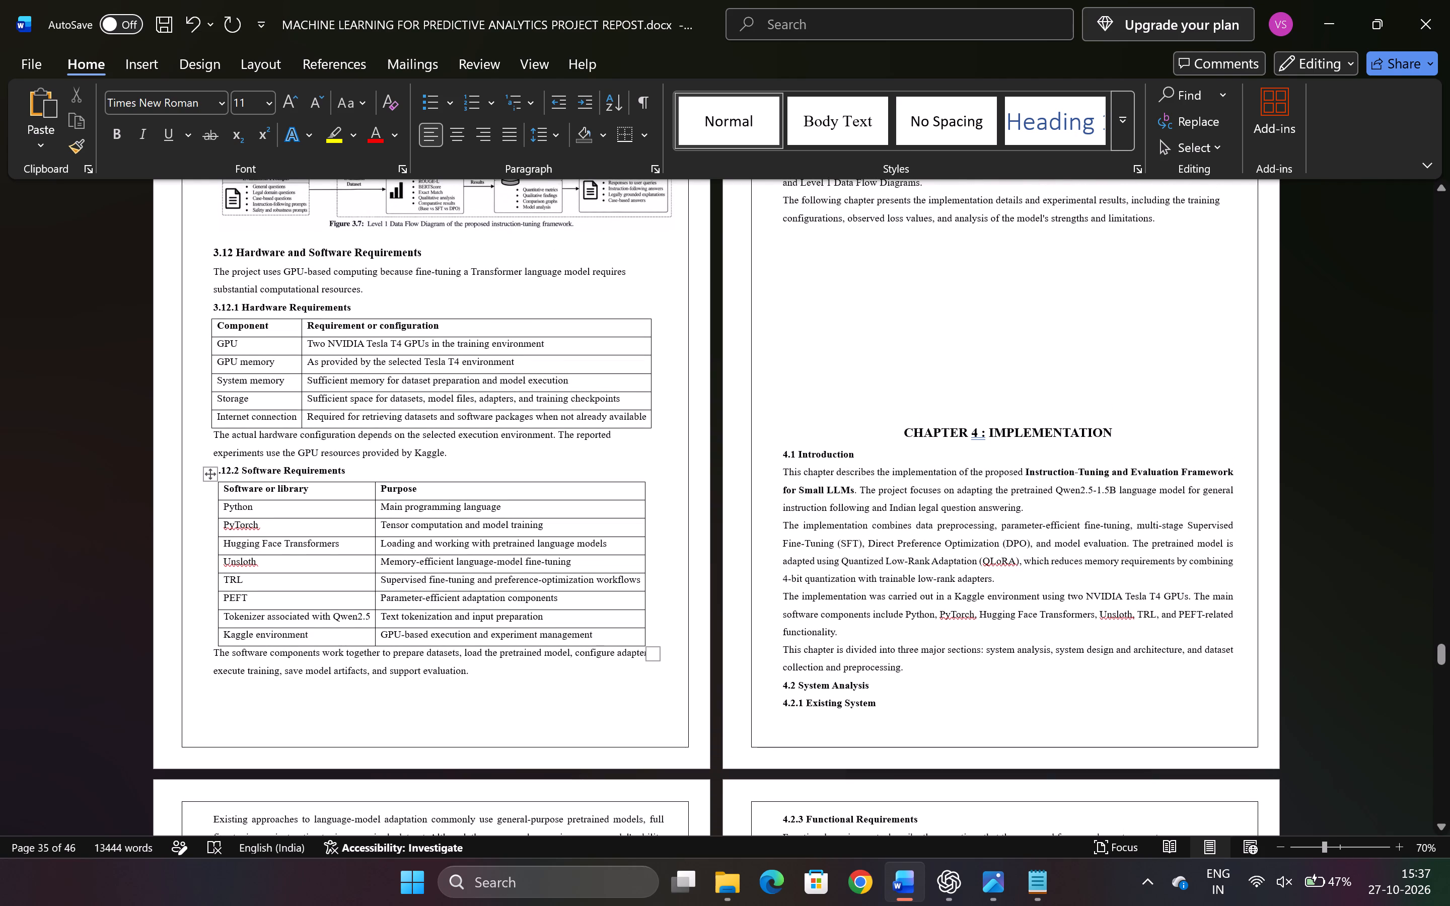
Insert 17 blank lines after the 3.13 Summary text to push the Chapter 4: Implementation heading onto the following page.
click(847, 371)
key(Return)
key(Return)
key(Return)
key(Return)
key(Return)
key(Return)
key(Return)
key(Return)
key(Return)
key(Return)
key(Return)
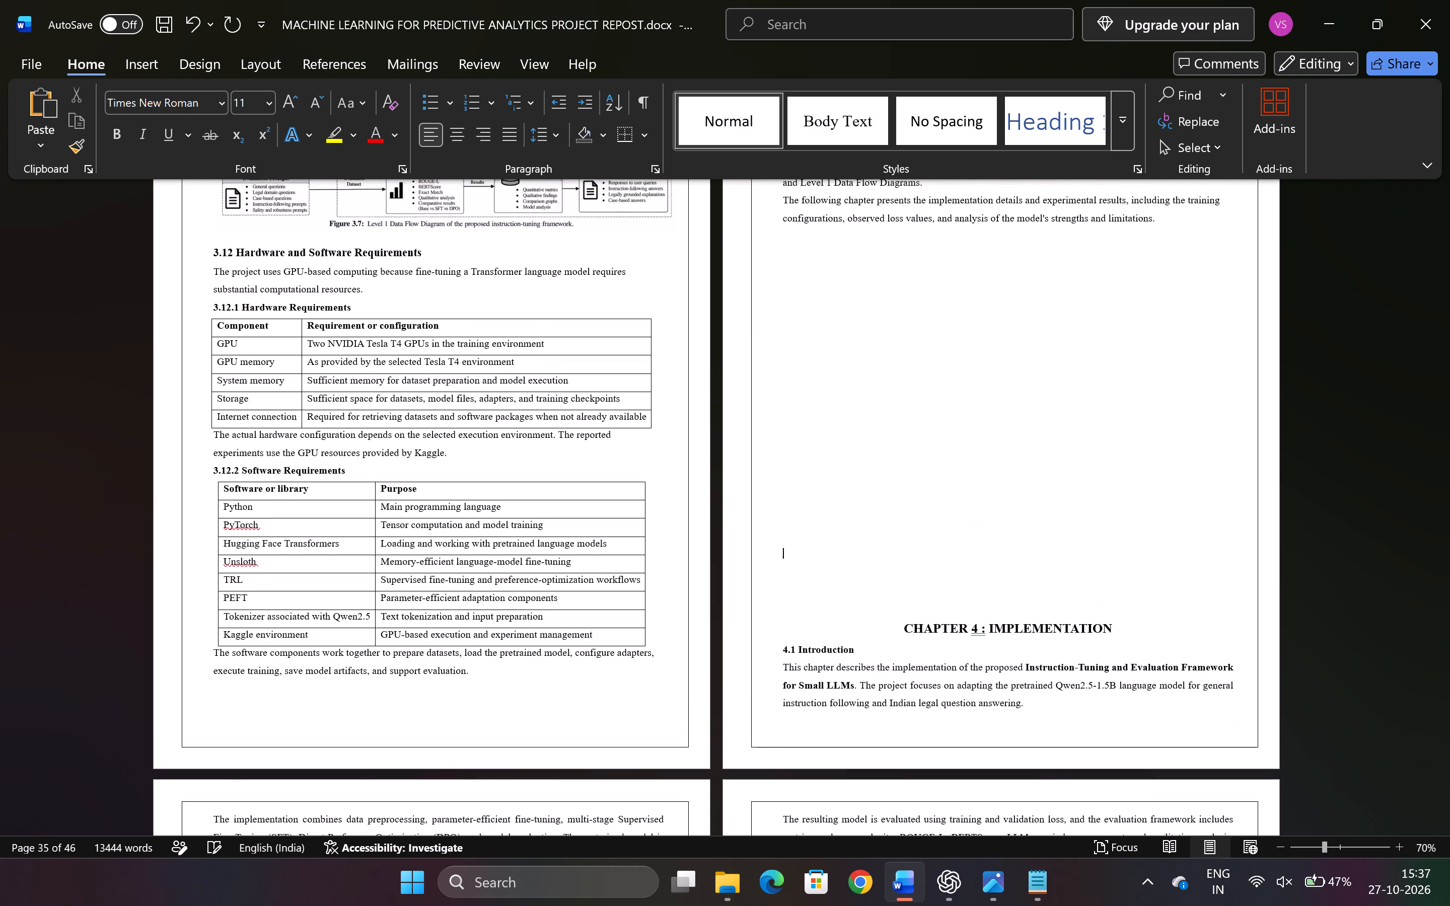
key(Return)
key(Return)
key(Return)
key(Return)
key(Return)
key(Return)
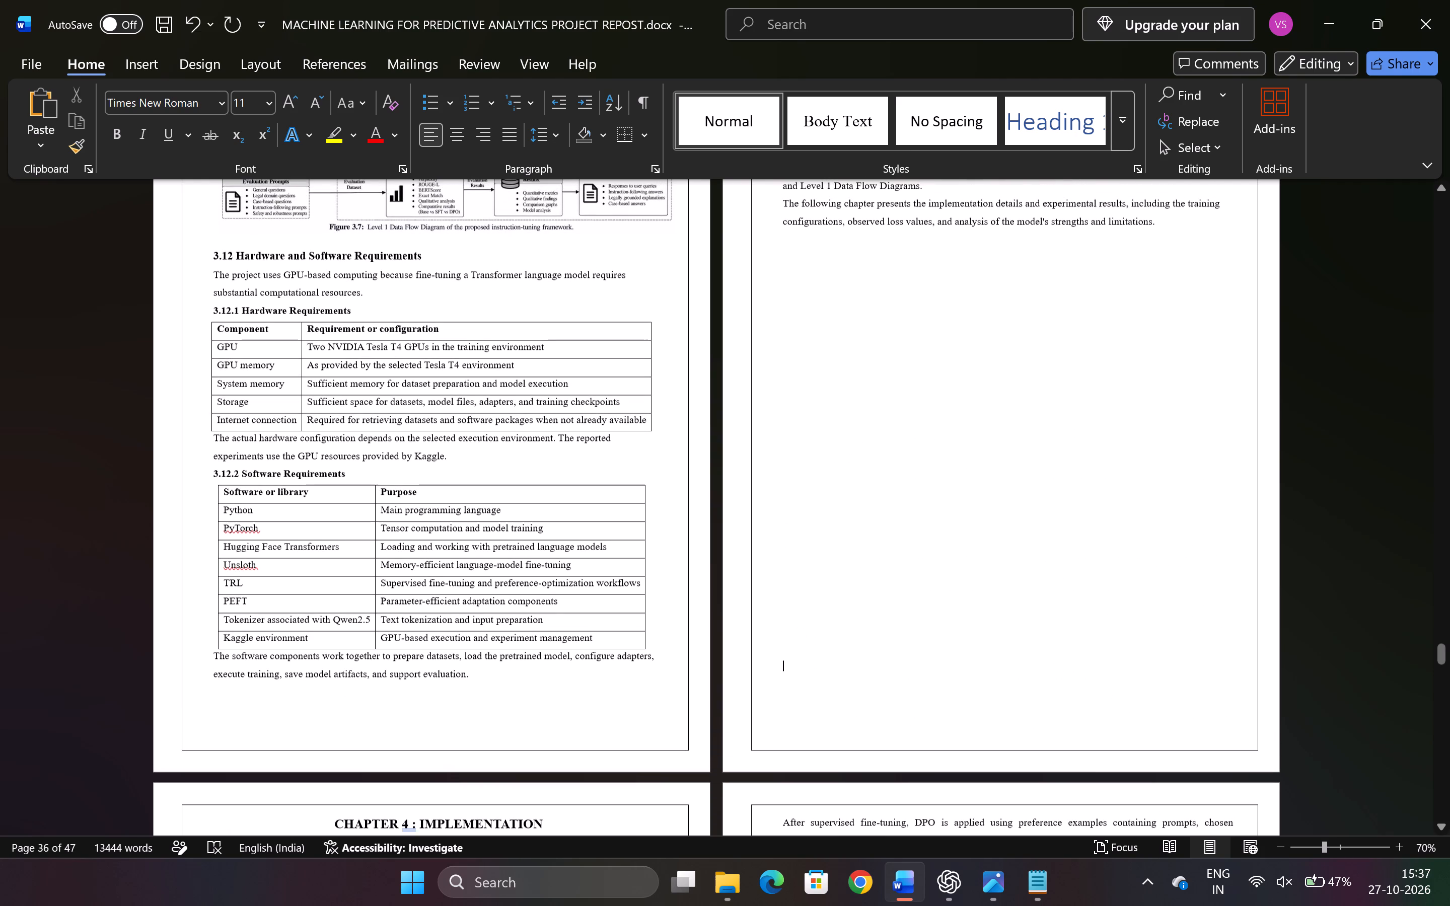
Review the page layout of the report's chapters in a multi-page view, examining headings, tables, figures and page breaks.
ctrl+scroll(847, 371, down, 6)
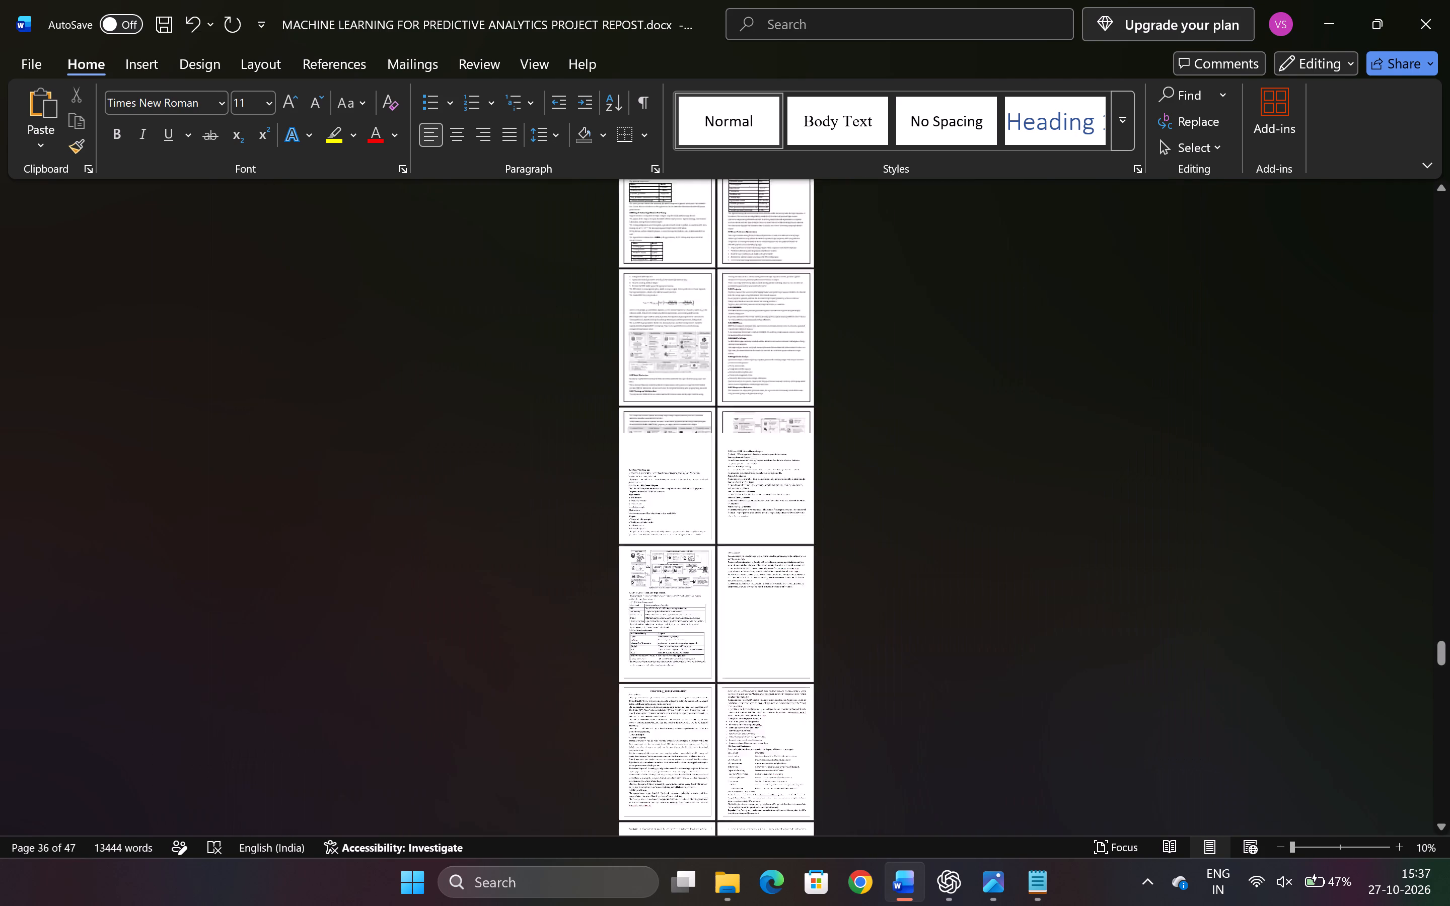
ctrl+scroll(847, 371, up, 4)
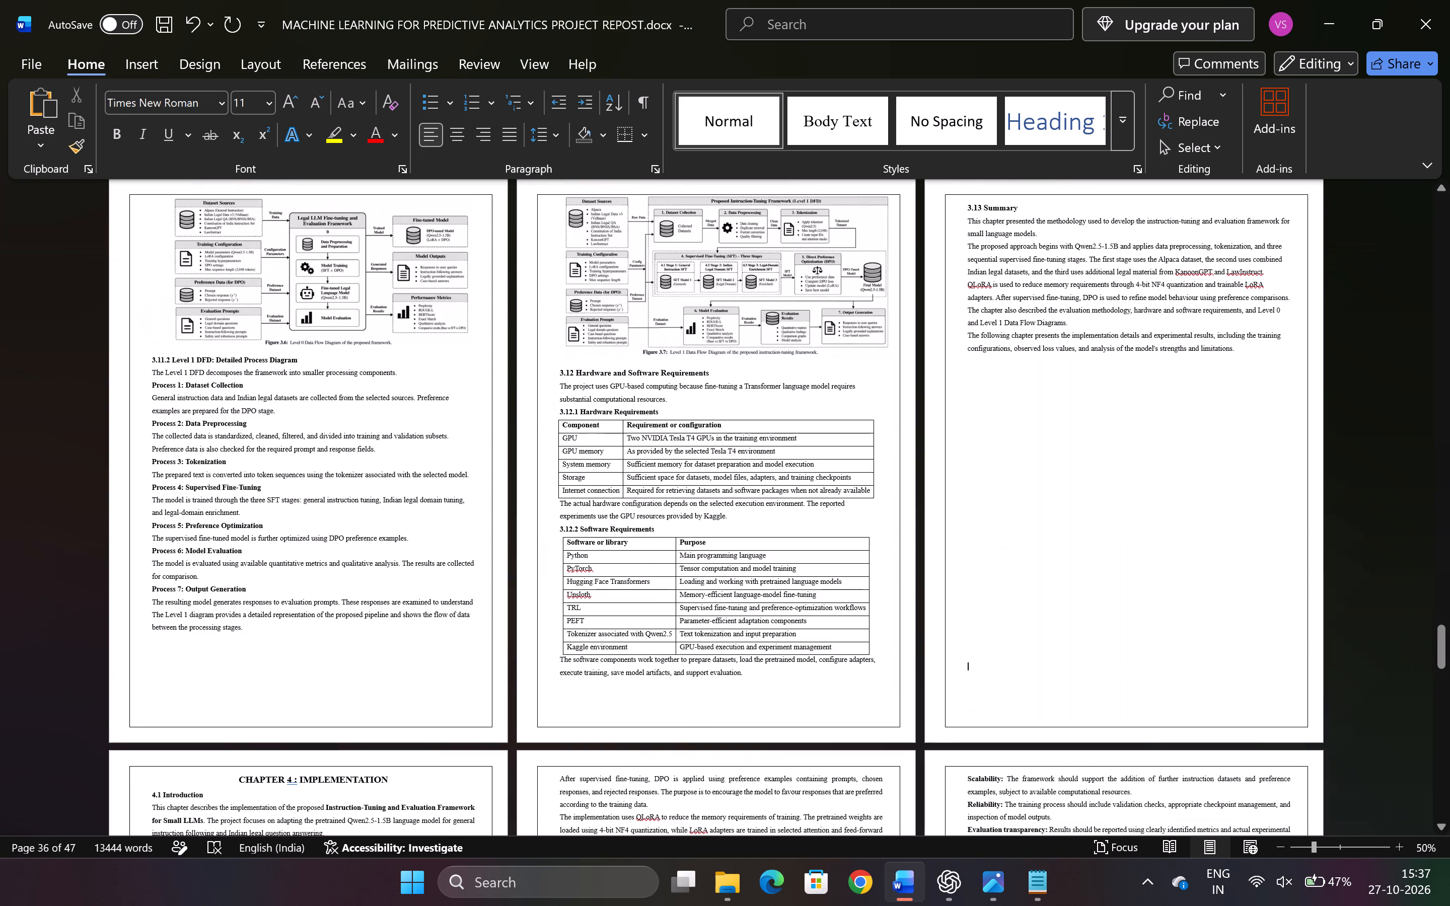
scroll(847, 371, up, 20)
scroll(847, 371, up, 12)
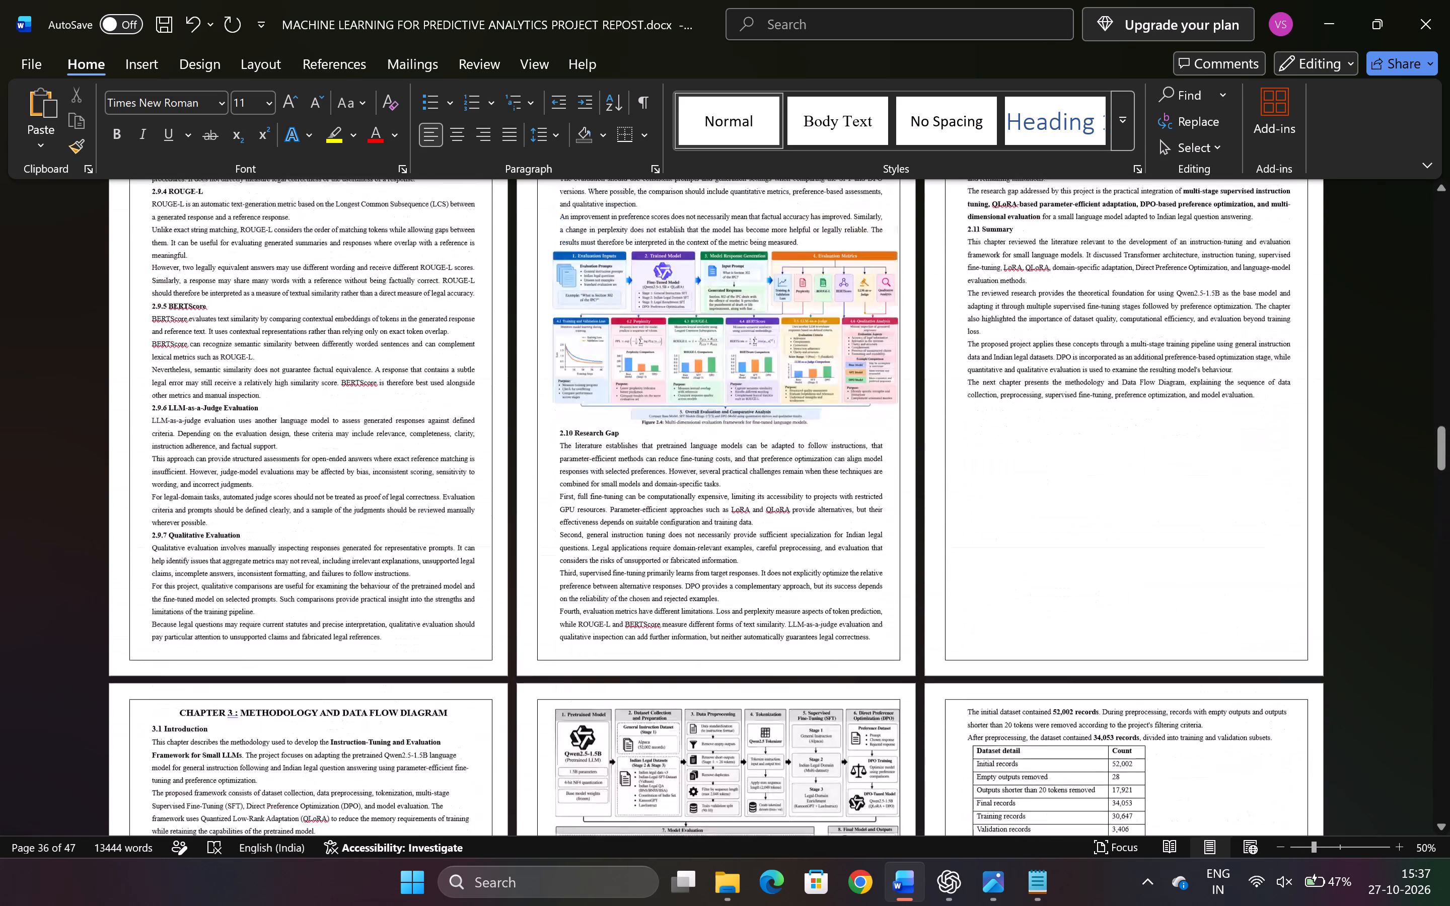
scroll(847, 371, up, 20)
scroll(847, 371, up, 14)
scroll(847, 371, down, 2)
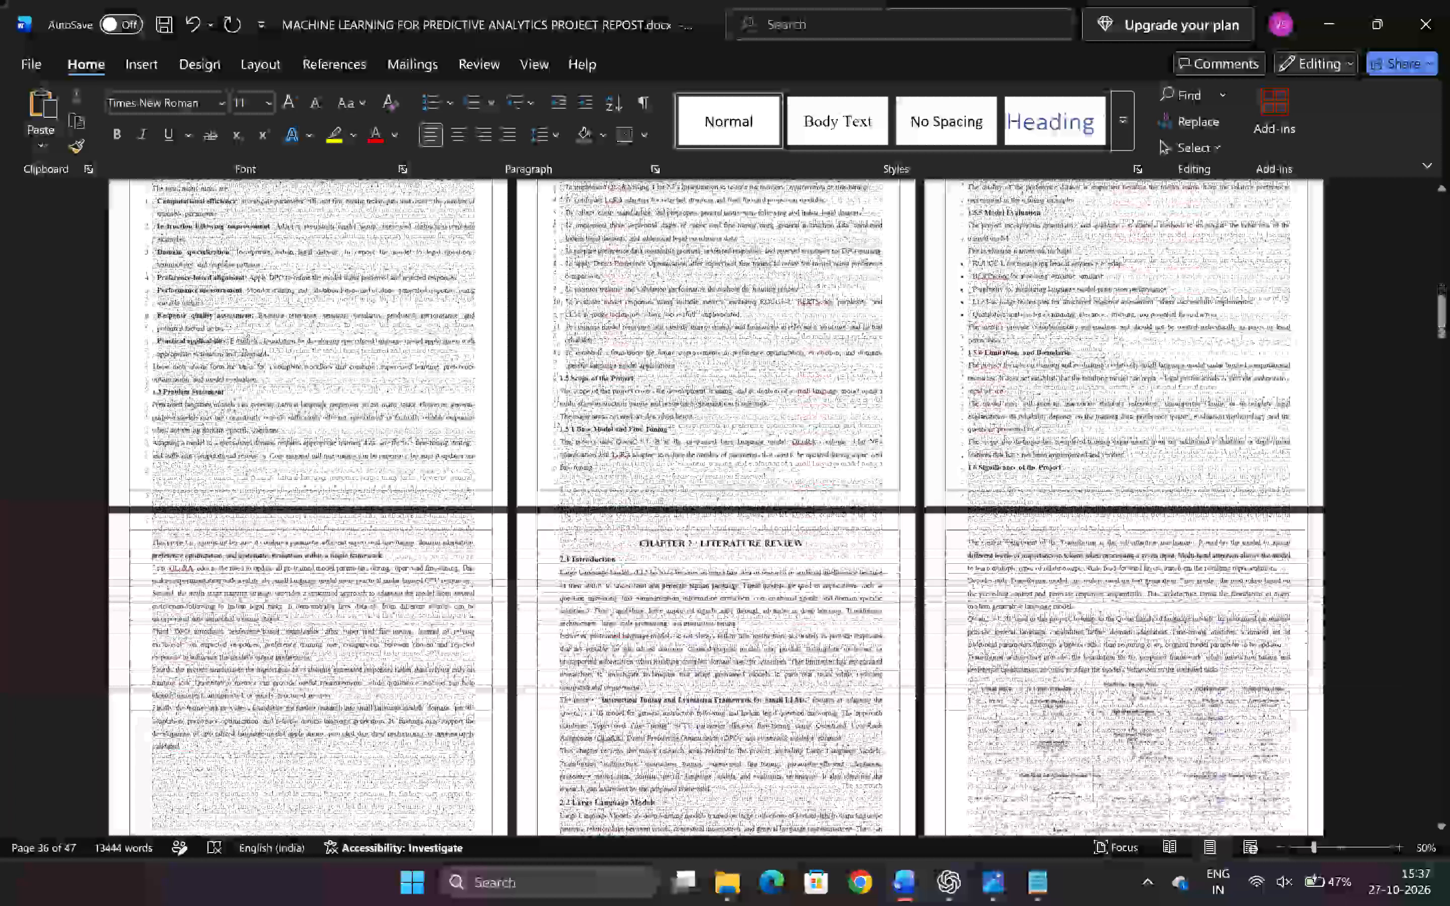
scroll(847, 371, down, 15)
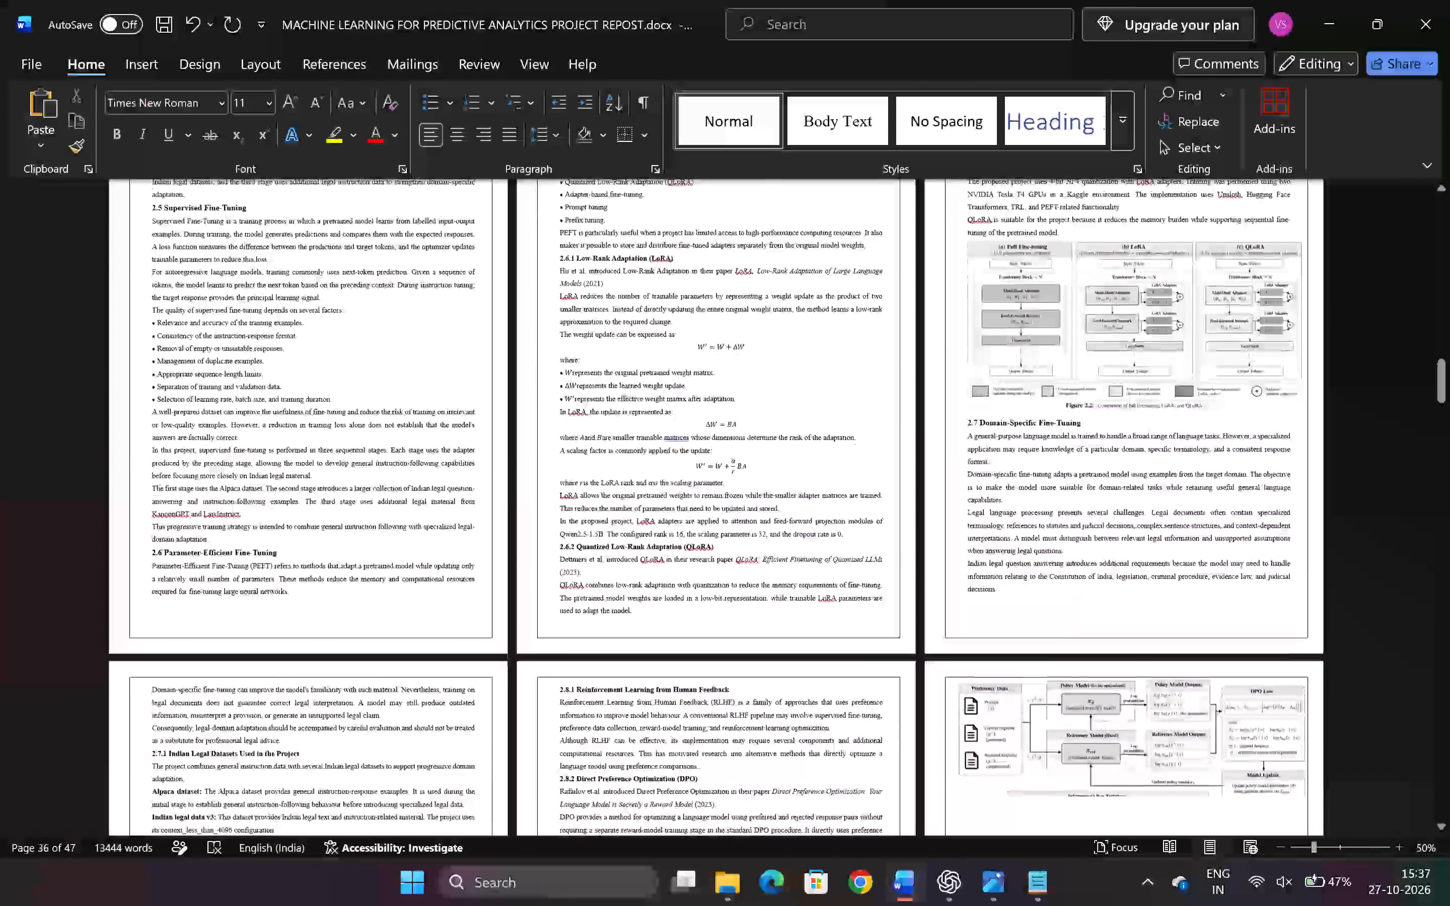
scroll(847, 371, down, 9)
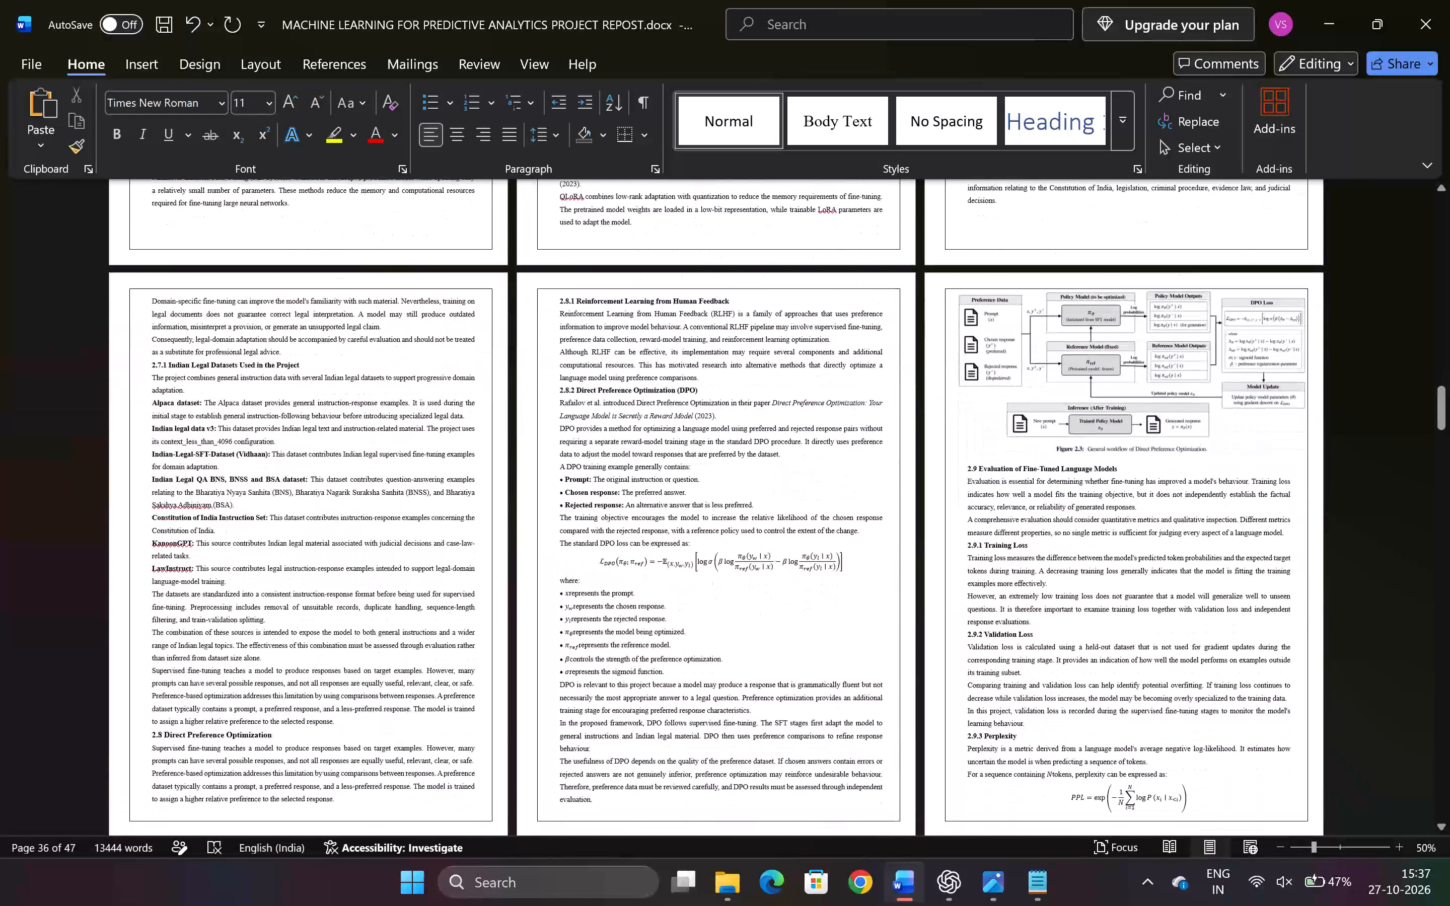
scroll(847, 371, down, 9)
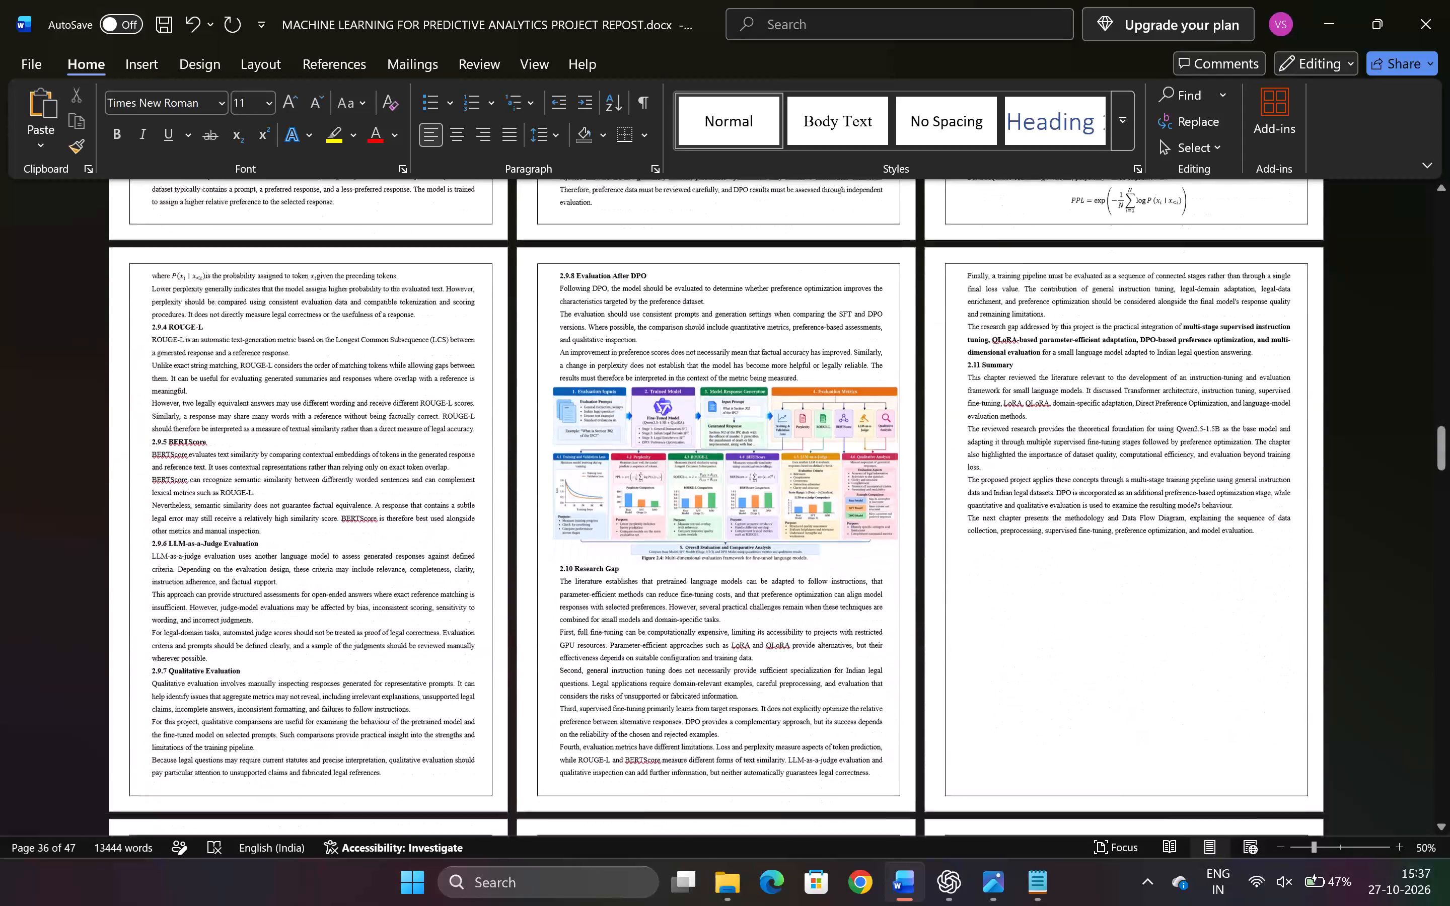
scroll(847, 371, down, 10)
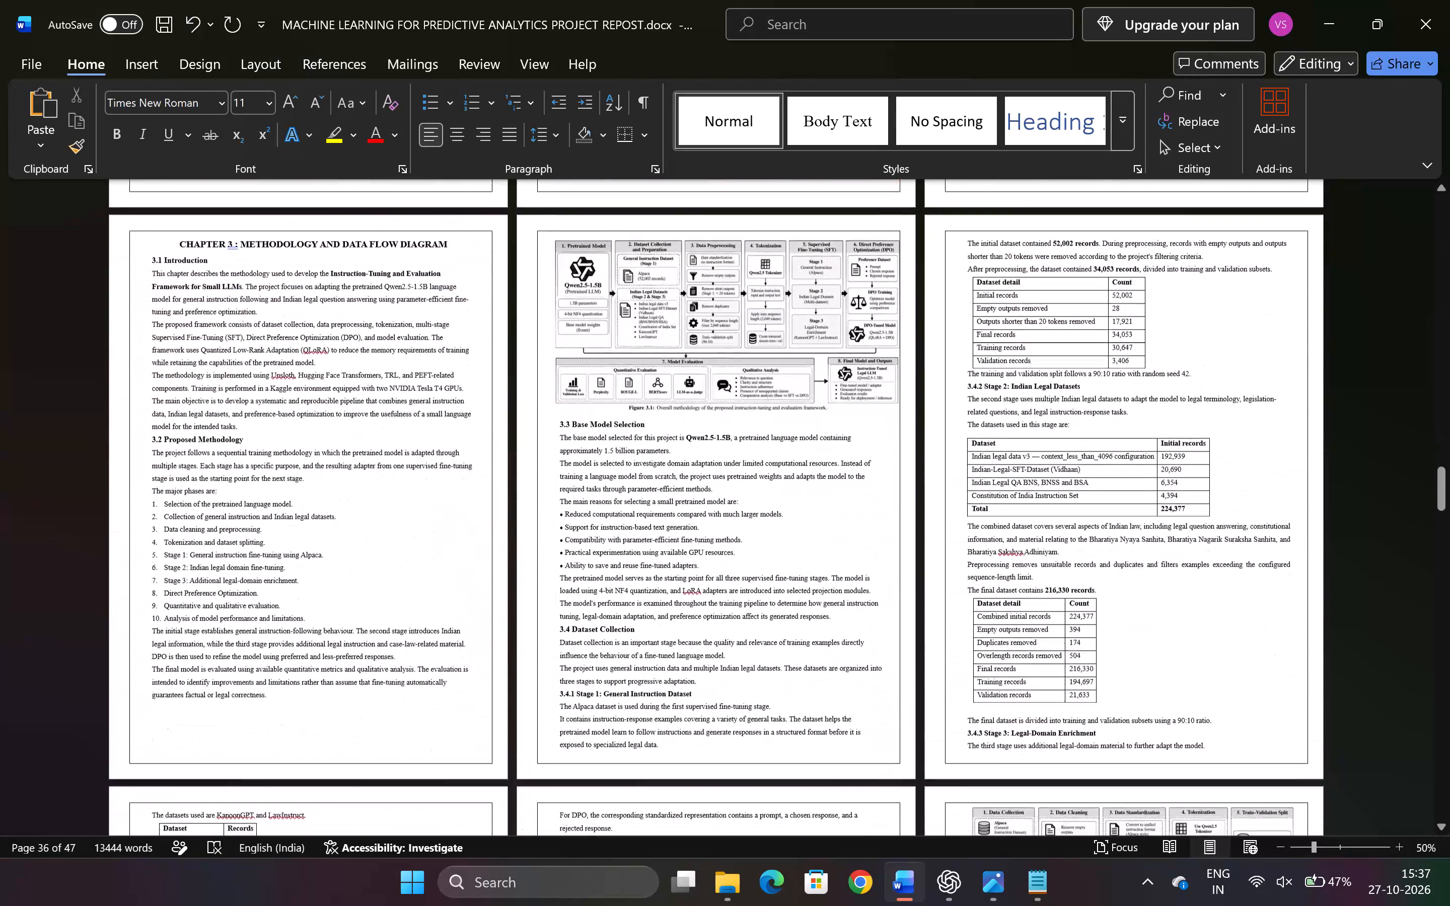
scroll(847, 371, down, 1)
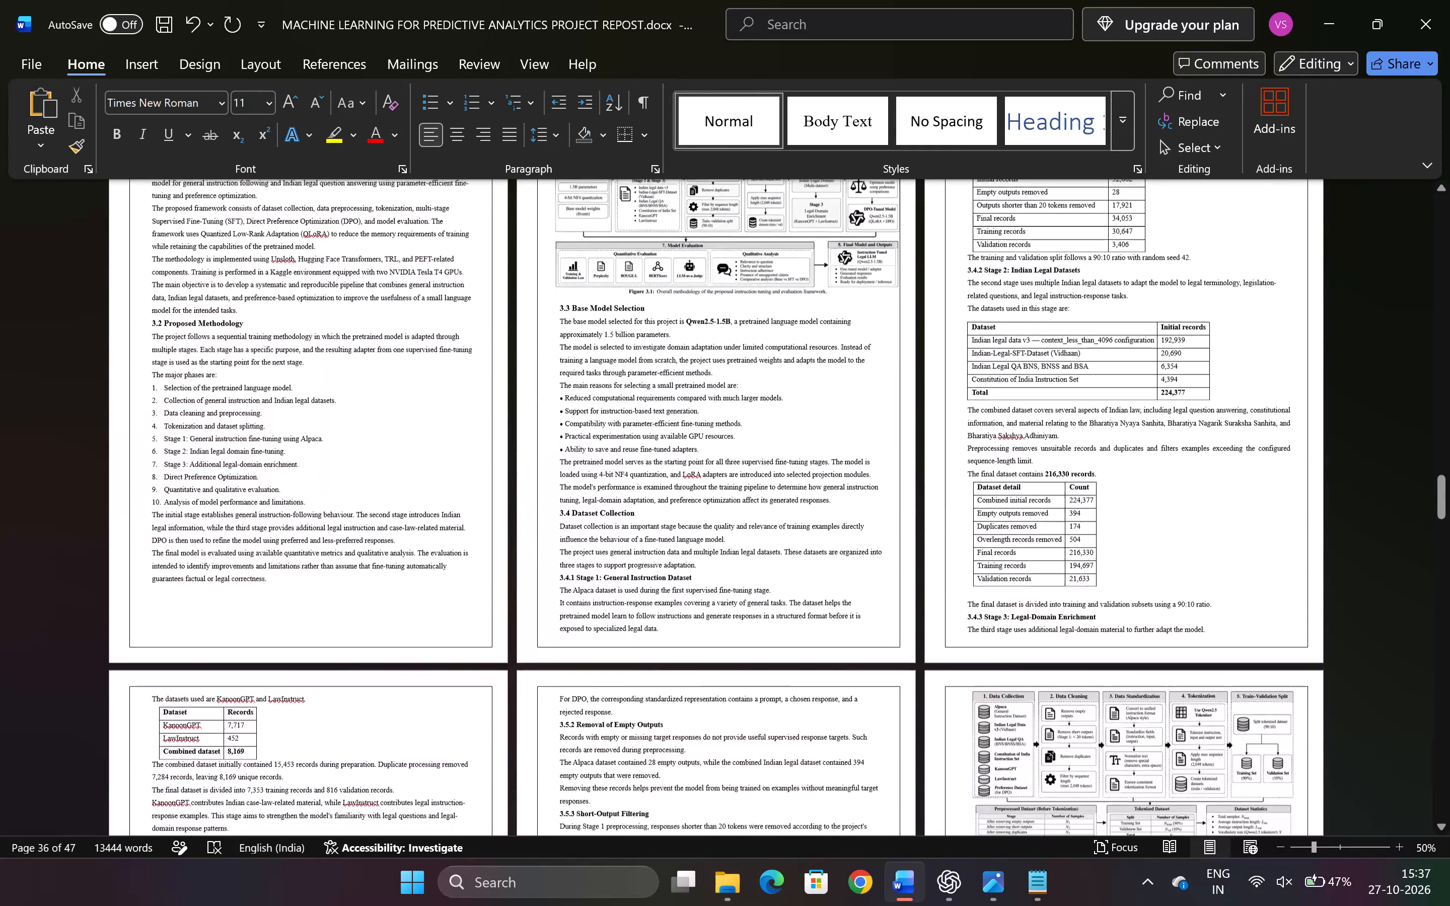
scroll(847, 371, down, 4)
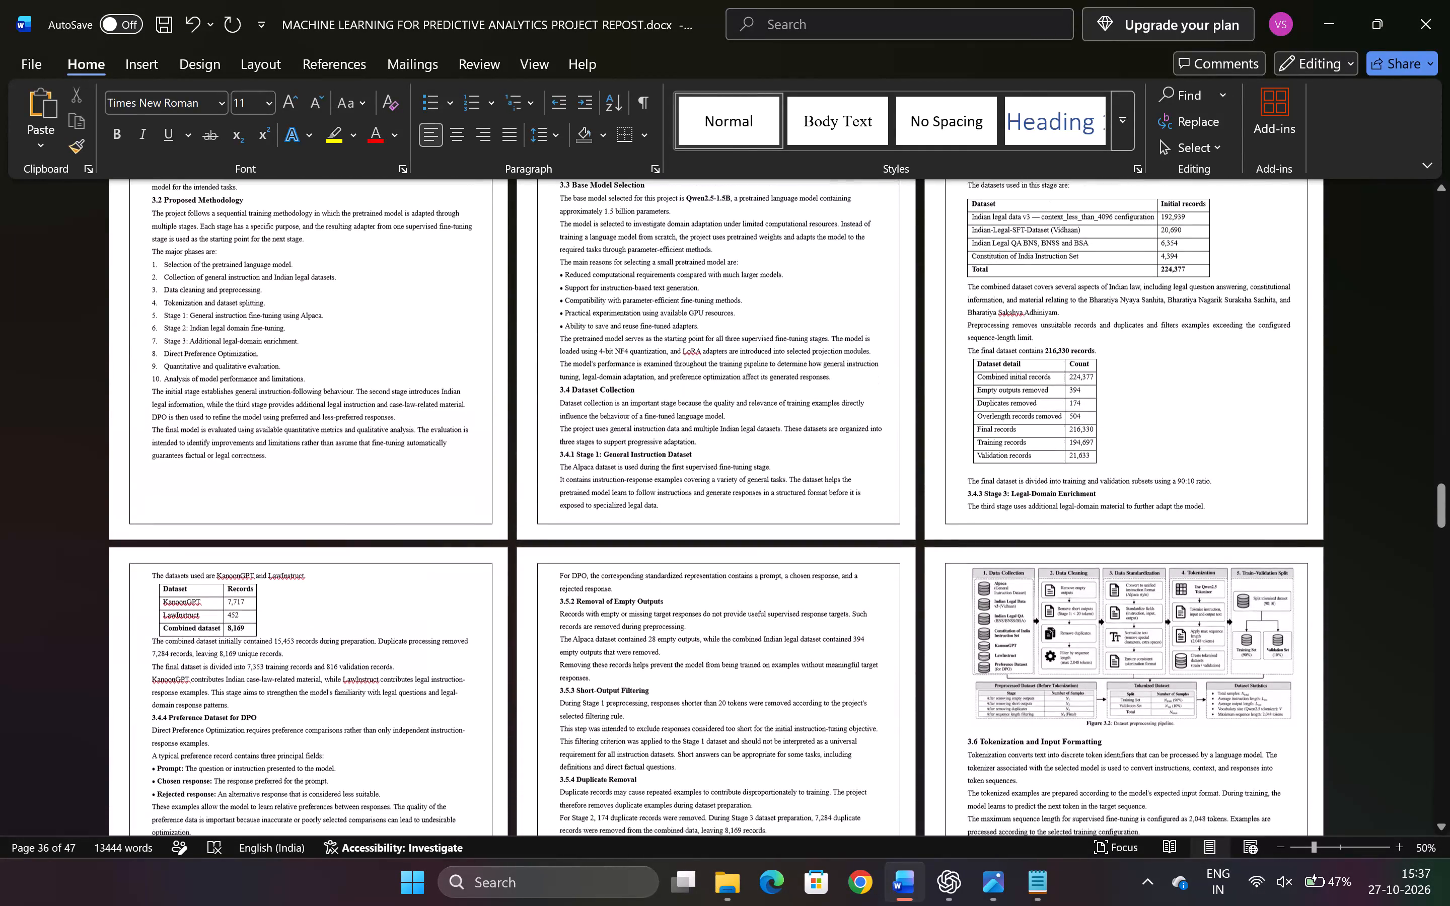
scroll(847, 371, down, 2)
ctrl+scroll(847, 371, up, 3)
ctrl+scroll(847, 371, down, 7)
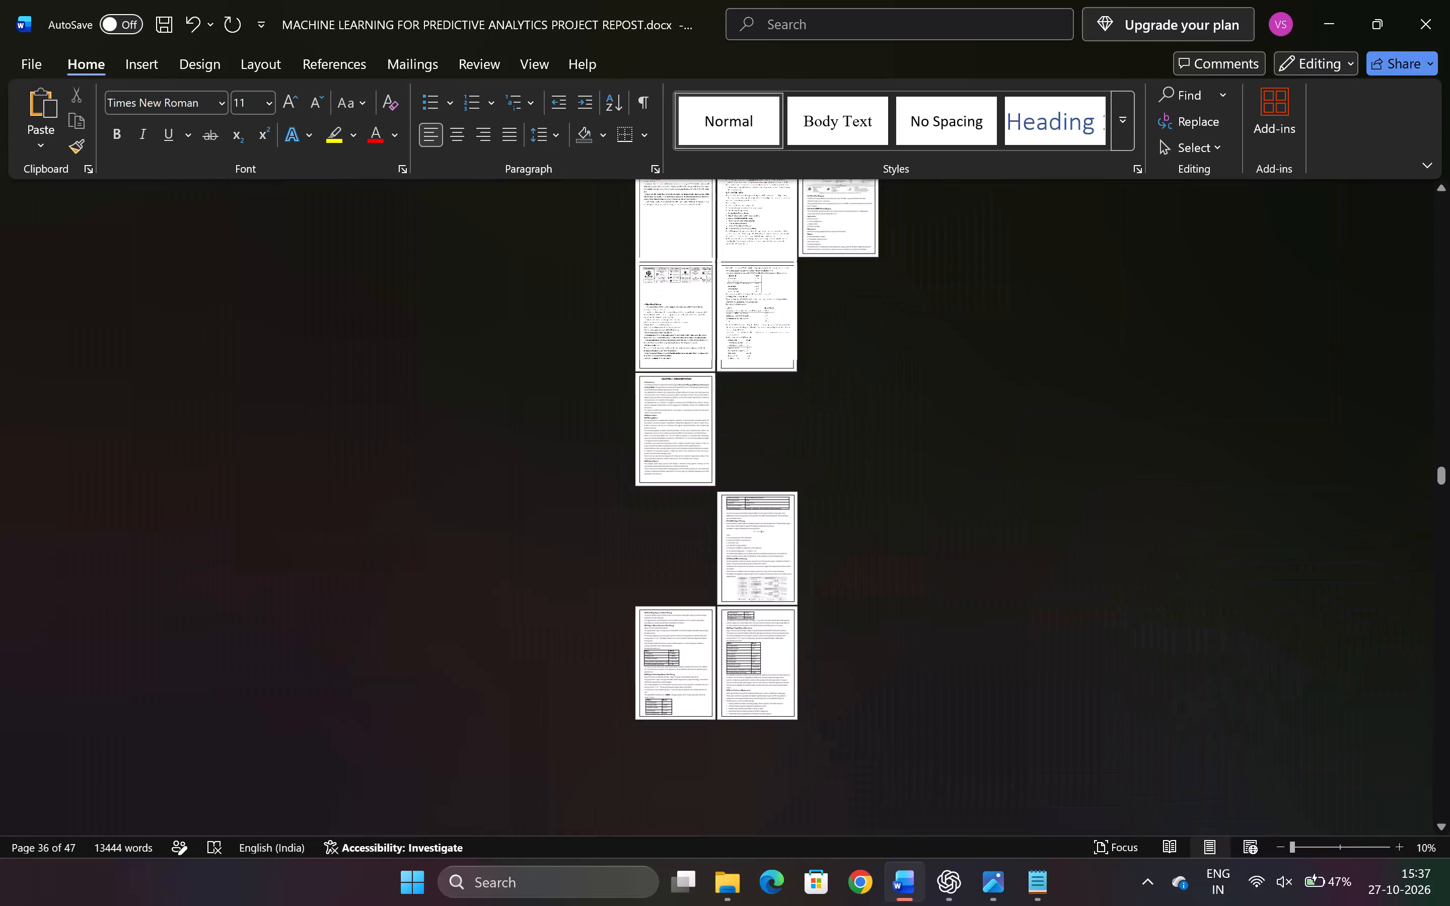
ctrl+scroll(847, 371, up, 4)
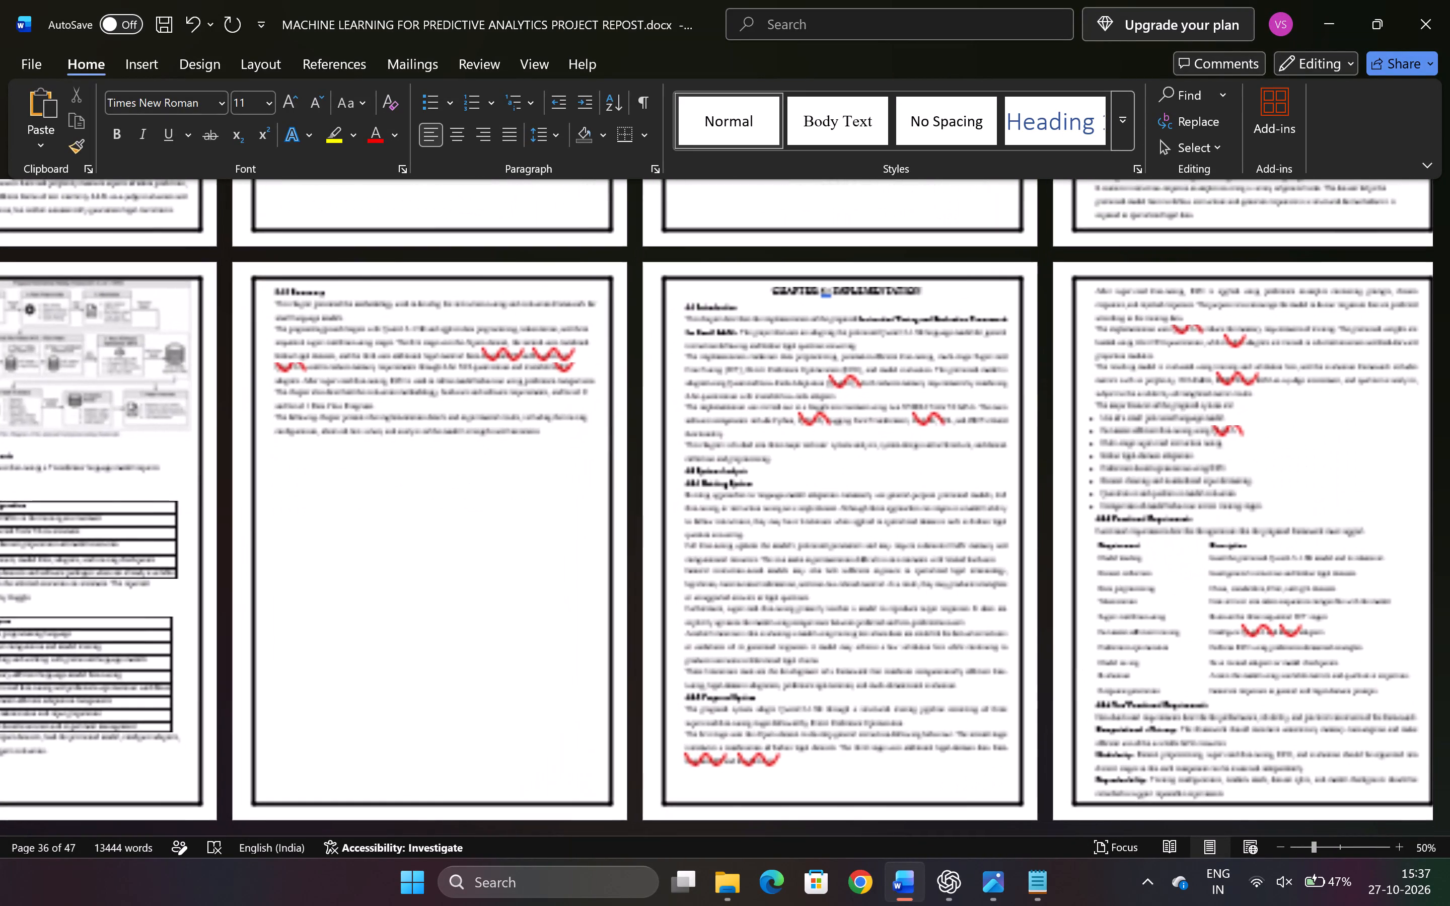
scroll(847, 371, down, 5)
scroll(847, 371, up, 13)
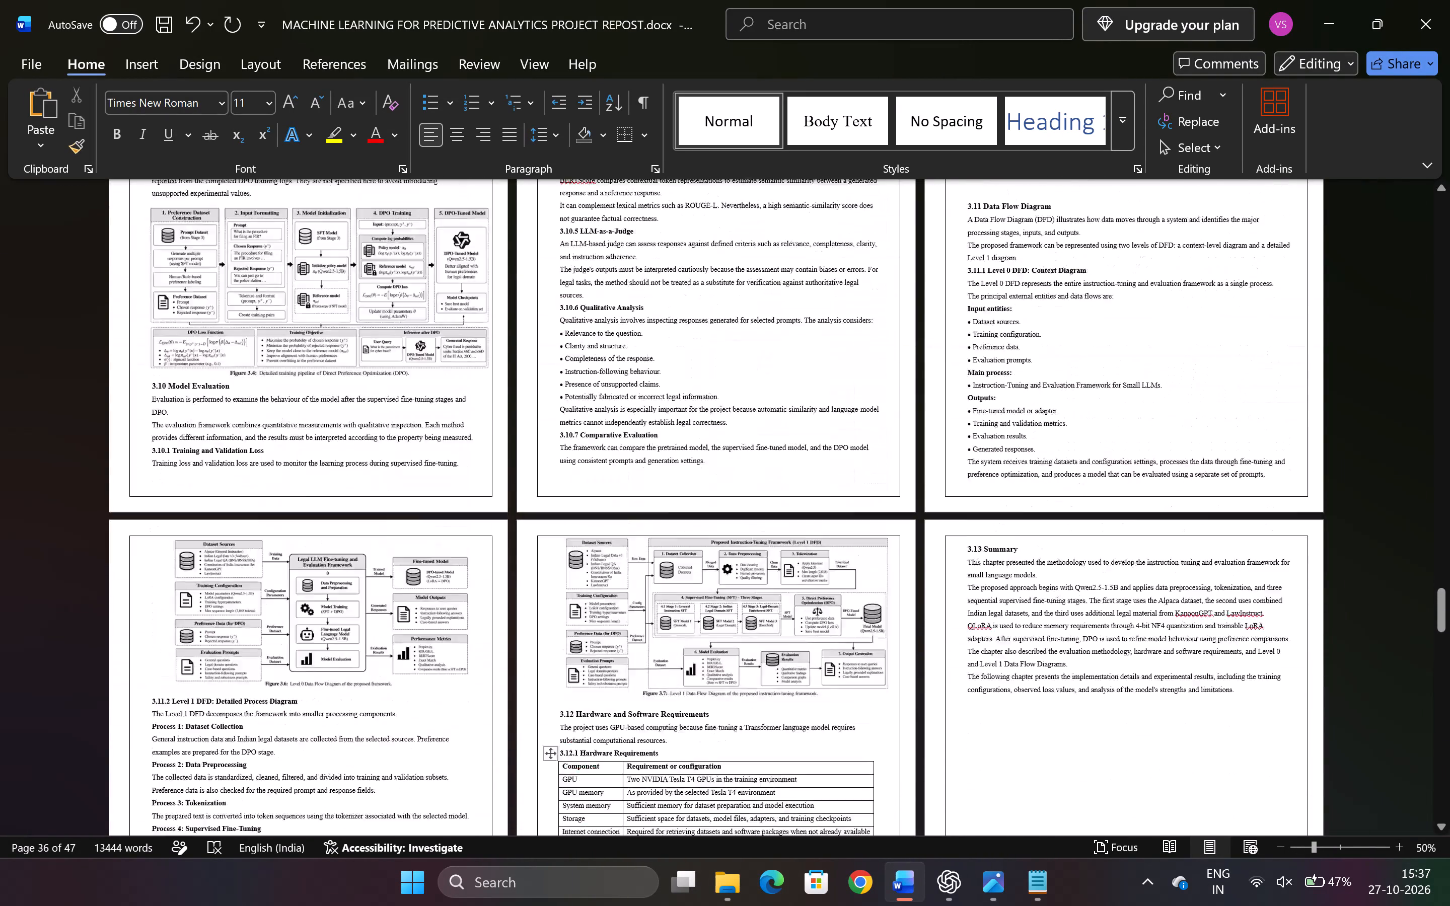
scroll(847, 371, up, 11)
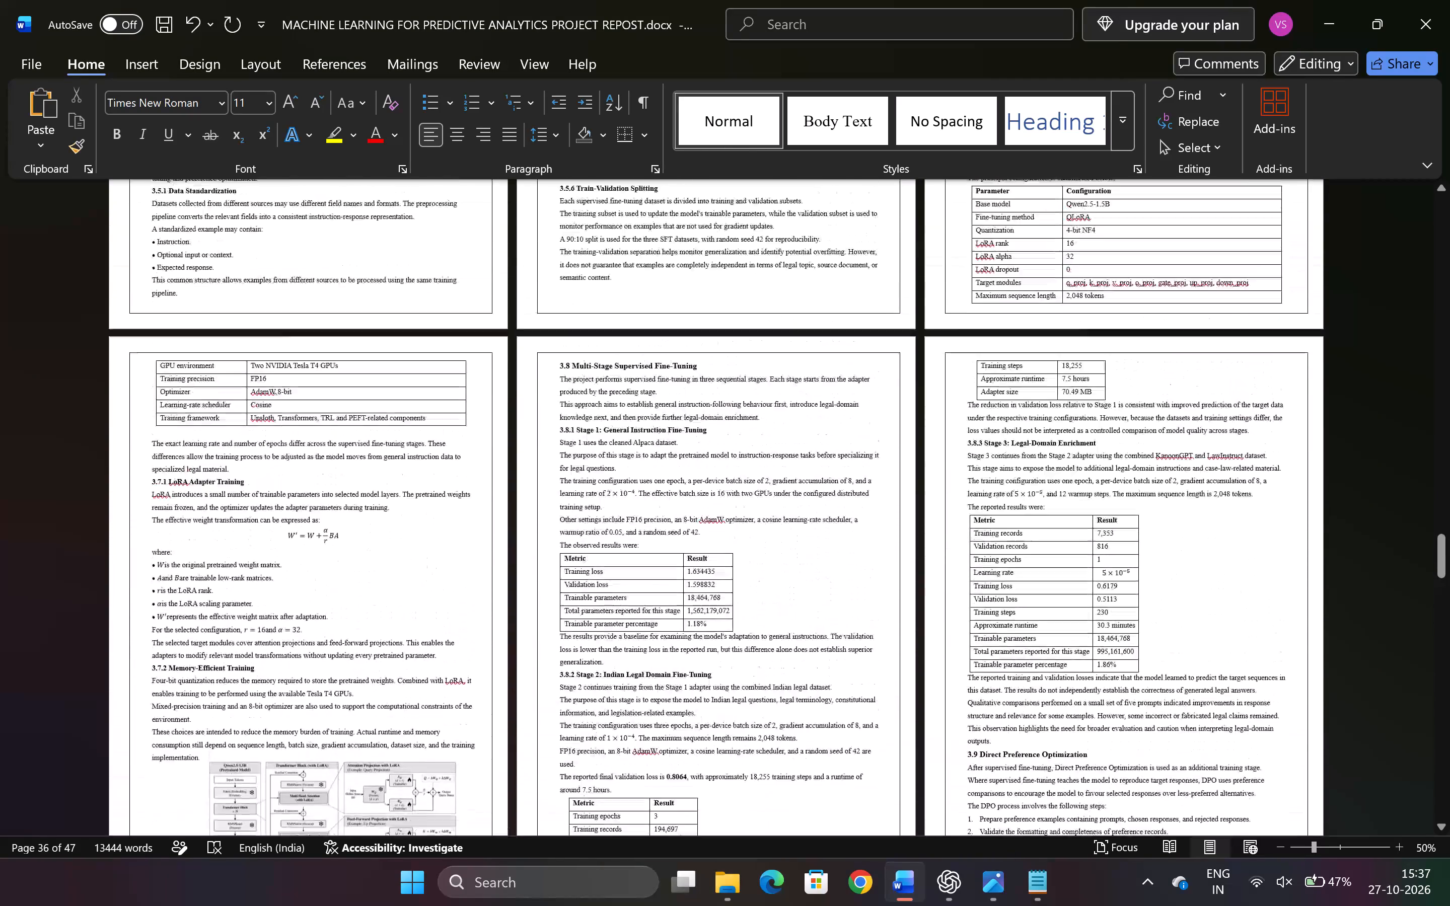
scroll(847, 371, up, 8)
scroll(847, 371, down, 1)
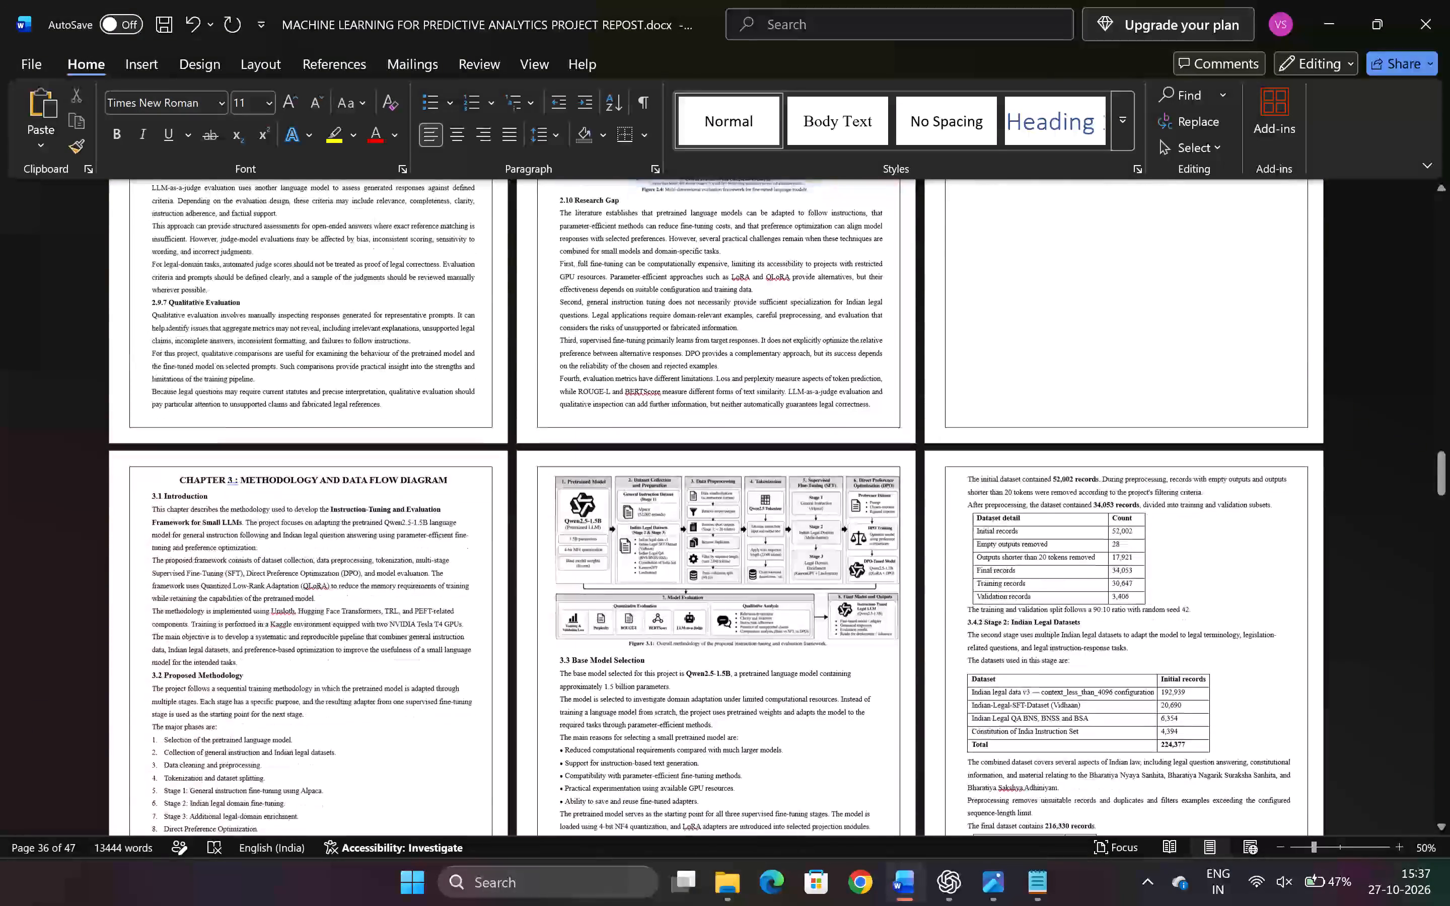
scroll(847, 371, down, 6)
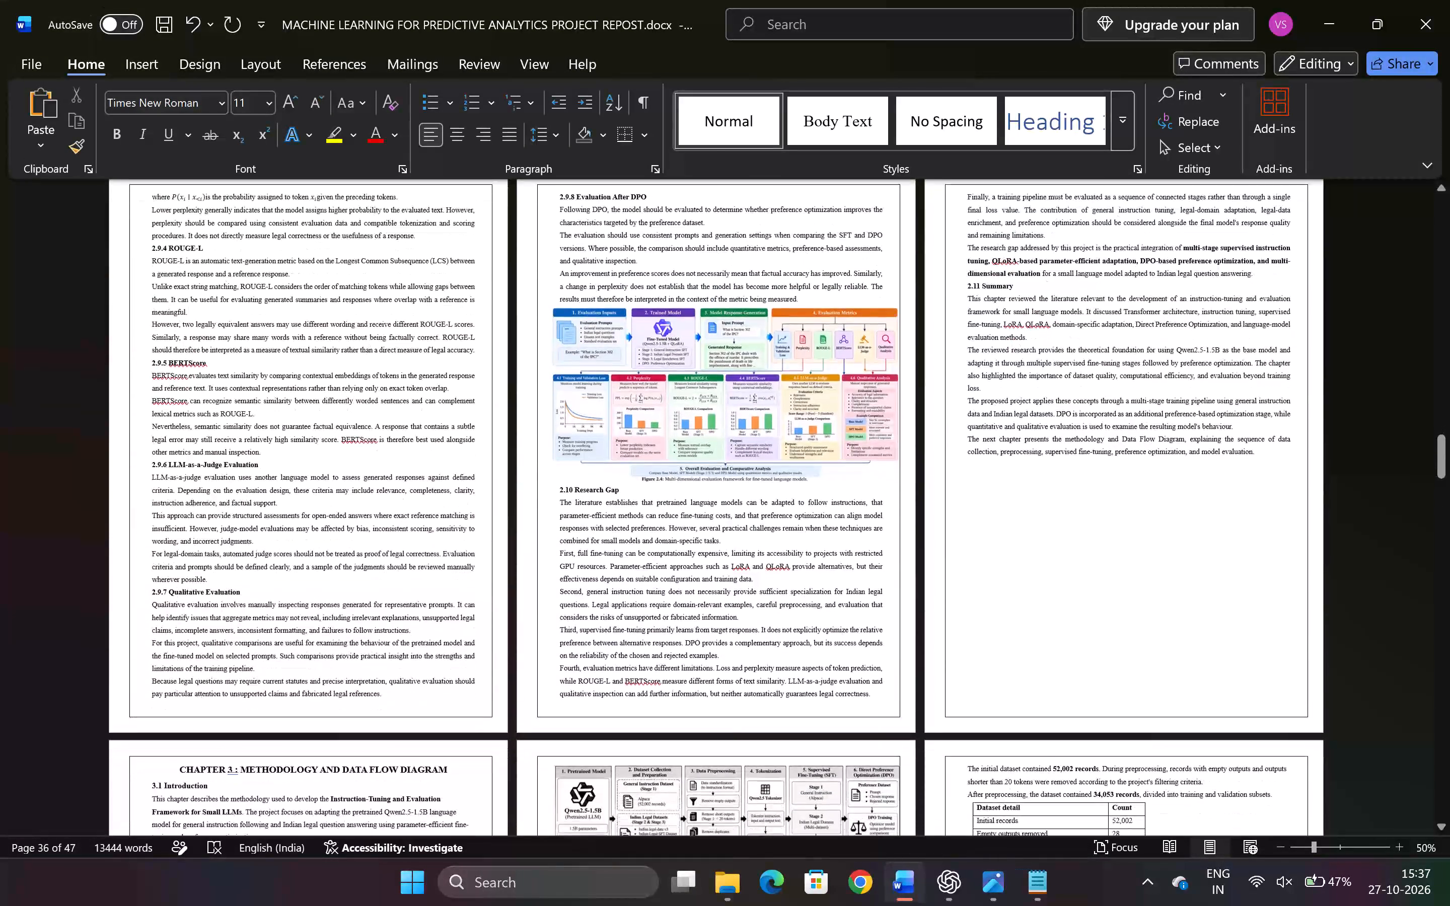
scroll(847, 371, down, 8)
scroll(847, 371, up, 9)
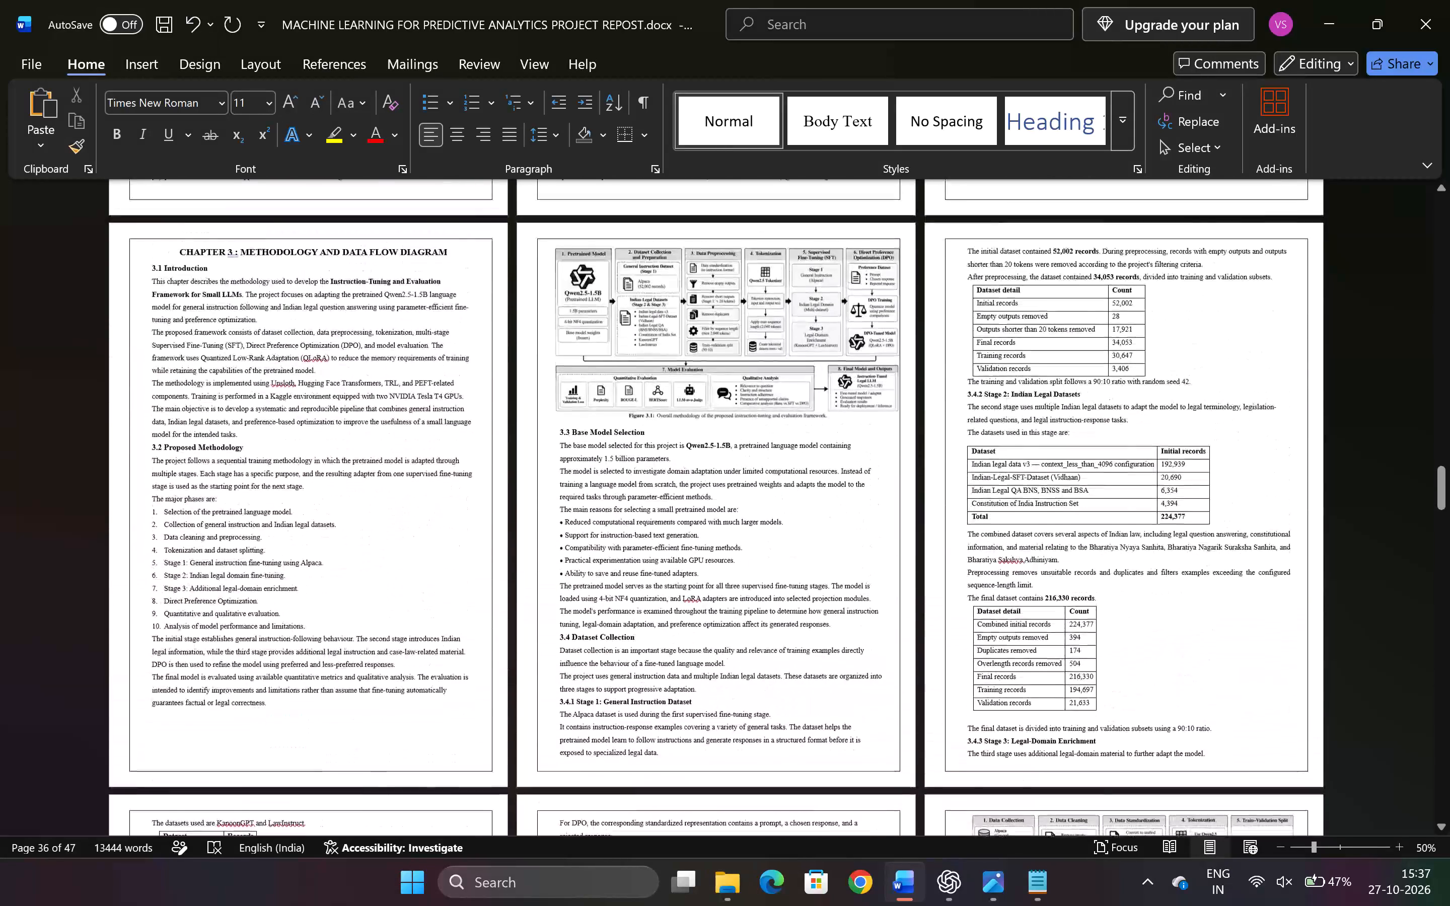
scroll(847, 371, down, 2)
scroll(847, 371, up, 5)
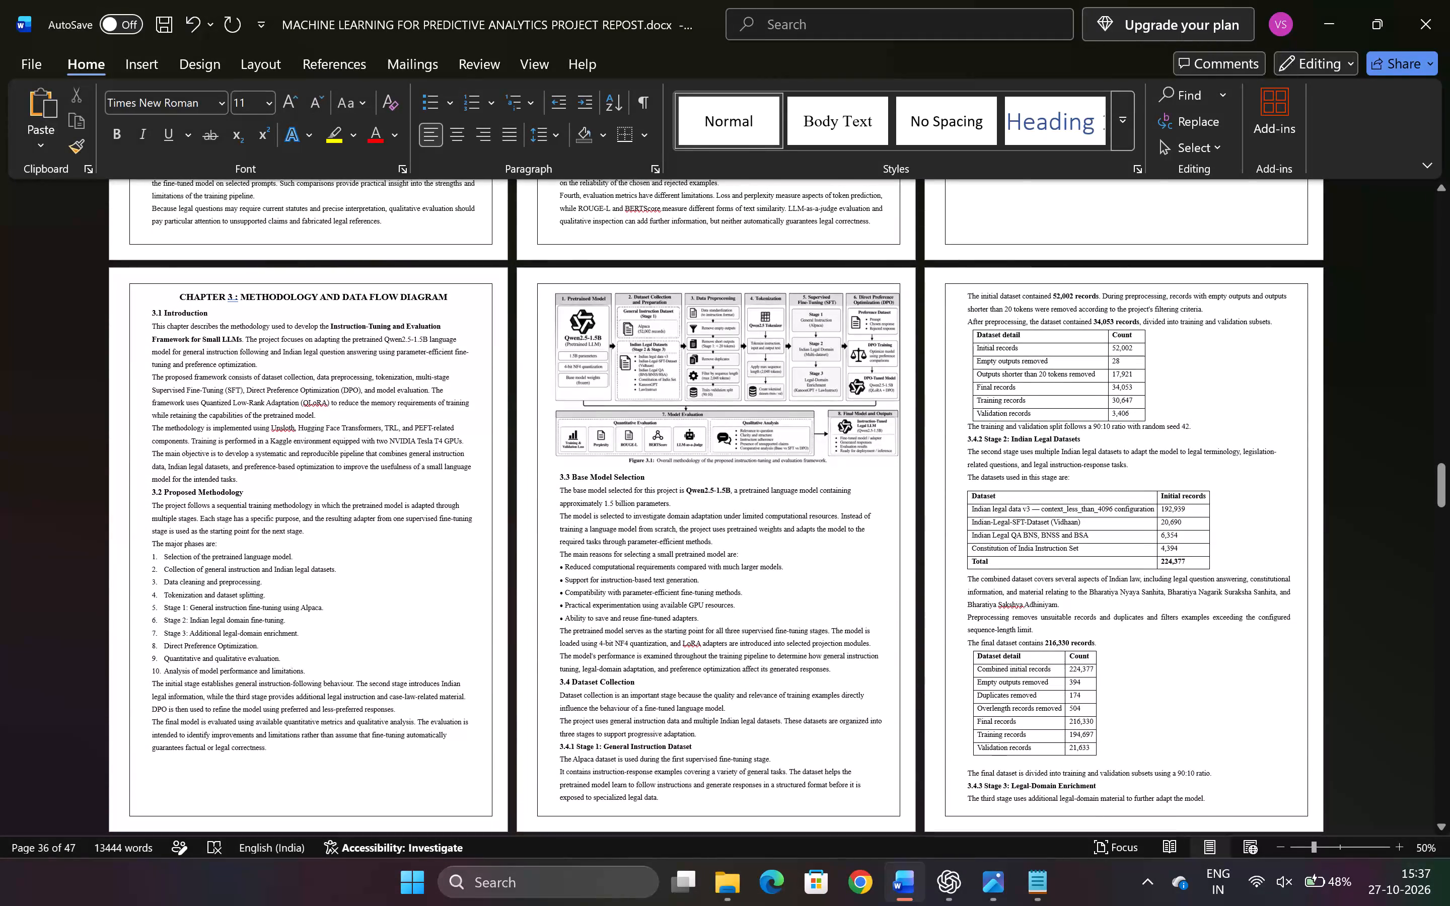
Insert one blank line above and one below the Chapter 3: Methodology and Data Flow Diagram heading.
click(174, 295)
key(Return)
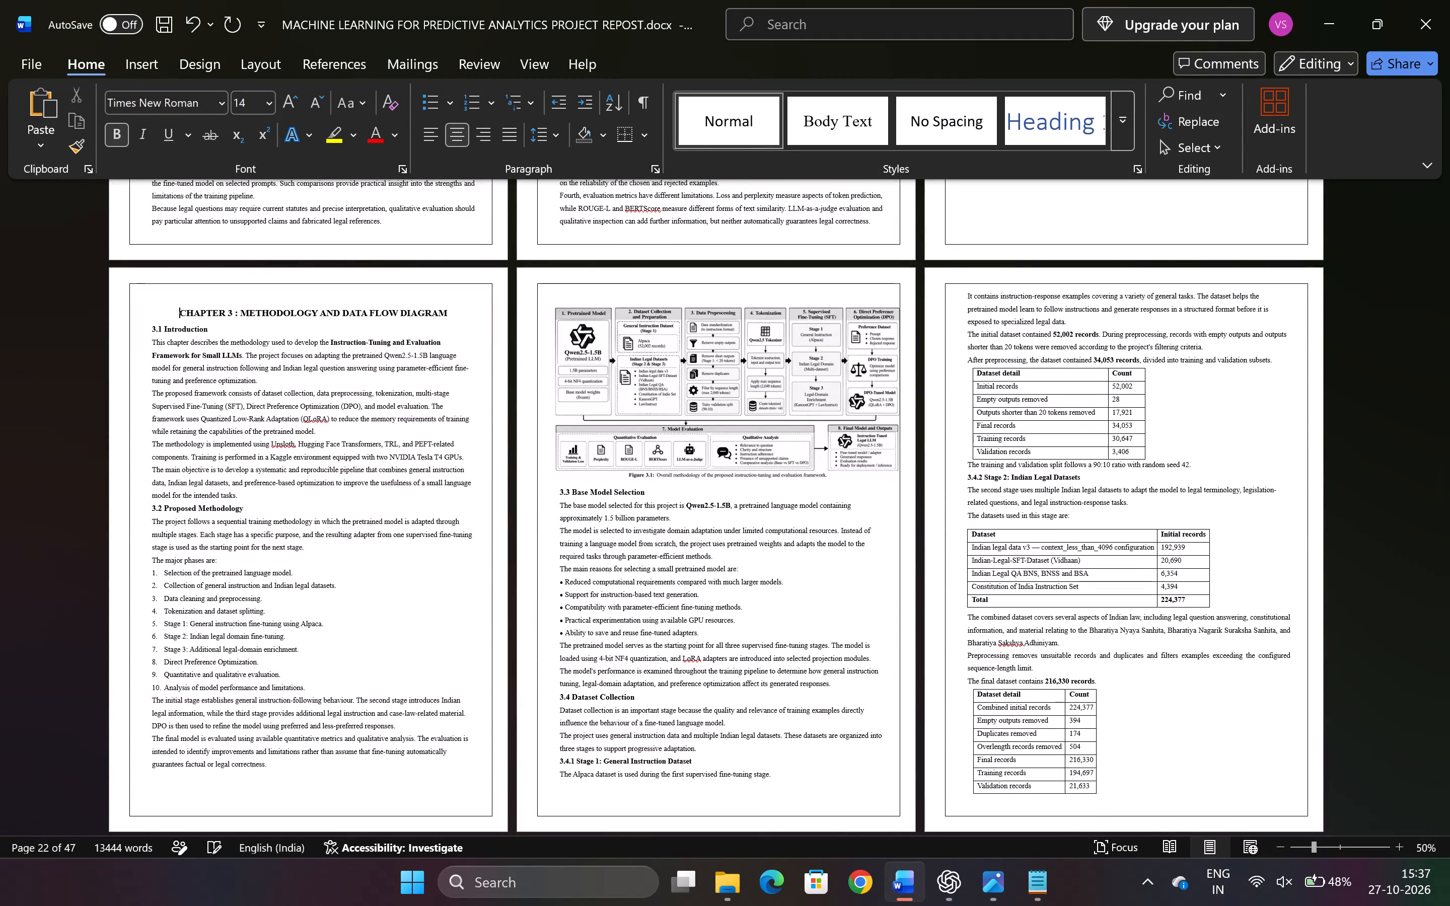
click(454, 313)
key(Return)
Delete the blank lines above the Figure 3.1 methodology diagram so it starts directly under its page's upper margin.
scroll(454, 313, down, 4)
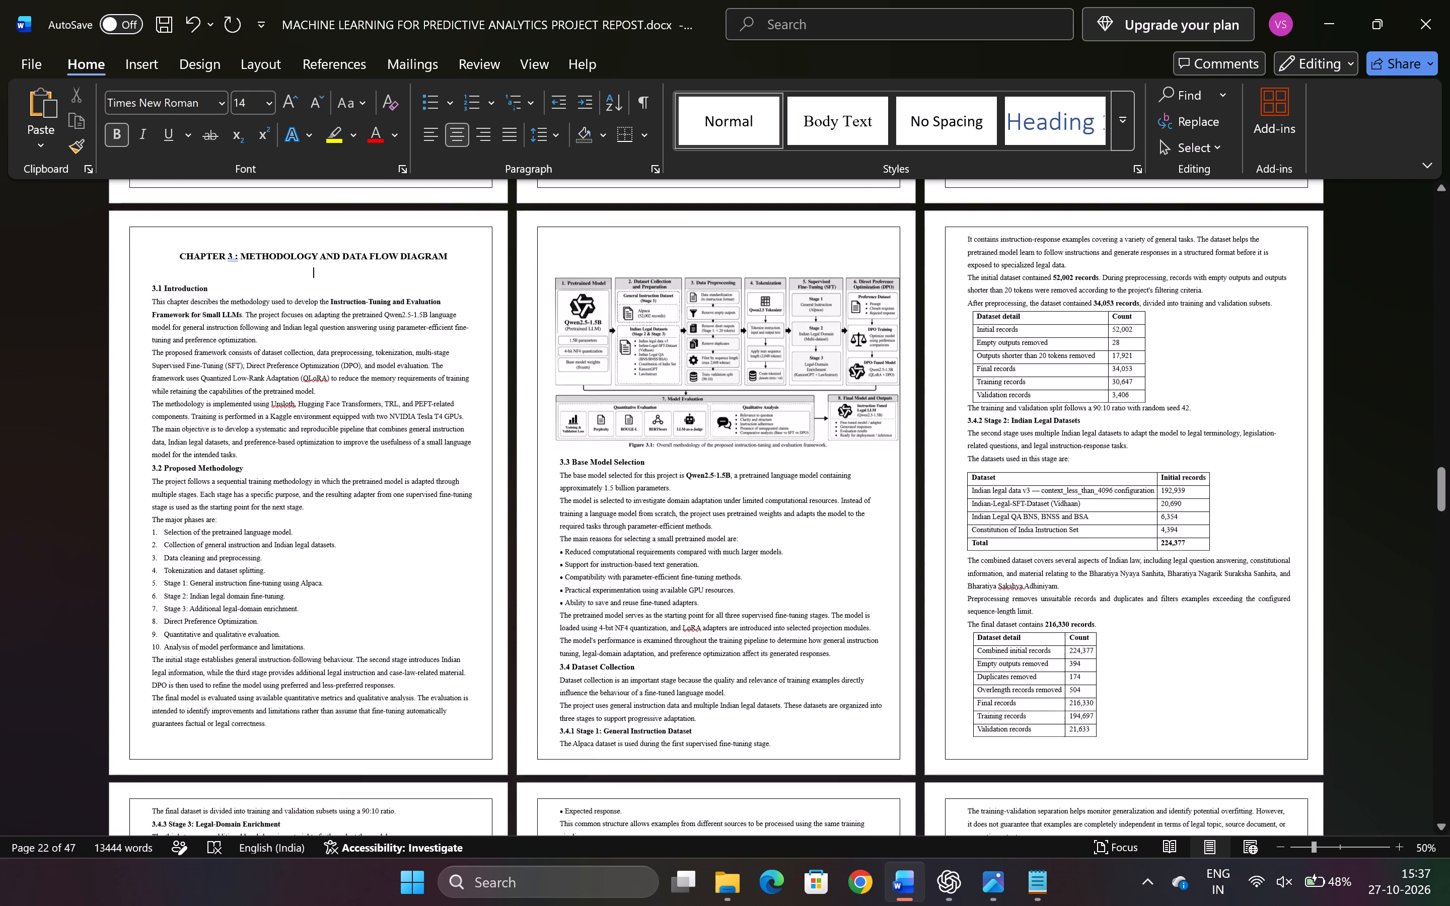
click(610, 254)
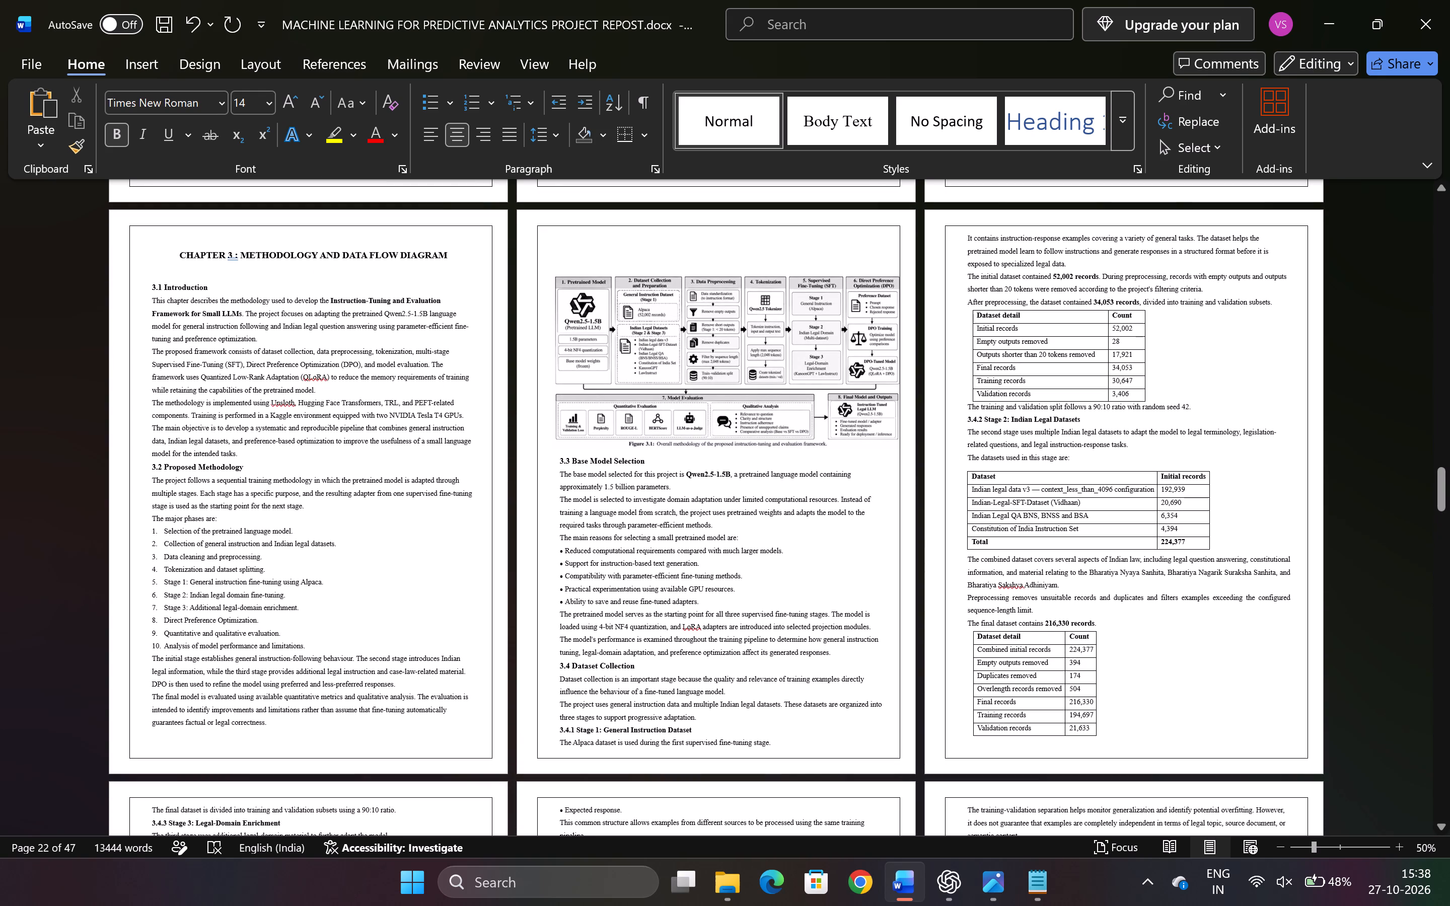
key(BackSpace)
key(BackSpace)
key(BackSpace)
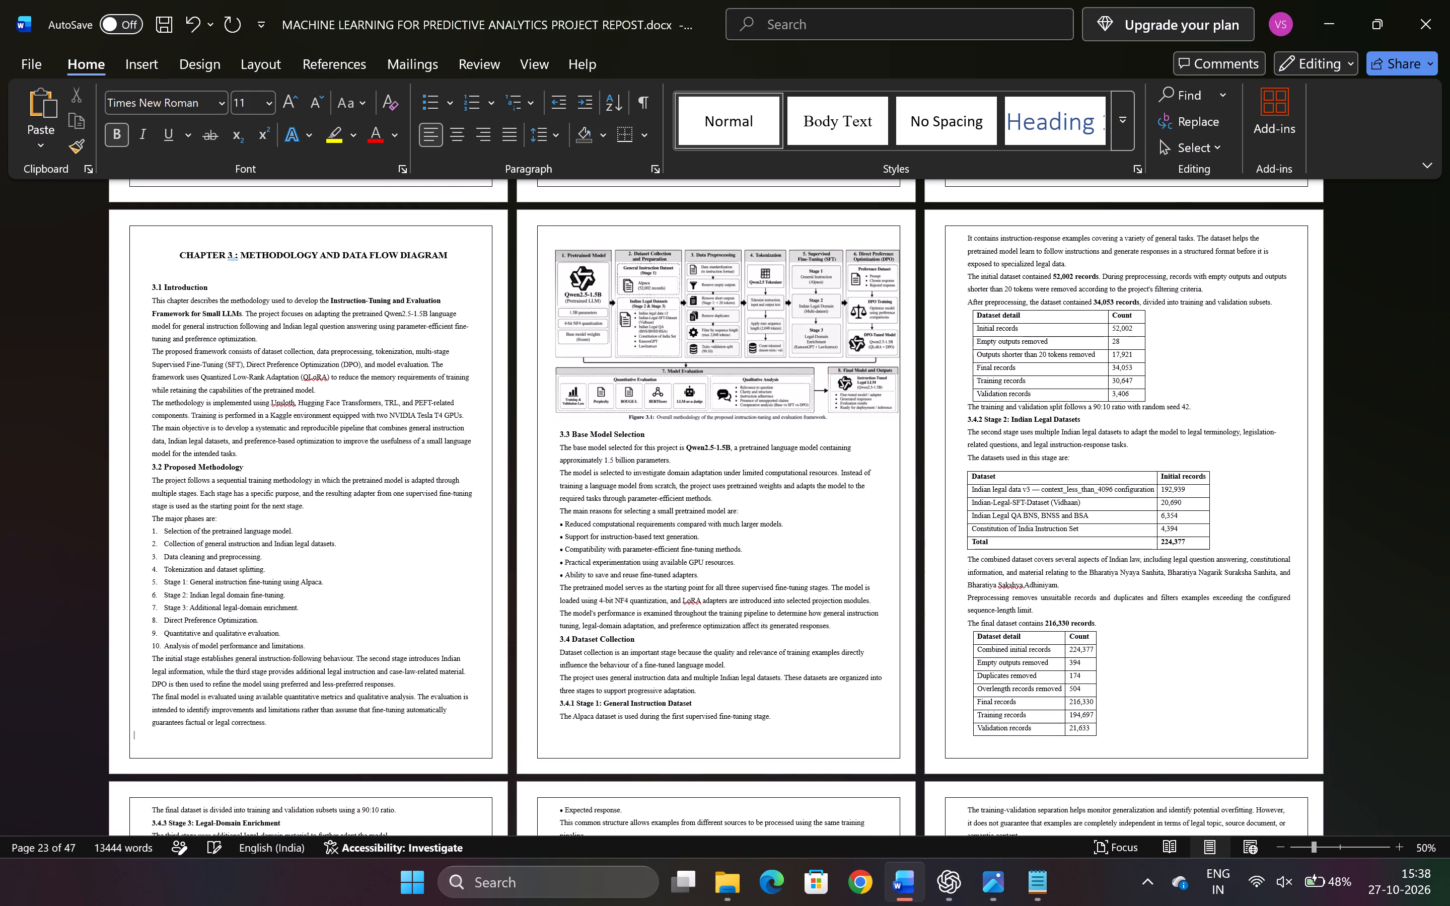
key(BackSpace)
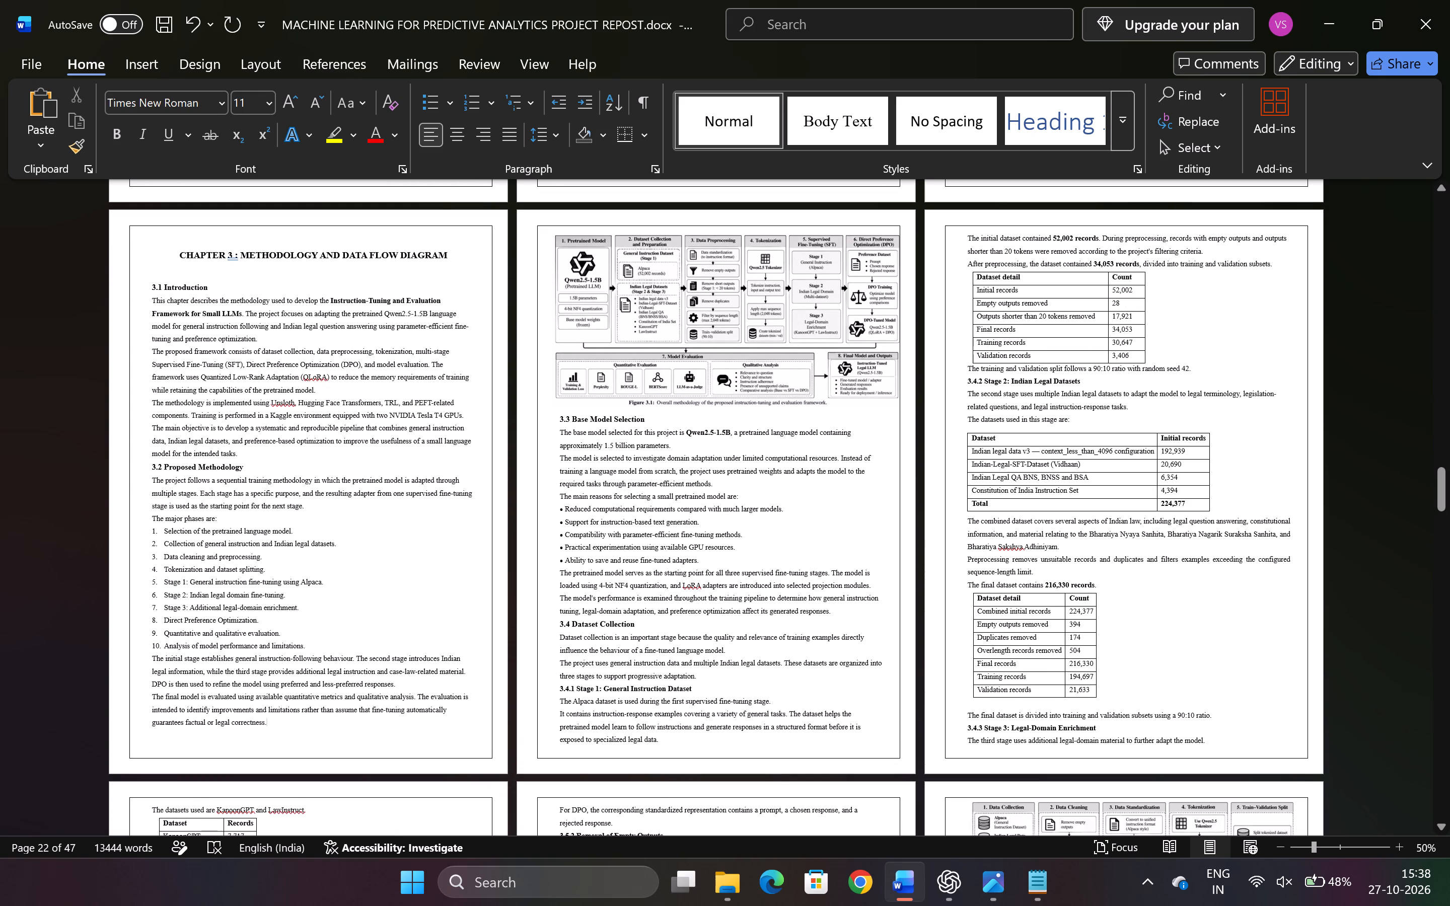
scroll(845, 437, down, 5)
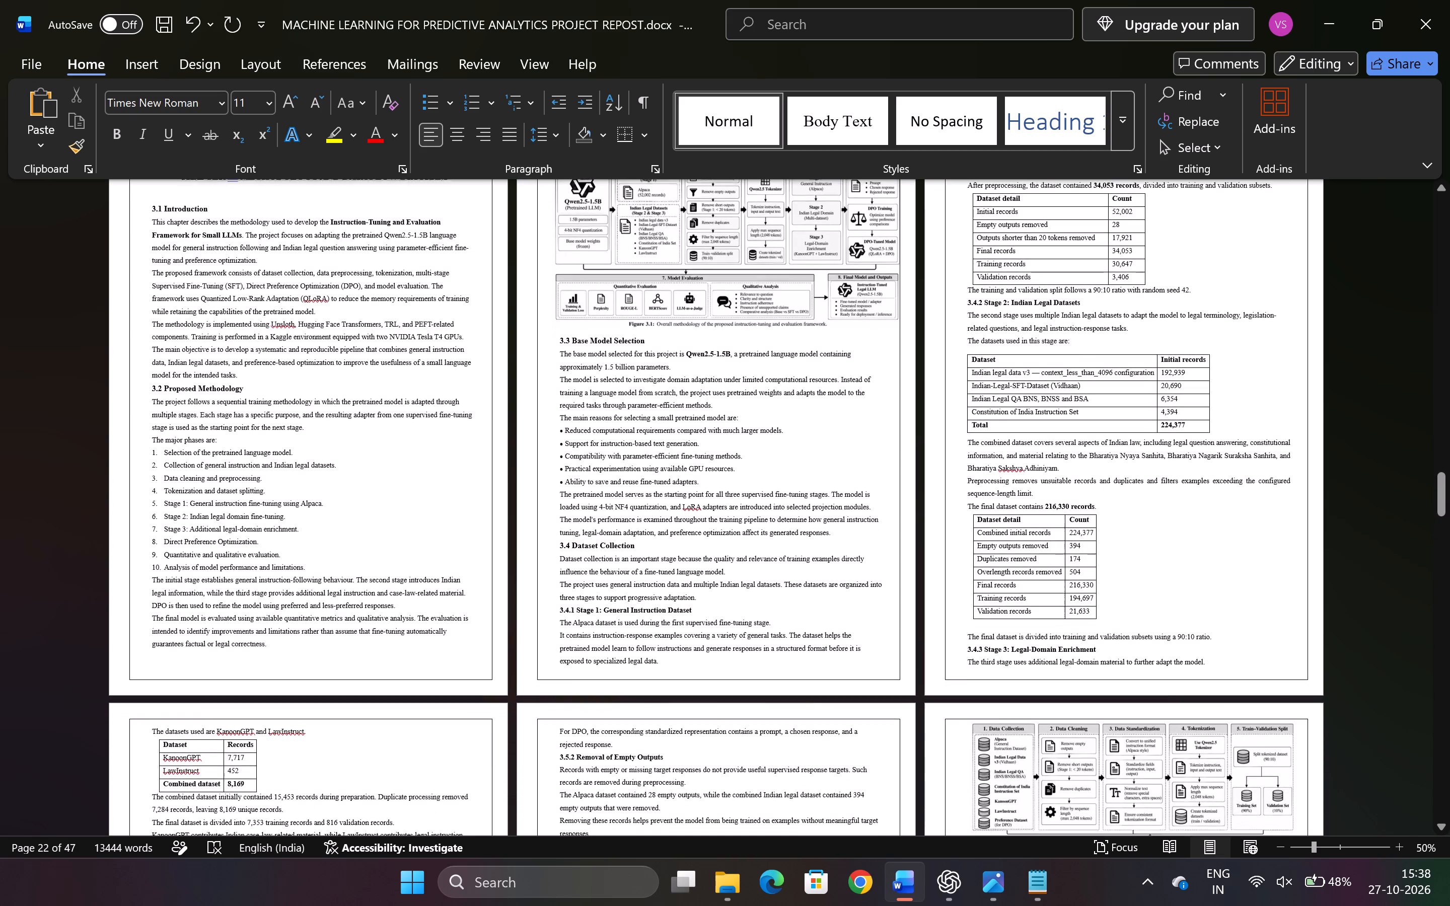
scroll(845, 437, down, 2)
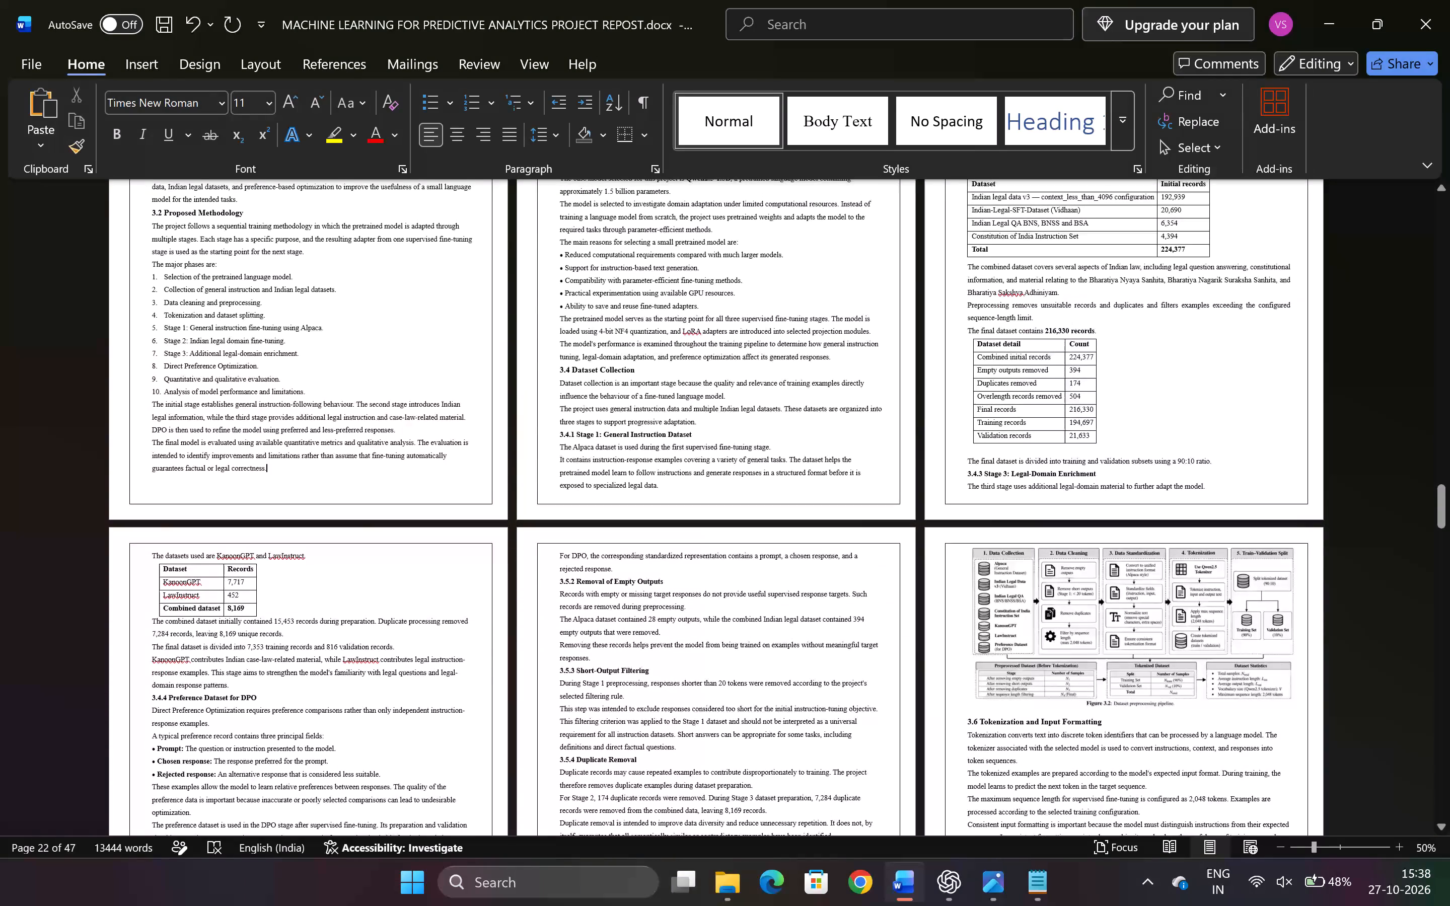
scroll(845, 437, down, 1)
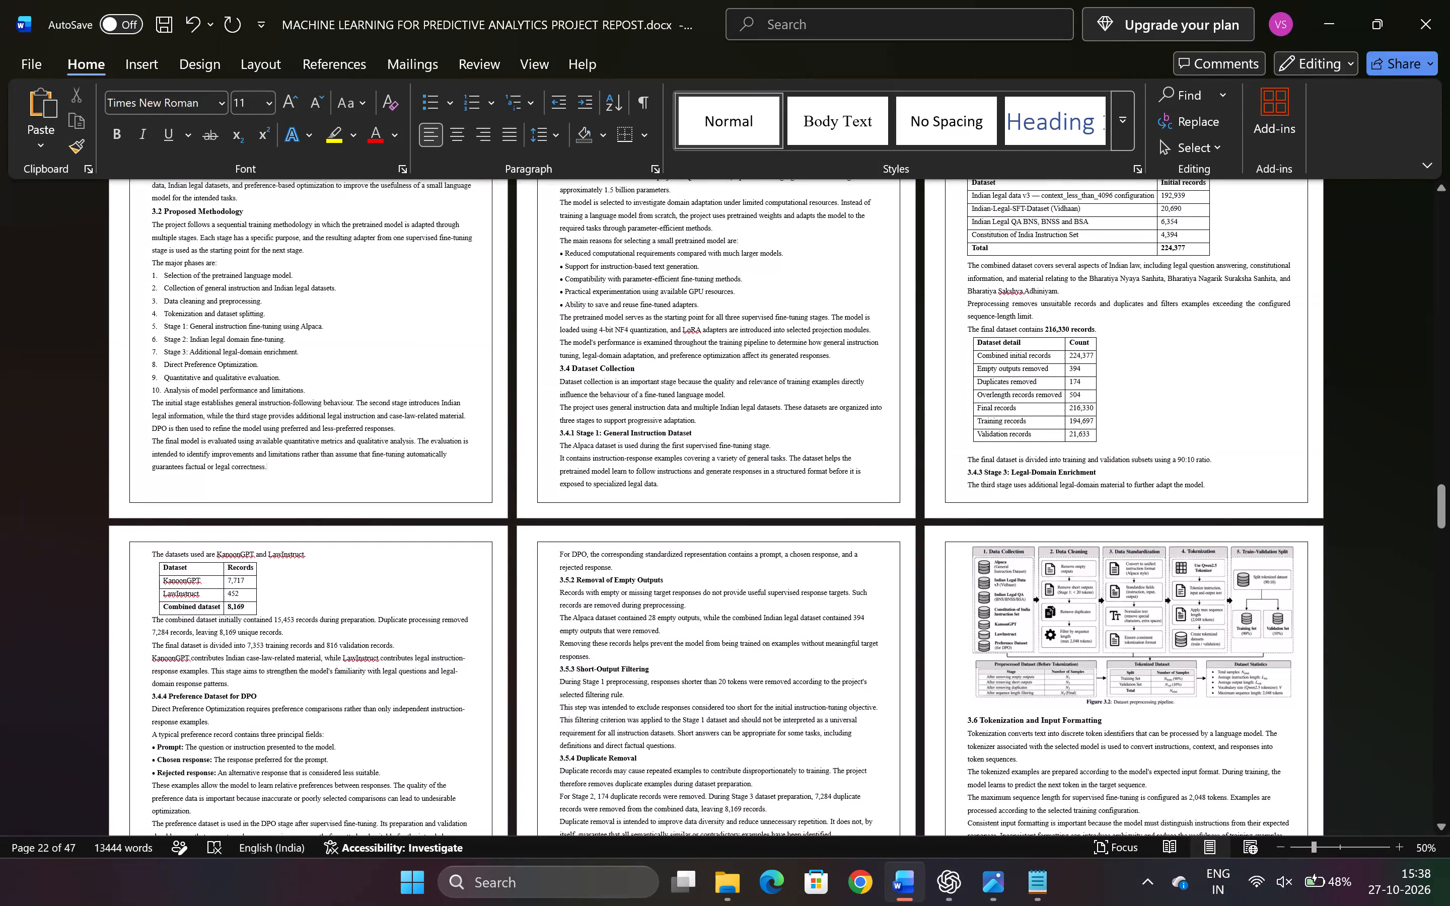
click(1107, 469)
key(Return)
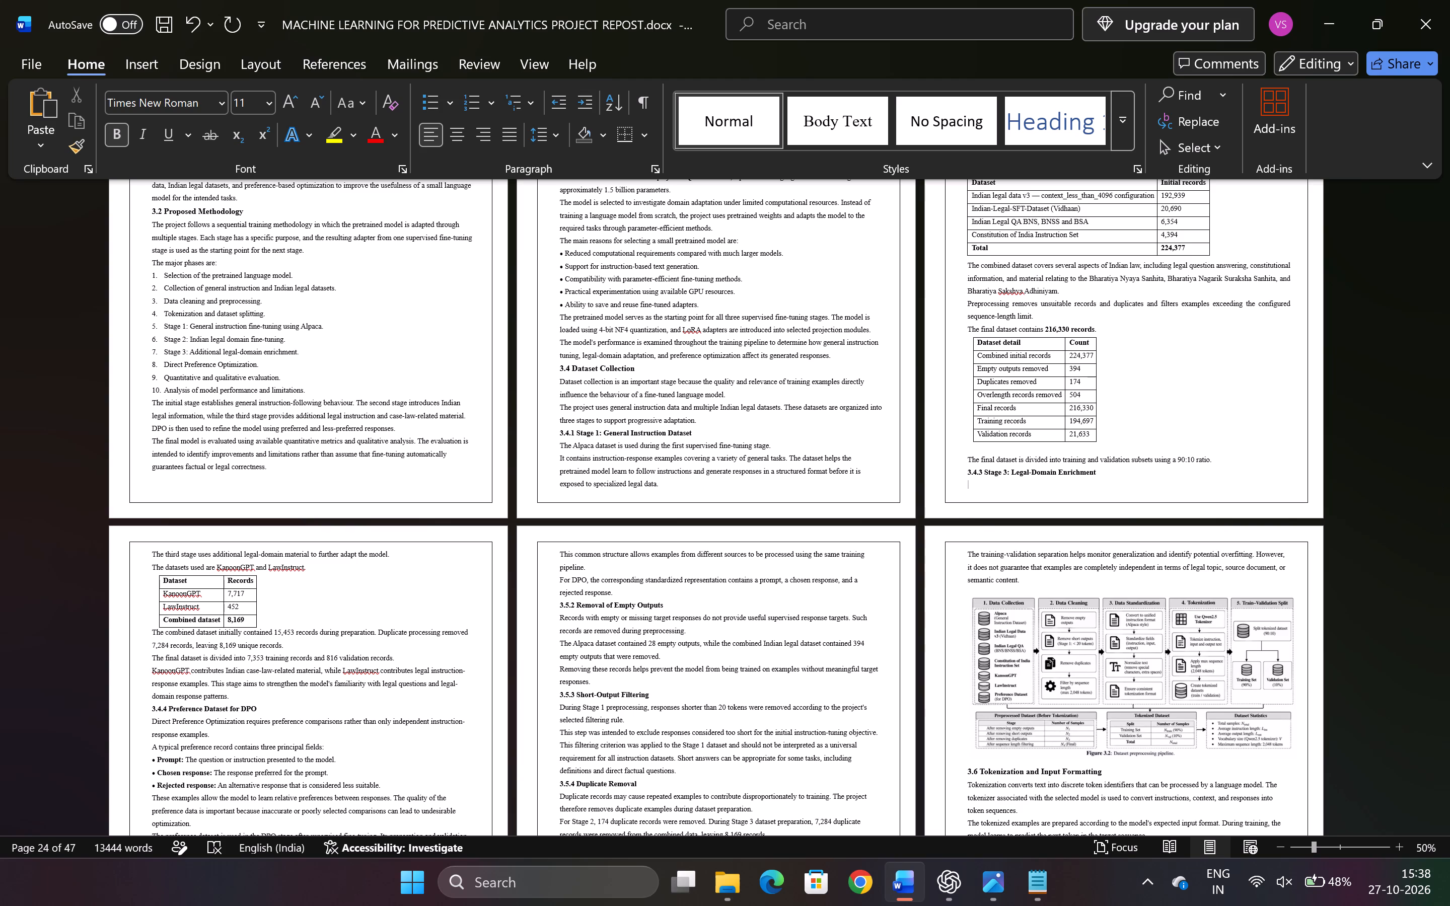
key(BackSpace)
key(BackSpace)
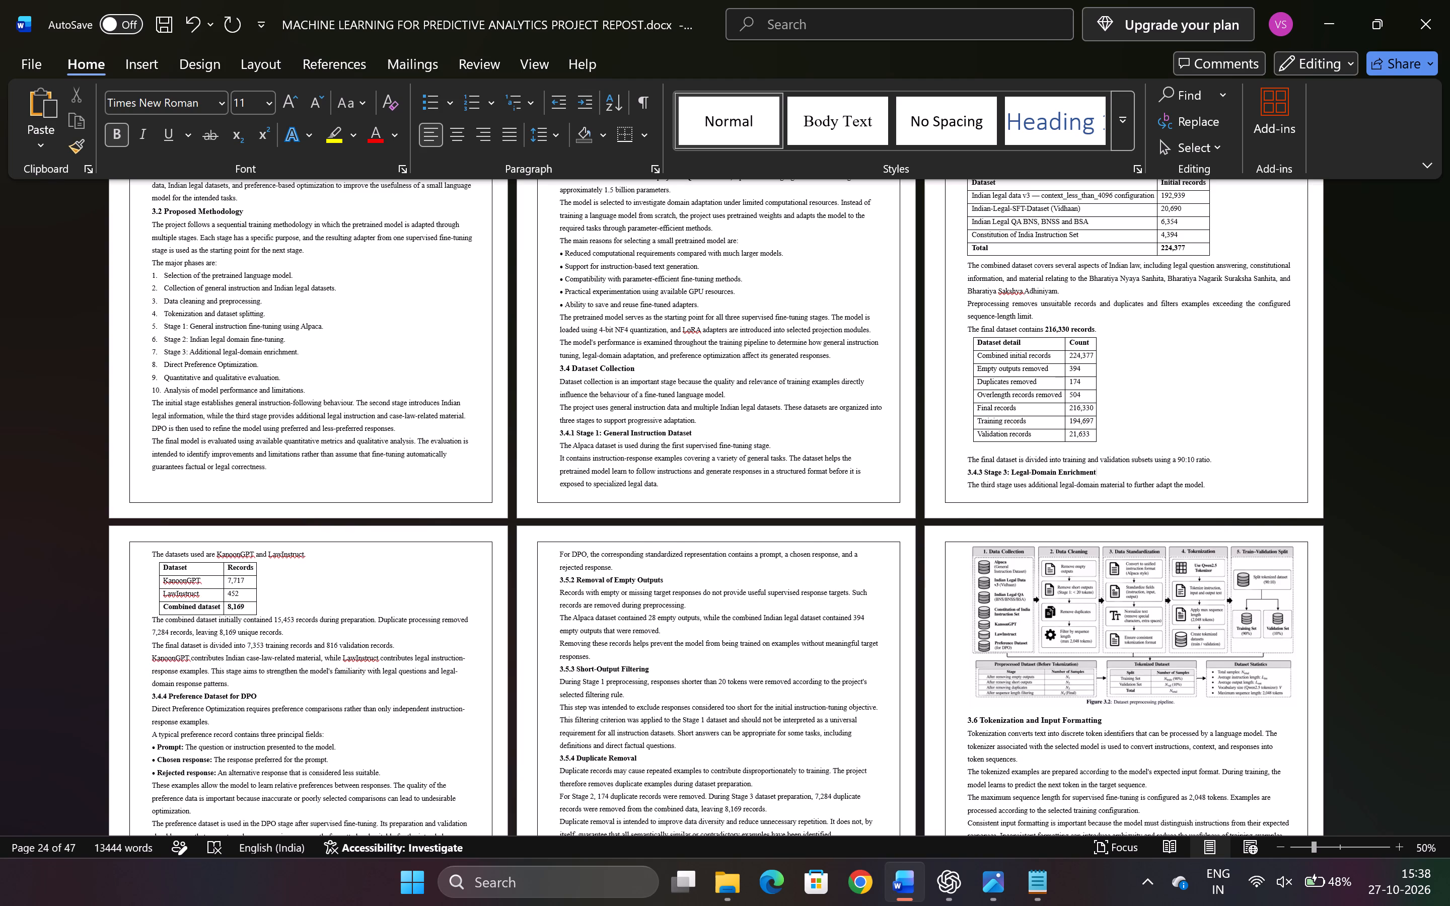
Insert two blank lines before the 3.4.3 Stage 3: Legal-Domain Enrichment heading to push it onto the following page.
click(969, 475)
key(Return)
key(Return)
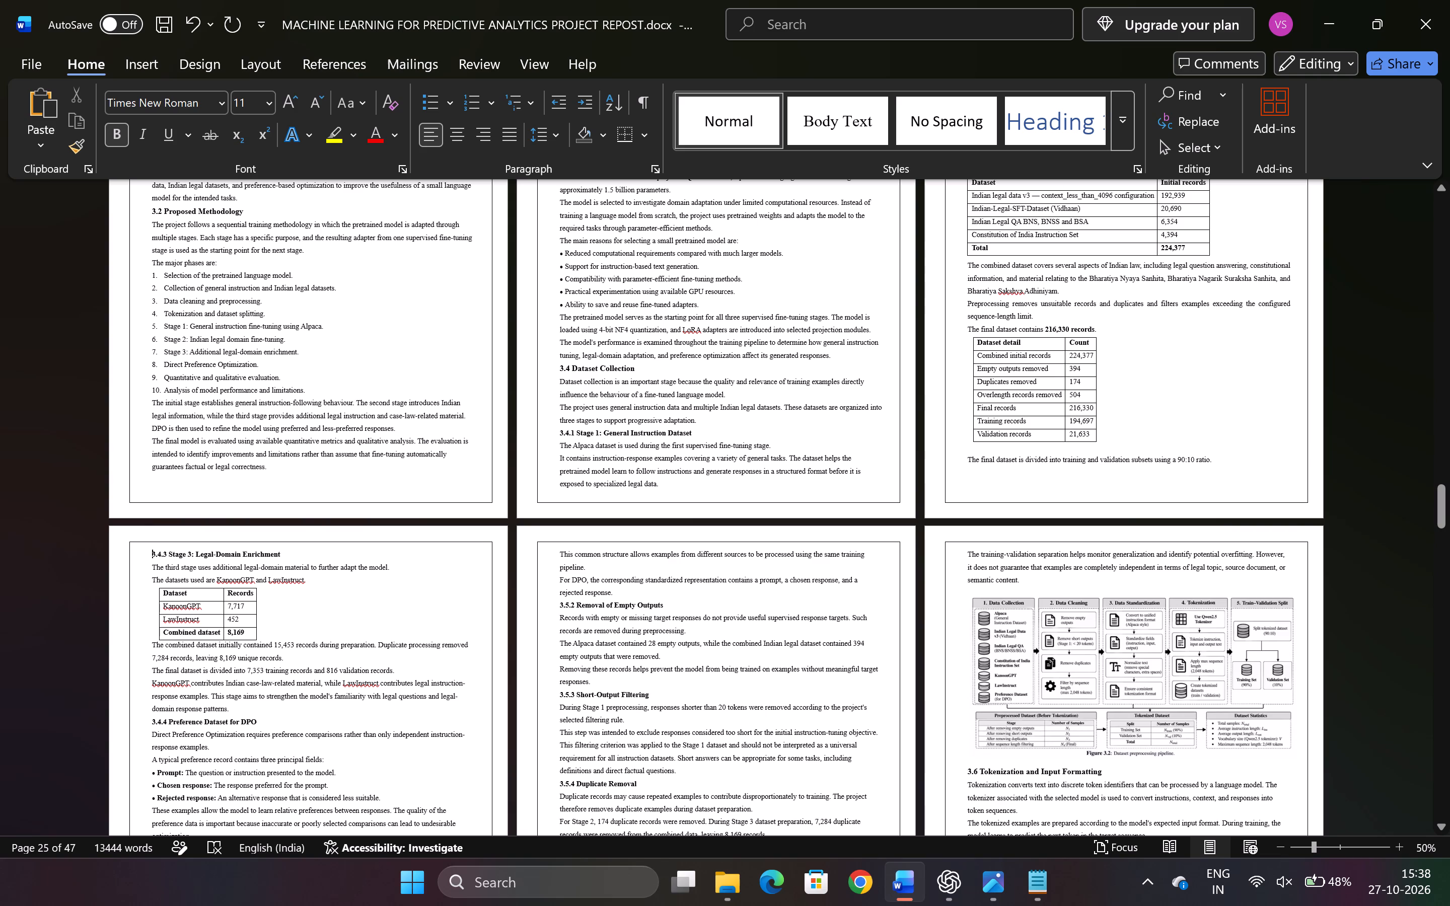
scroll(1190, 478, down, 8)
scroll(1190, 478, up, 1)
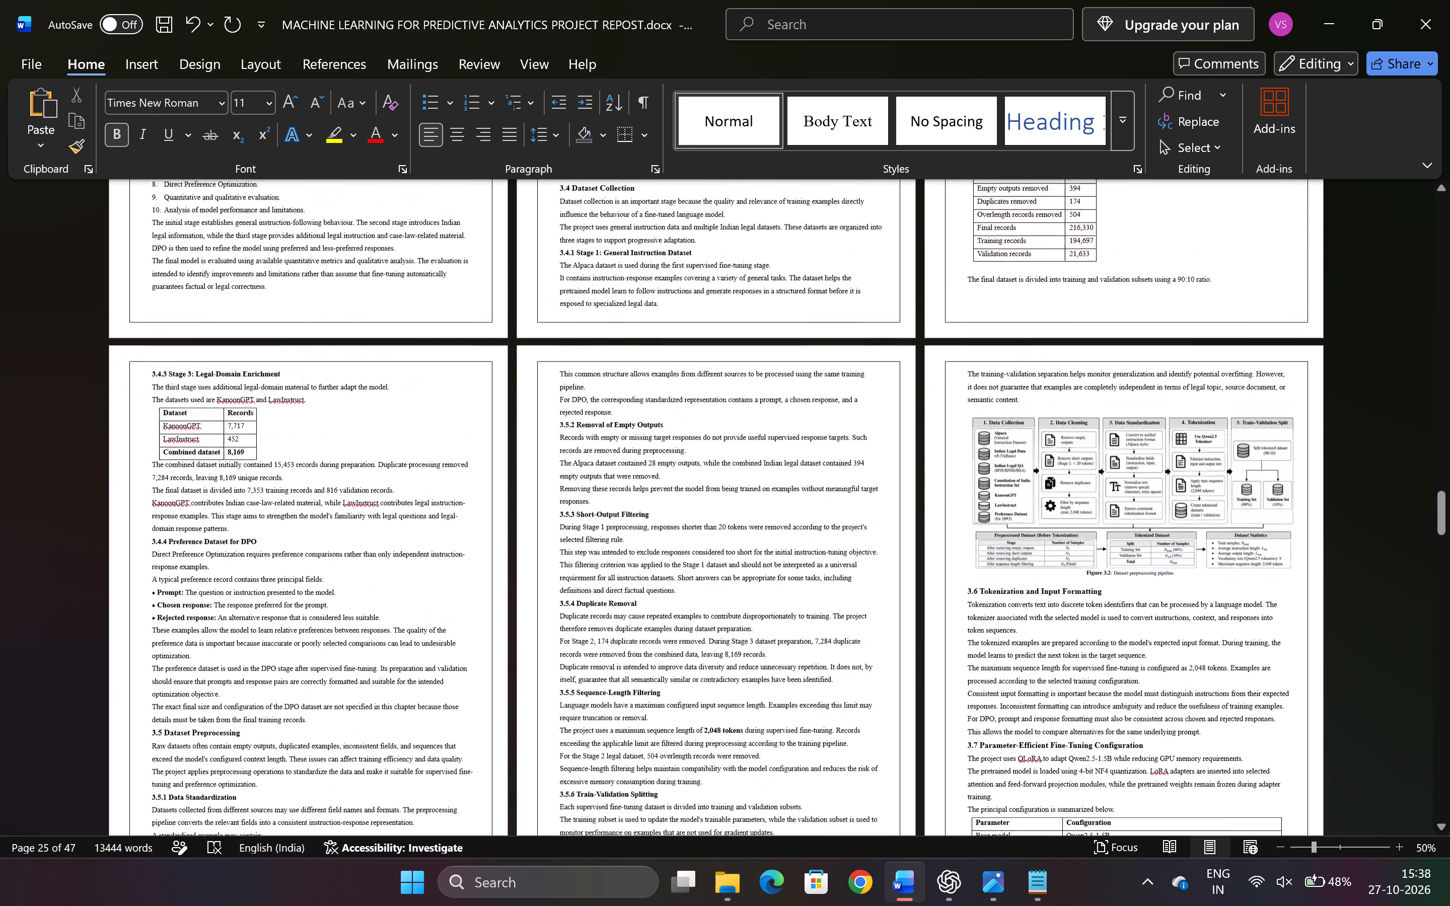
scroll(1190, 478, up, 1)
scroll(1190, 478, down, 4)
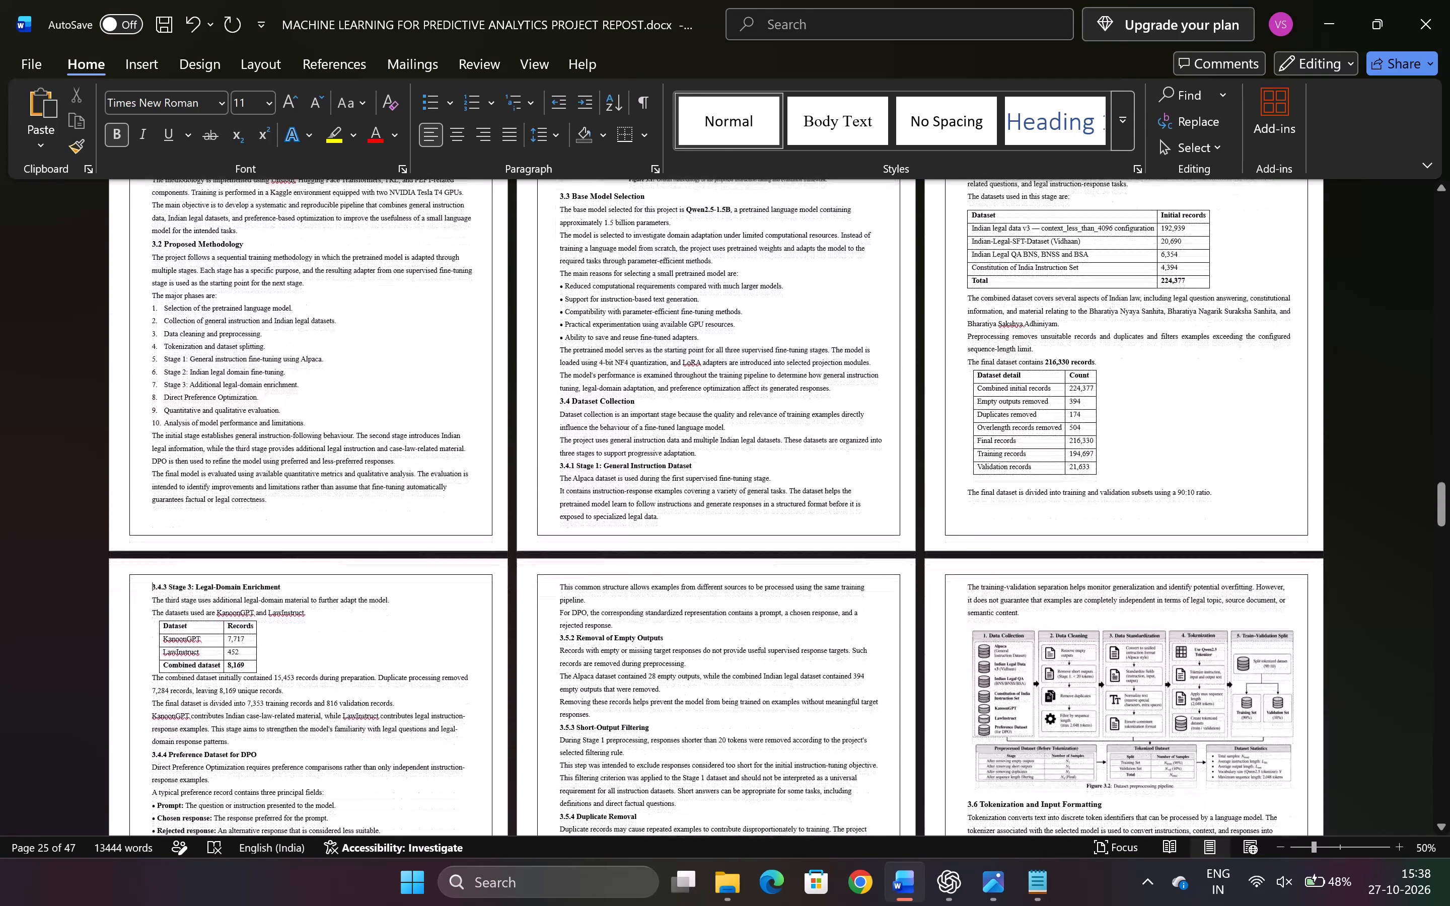
Delete the blank lines above the 3.8 Multi-Stage Supervised Fine-Tuning heading so it starts directly under its page's upper margin.
scroll(1190, 478, down, 12)
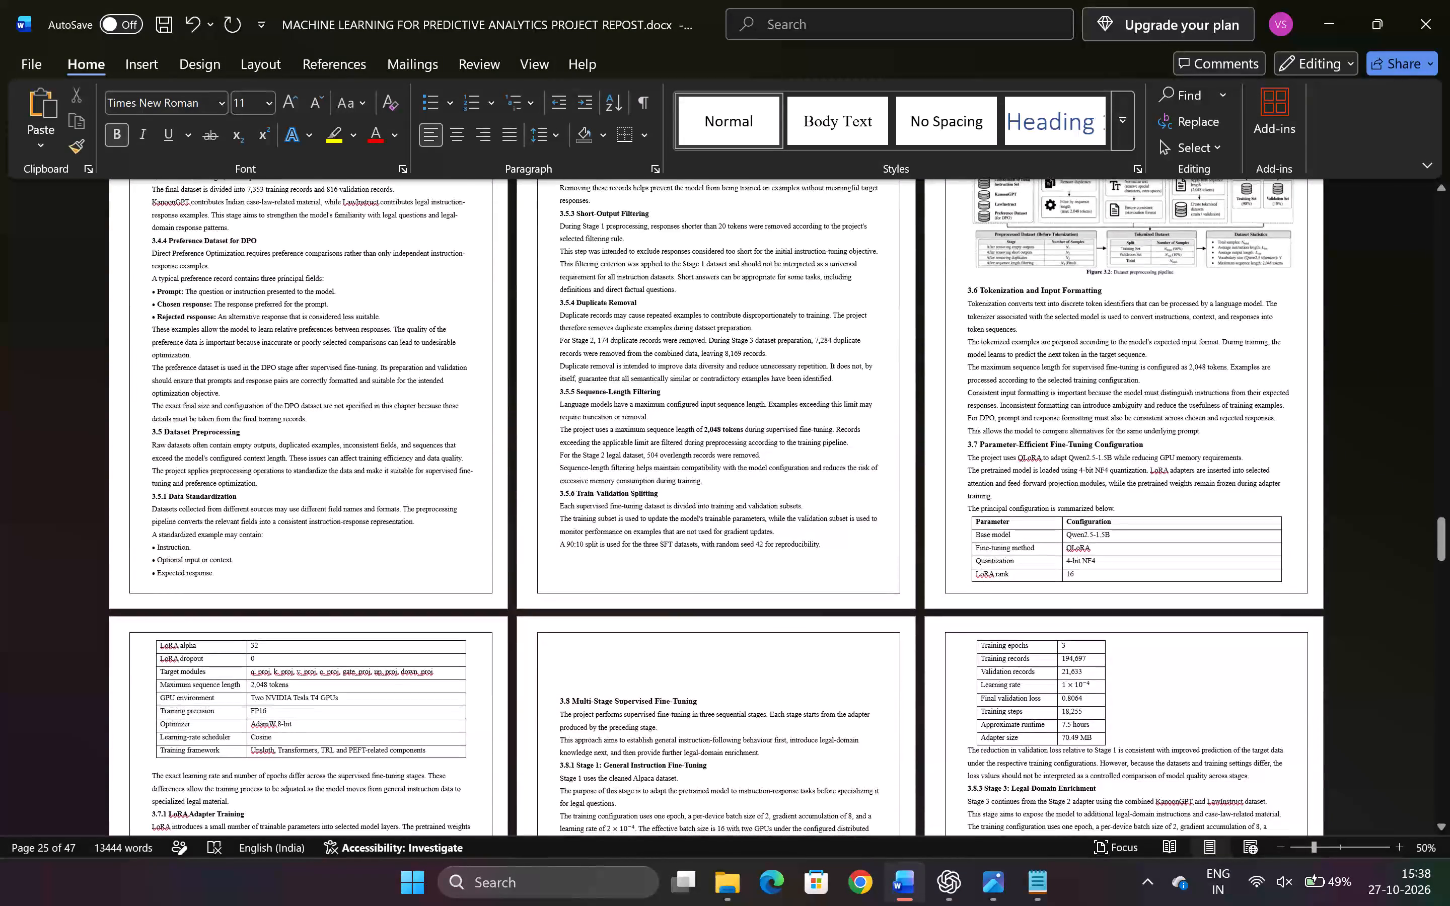
scroll(1190, 478, up, 4)
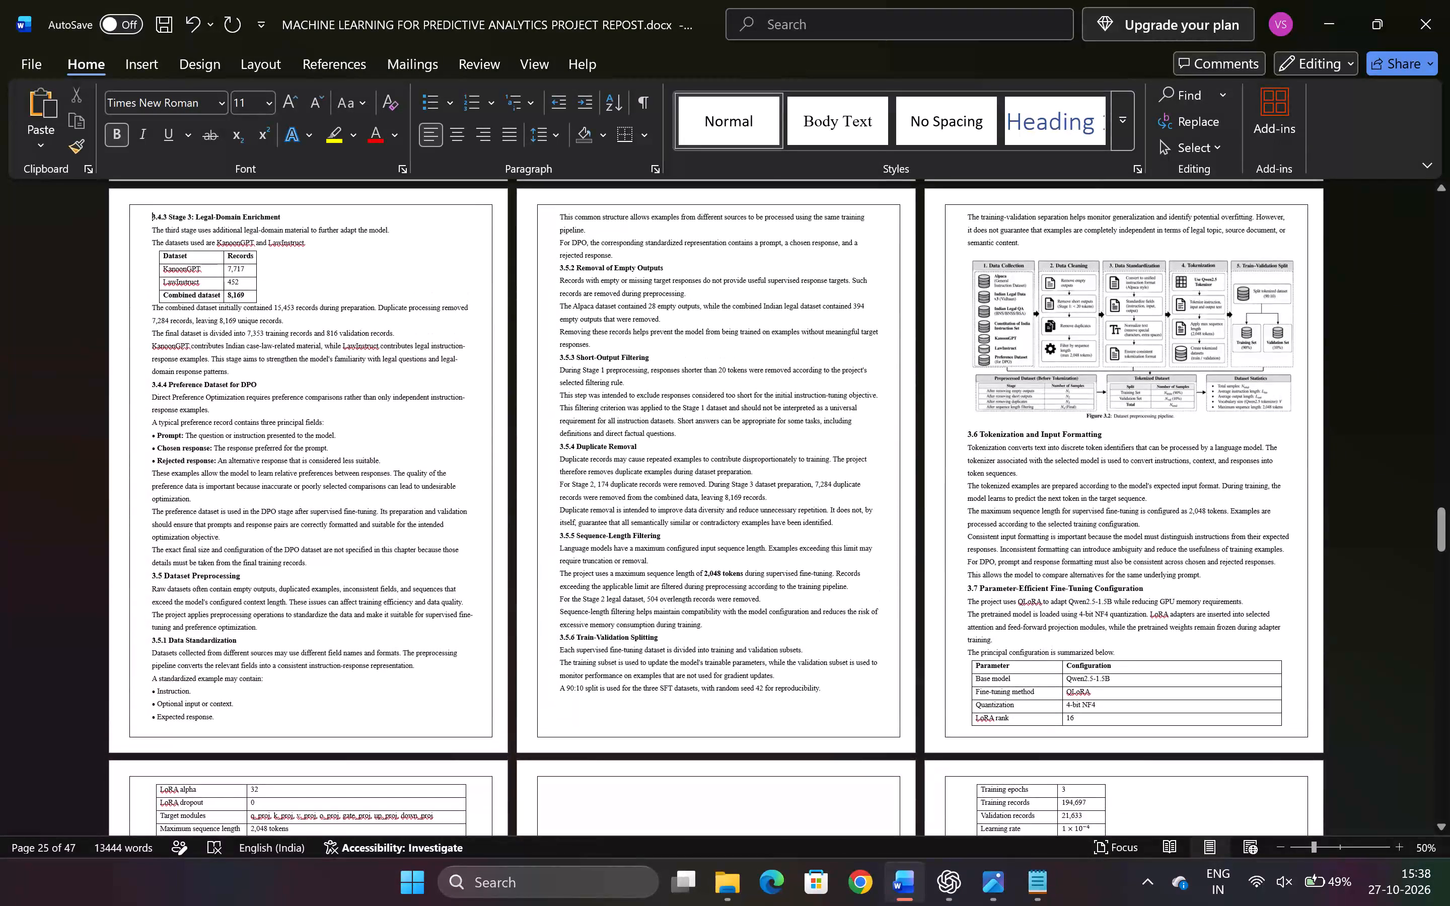
click(753, 707)
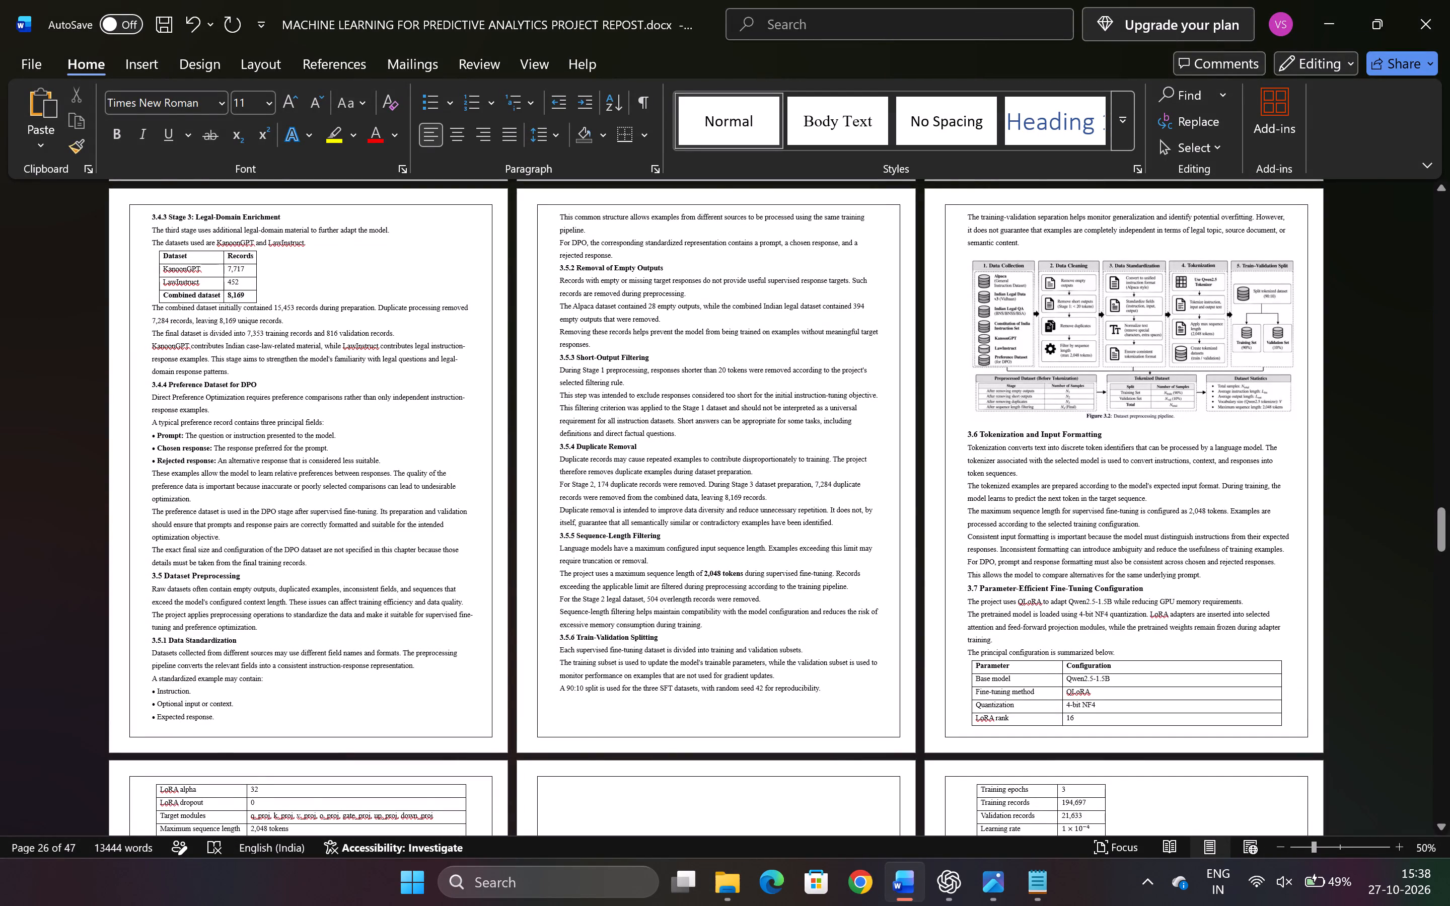
key(Down)
scroll(785, 721, down, 7)
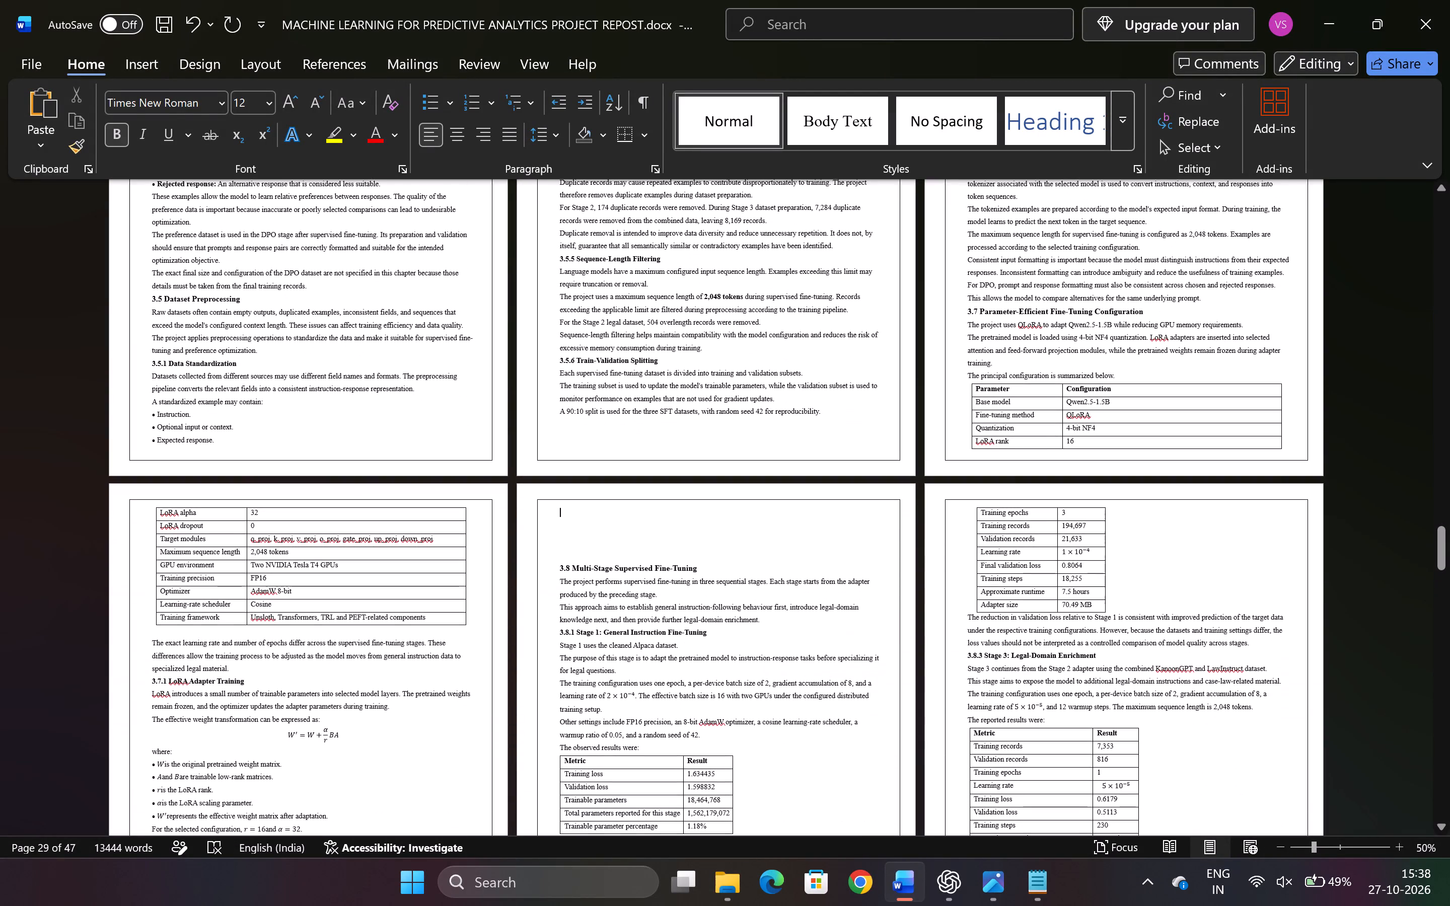
click(684, 559)
key(BackSpace)
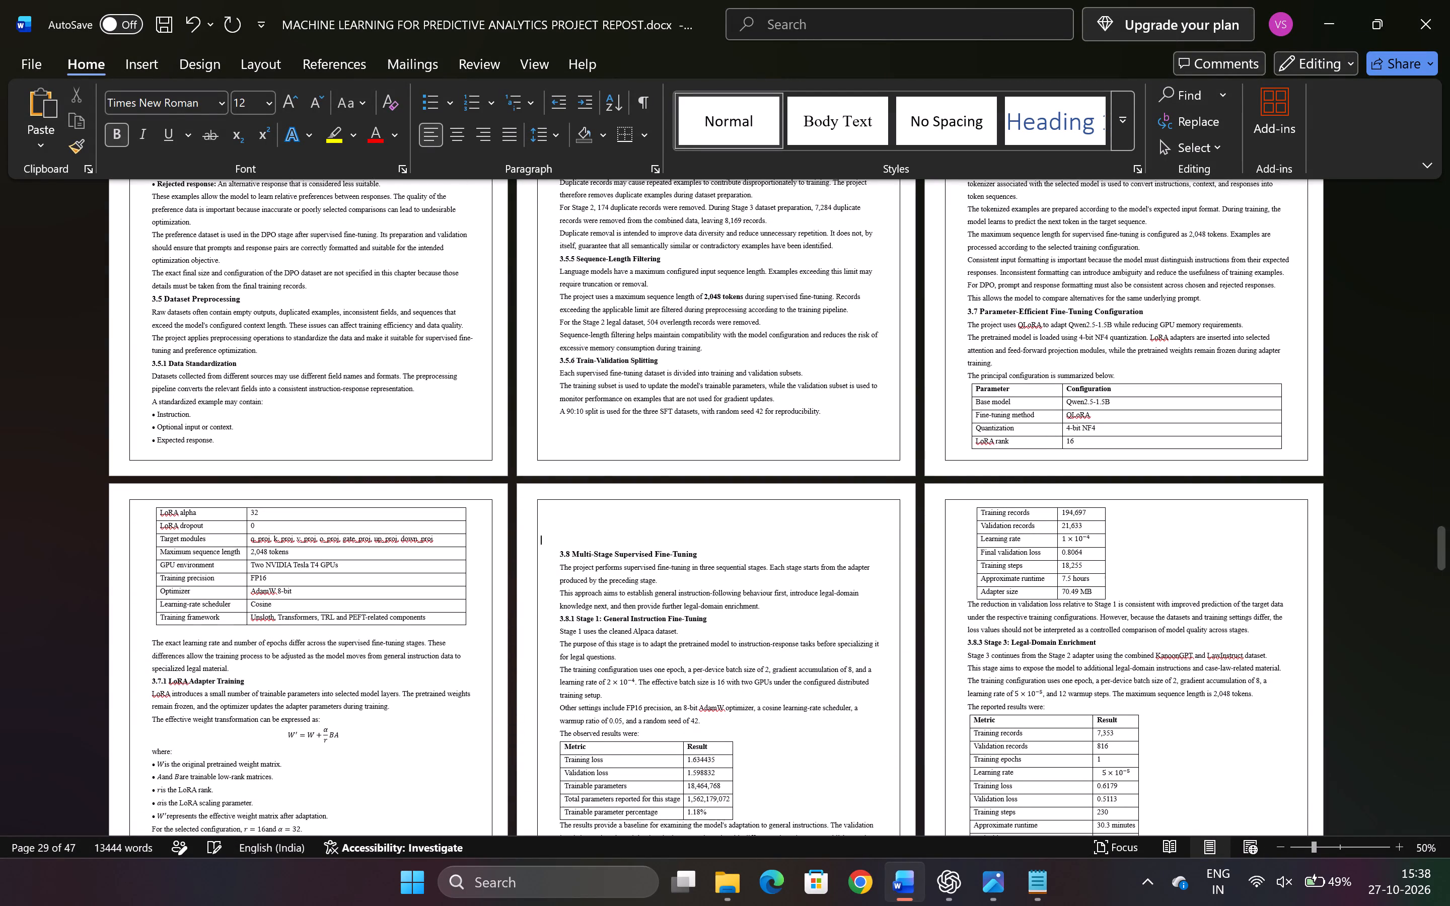
key(BackSpace)
key(BackSpace)
key(BackSpace)
Review the page layout around sections 3.4 to 3.10, examining page breaks, split tables, blank space and figure placement.
scroll(684, 559, up, 2)
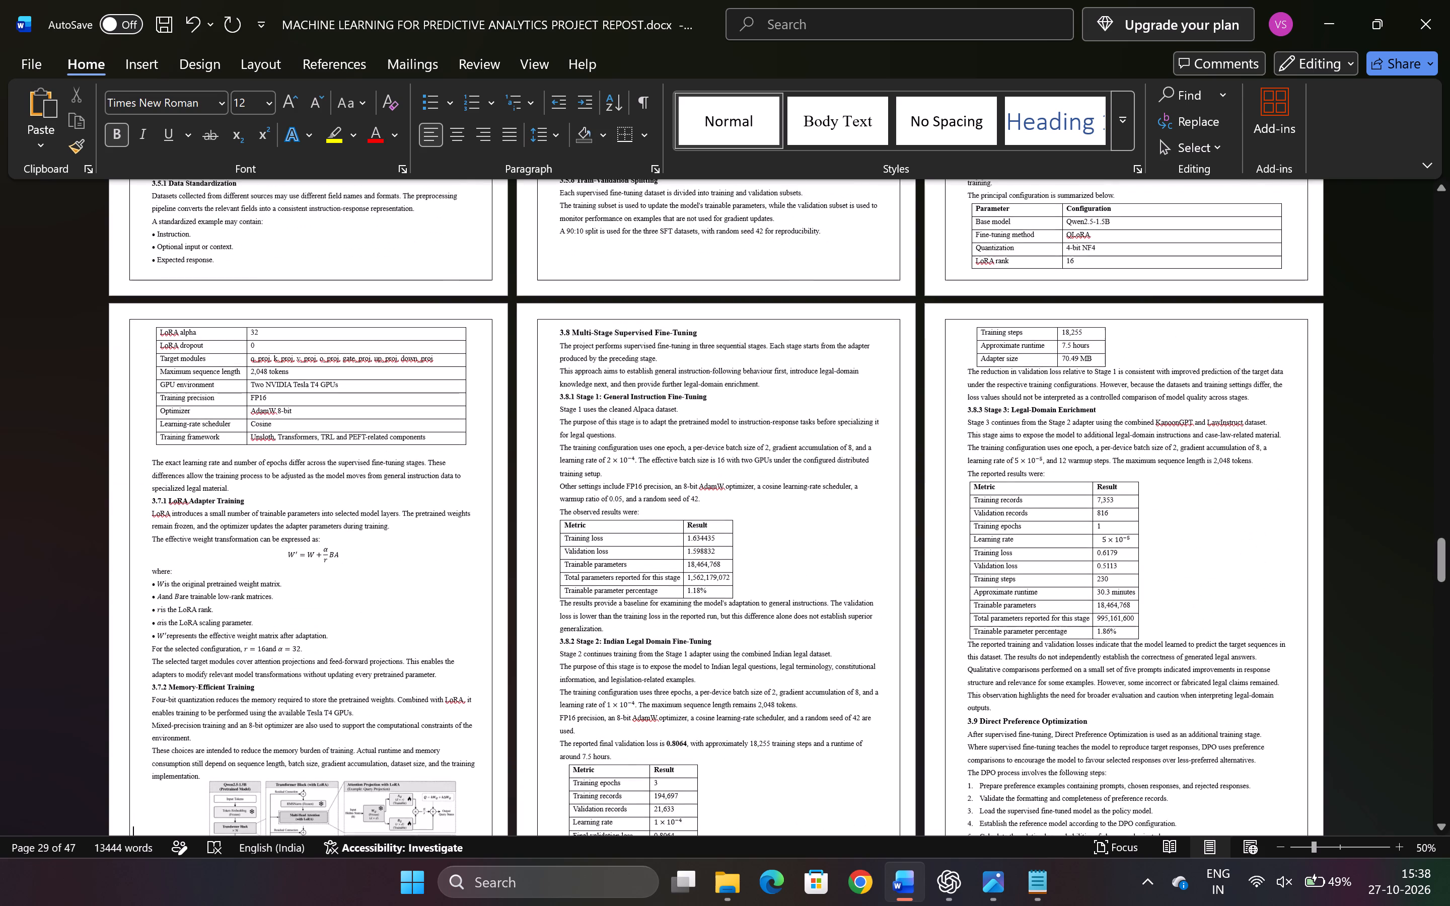
scroll(684, 559, up, 7)
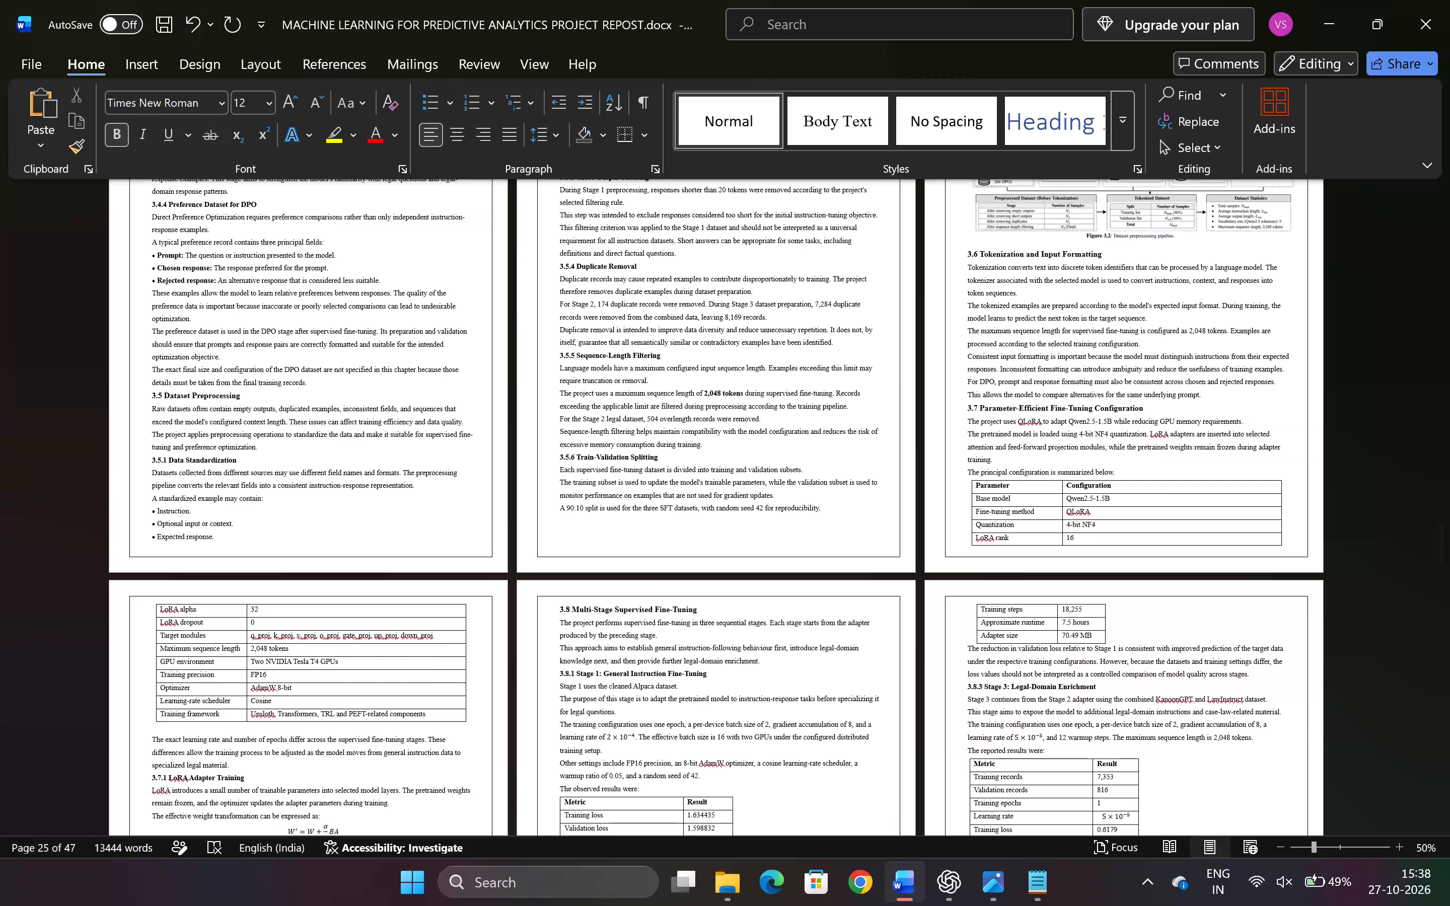
scroll(684, 559, up, 2)
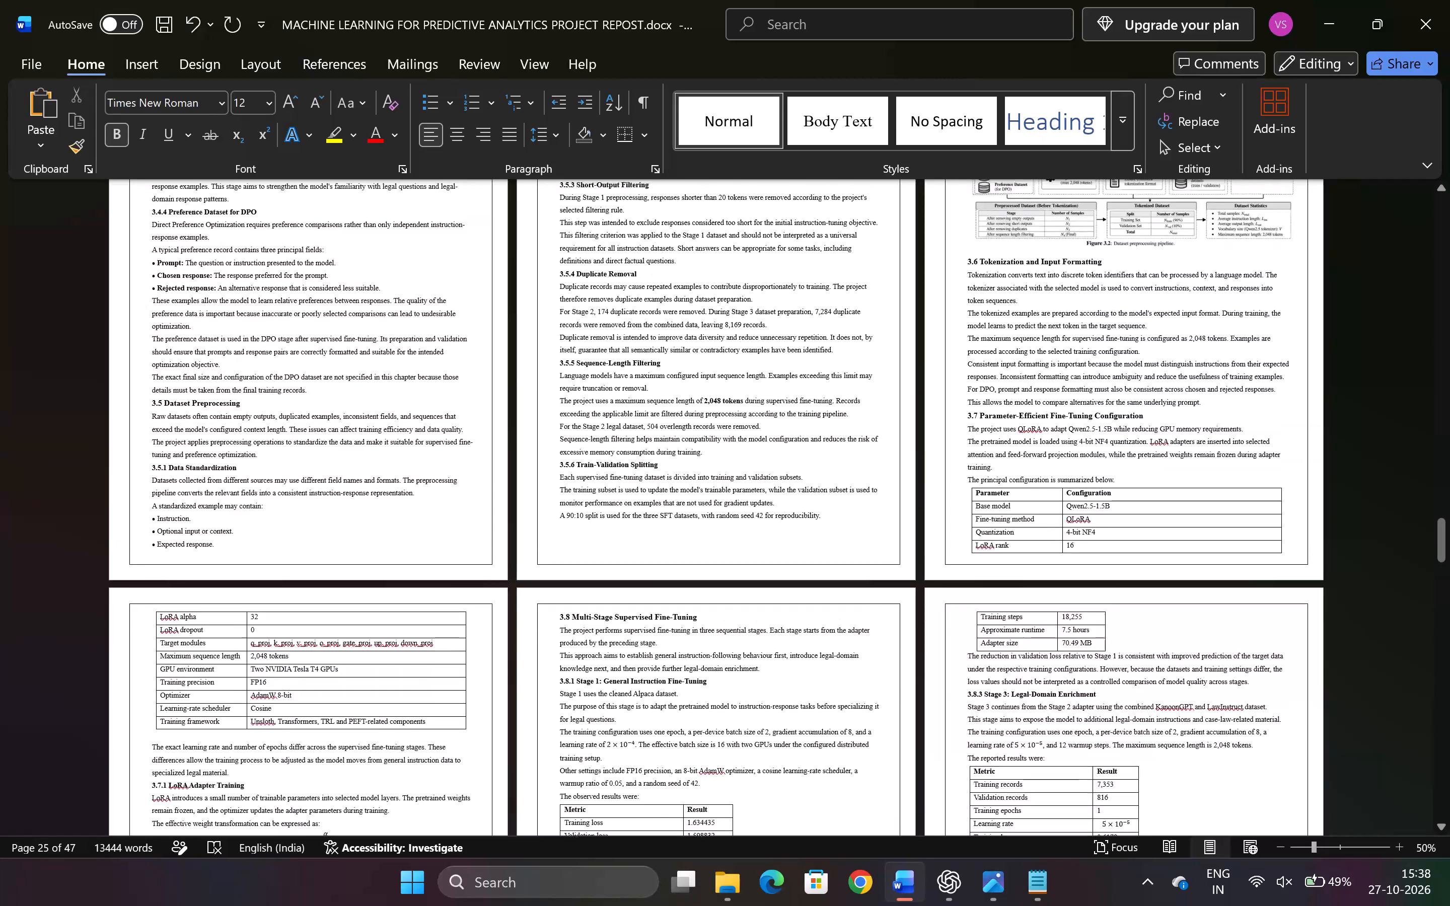
scroll(684, 559, up, 4)
scroll(945, 588, down, 2)
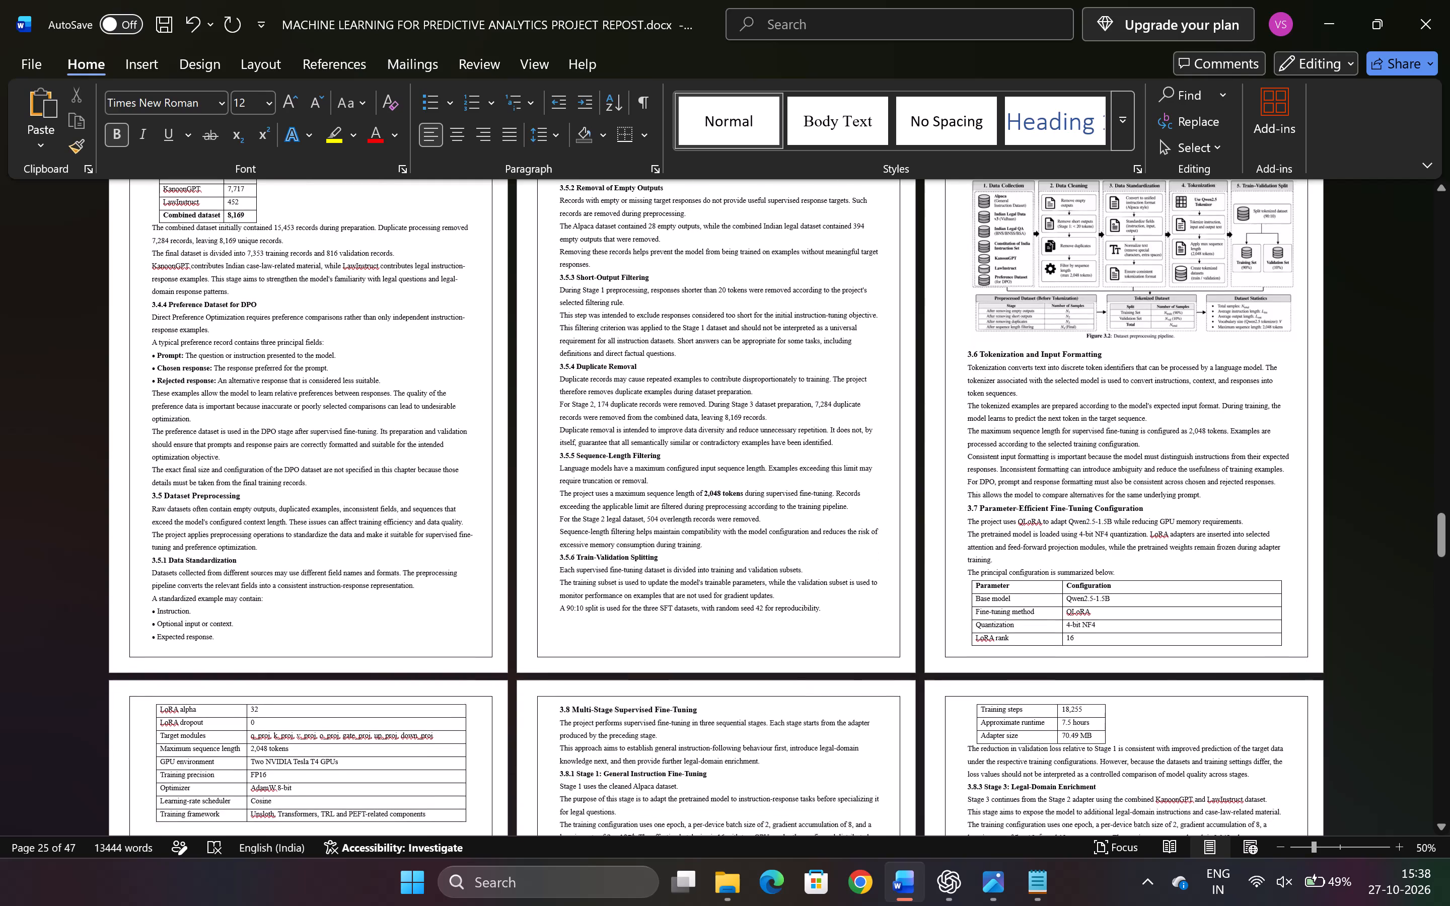
scroll(945, 588, down, 1)
scroll(945, 588, up, 6)
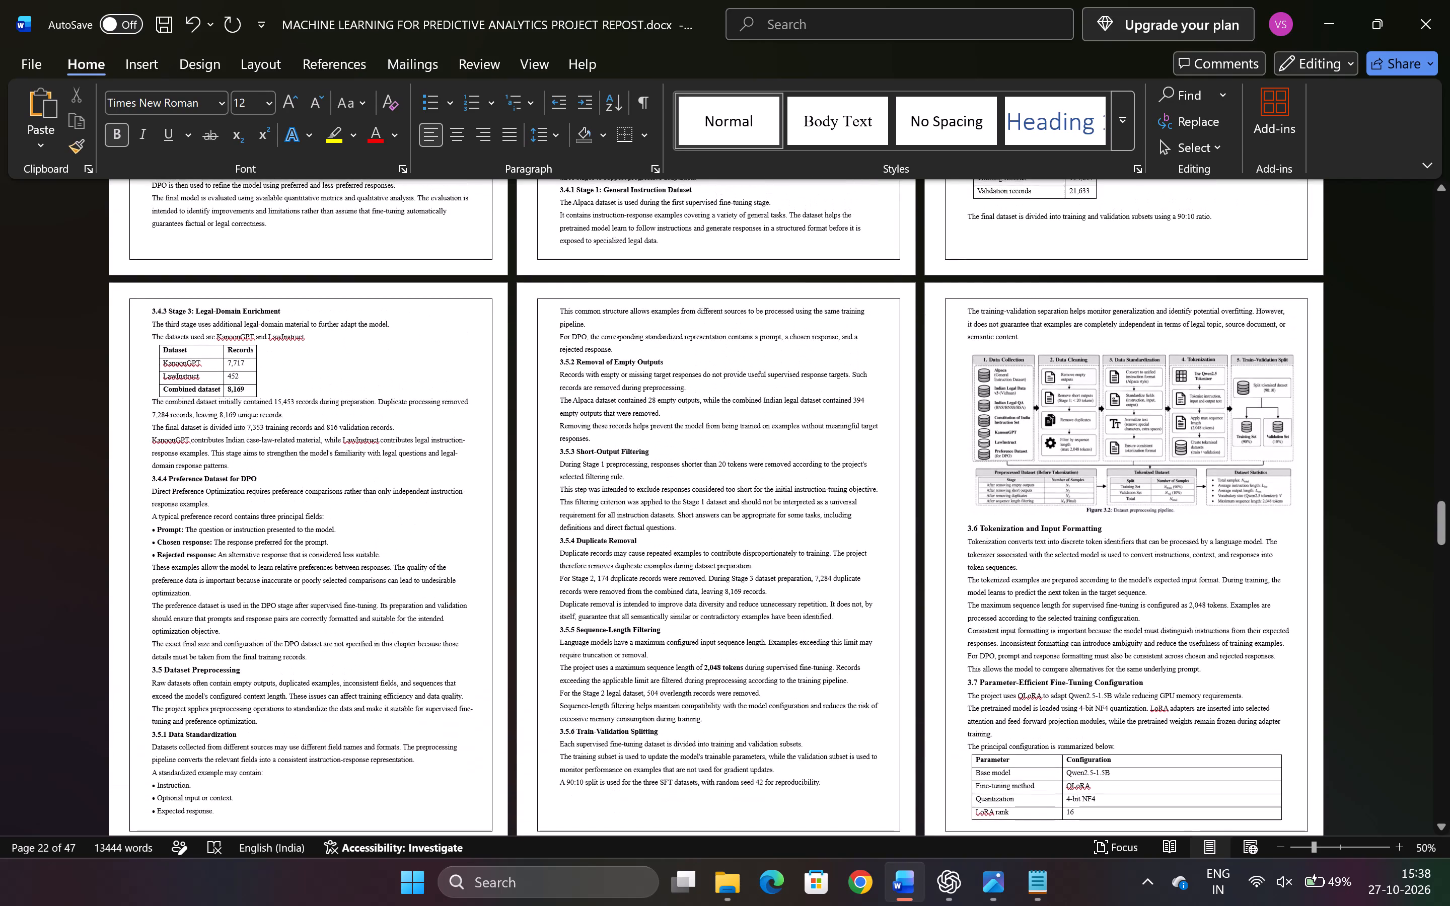
scroll(945, 588, down, 6)
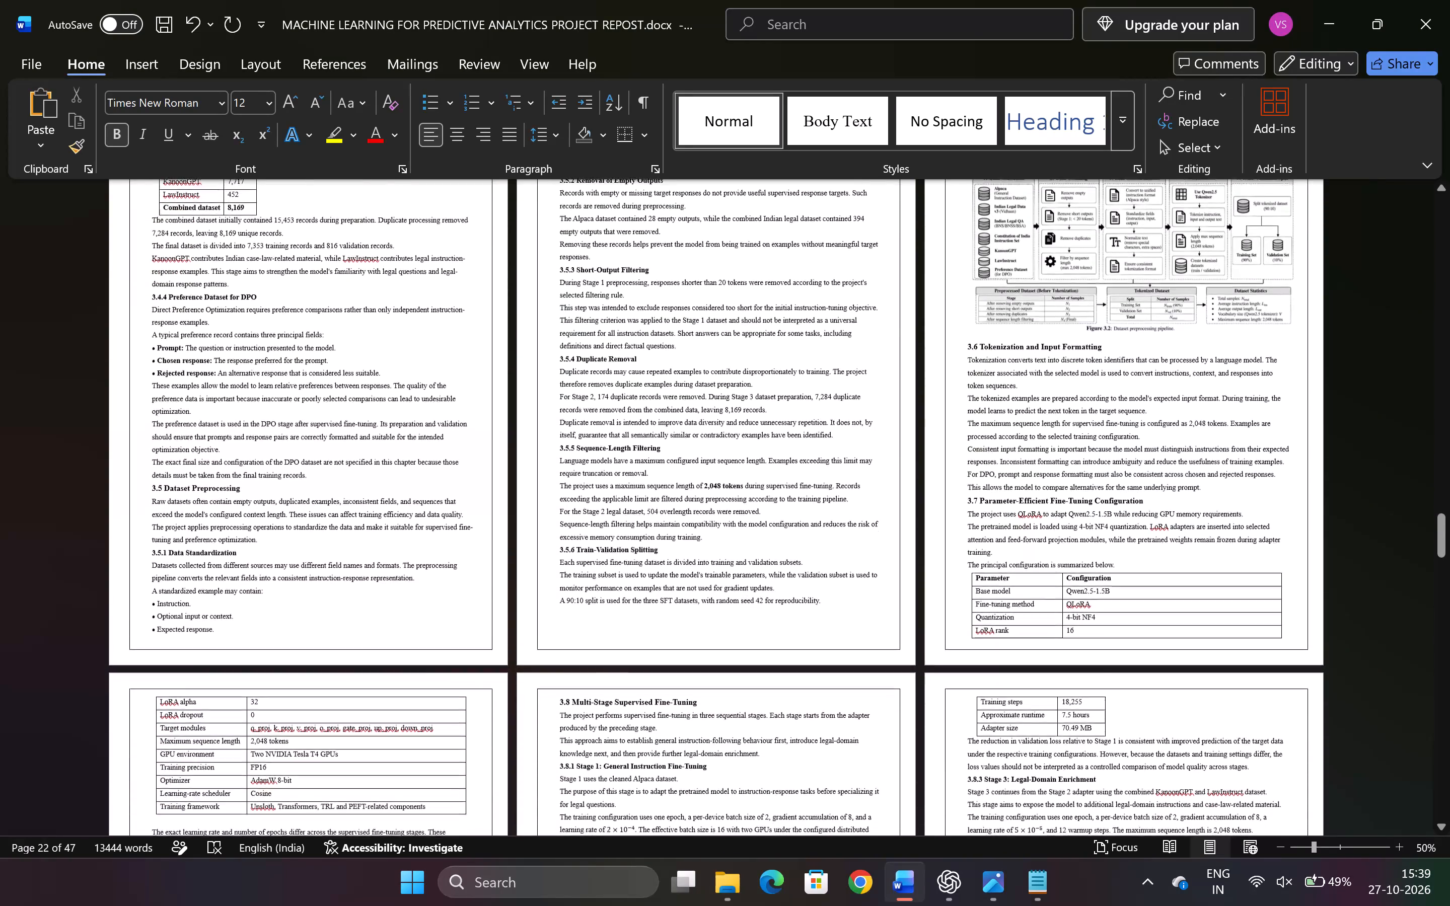
scroll(945, 588, down, 7)
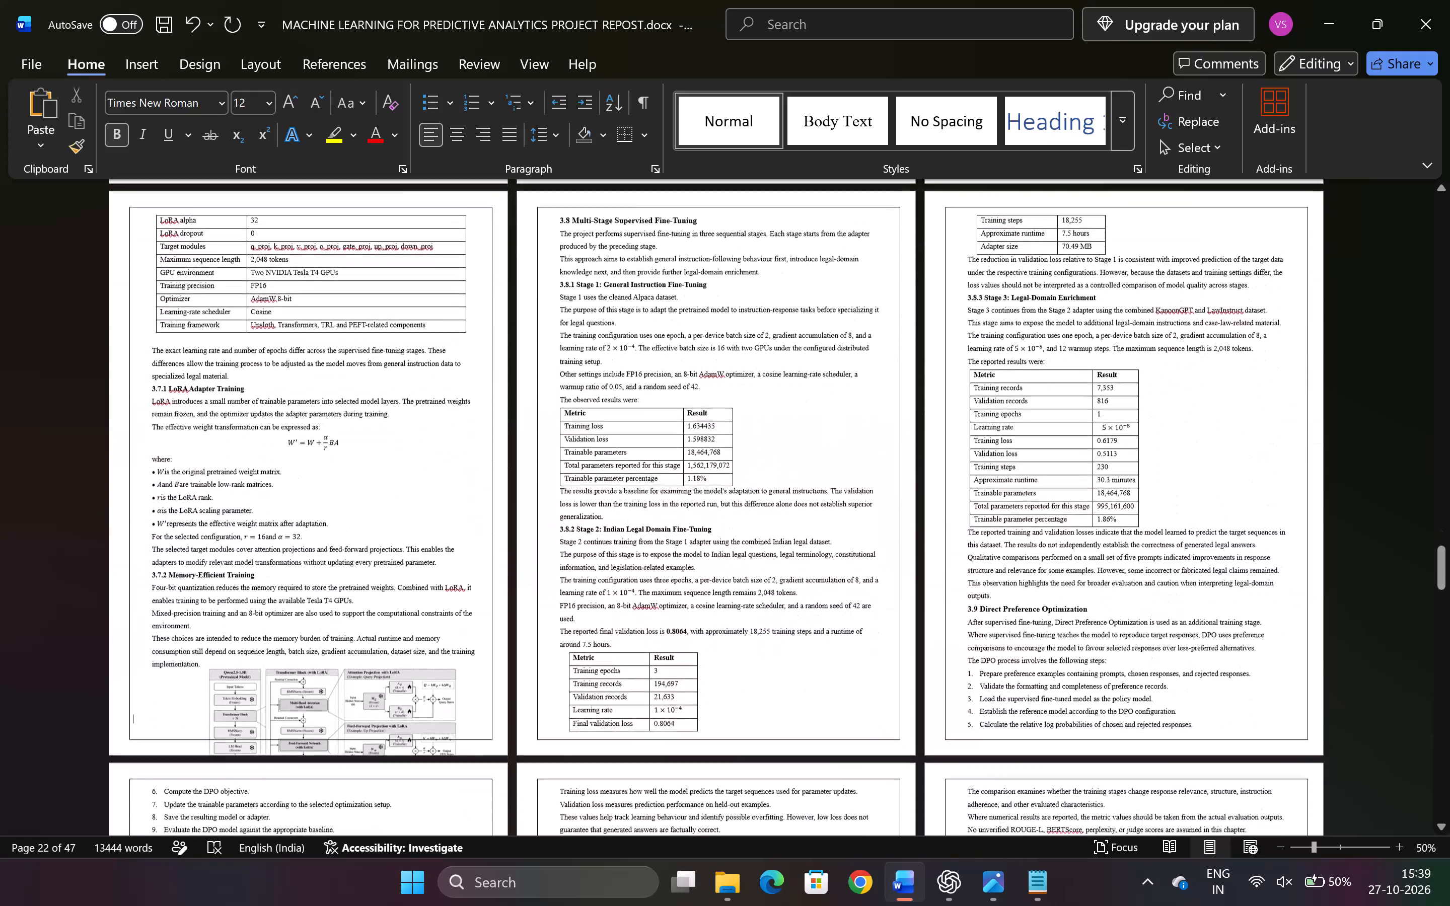
scroll(945, 588, down, 1)
scroll(401, 627, up, 1)
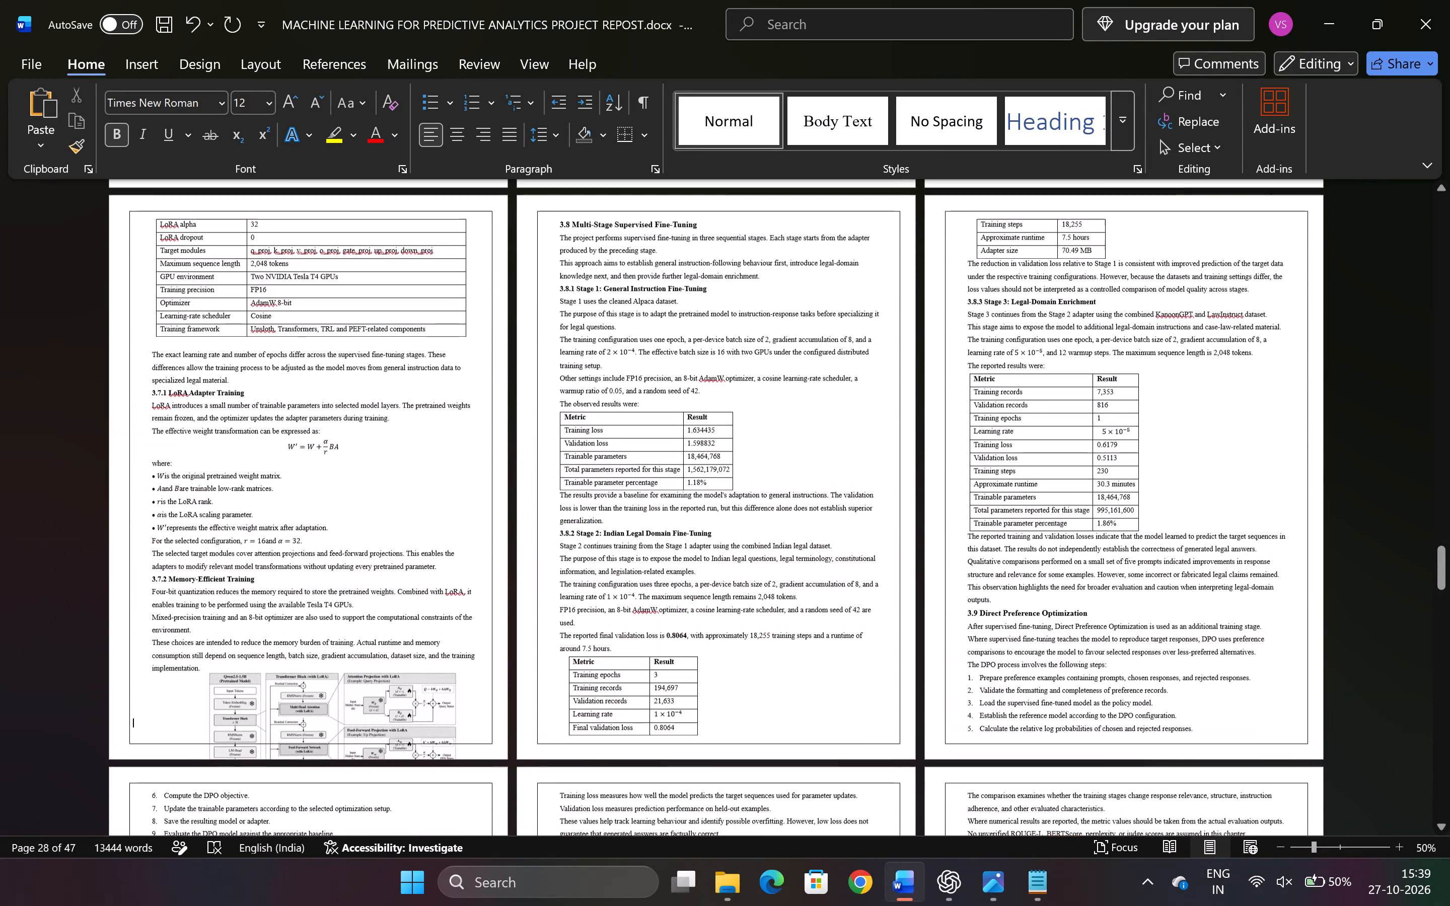
scroll(401, 627, up, 1)
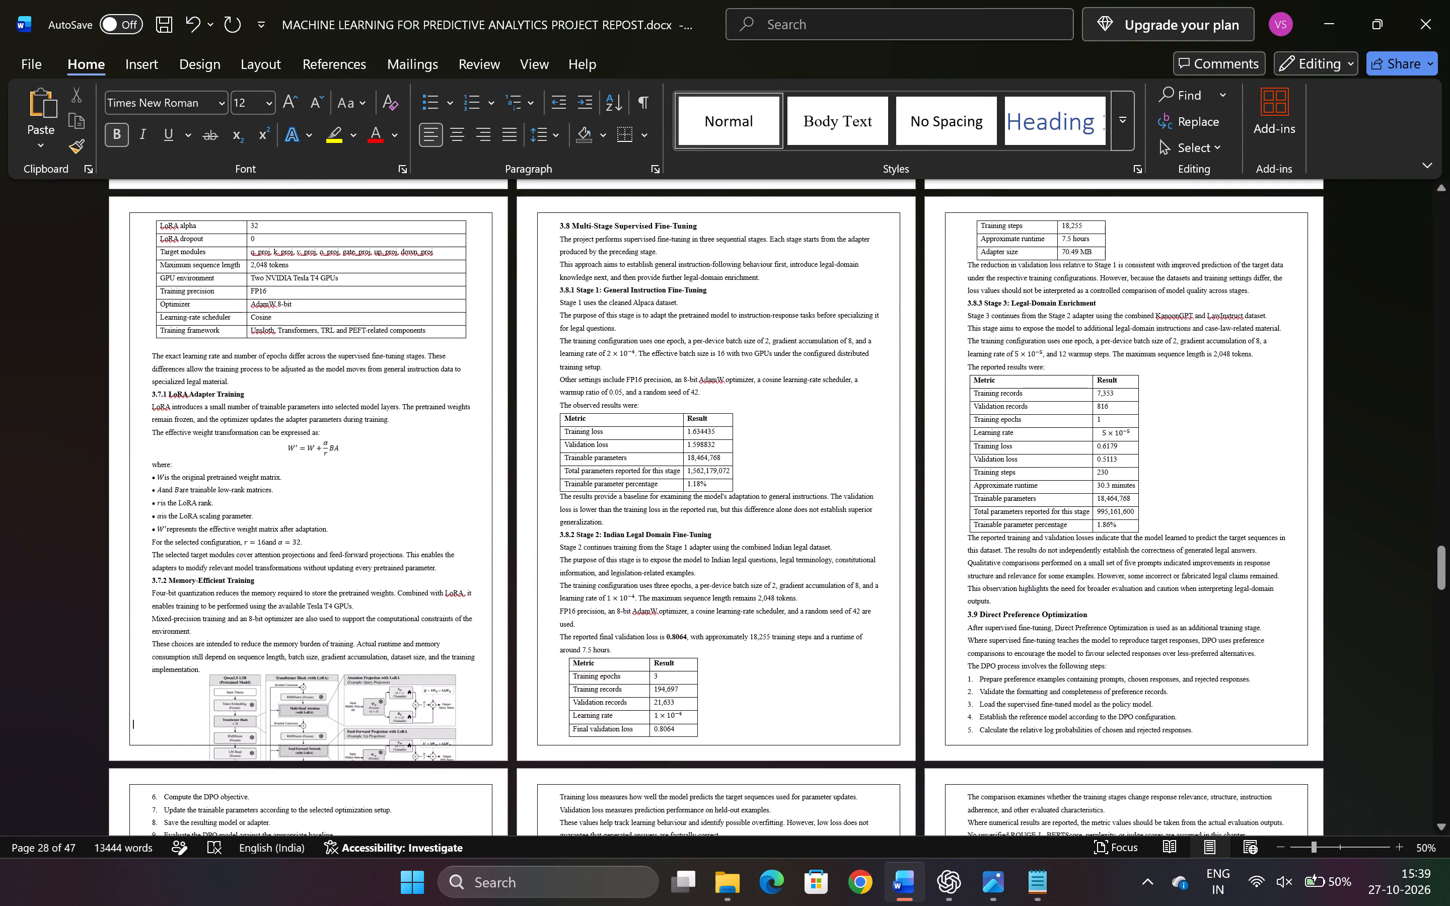
scroll(248, 498, up, 7)
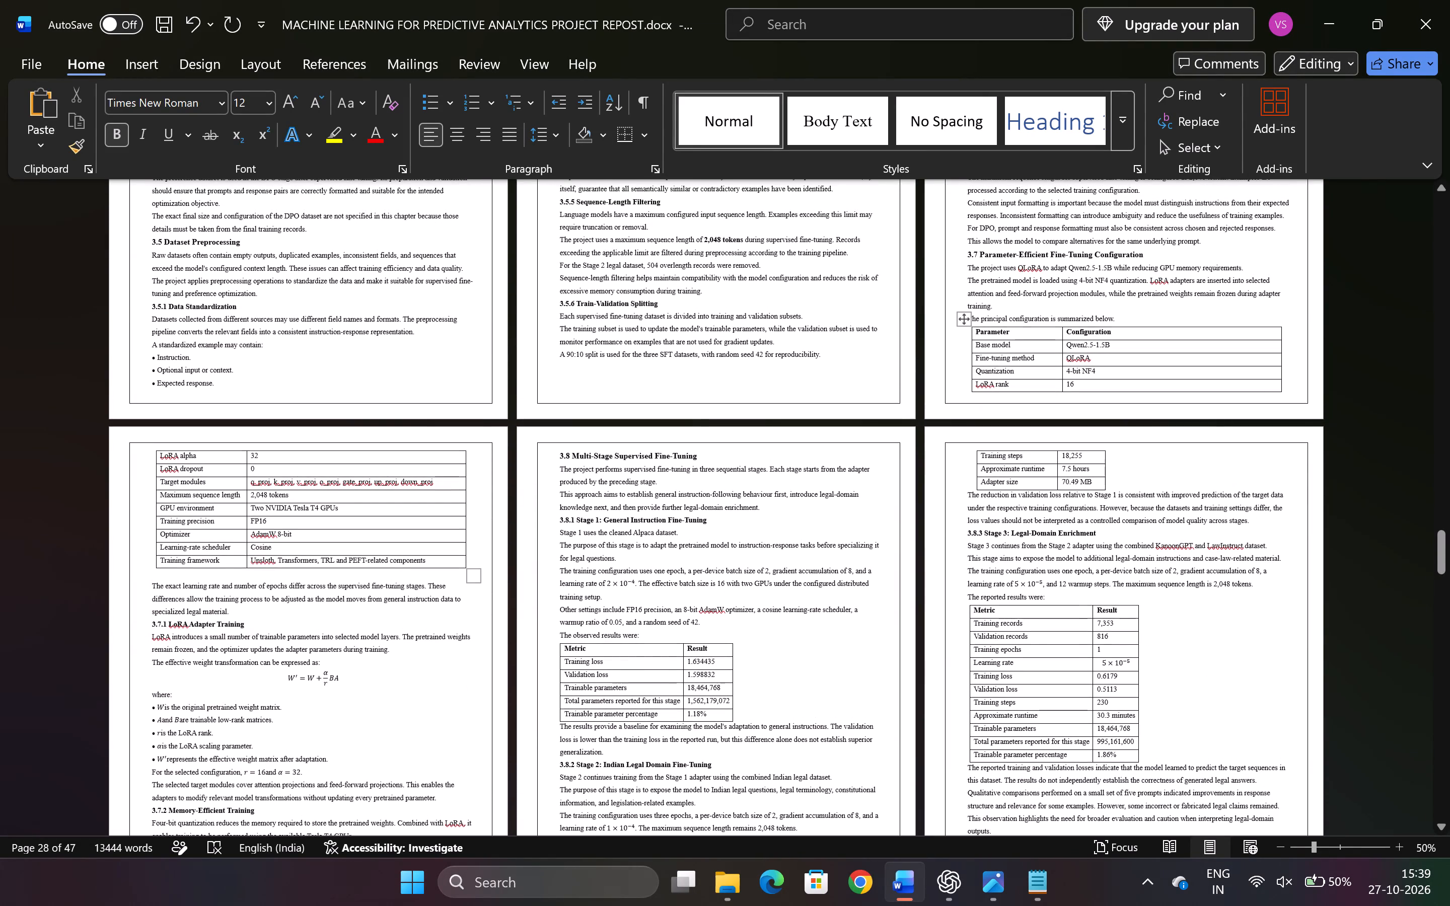
scroll(727, 430, up, 5)
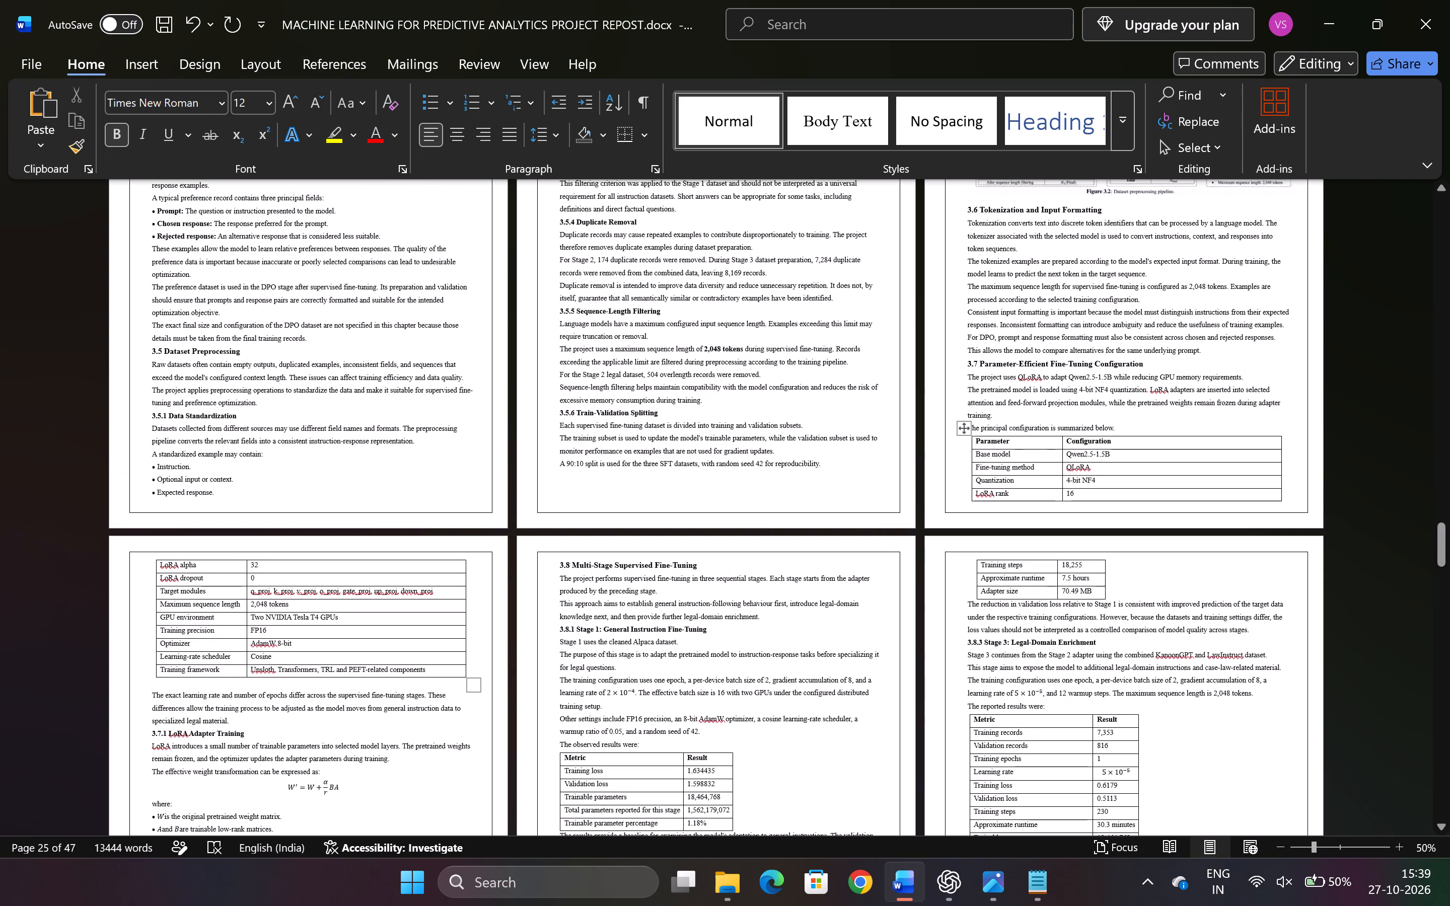
scroll(771, 502, up, 6)
scroll(590, 464, up, 4)
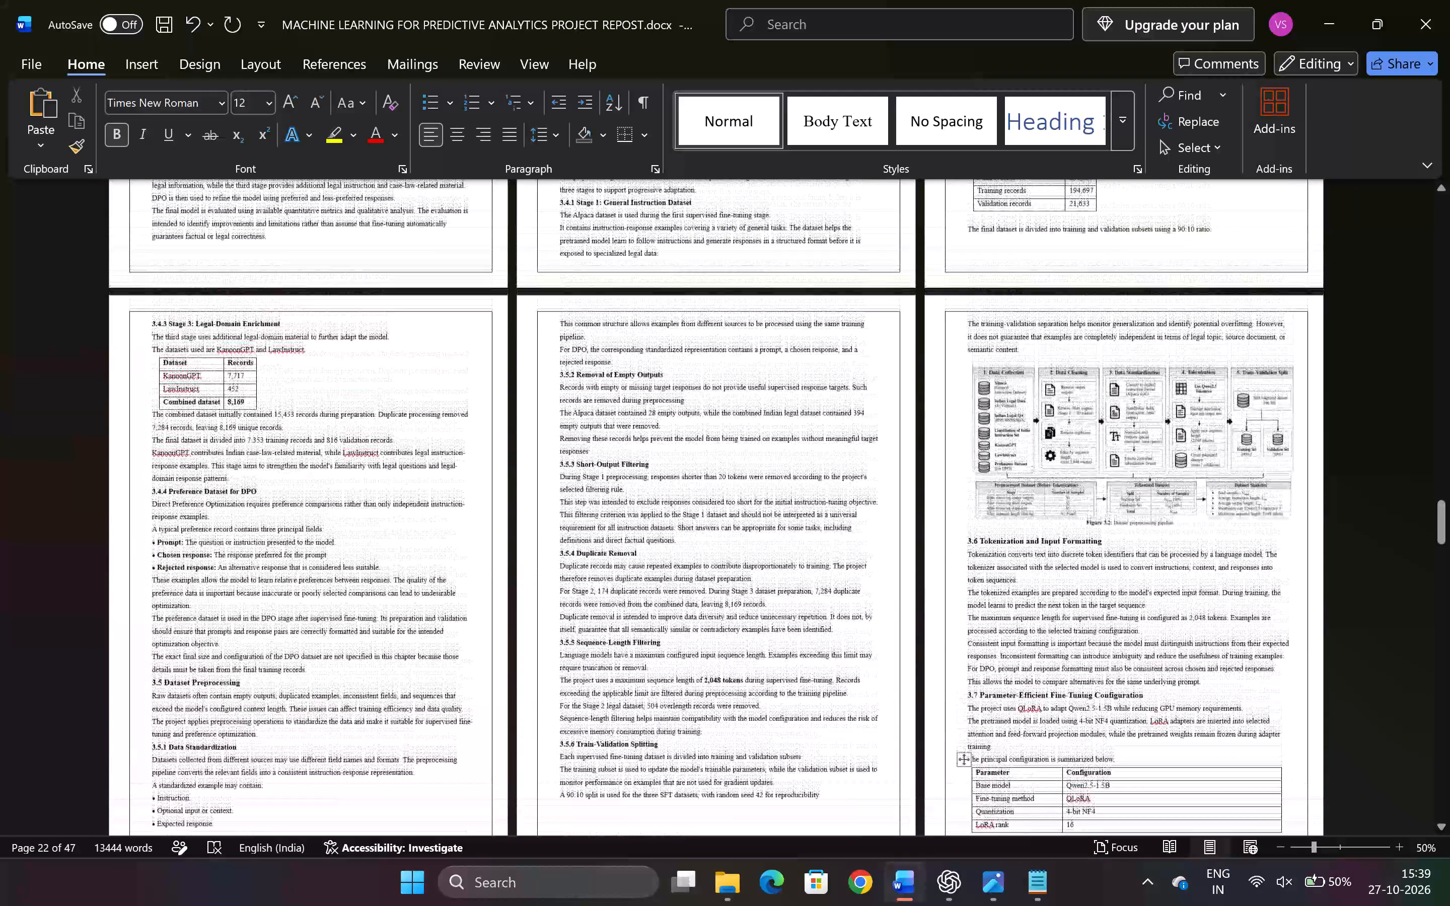
click(1050, 253)
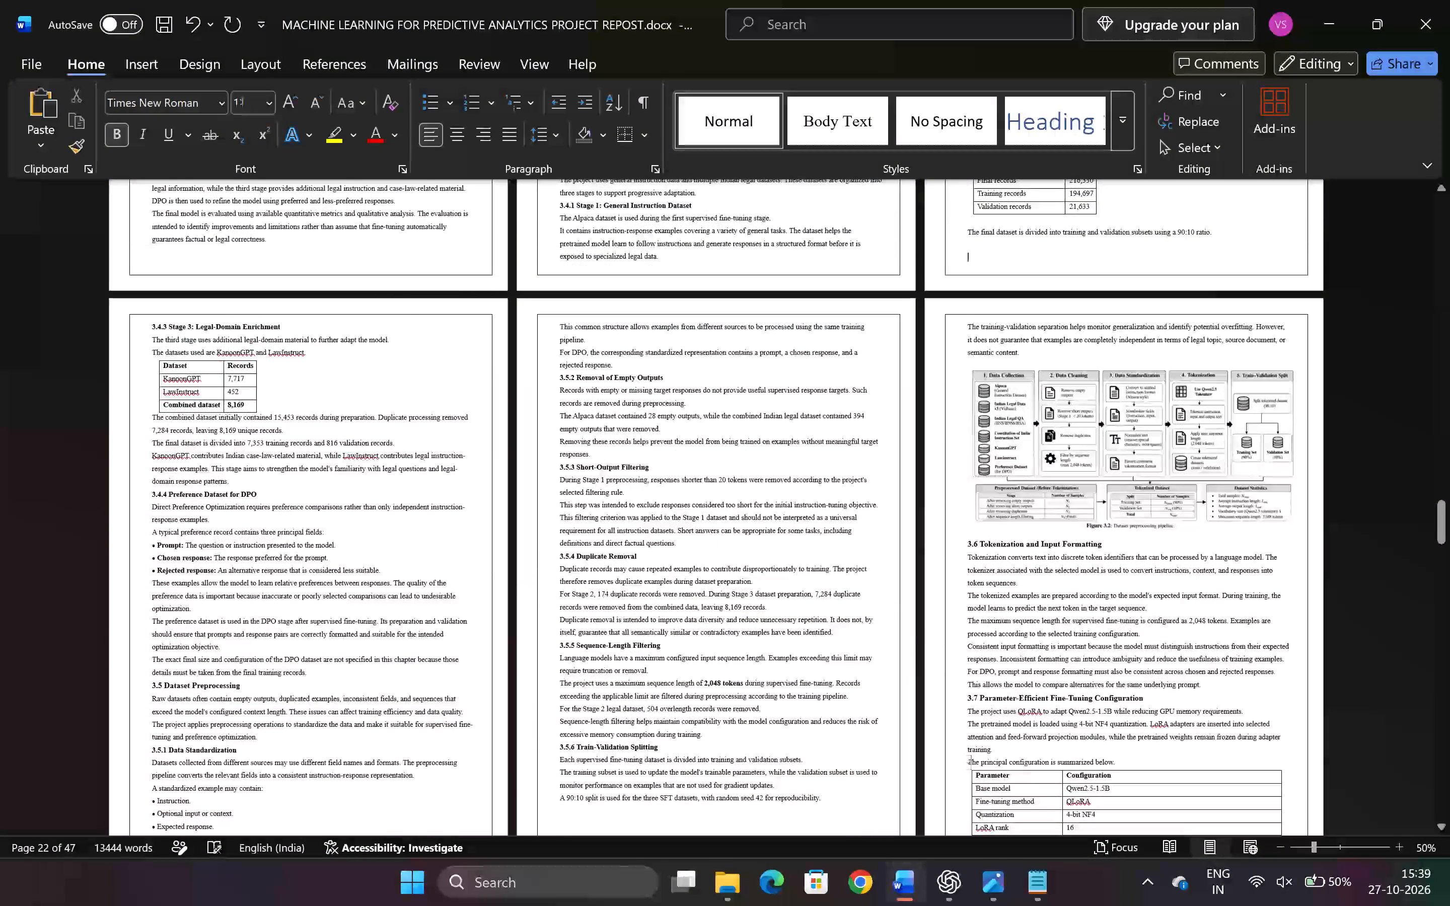
scroll(1050, 253, down, 12)
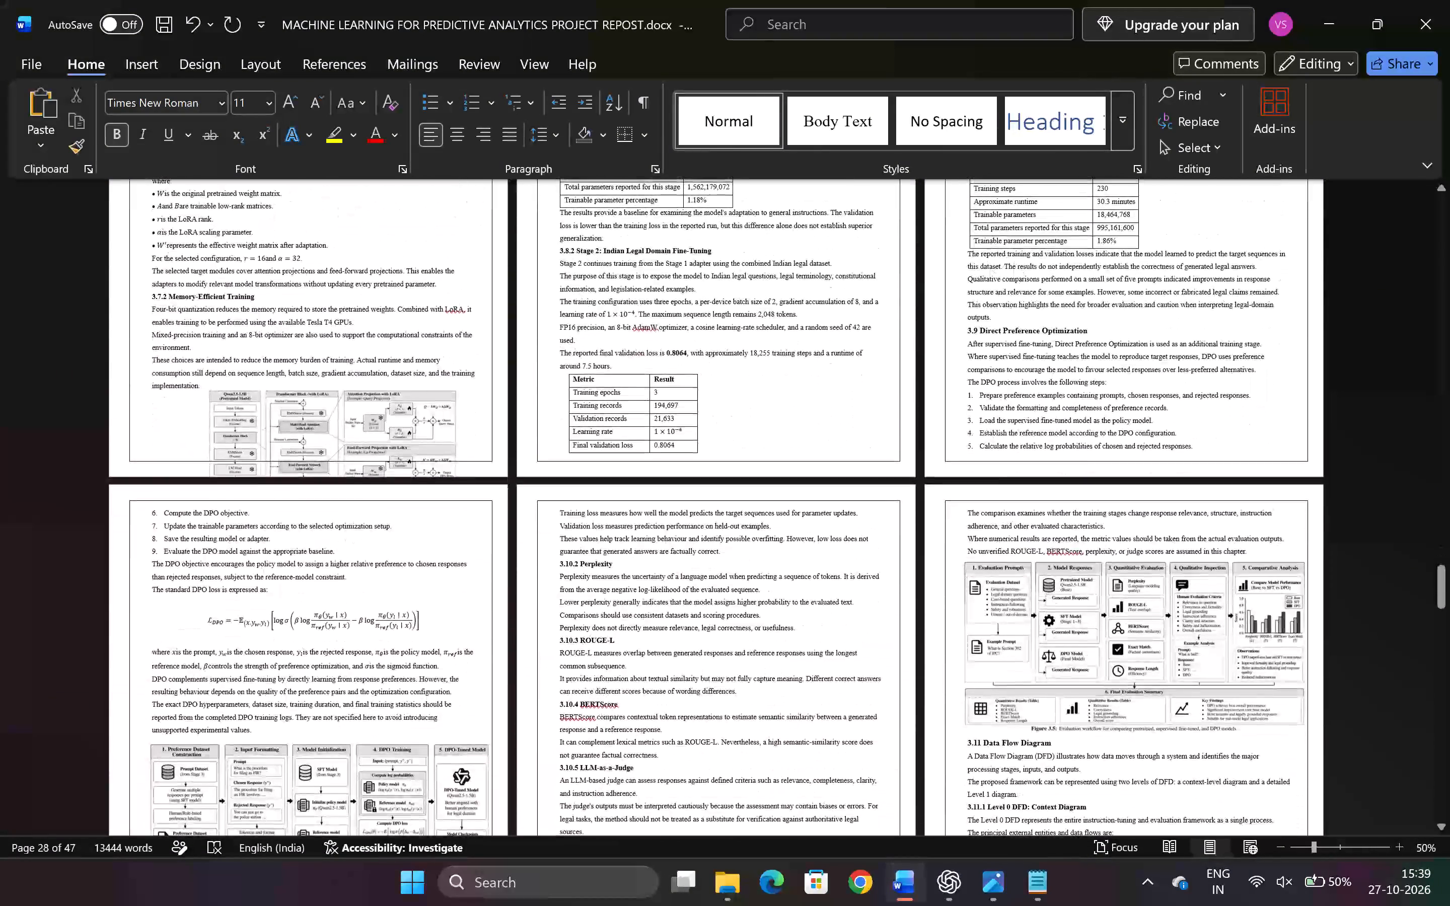
Insert twelve blank lines above the 3.8 Multi-Stage Supervised Fine-Tuning heading to make room for a figure.
scroll(500, 439, up, 5)
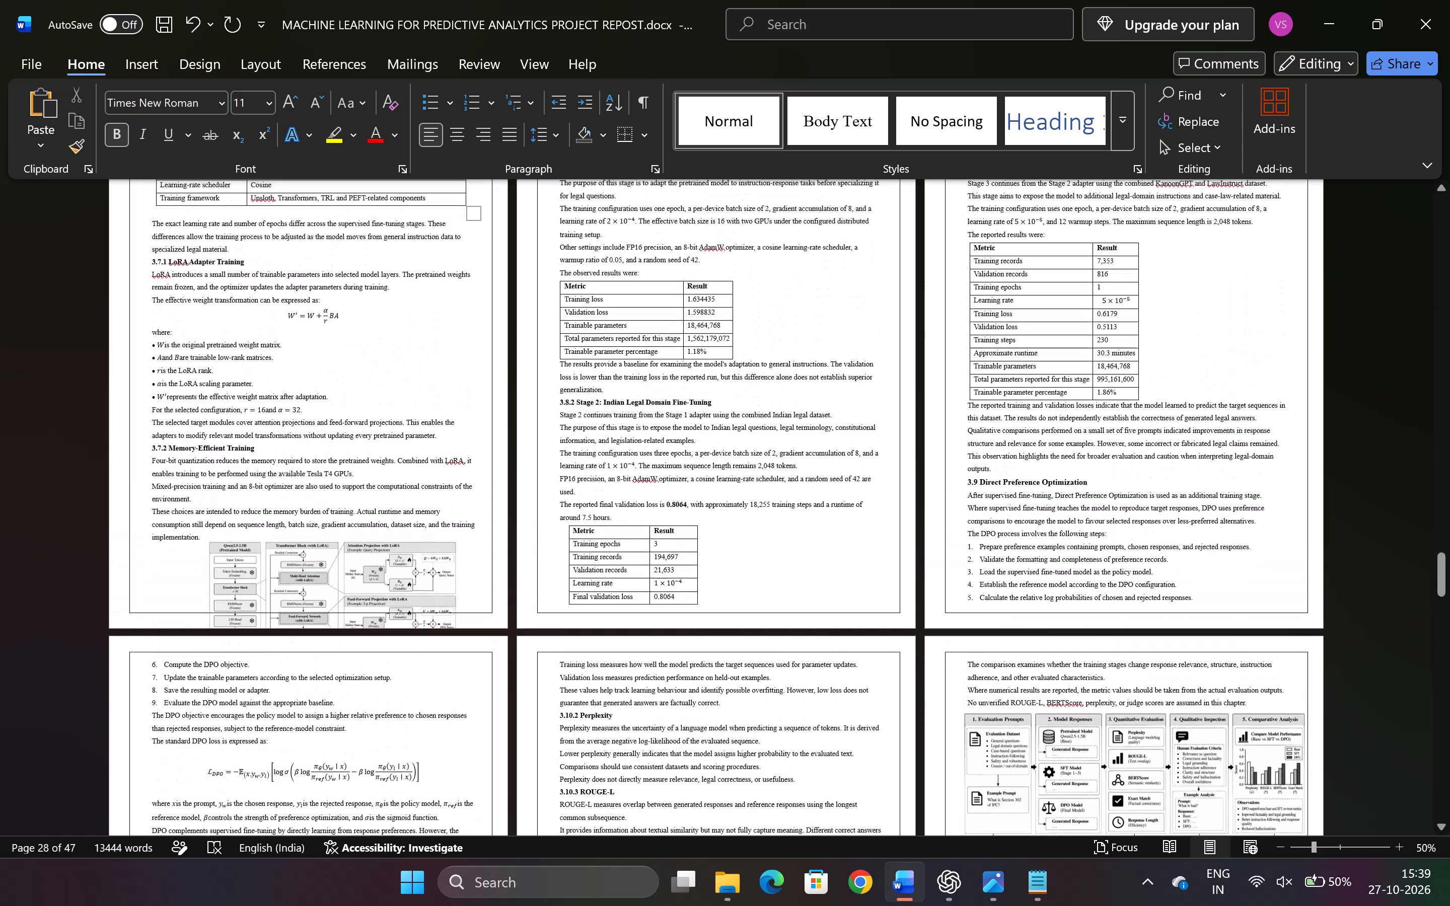
scroll(500, 439, up, 3)
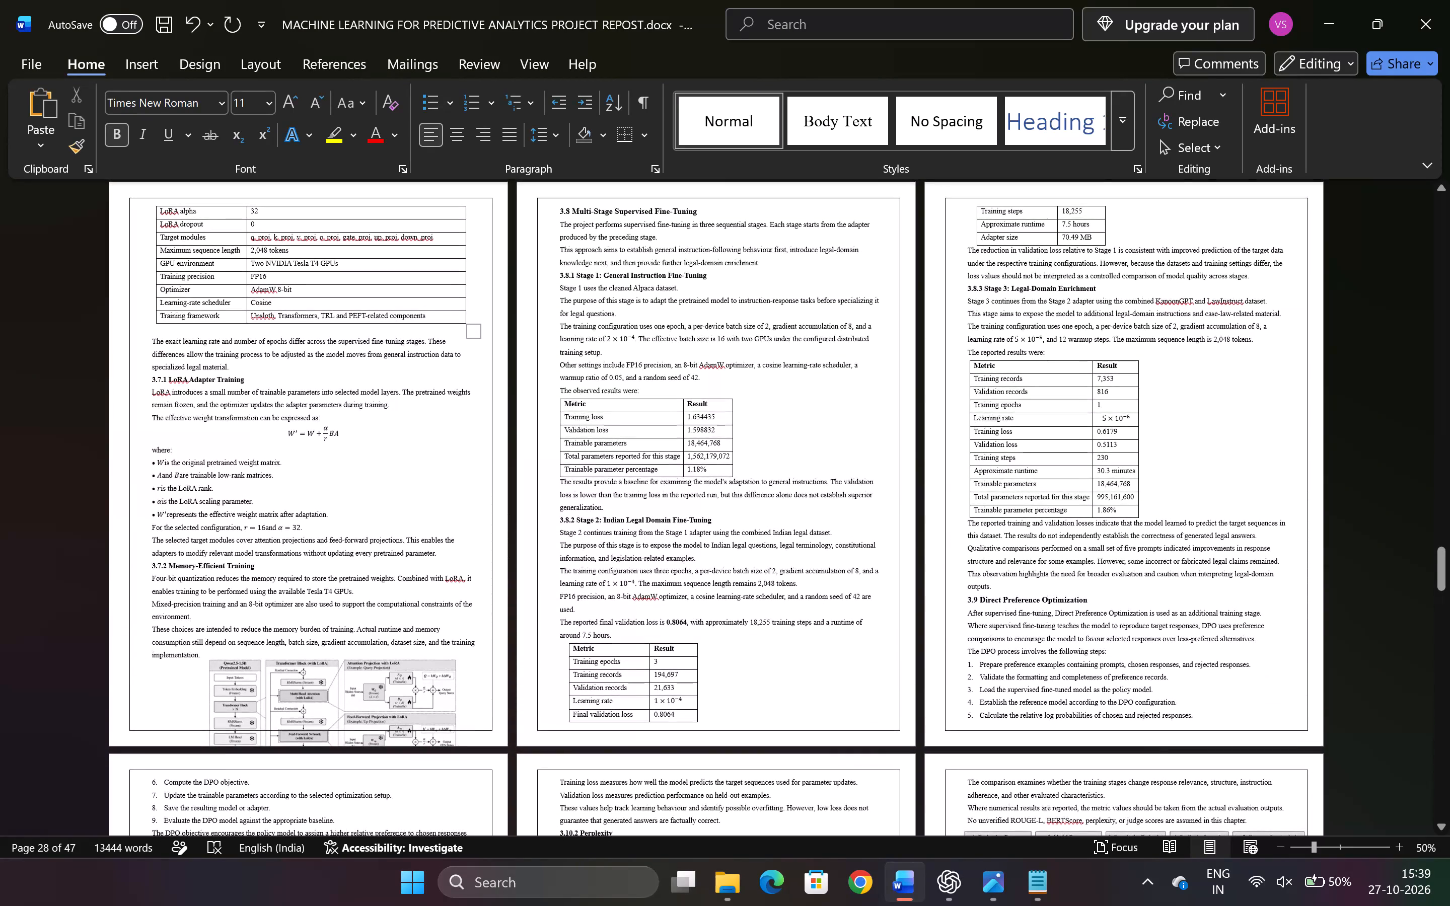
click(555, 212)
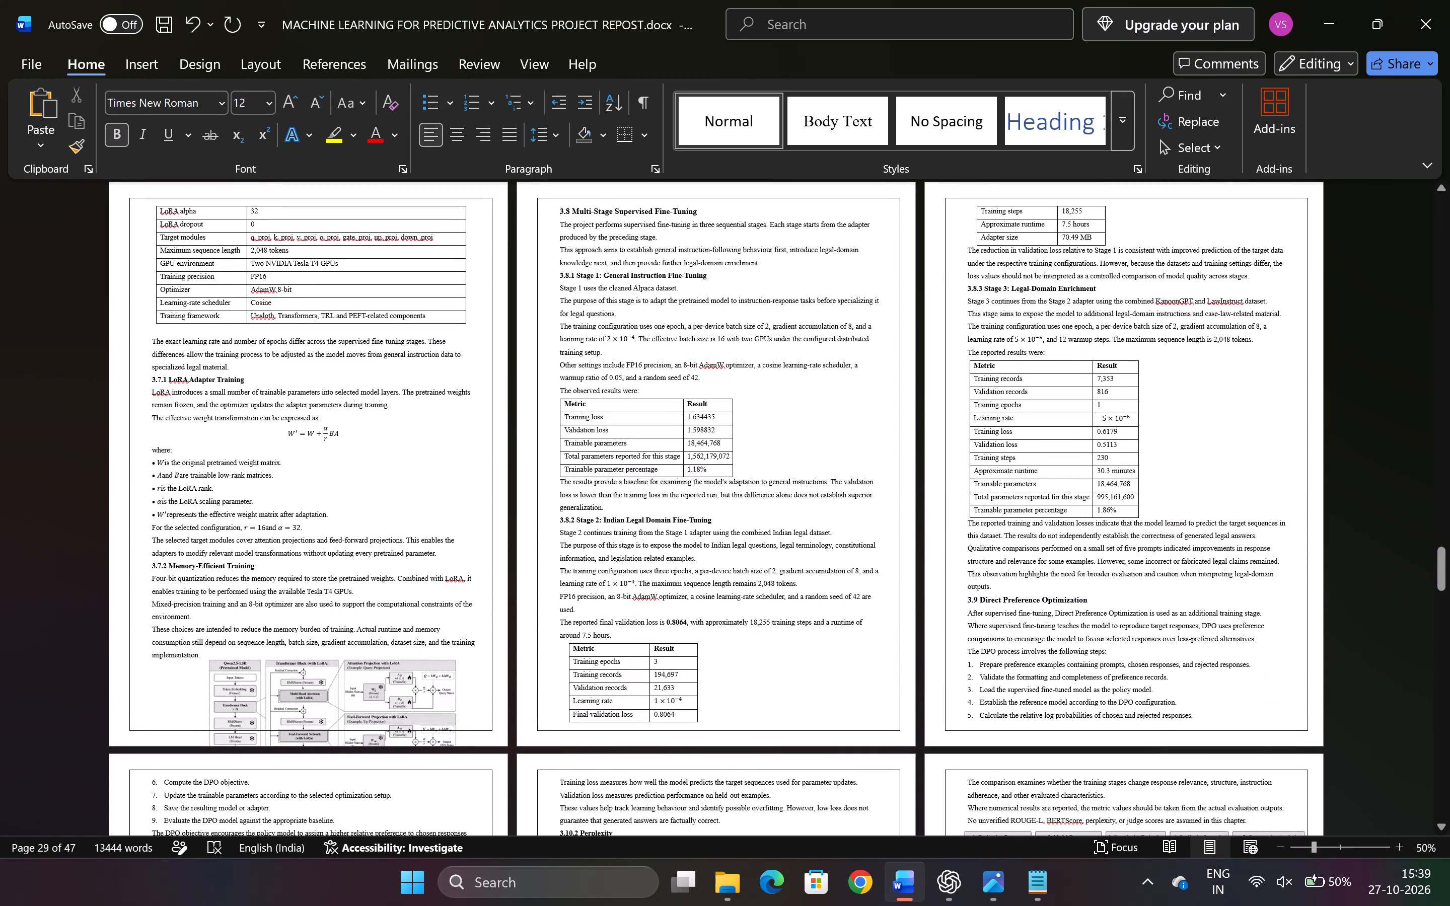
key(Return)
key(Return)
key(Return)
key(Return)
key(Return)
key(Return)
key(Return)
key(Return)
key(Return)
key(Return)
key(Return)
key(Return)
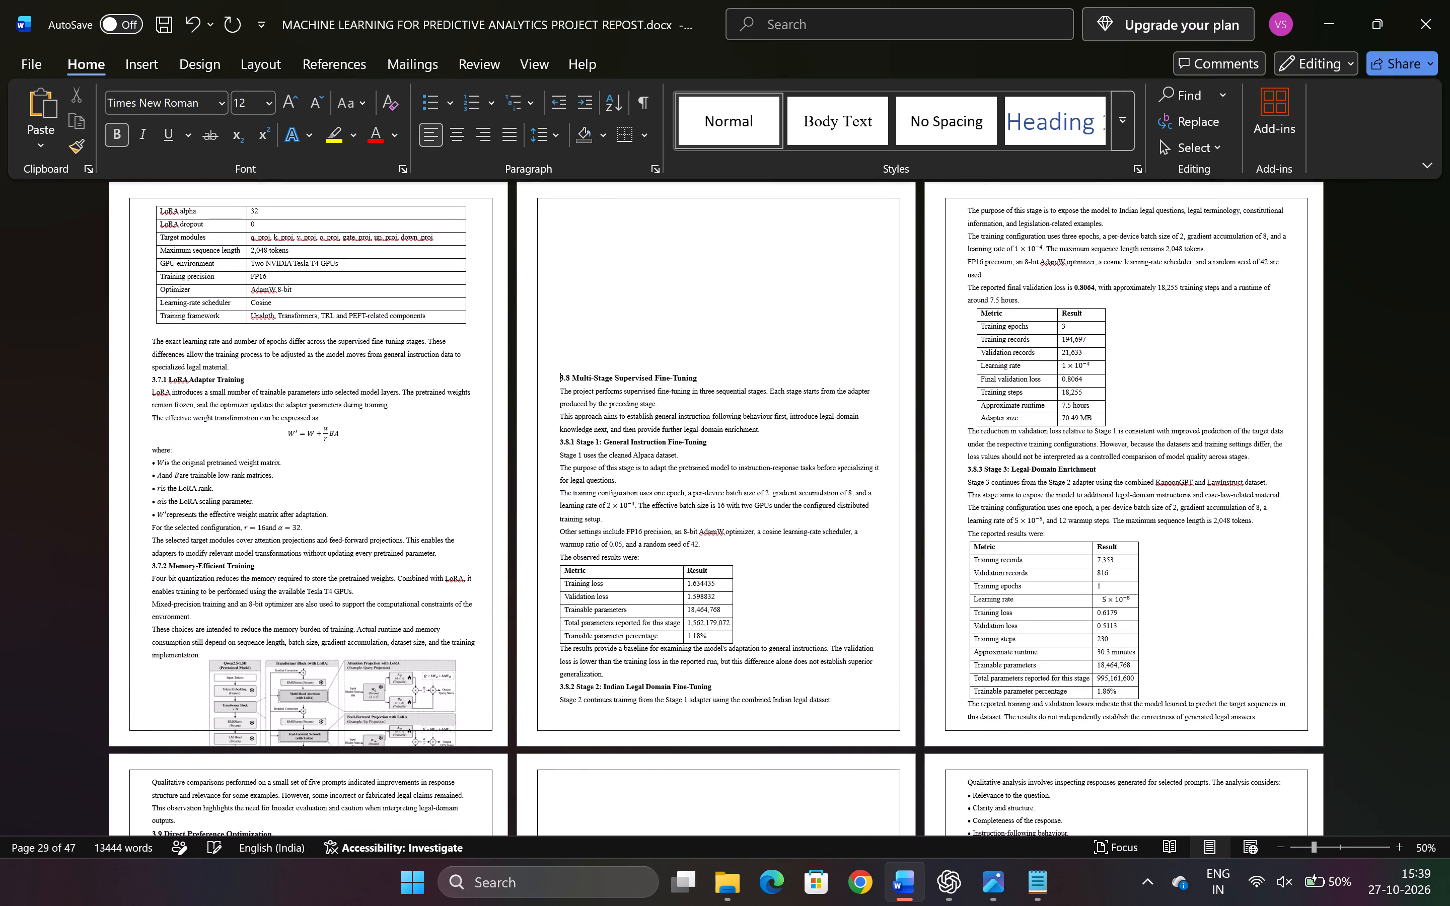
Move the Figure 3.3 LoRA adapter diagram from below section 3.7.2 into the blank space above the 3.8 heading, aligned with the text's left edge.
click(319, 682)
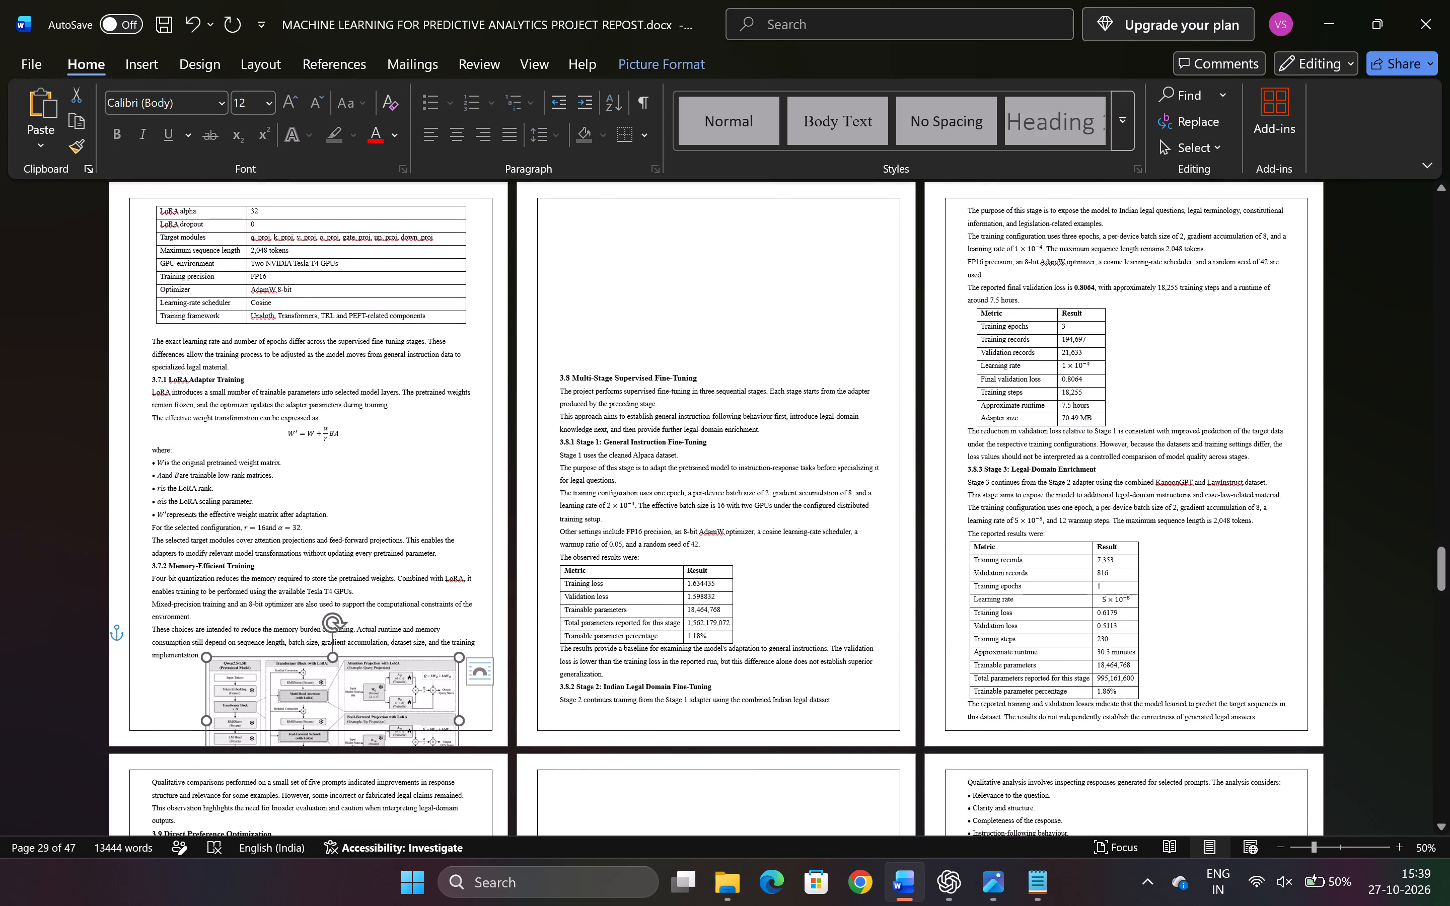
drag(319, 682, 685, 236)
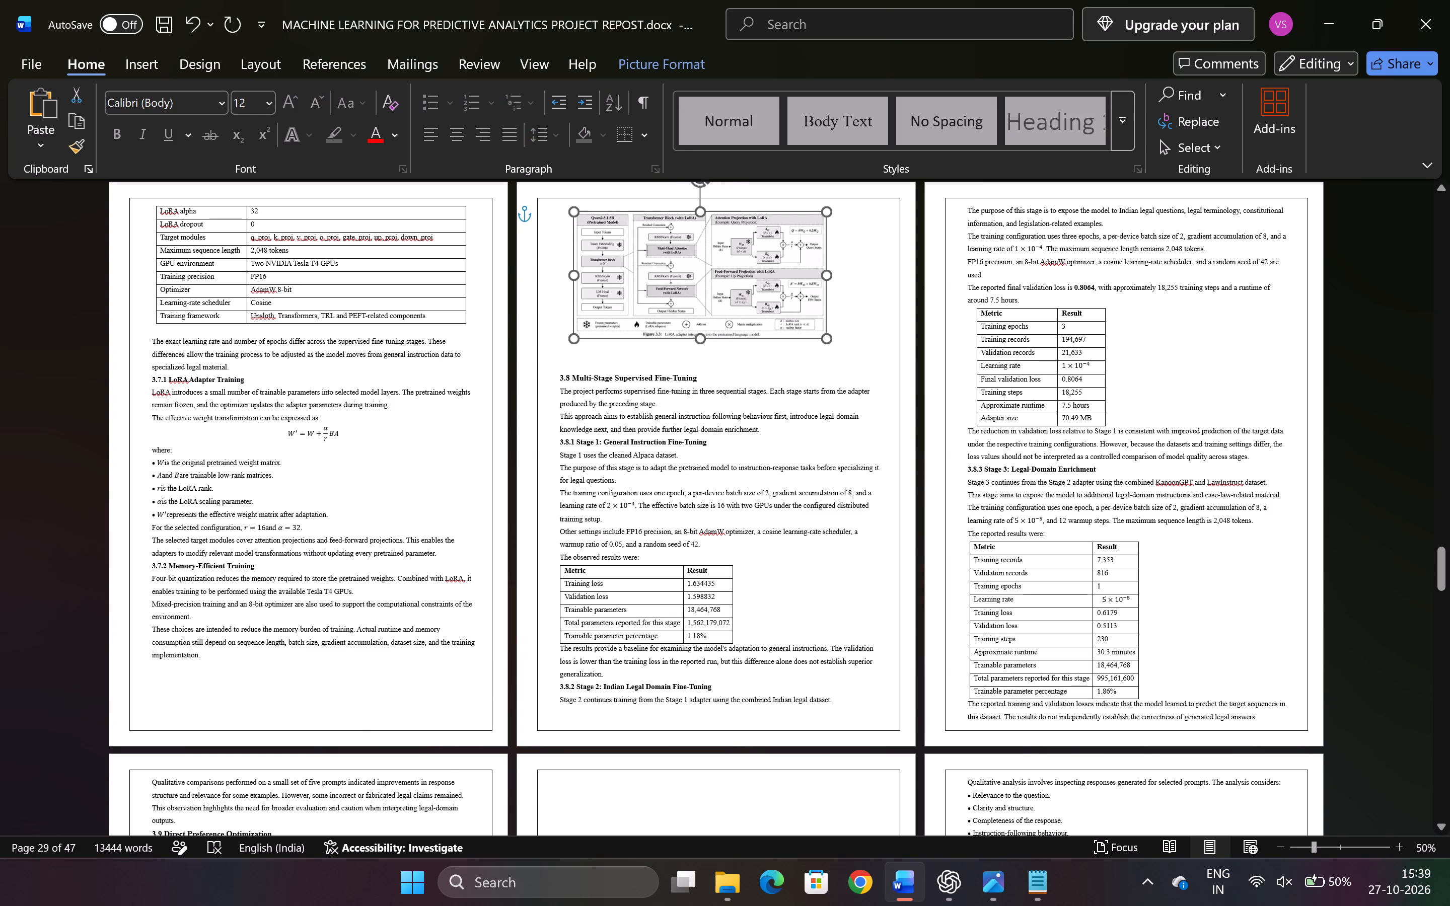
drag(685, 236, 673, 224)
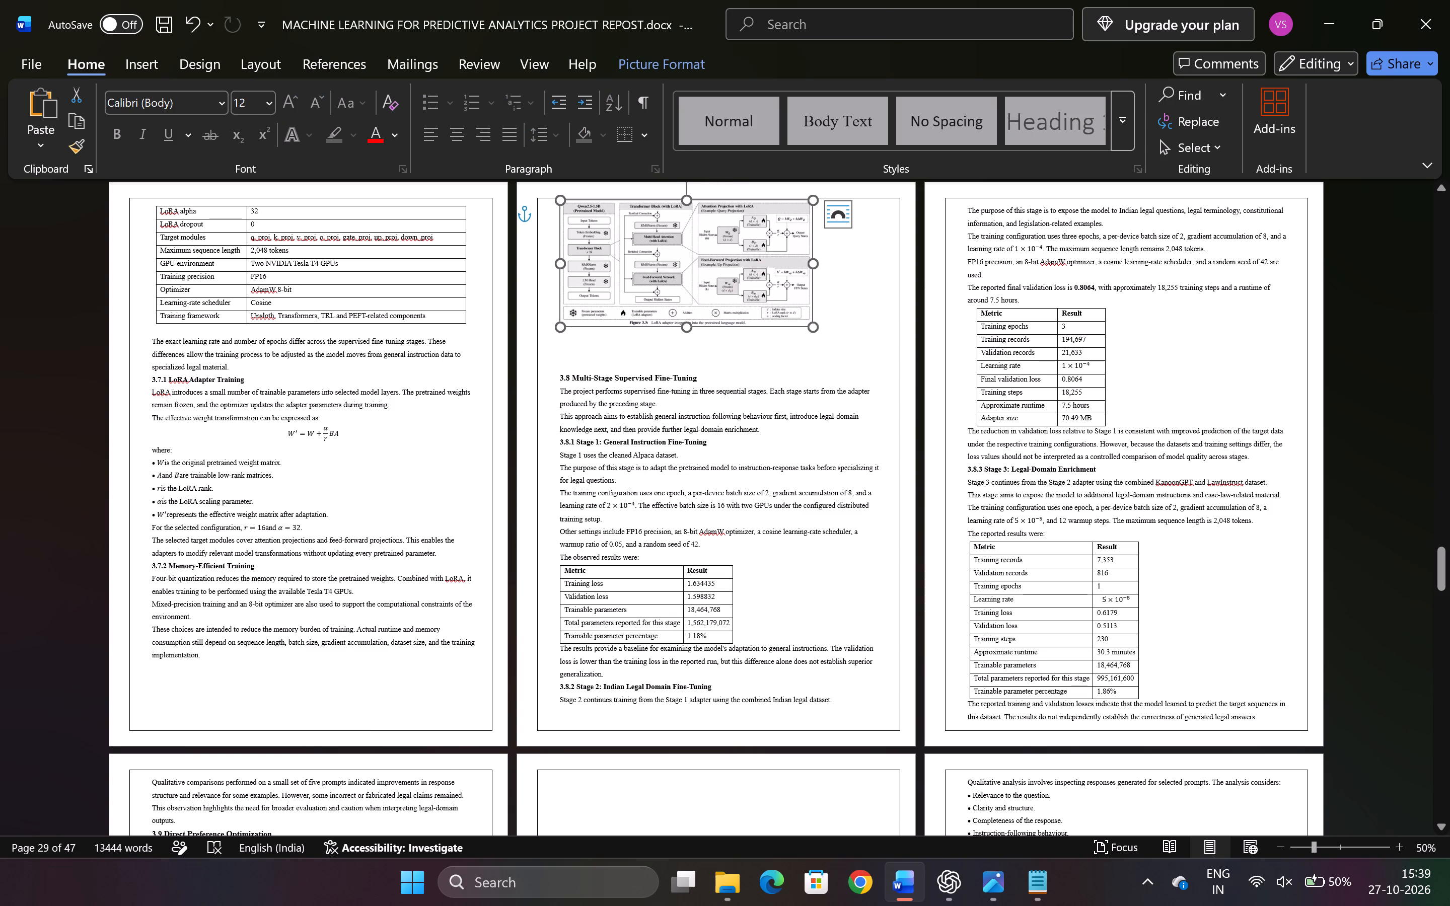
Enlarge the Figure 3.3 LoRA diagram to about the text width and nudge it slightly down to fill the space above heading 3.8.
drag(817, 328, 877, 359)
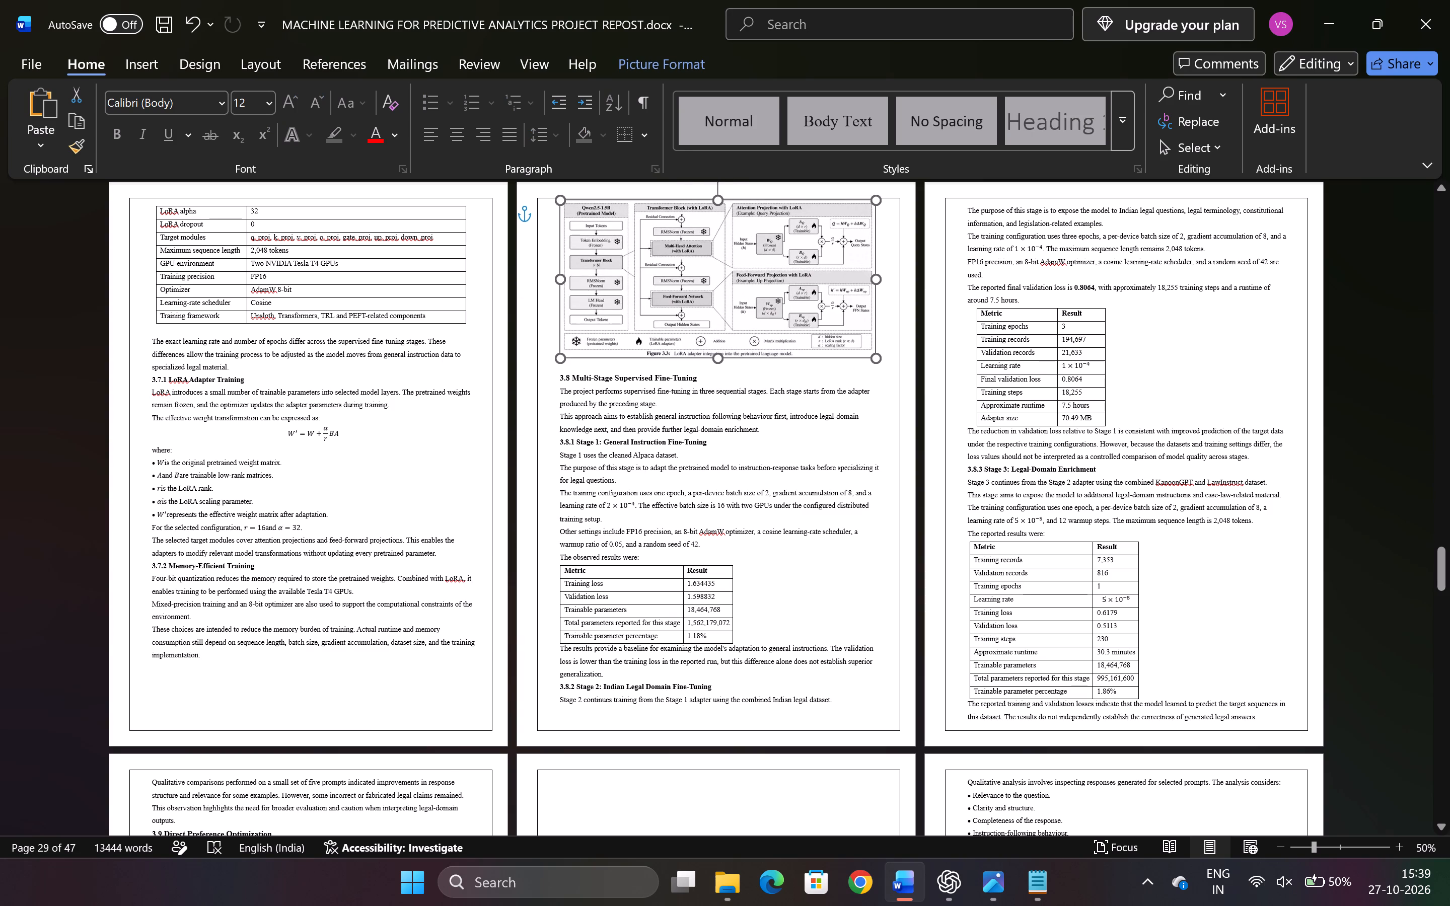
drag(877, 359, 882, 365)
key(Down)
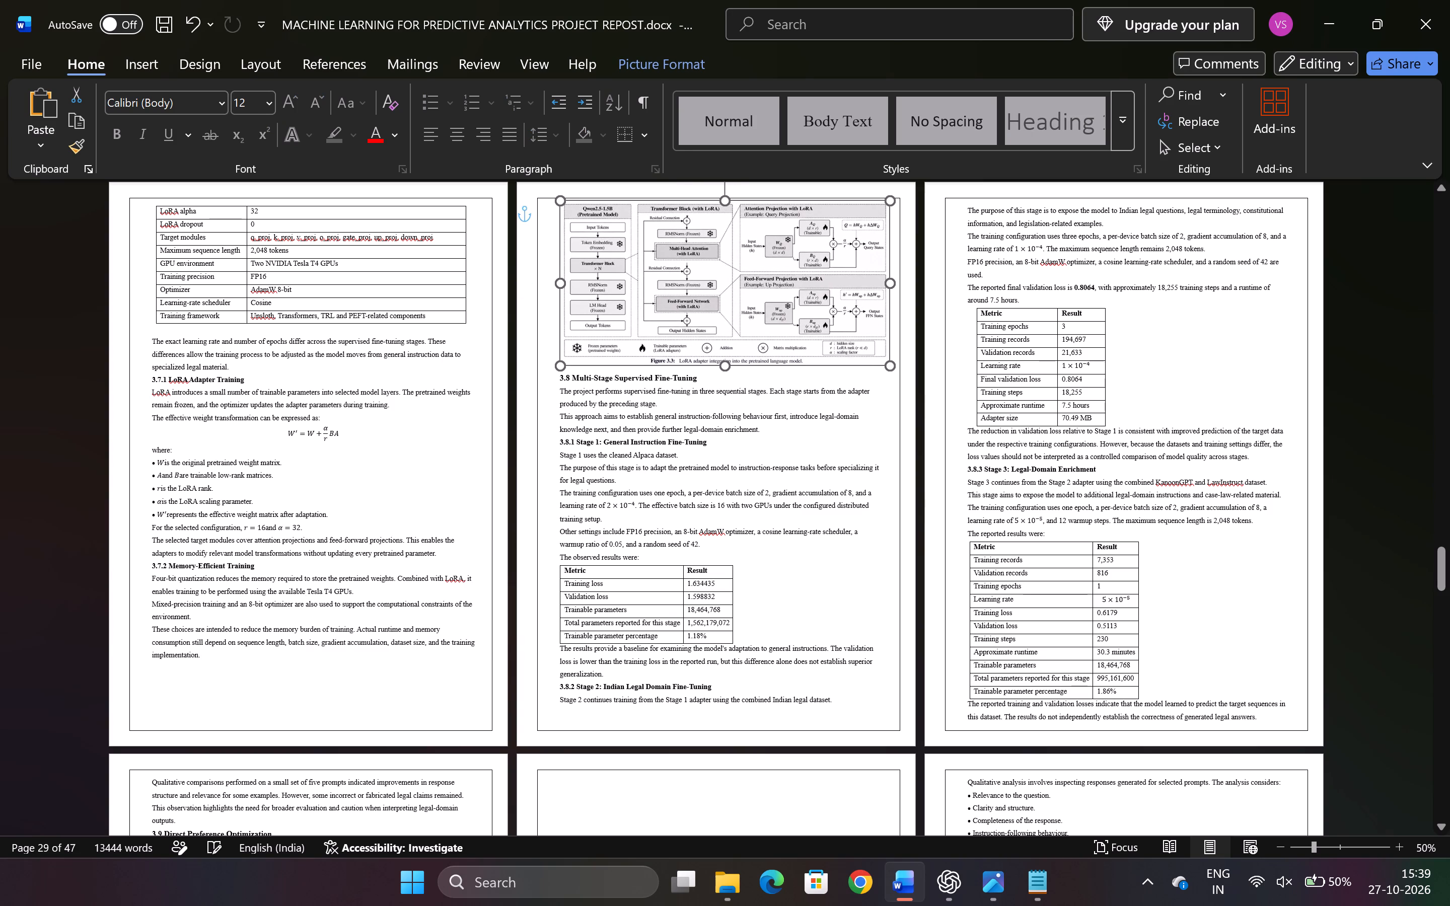
key(Down)
key(Down)
key(Down)
key(Down)
key(Down)
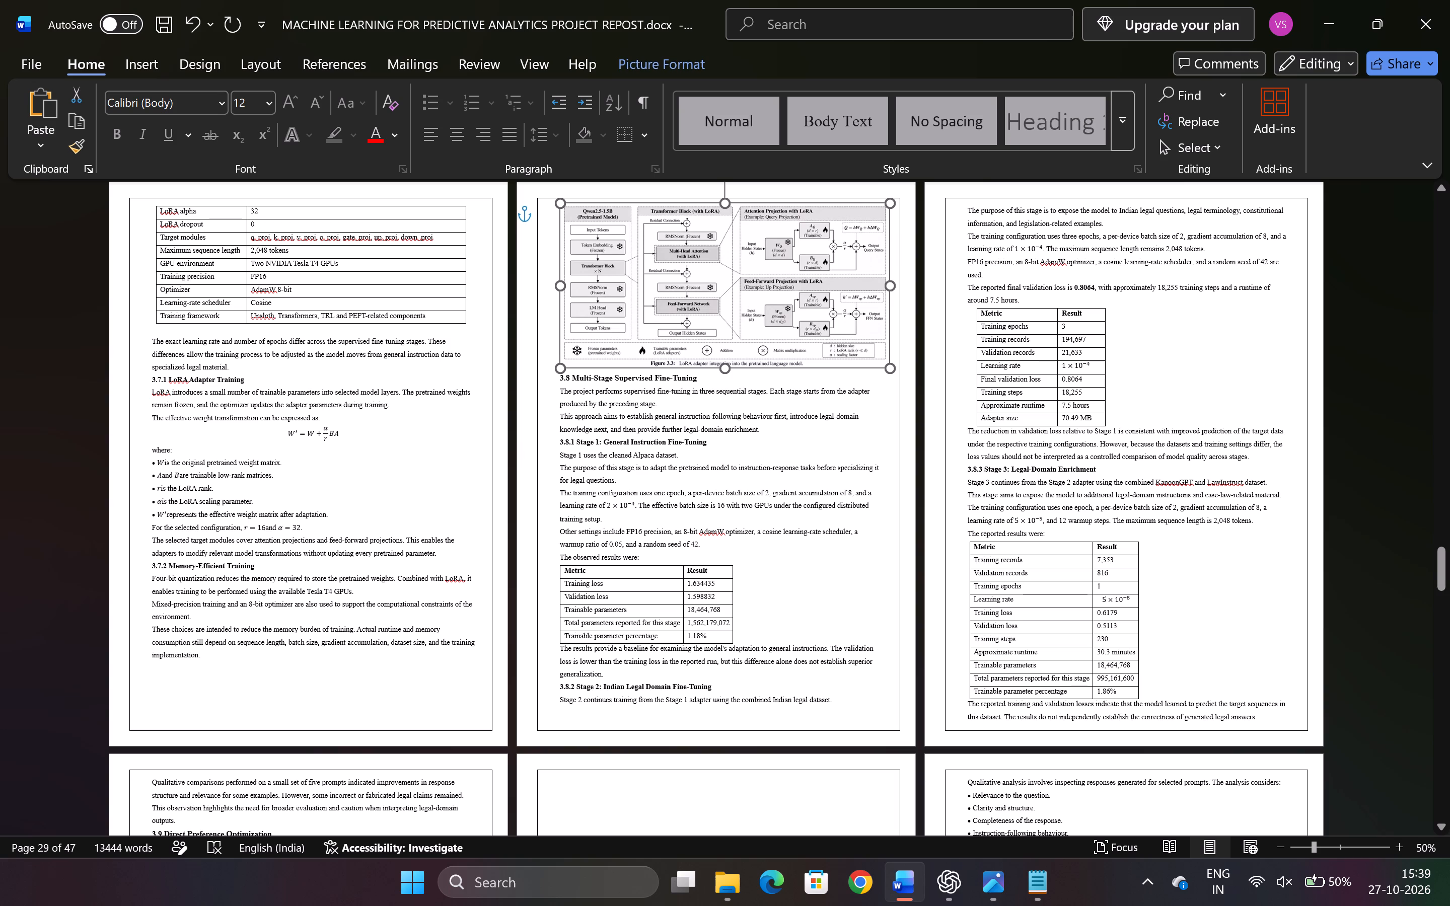
click(814, 478)
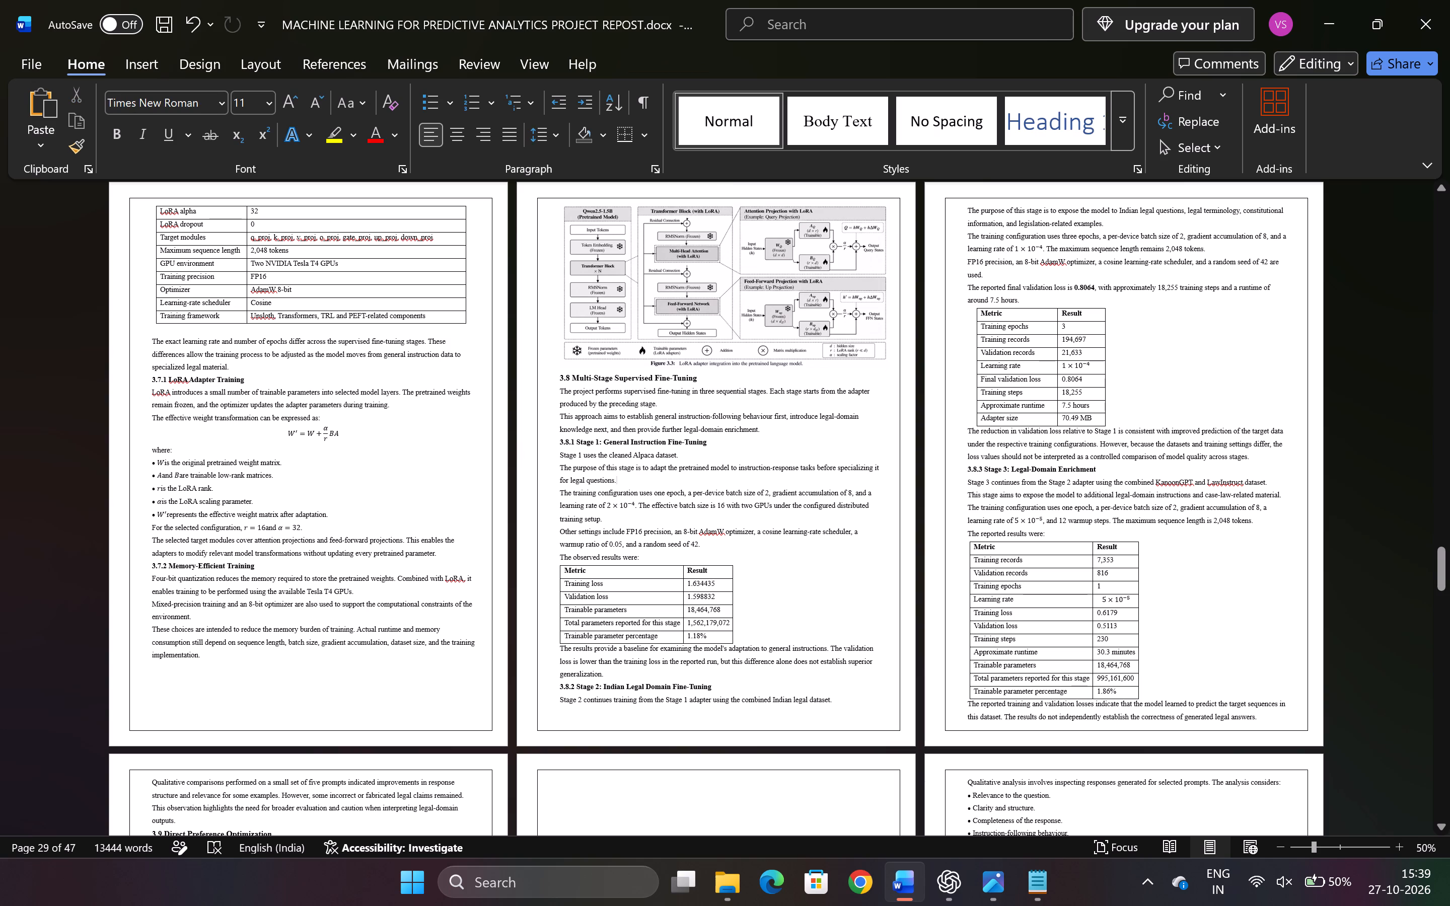
Insert one blank line above and one below the effective weight transformation equation in section 3.7.1.
click(331, 419)
click(331, 419)
key(Return)
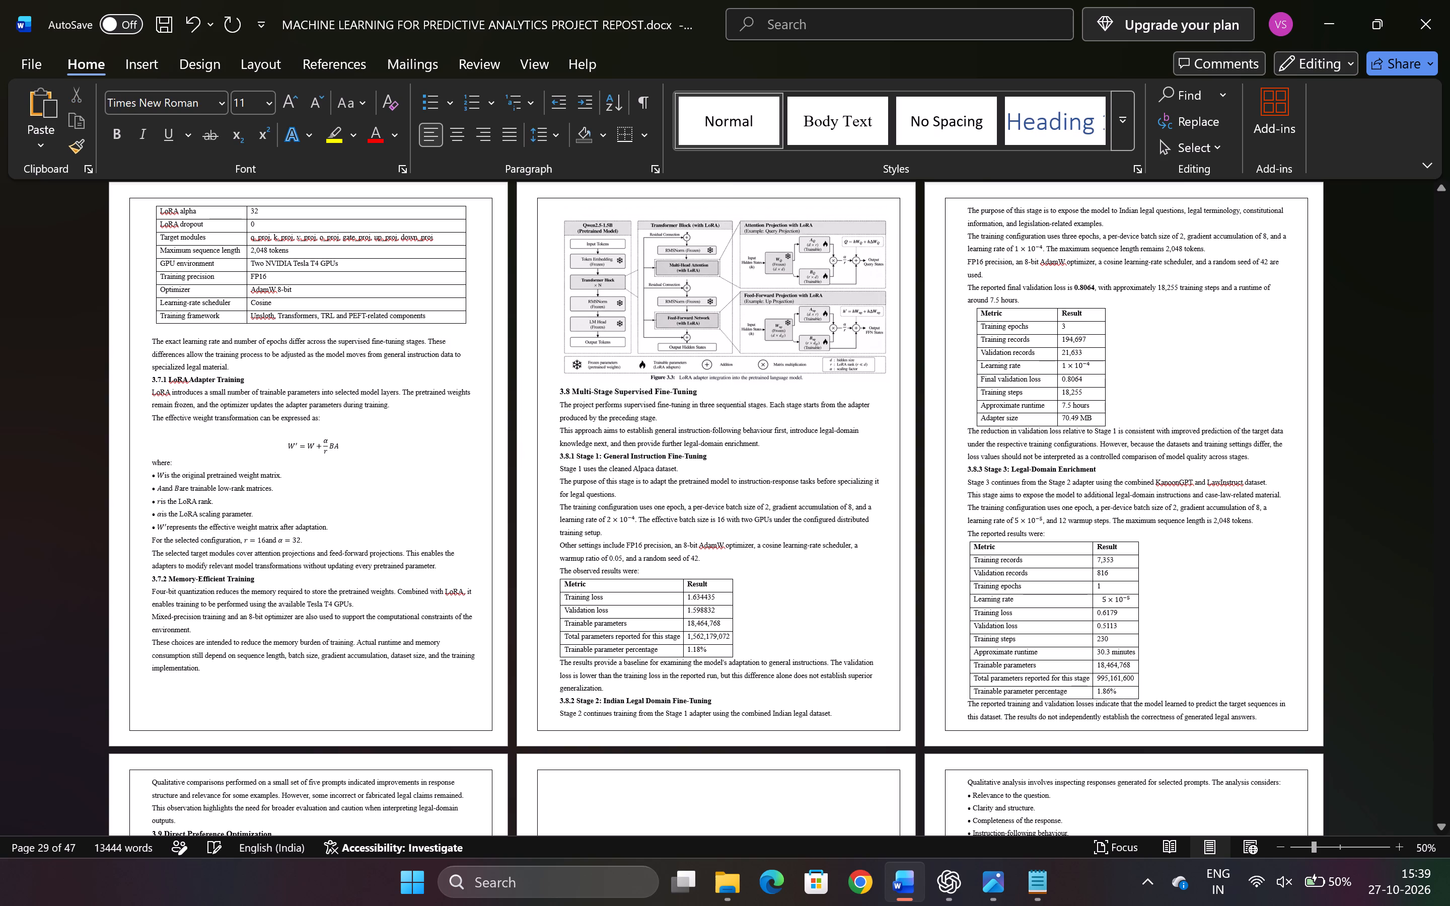
click(359, 454)
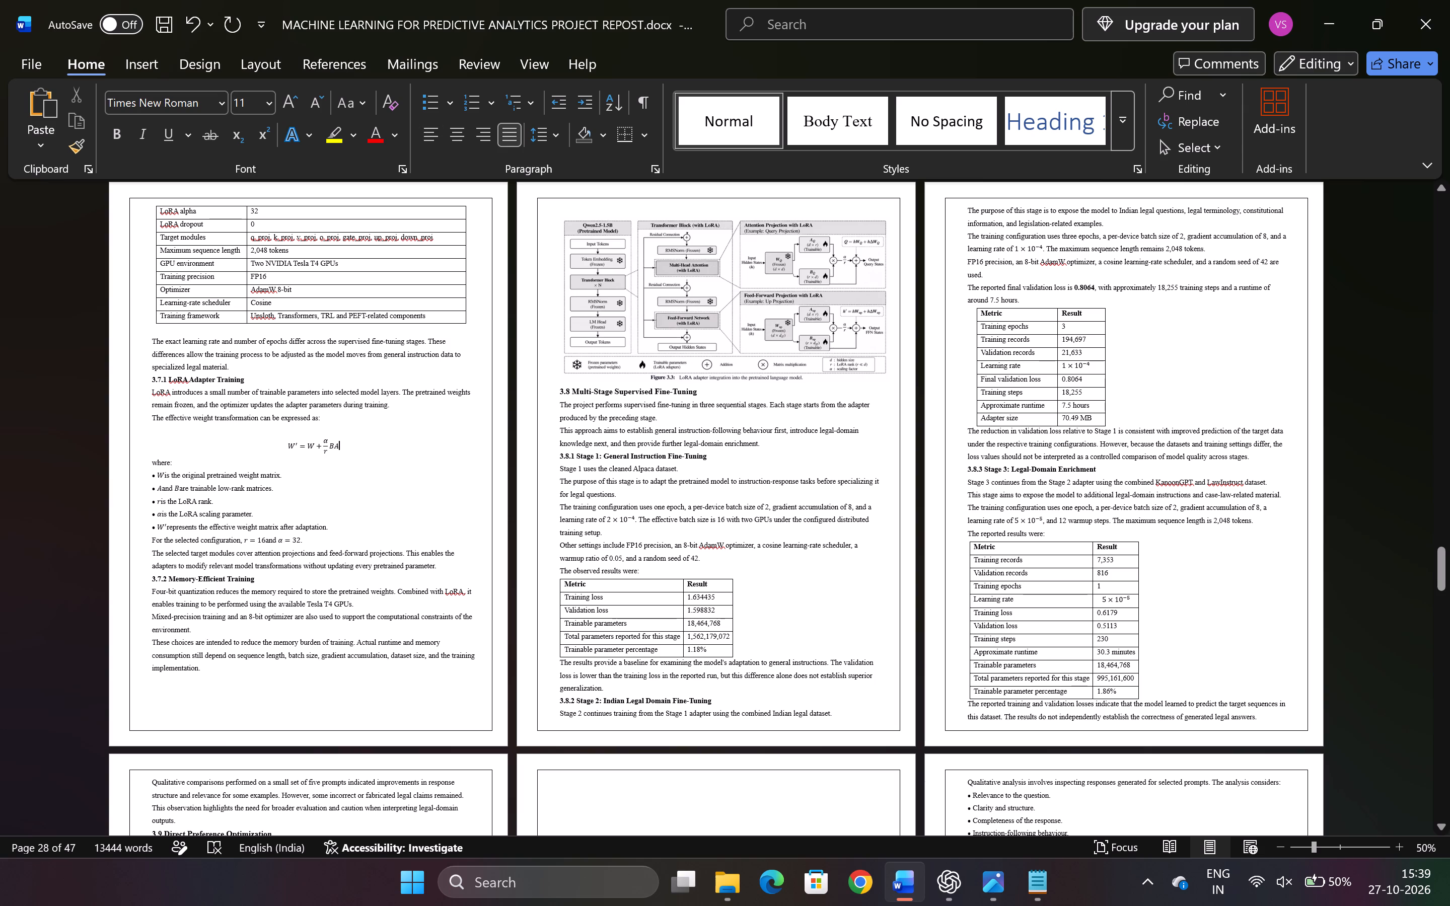
click(154, 462)
key(Return)
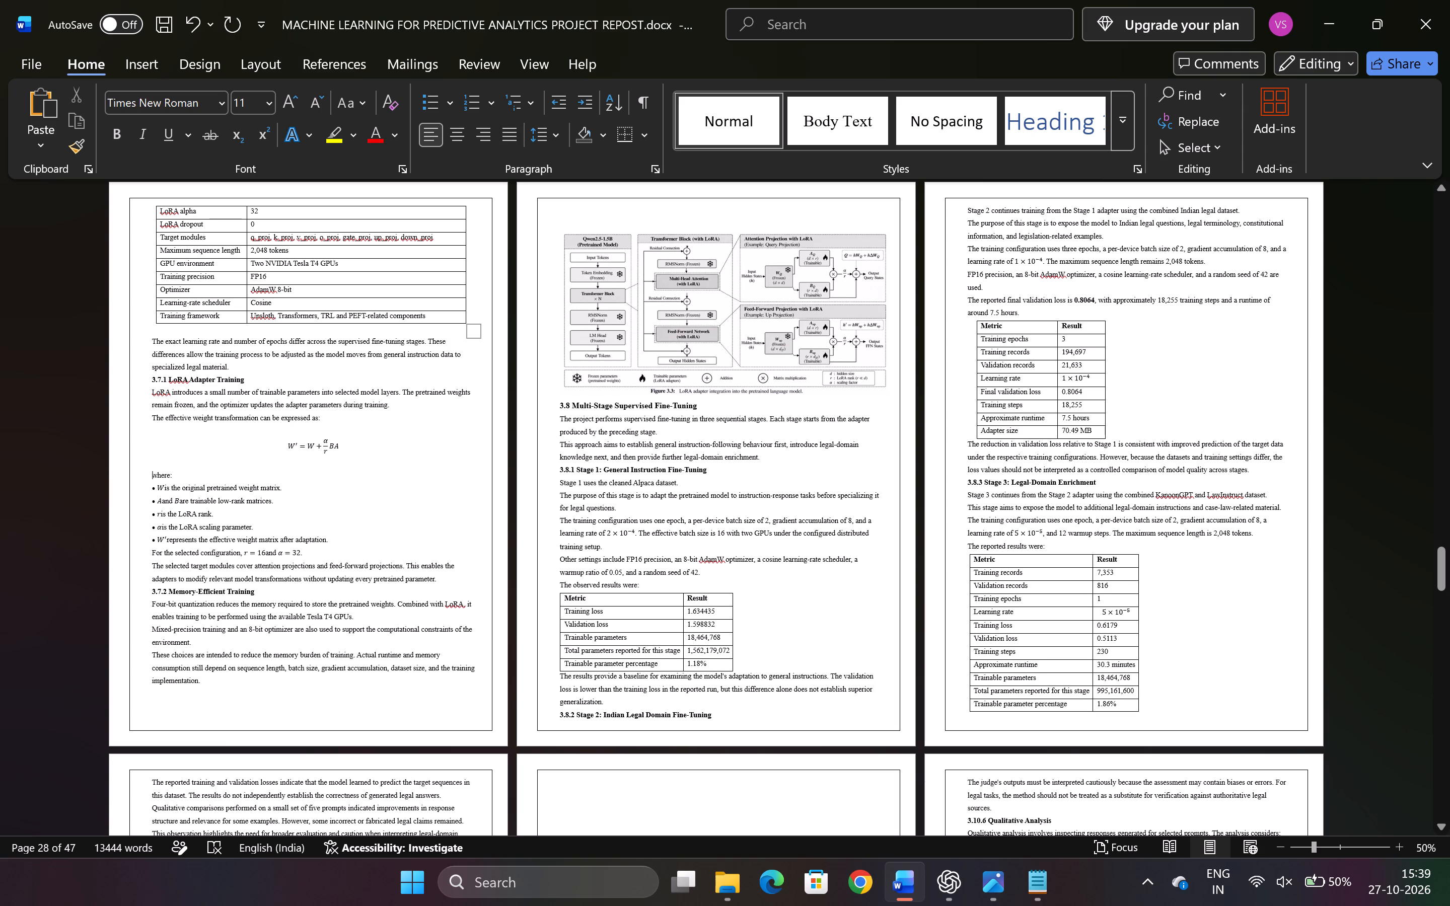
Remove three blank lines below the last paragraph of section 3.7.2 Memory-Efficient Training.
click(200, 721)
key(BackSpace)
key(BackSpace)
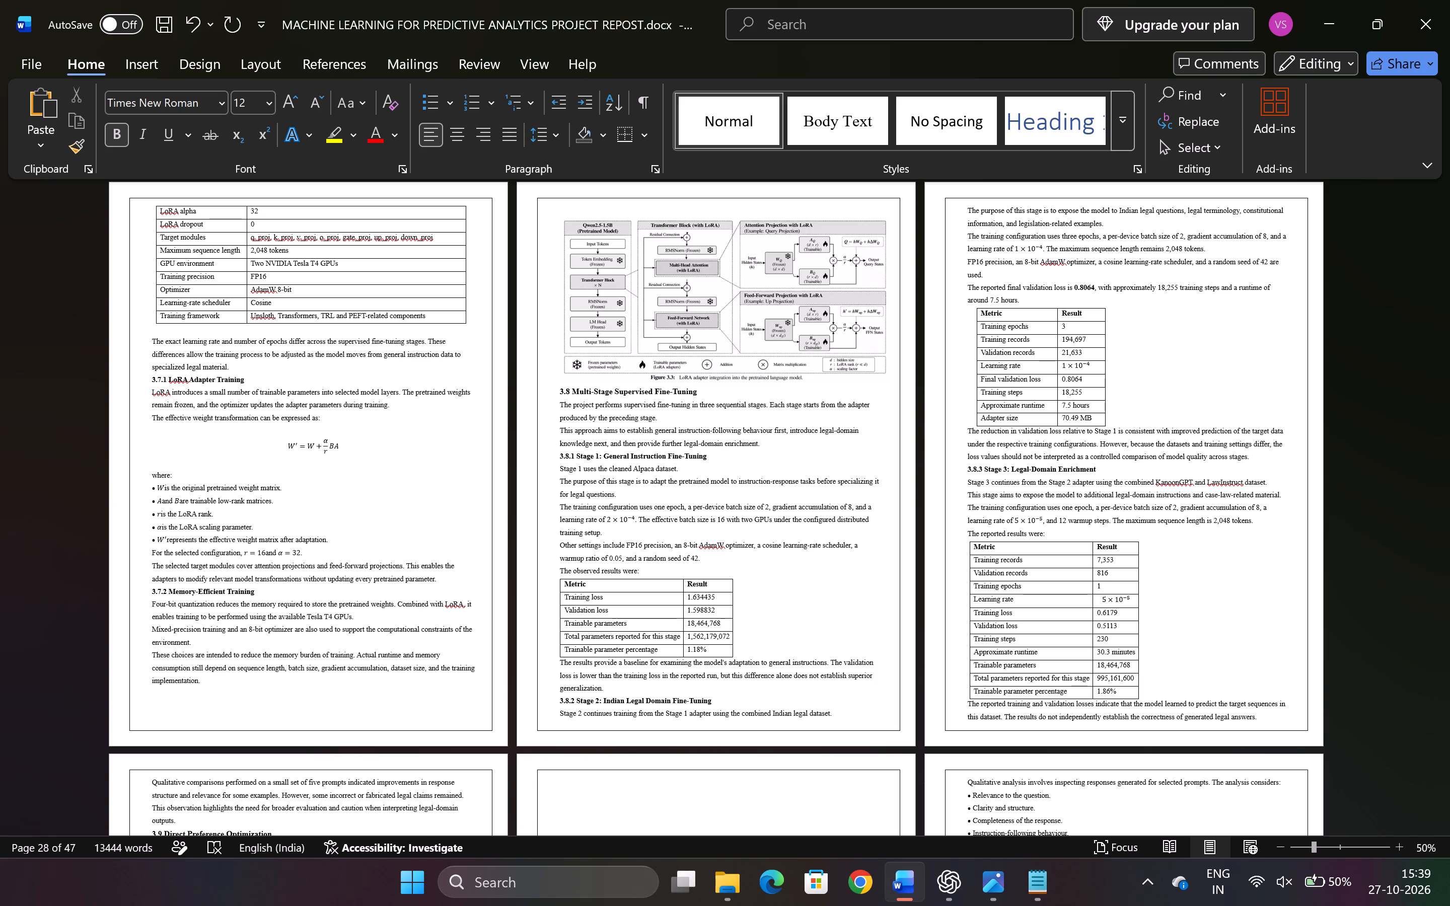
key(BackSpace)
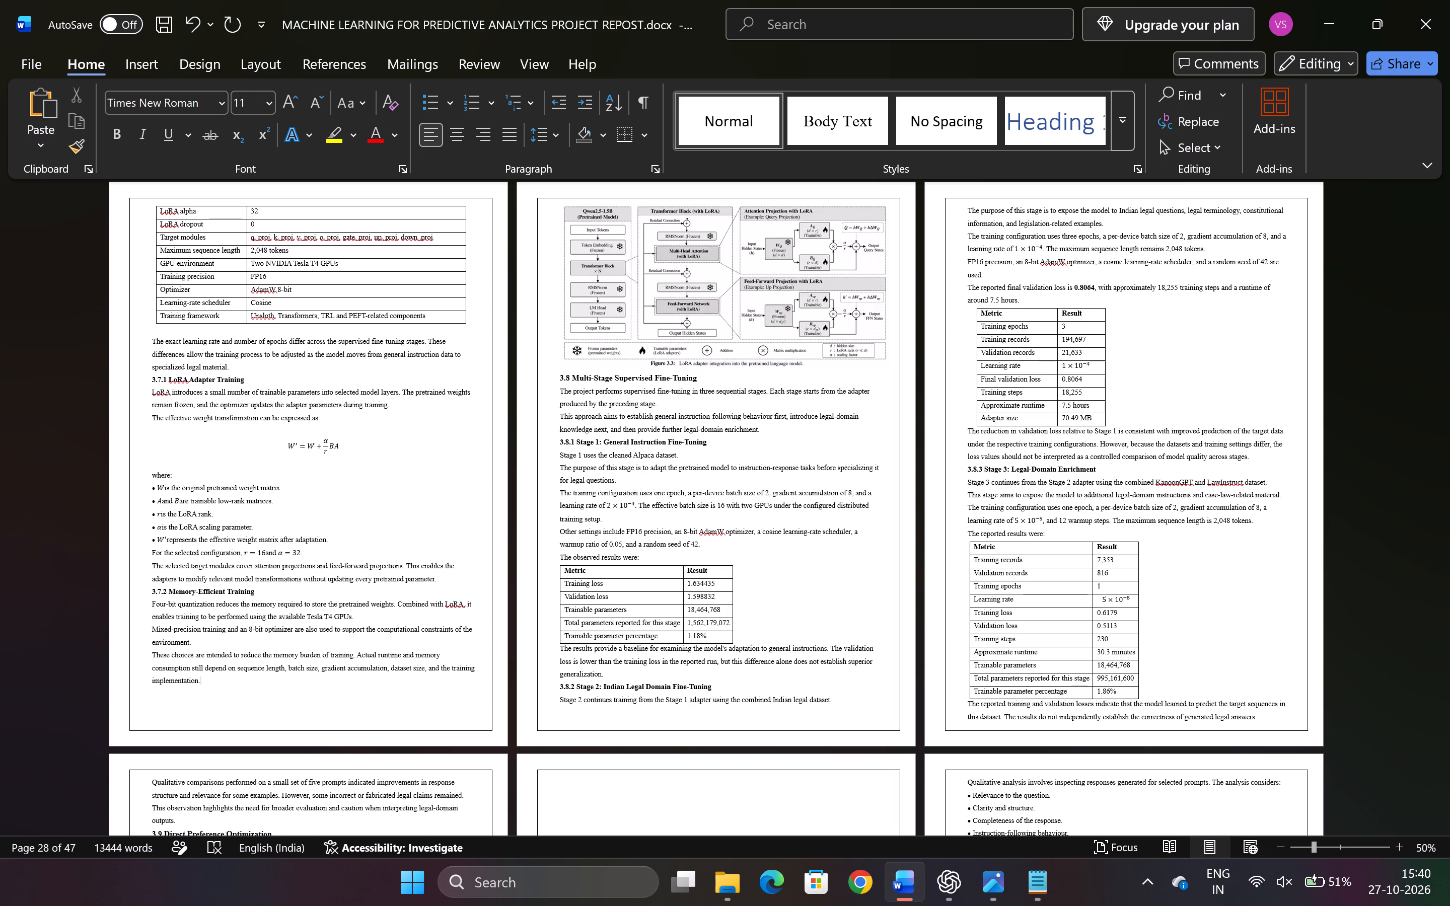
Review the page layout from section 3.7 through section 3.13, checking text flow, tables and figure placement.
scroll(340, 889, down, 1)
scroll(649, 683, down, 2)
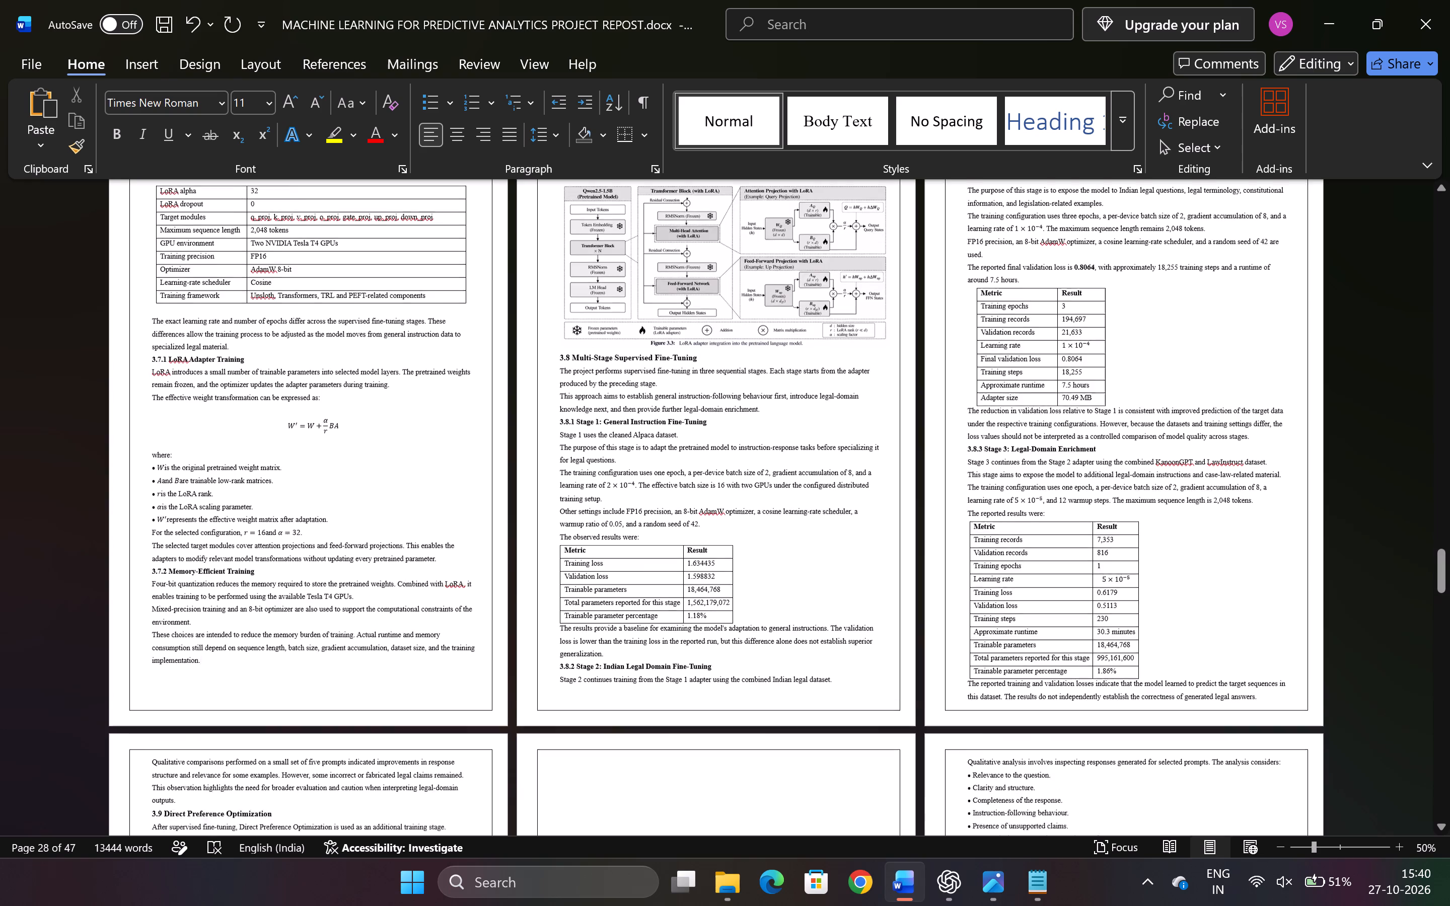
scroll(649, 683, down, 7)
scroll(564, 635, down, 5)
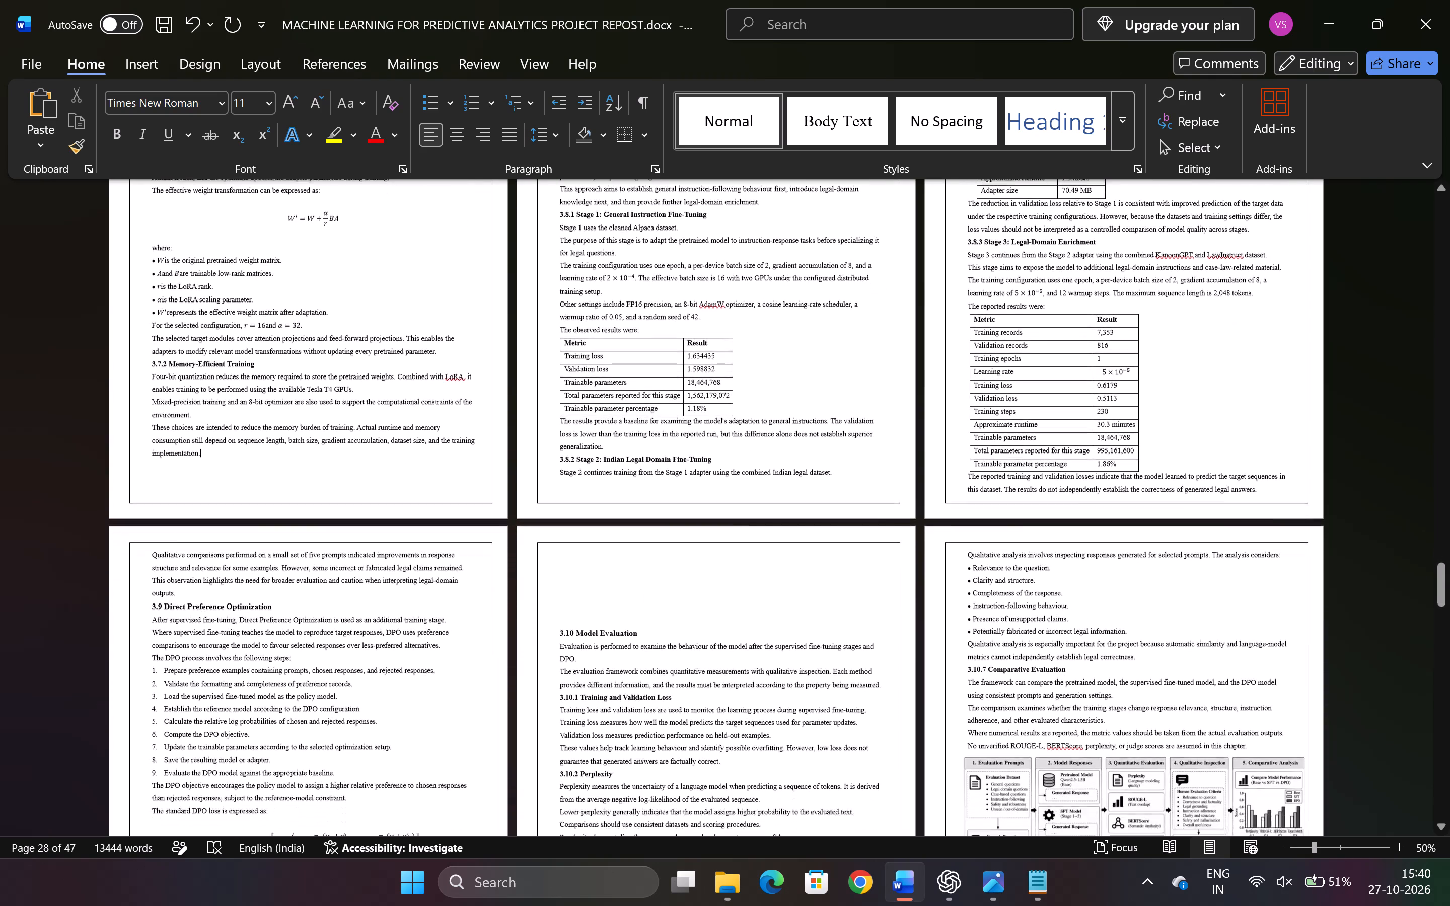
scroll(564, 635, down, 4)
scroll(564, 635, up, 1)
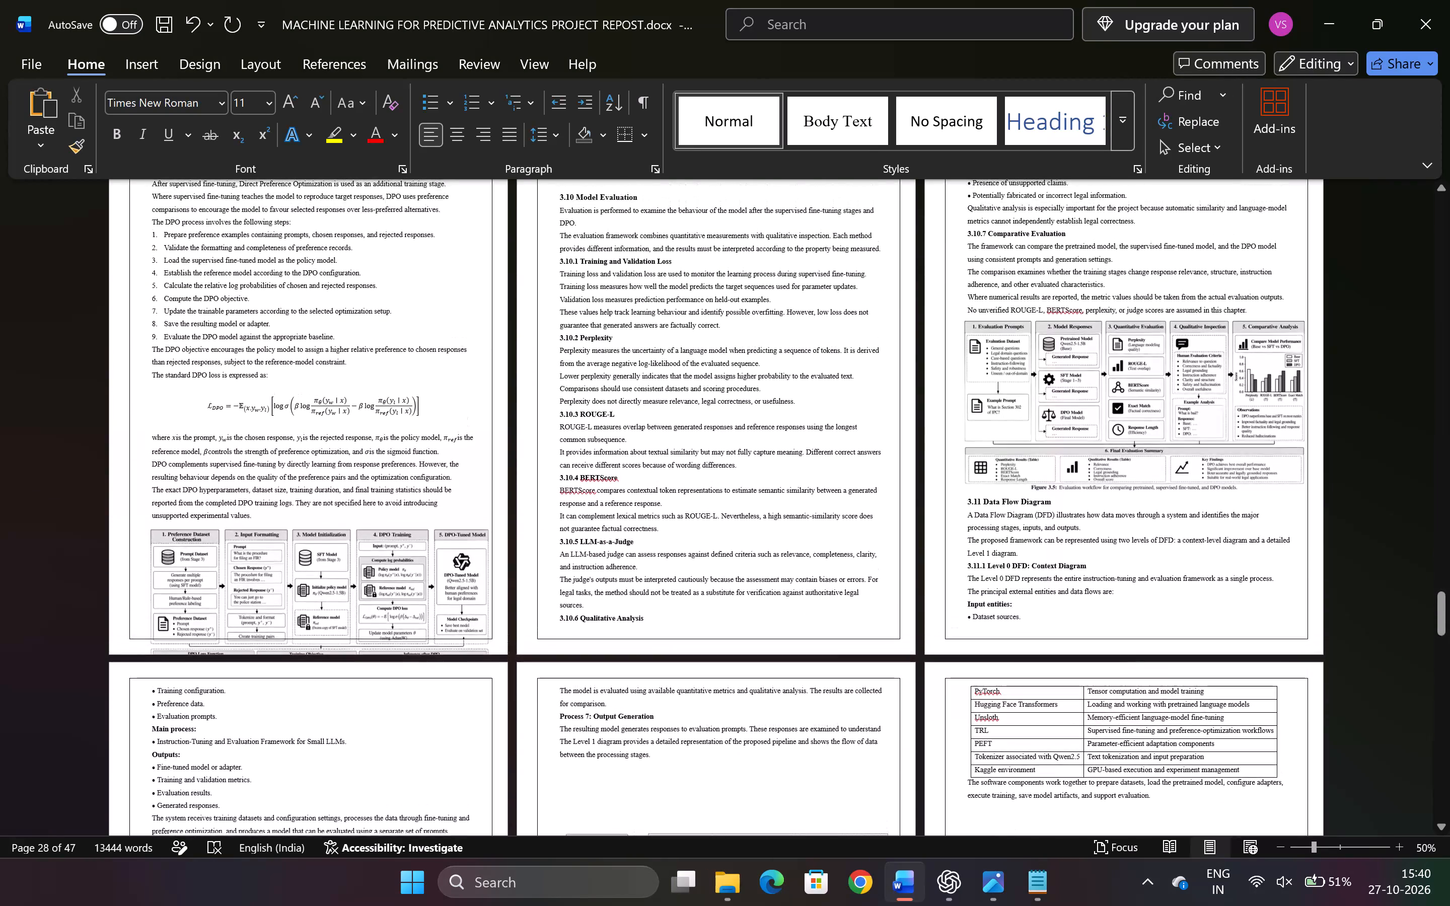
scroll(564, 635, up, 1)
scroll(394, 520, up, 16)
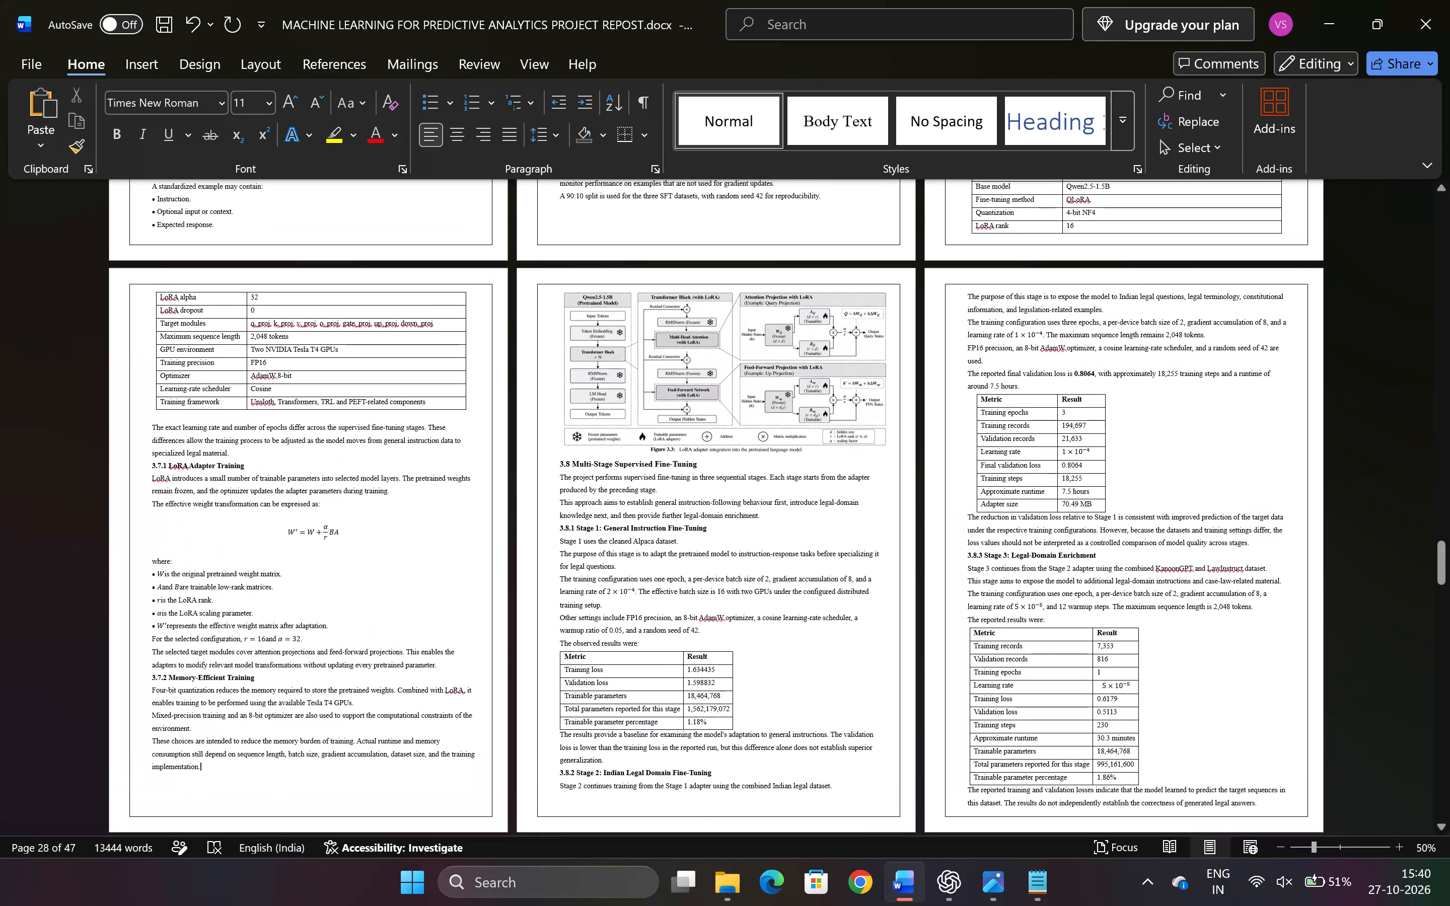
scroll(394, 520, down, 12)
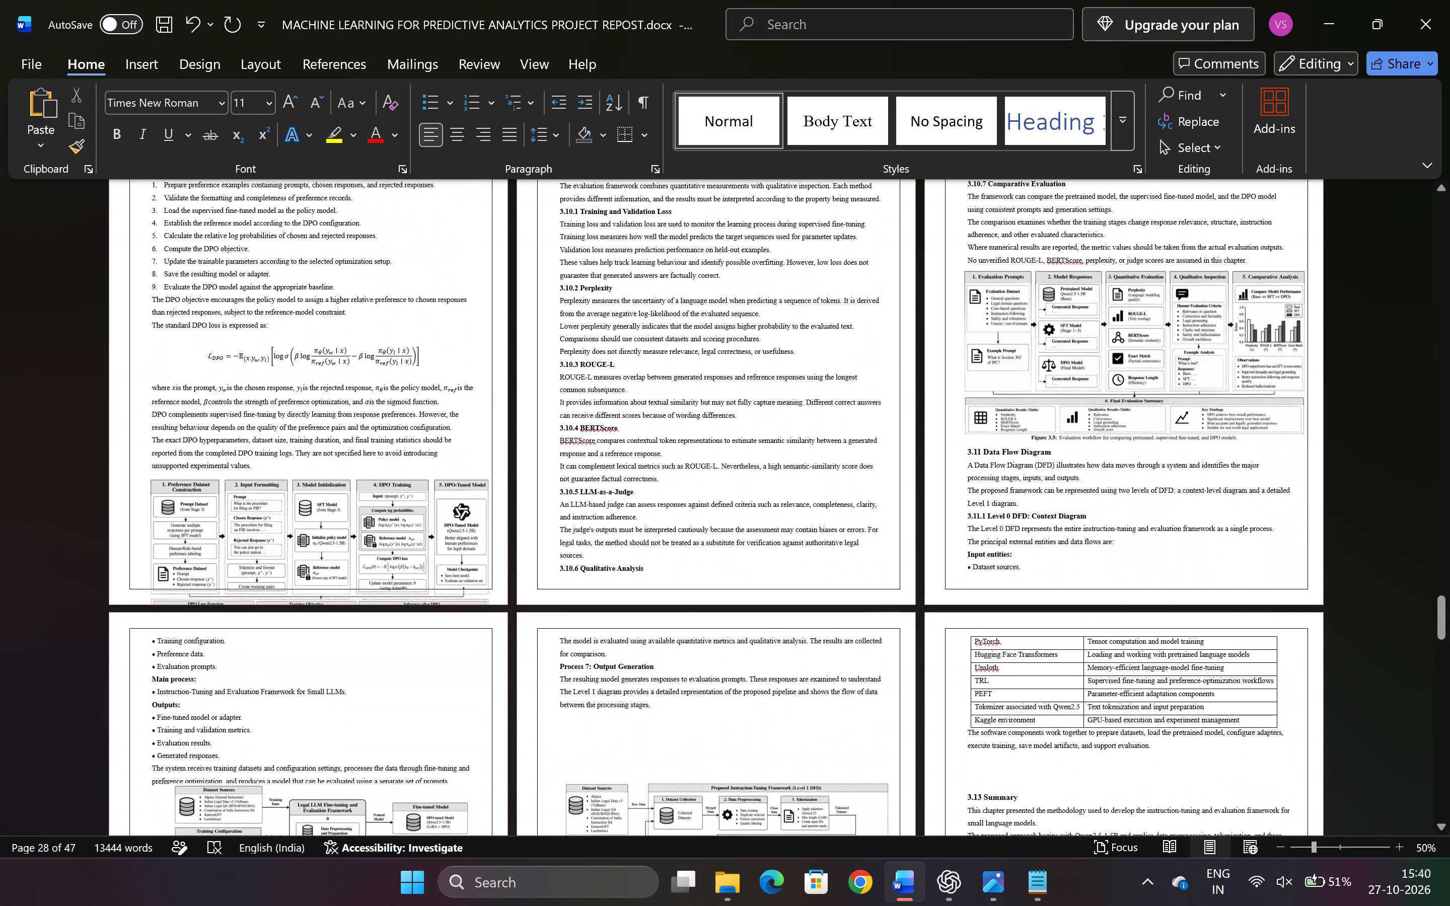
scroll(394, 520, up, 3)
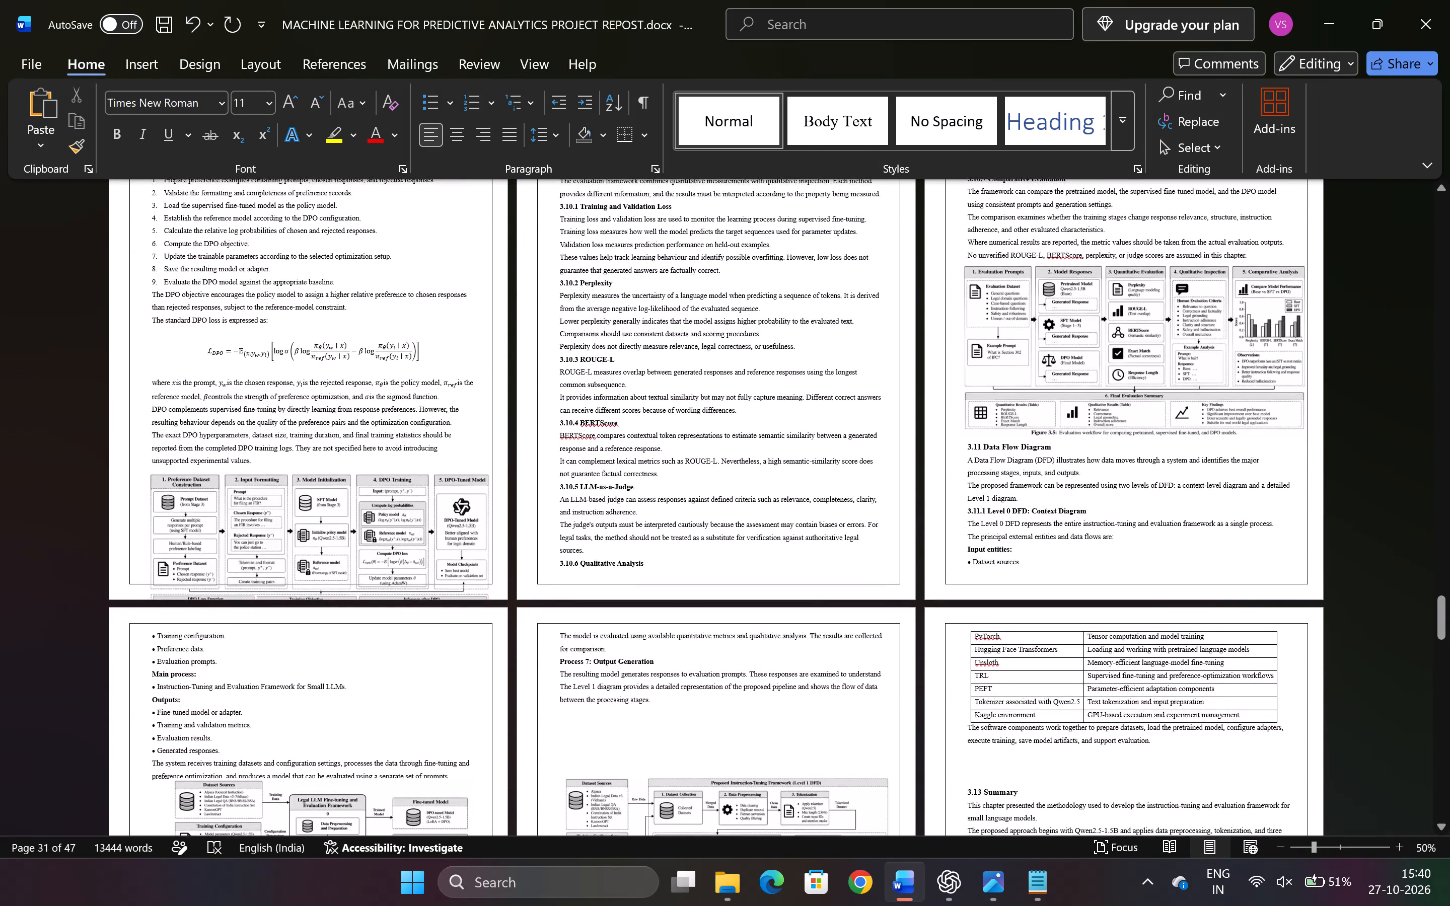
scroll(394, 520, up, 4)
Undo the recent blank-line, equation-spacing and LoRA figure edits, back through the blank line inserted below the 3.4.3 Stage 3 heading.
key(ctrl+z)
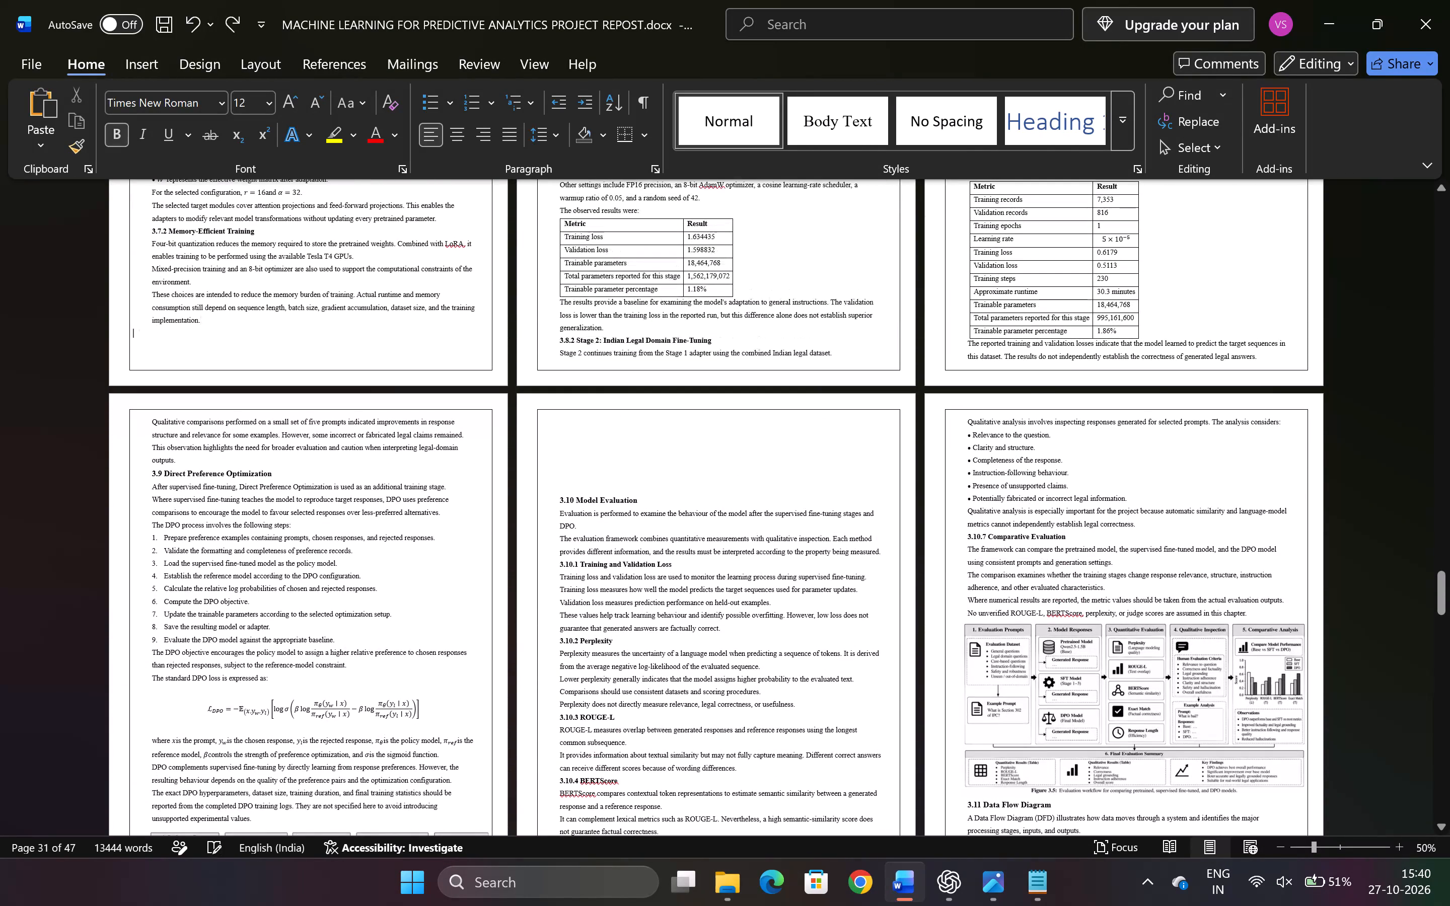
key(ctrl+z)
key(ctrl+z)
key(ctrl+z)
key(ctrl+z)
key(ctrl+z)
key(ctrl+z)
key(ctrl+z)
key(ctrl+z)
key(ctrl+z)
key(ctrl+z)
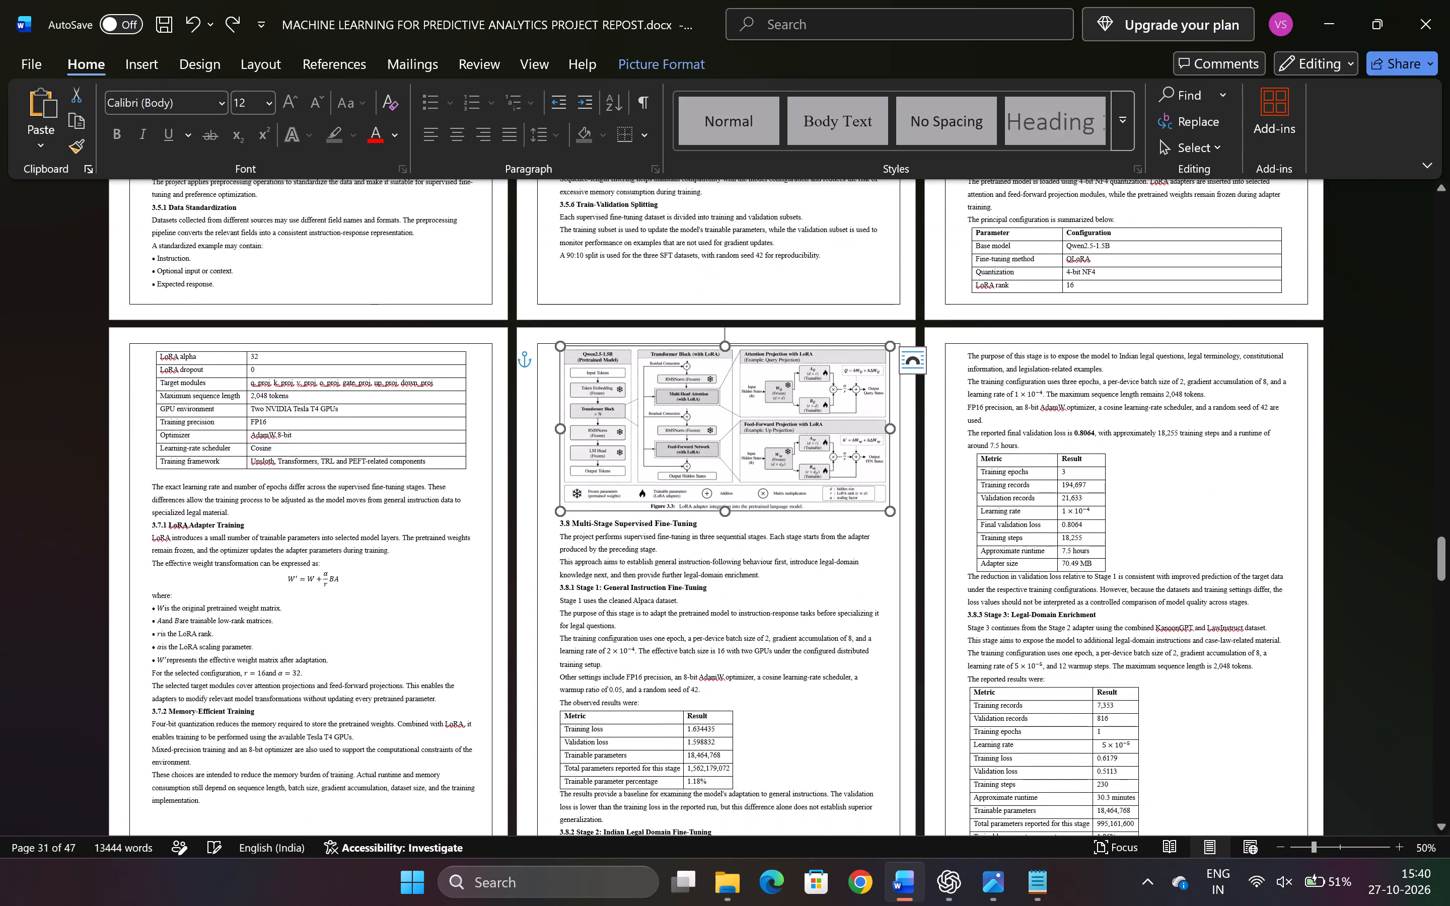
key(ctrl+z)
key(ctrl+z)
key(ctrl+z)
key(ctrl+z)
key(ctrl+z)
key(ctrl+z)
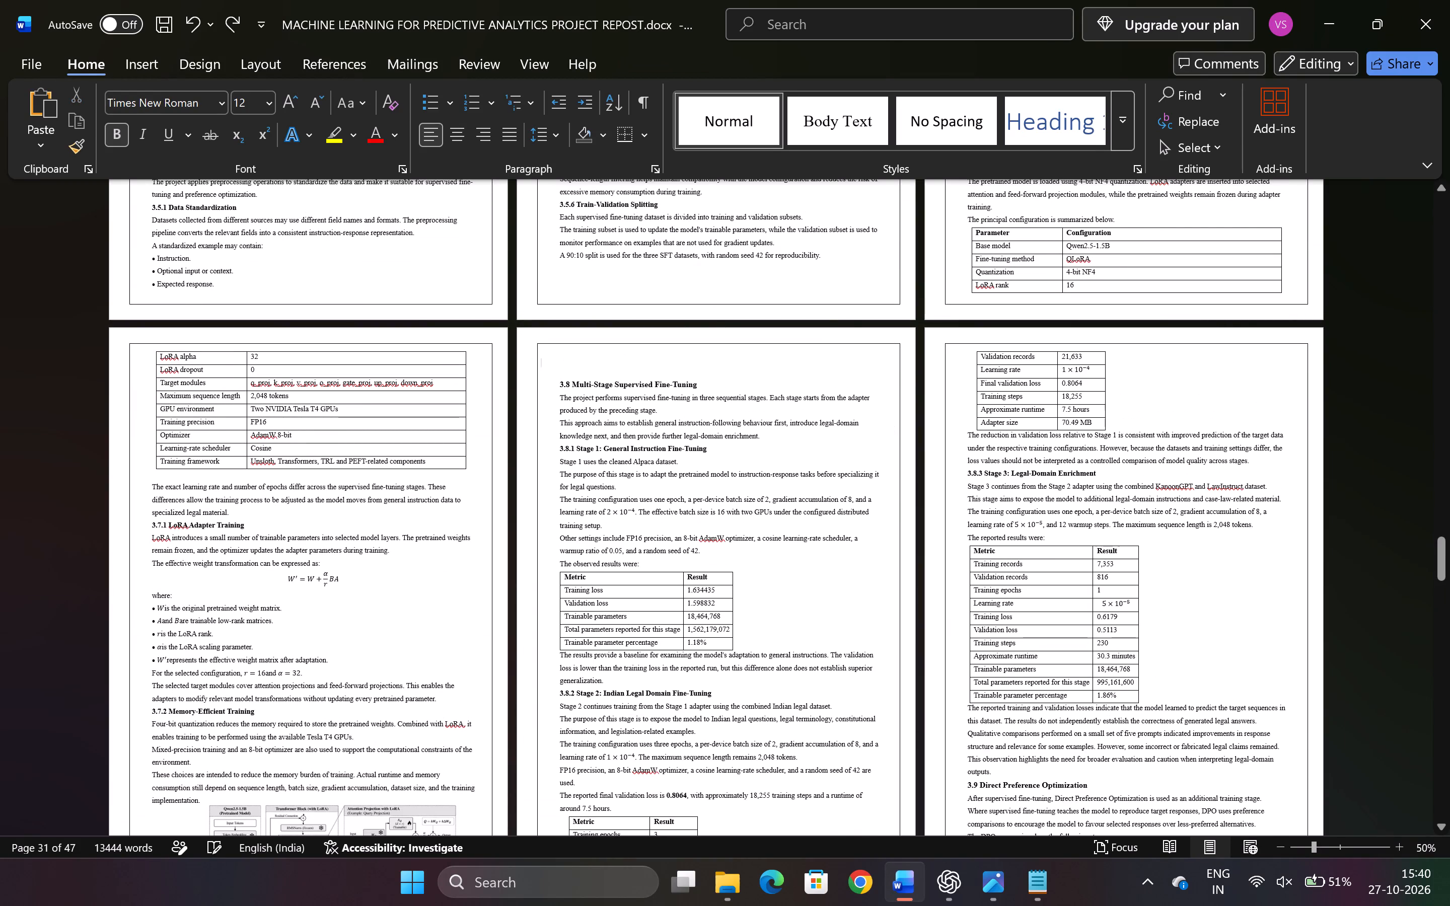
key(ctrl+z)
key(ctrl+z)
key(ctrl+z)
key(ctrl+z)
key(ctrl+z)
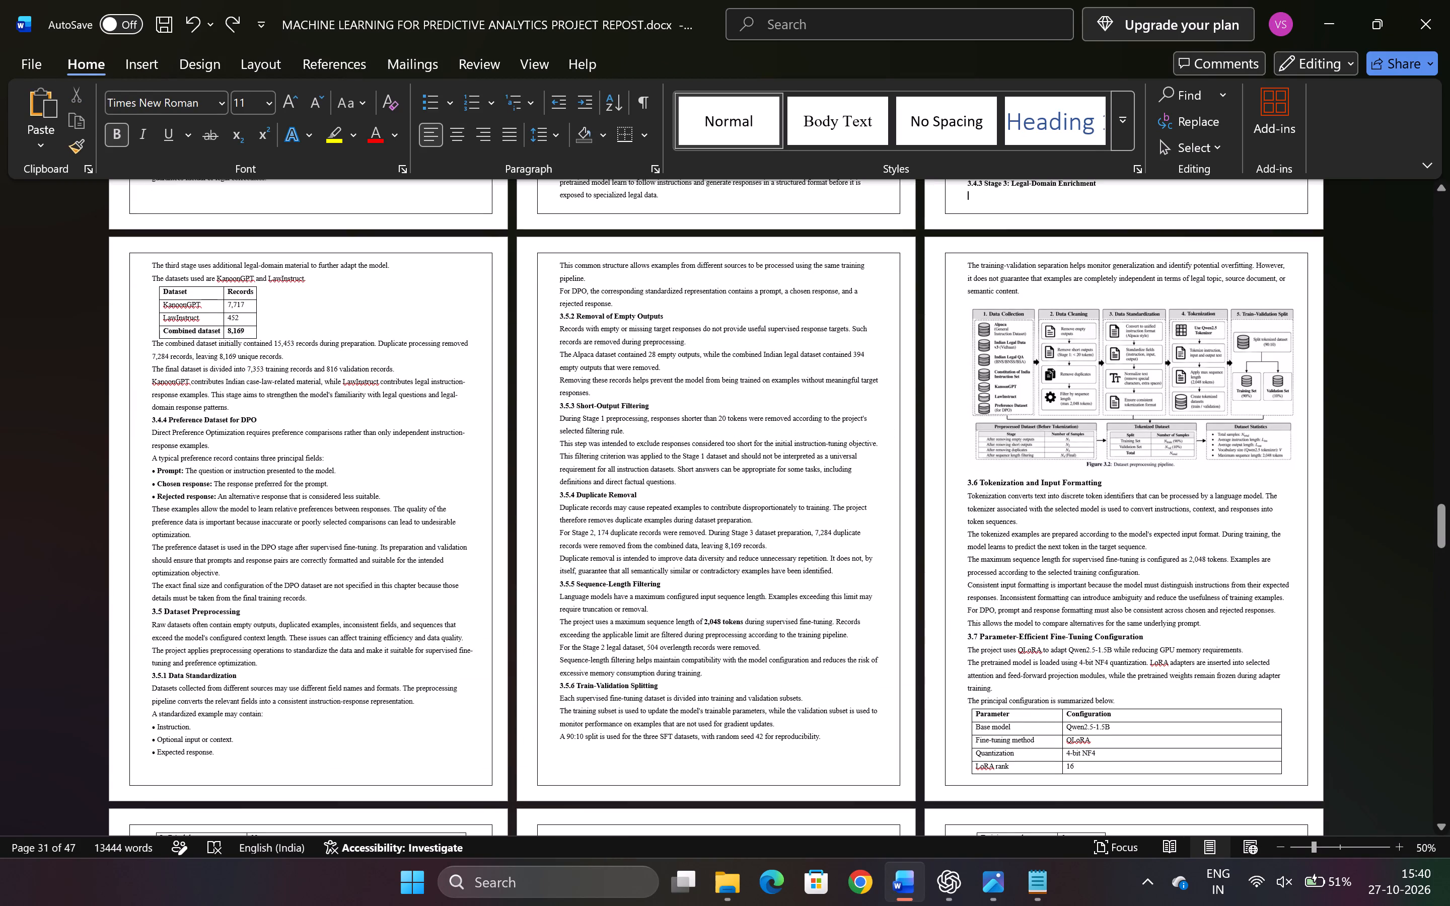
scroll(394, 520, up, 12)
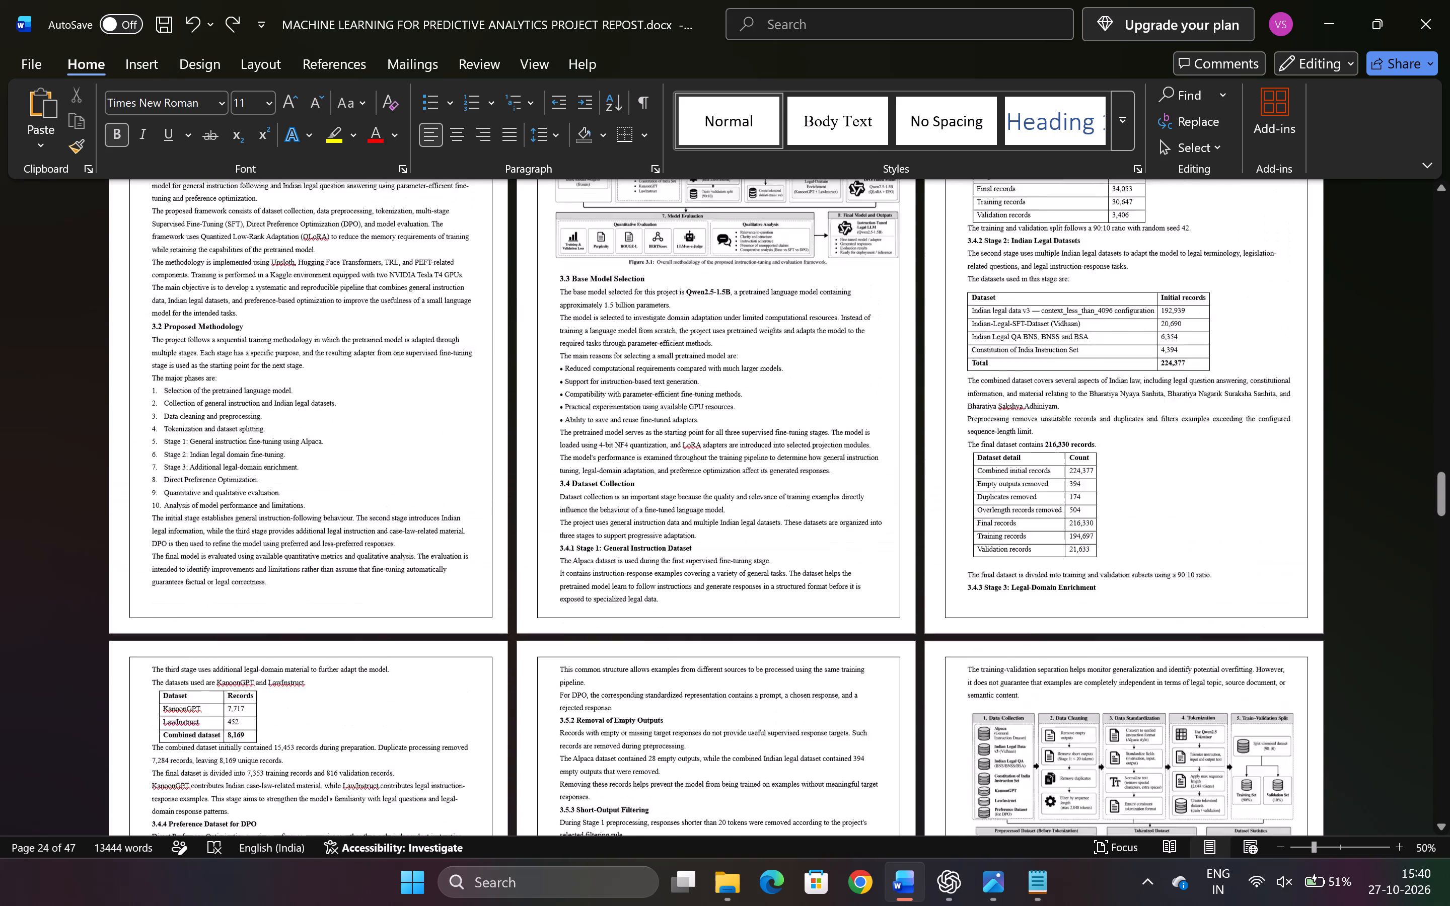
key(ctrl+z)
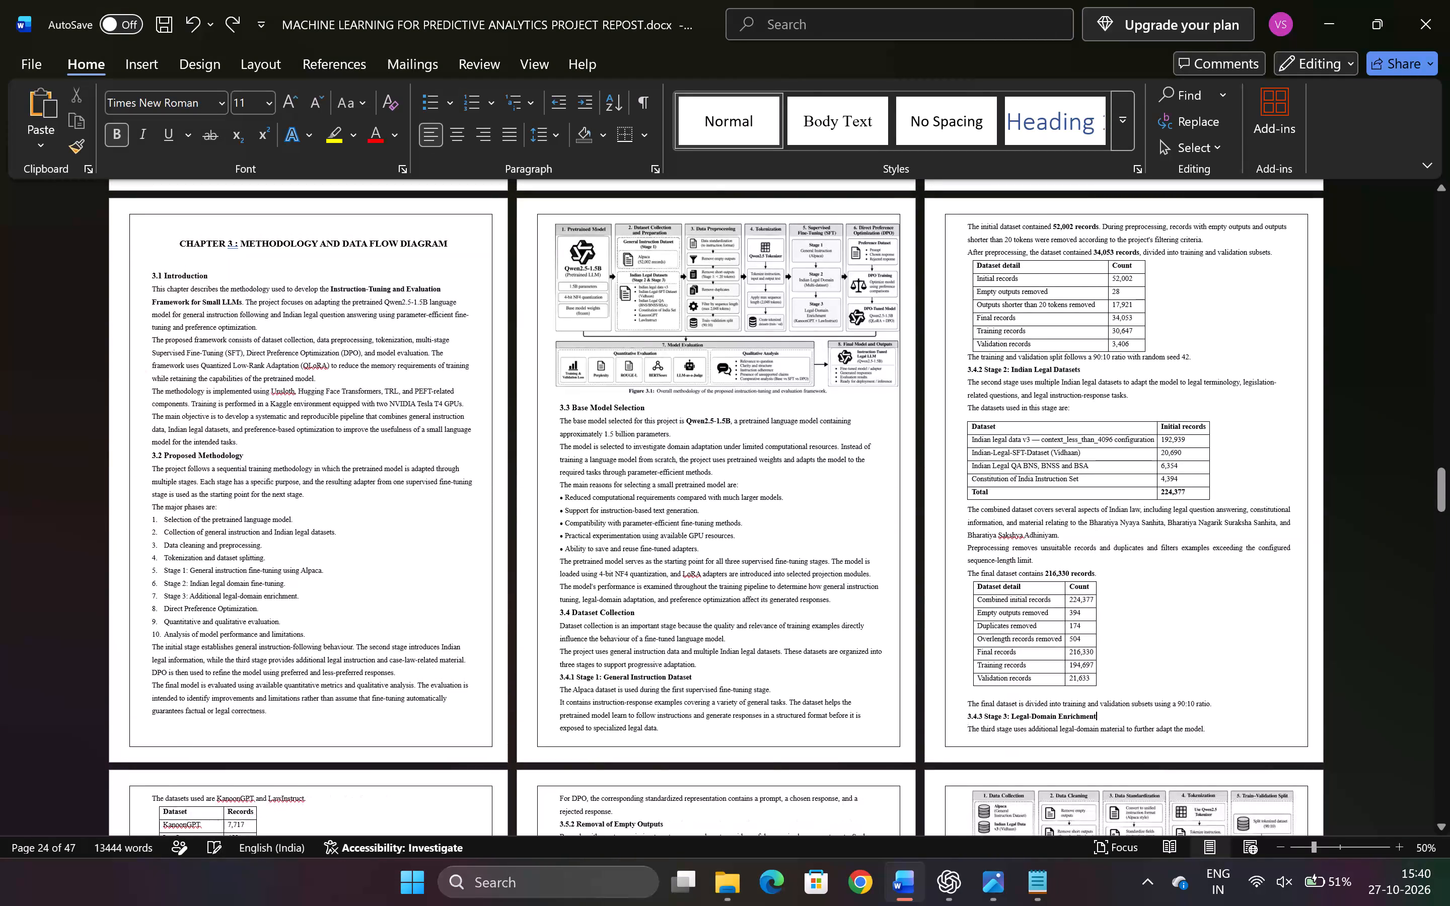
Examine the restored layout from section 3.4.3 through the end of Chapter 4, including figures, tables and page breaks.
scroll(394, 520, down, 8)
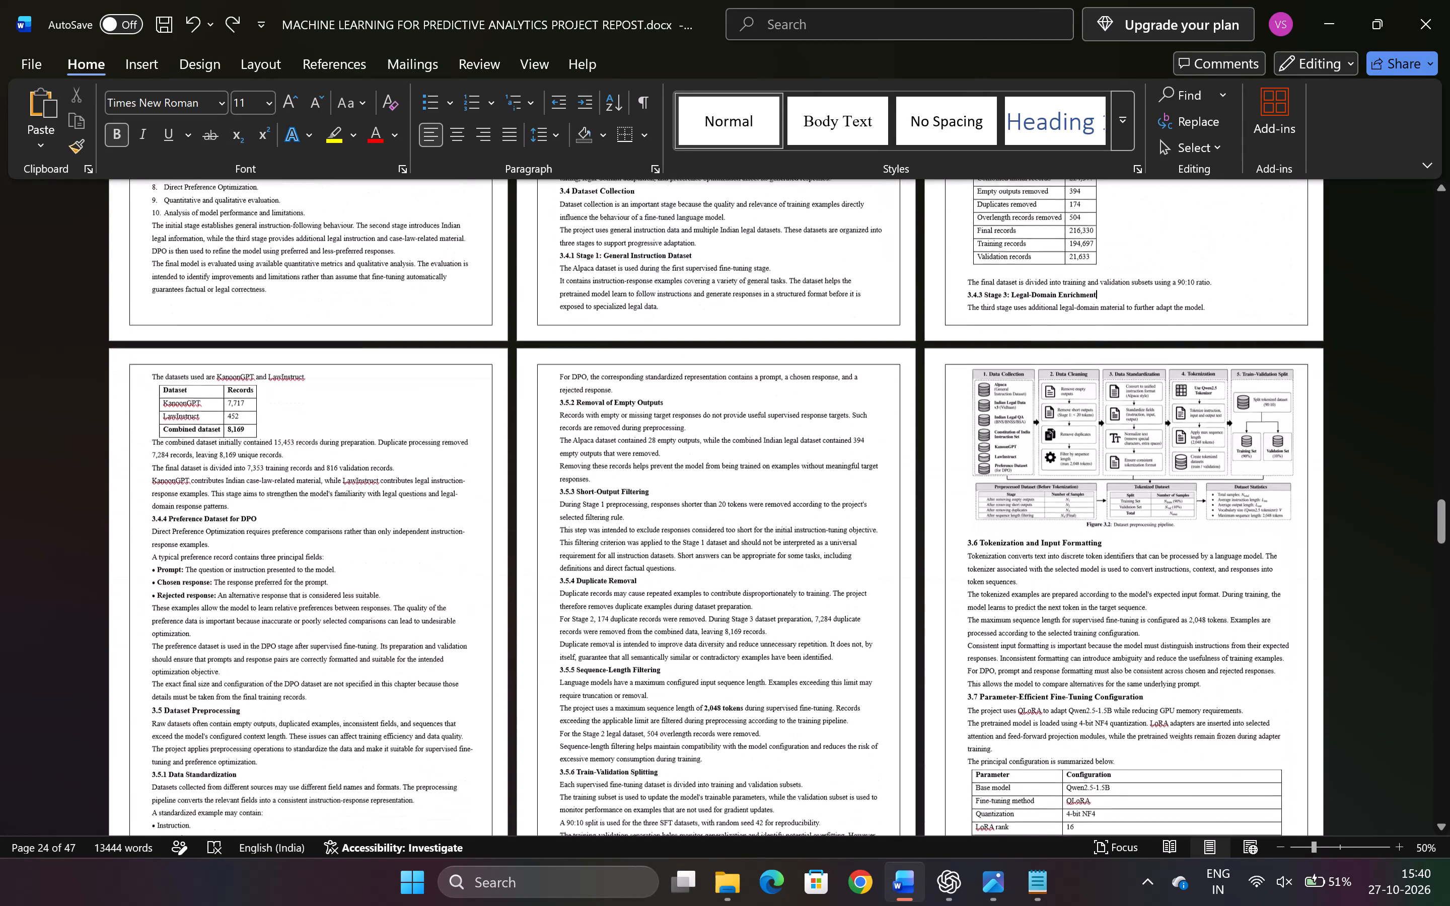
scroll(394, 520, down, 2)
scroll(394, 520, up, 4)
scroll(394, 520, down, 1)
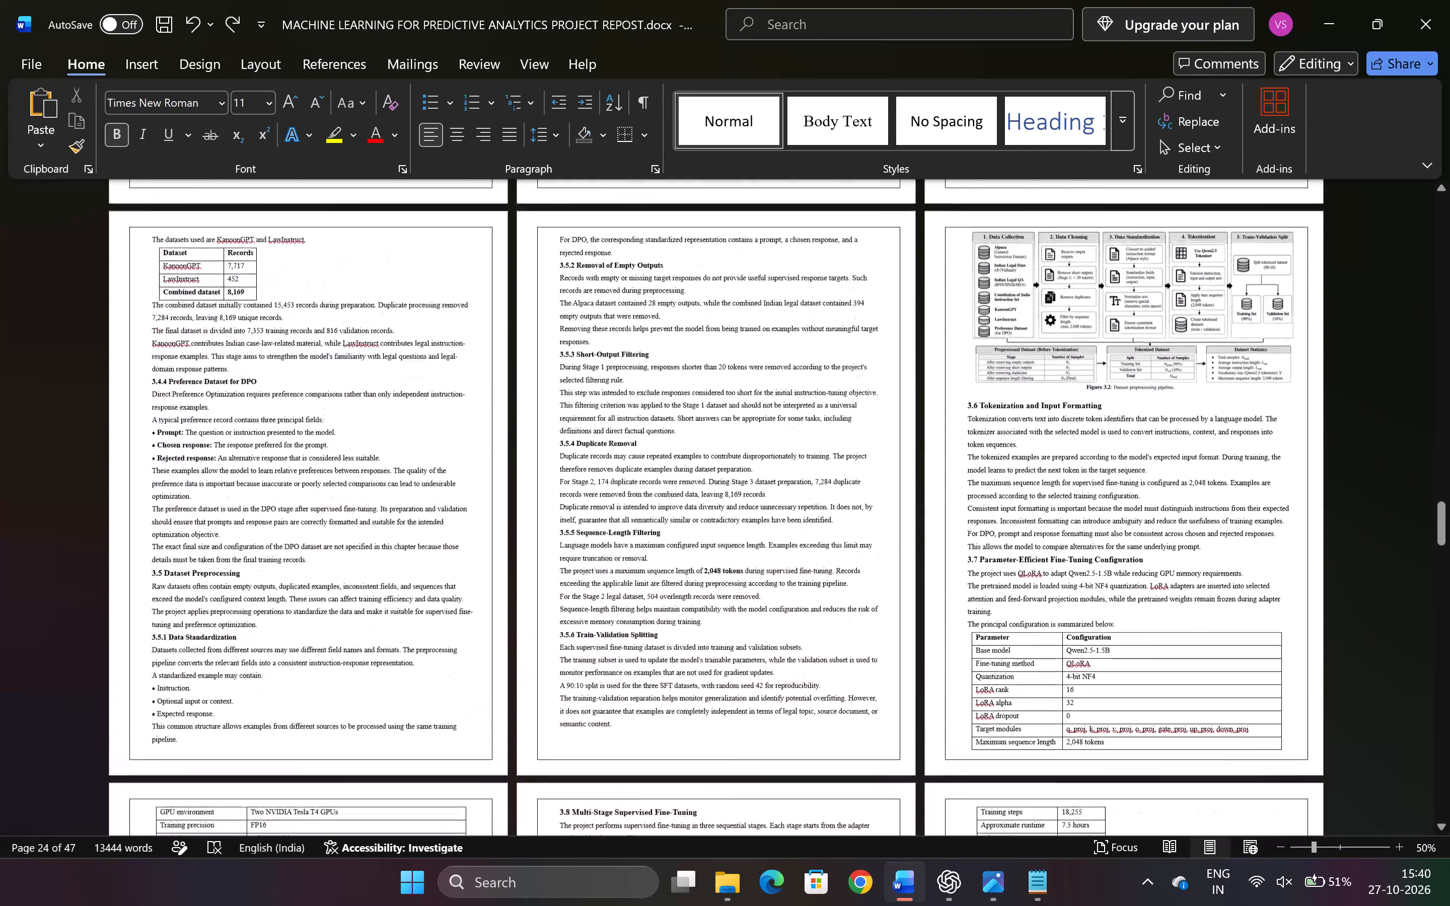
scroll(394, 520, down, 4)
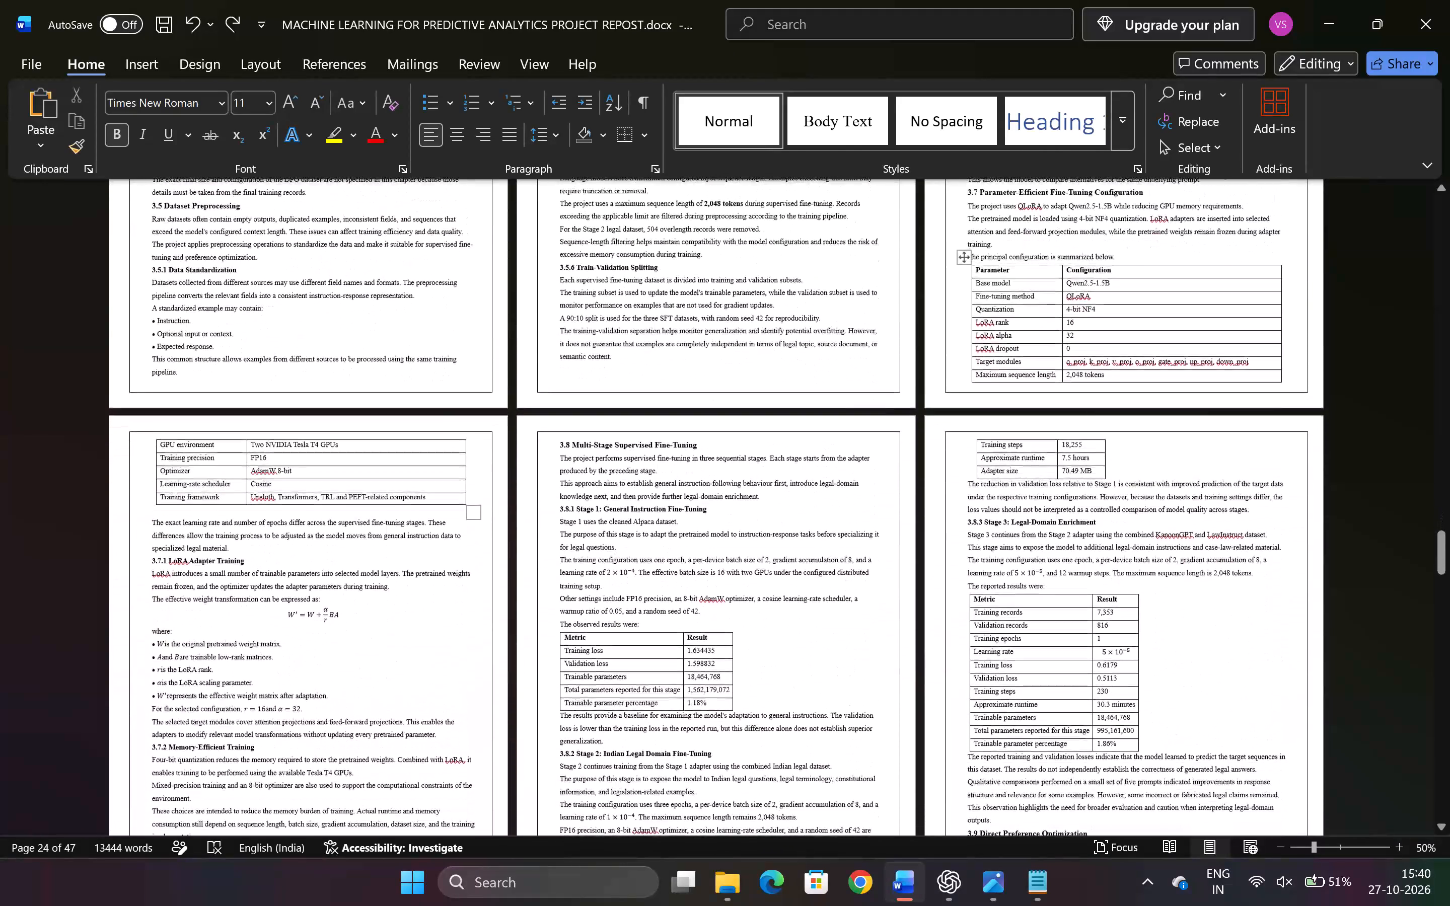
scroll(394, 520, down, 10)
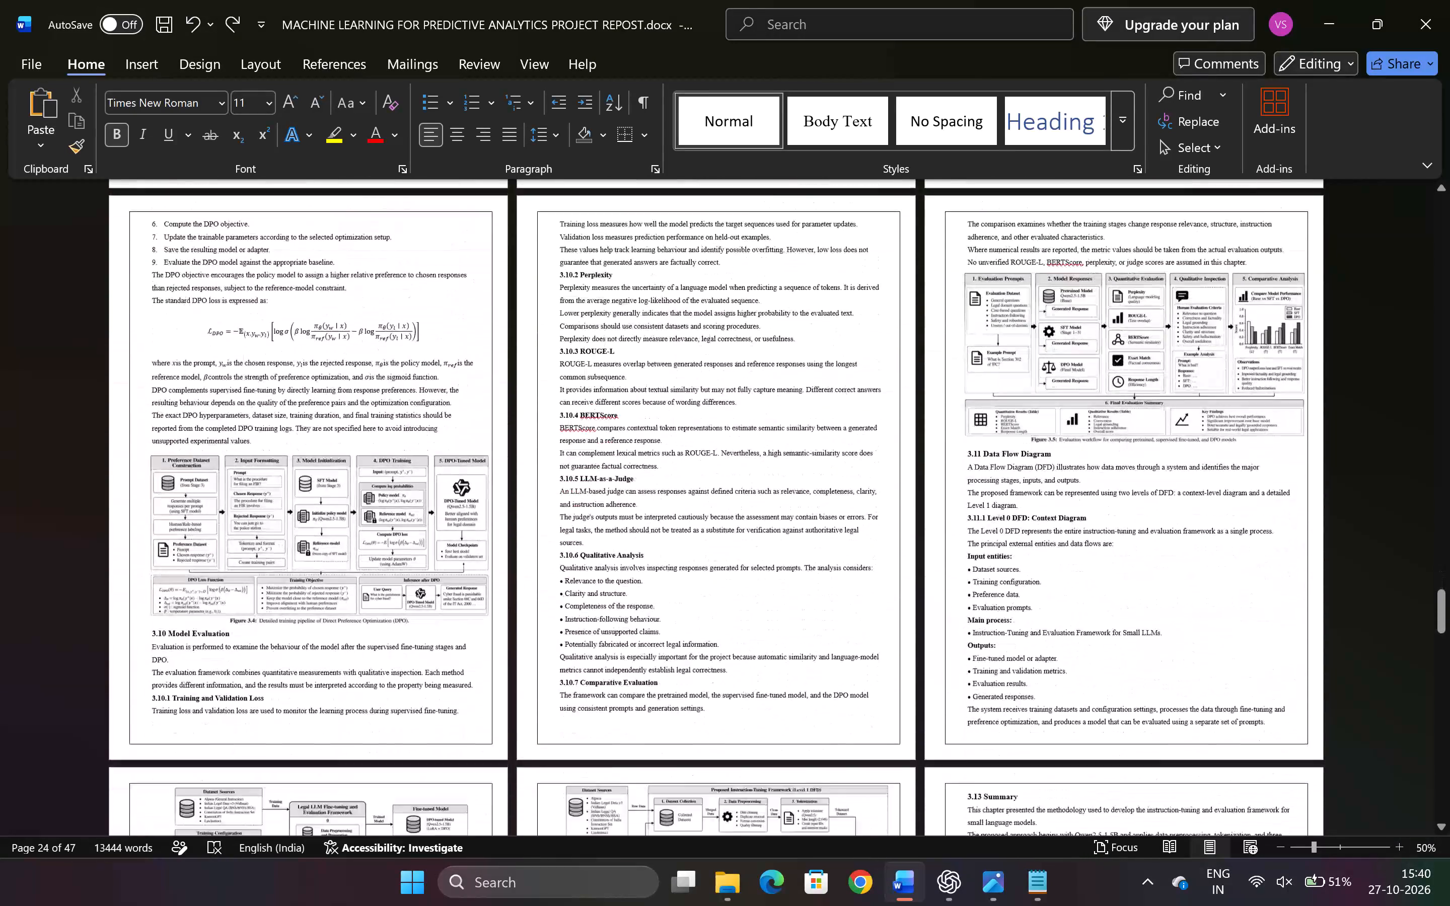
scroll(394, 520, down, 2)
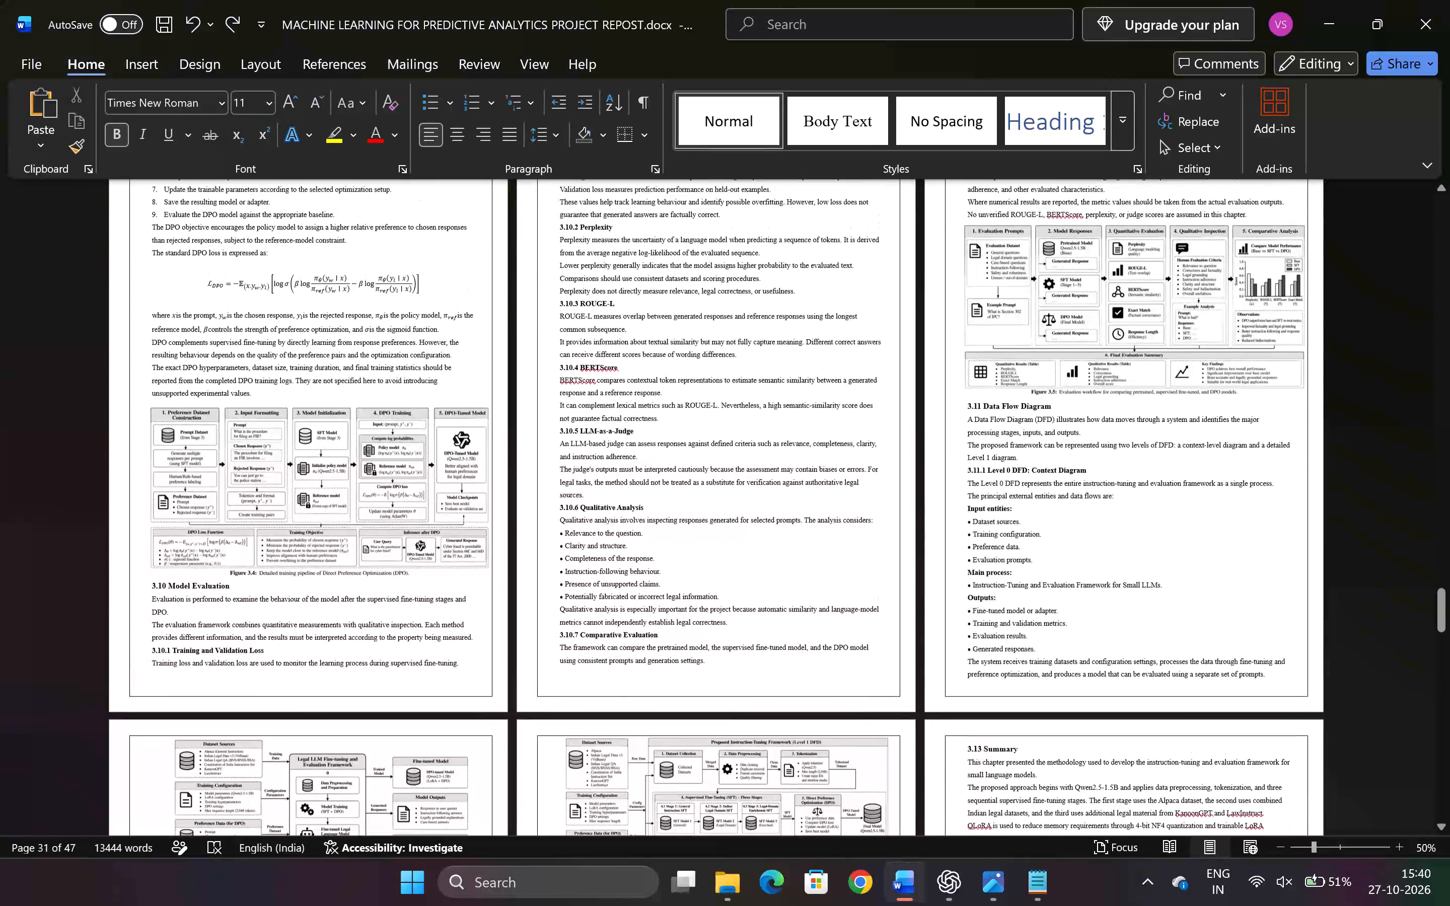
scroll(394, 520, down, 7)
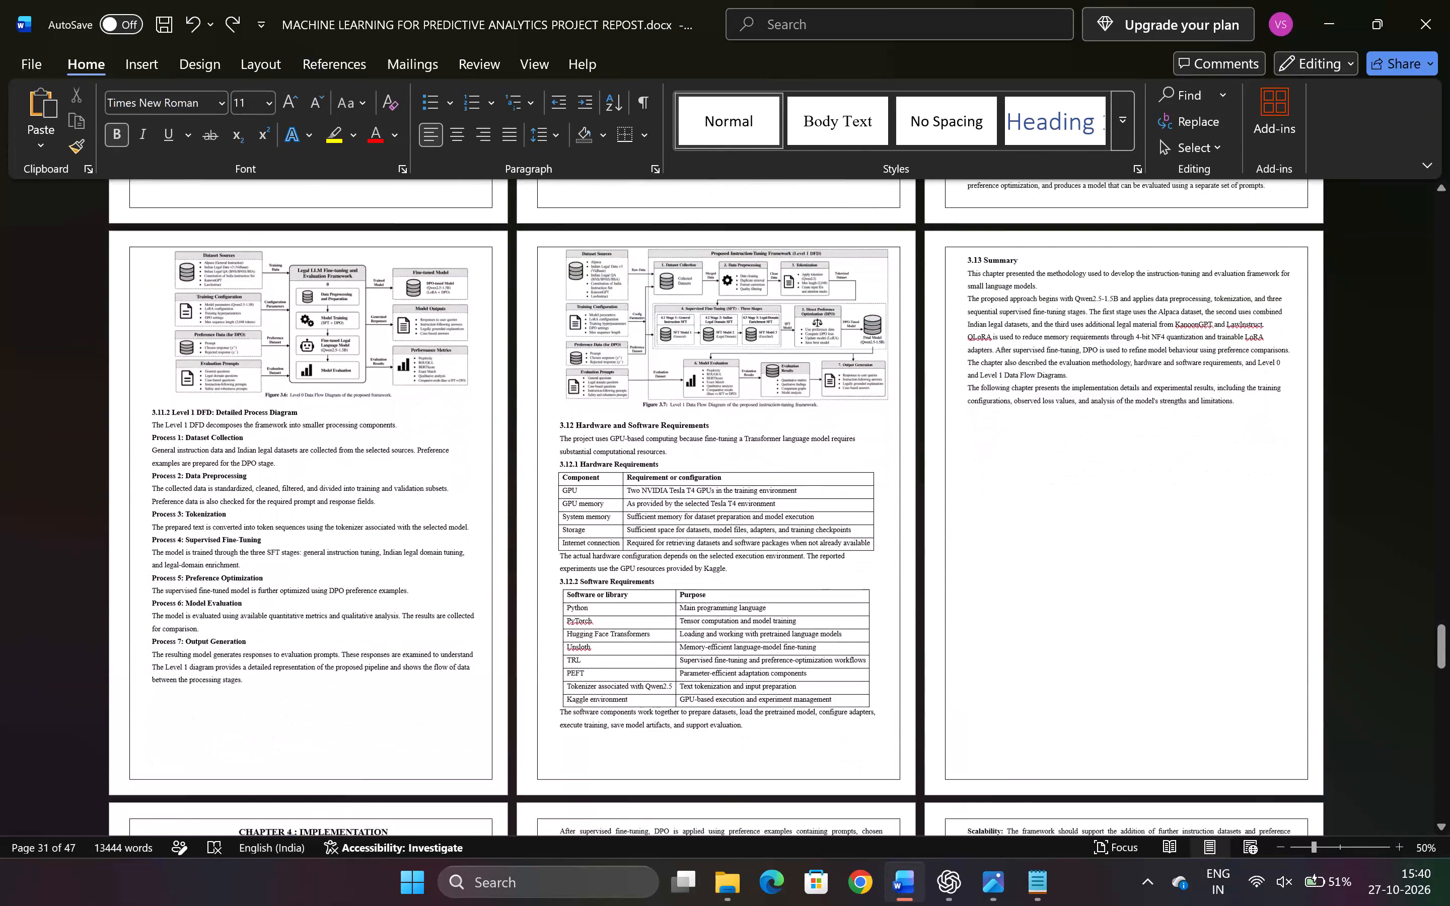
scroll(394, 520, down, 14)
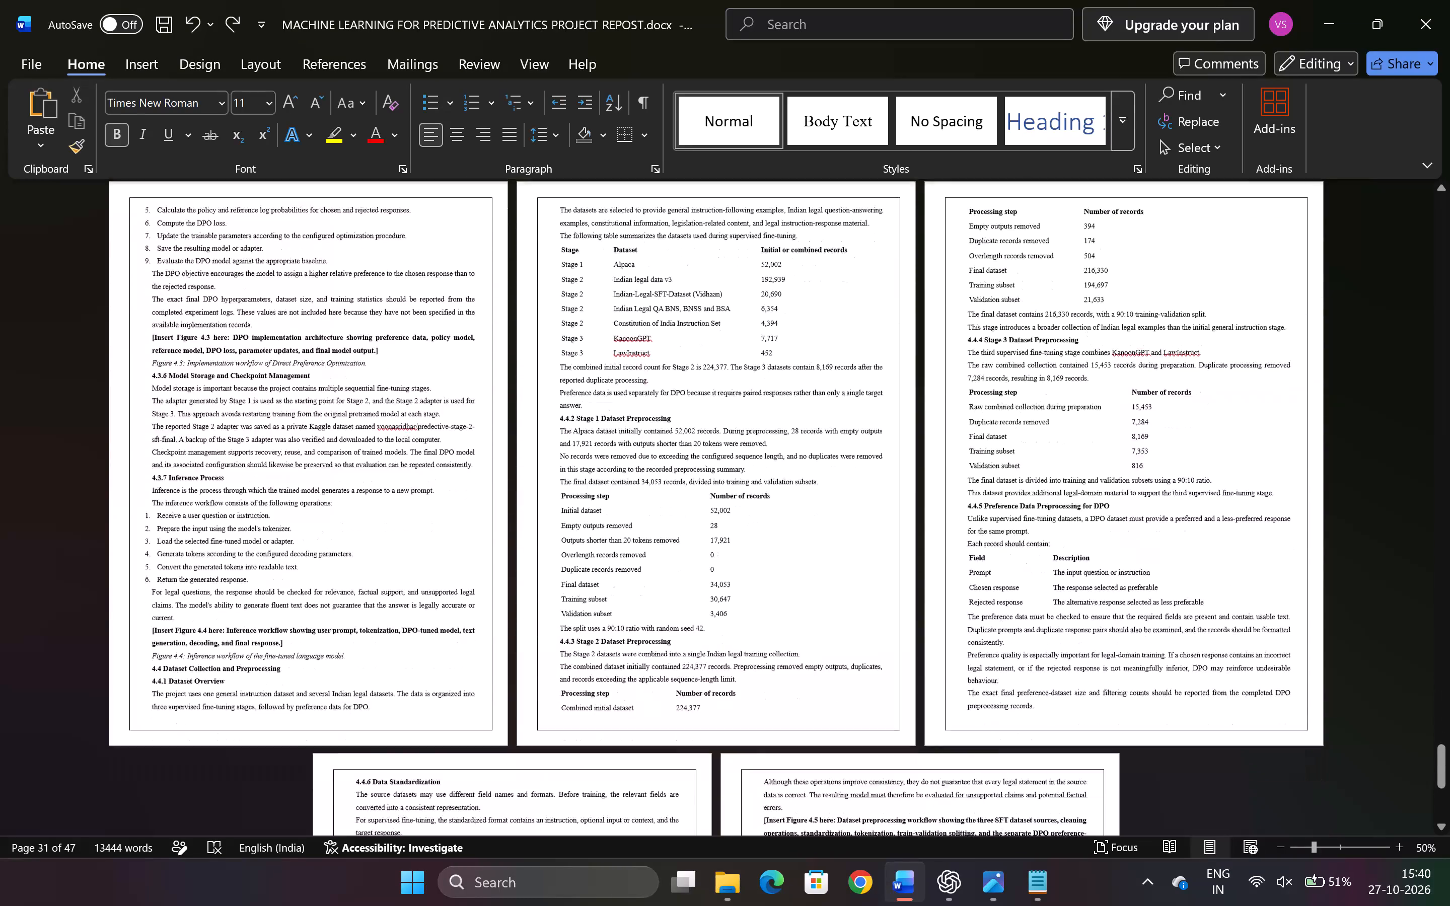
scroll(394, 520, down, 3)
scroll(394, 520, up, 2)
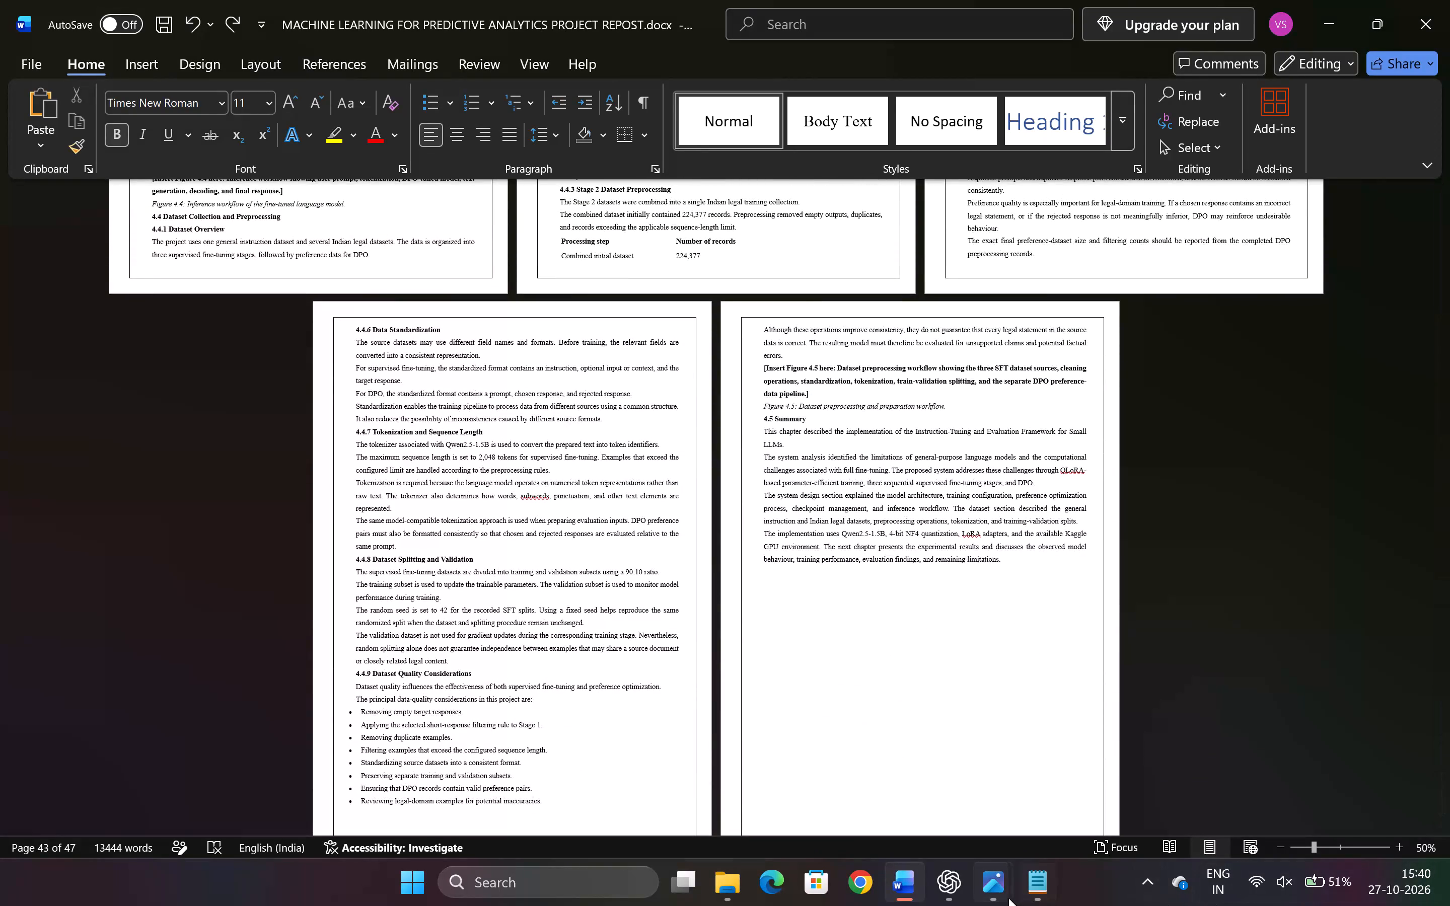
click(1037, 890)
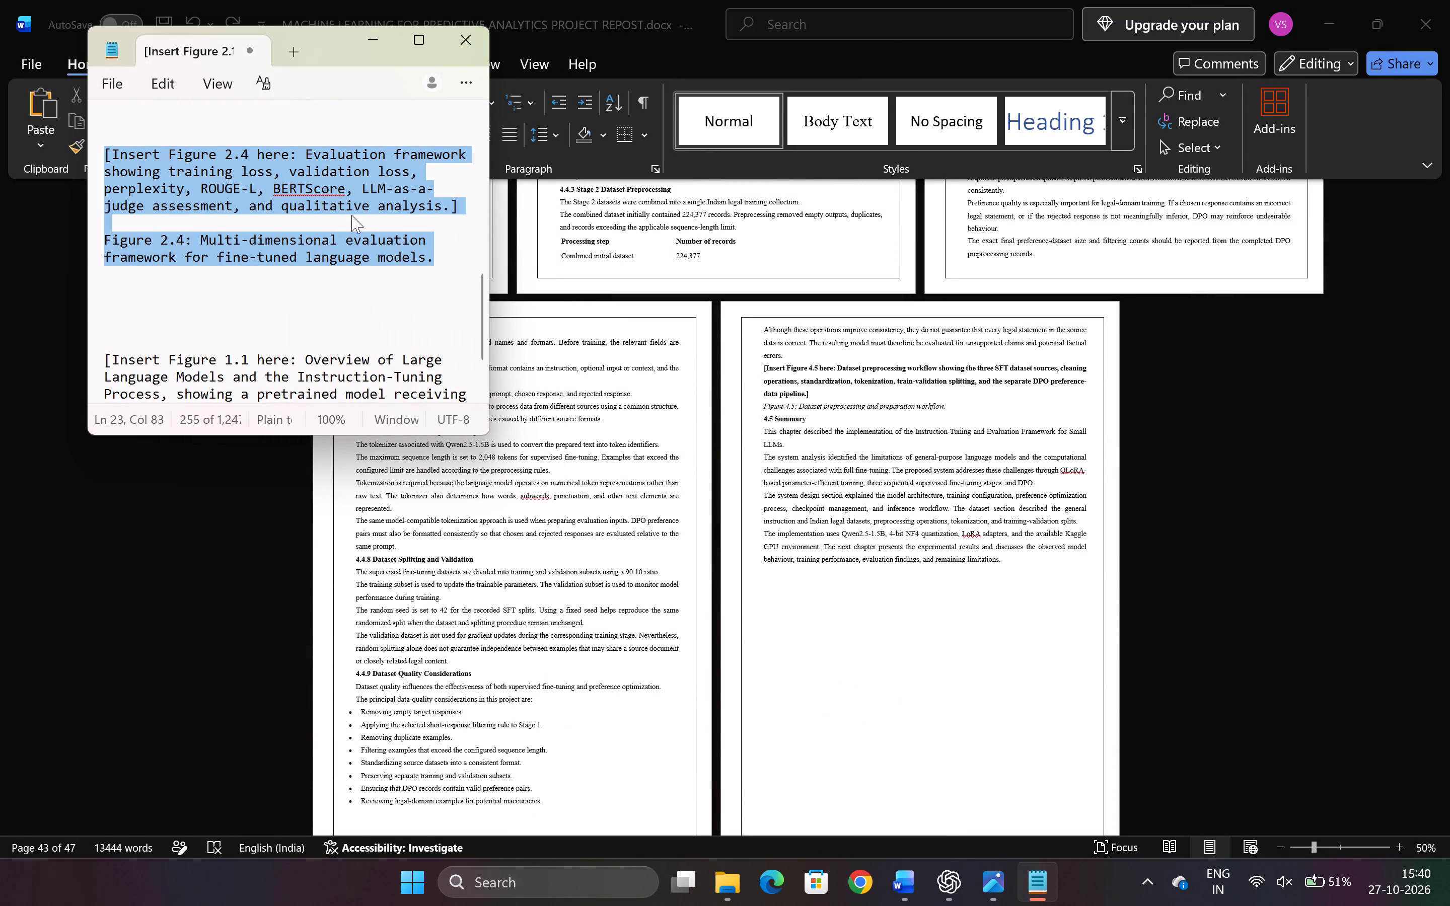